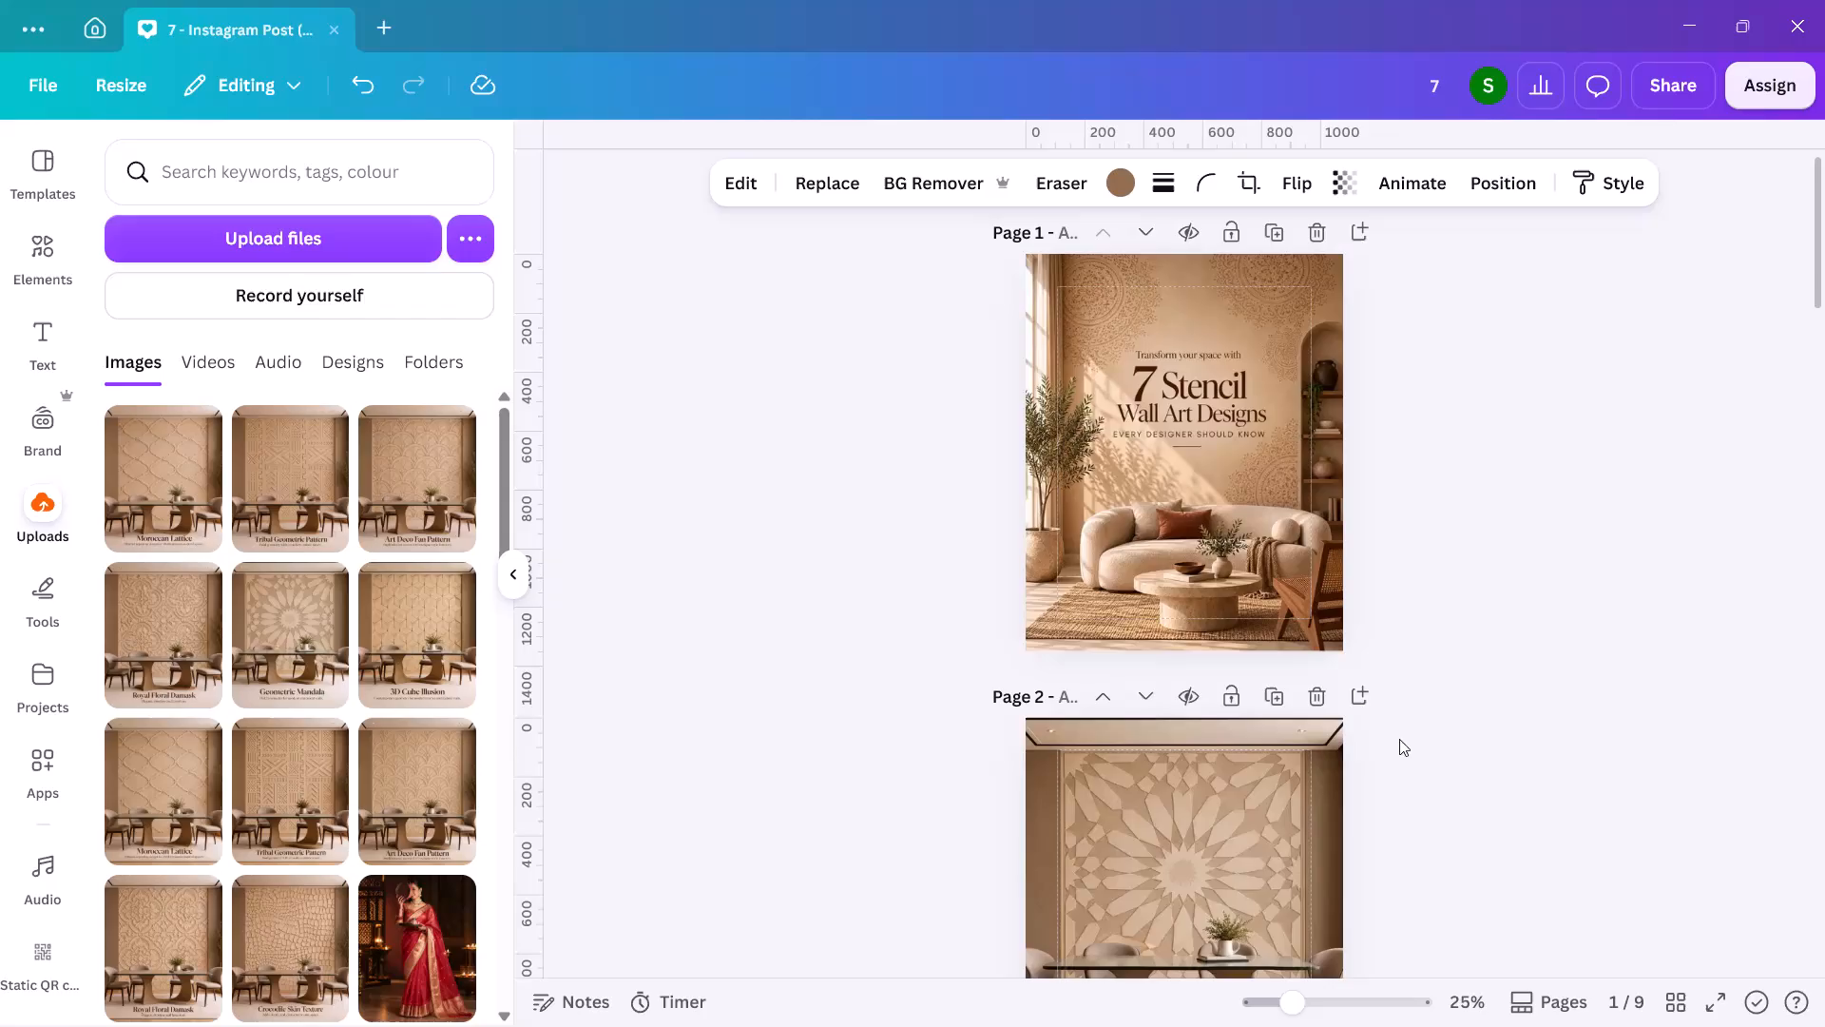
Review the stencil wall art carousel pages, from the cover through the pattern designs to the blank last page.
{"action": "scroll", "coordinate": [1374, 589], "scroll_direction": "down", "scroll_amount": 14}
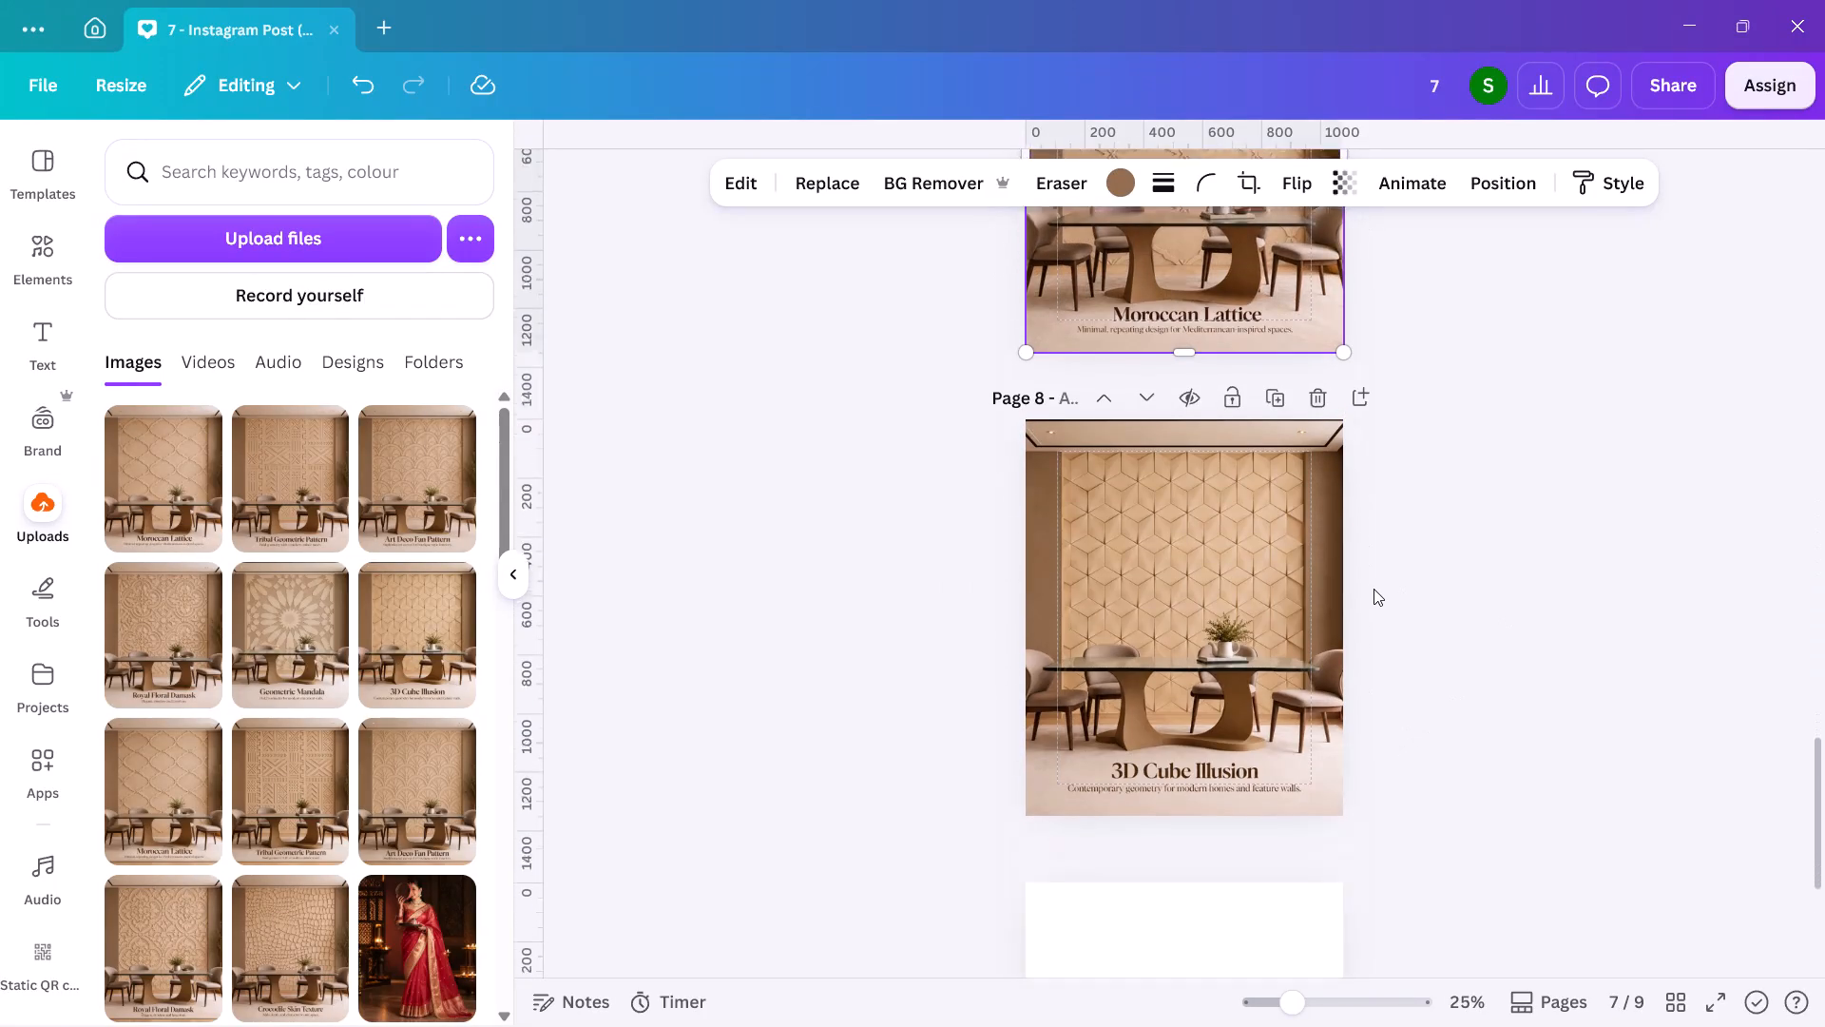
{"action": "scroll", "coordinate": [1374, 589], "scroll_direction": "down", "scroll_amount": 1}
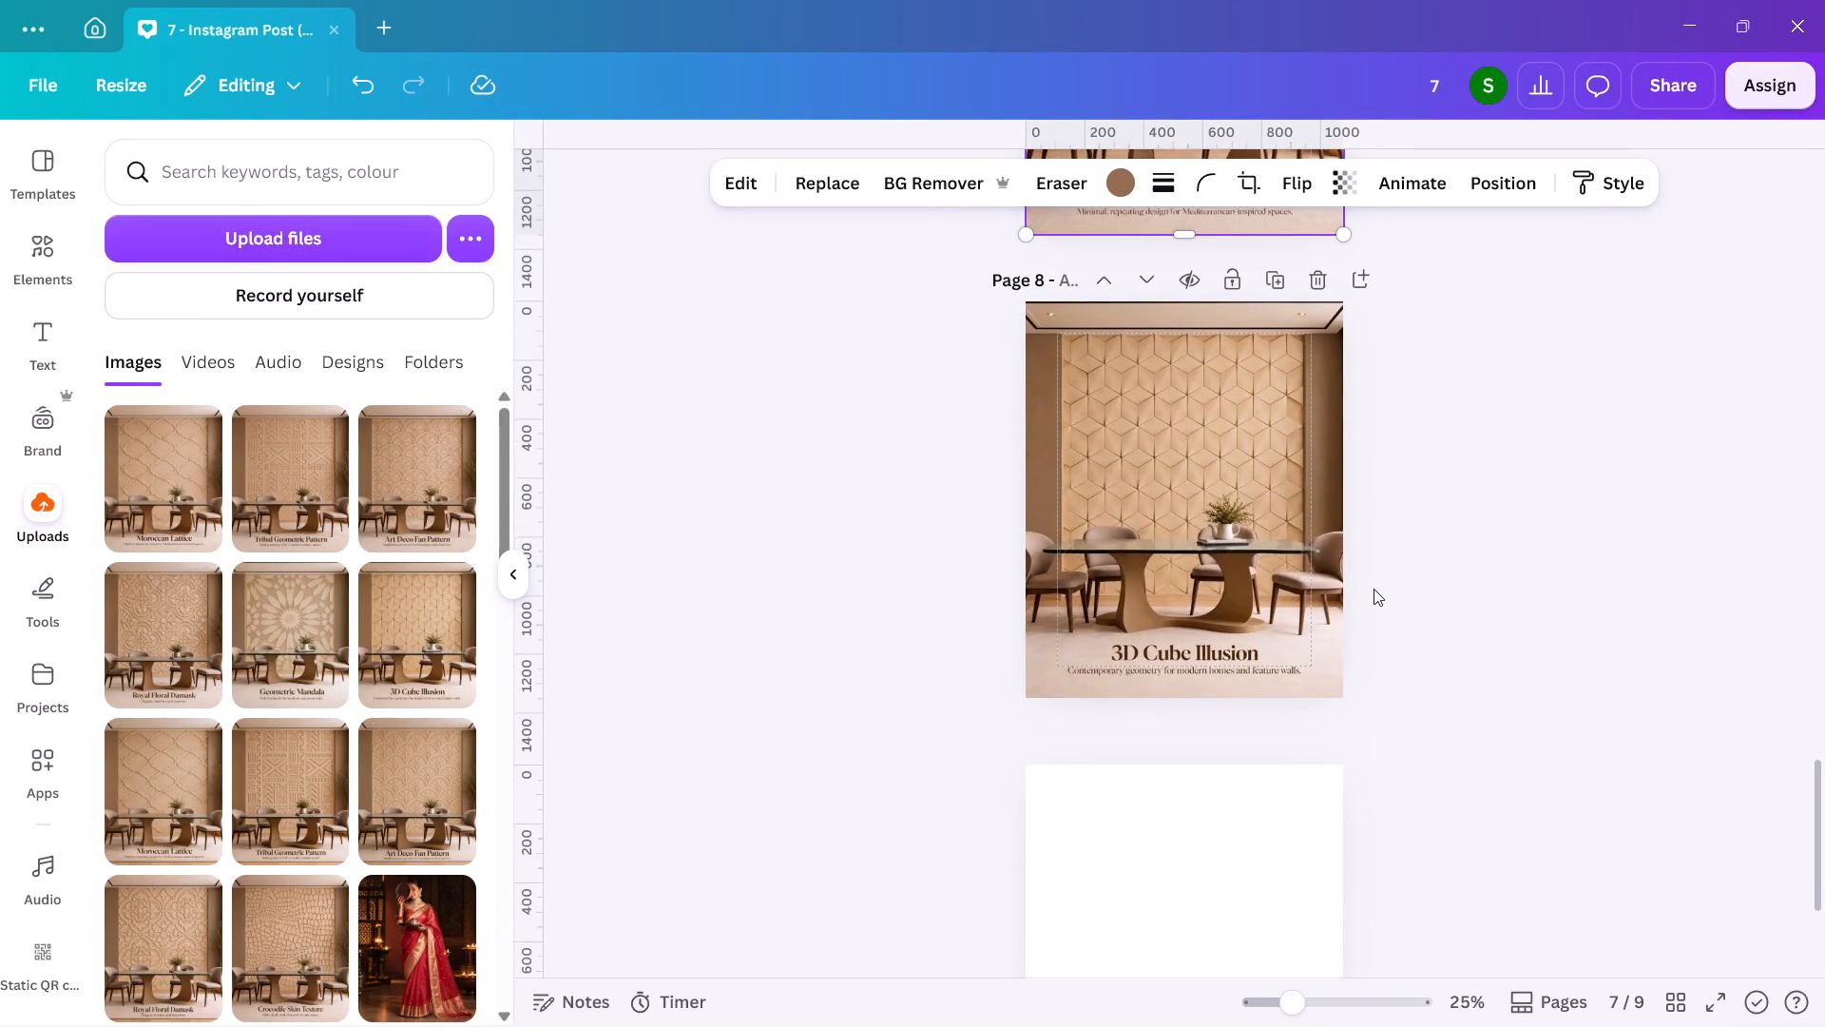
{"action": "scroll", "coordinate": [1374, 589], "scroll_direction": "up", "scroll_amount": 8}
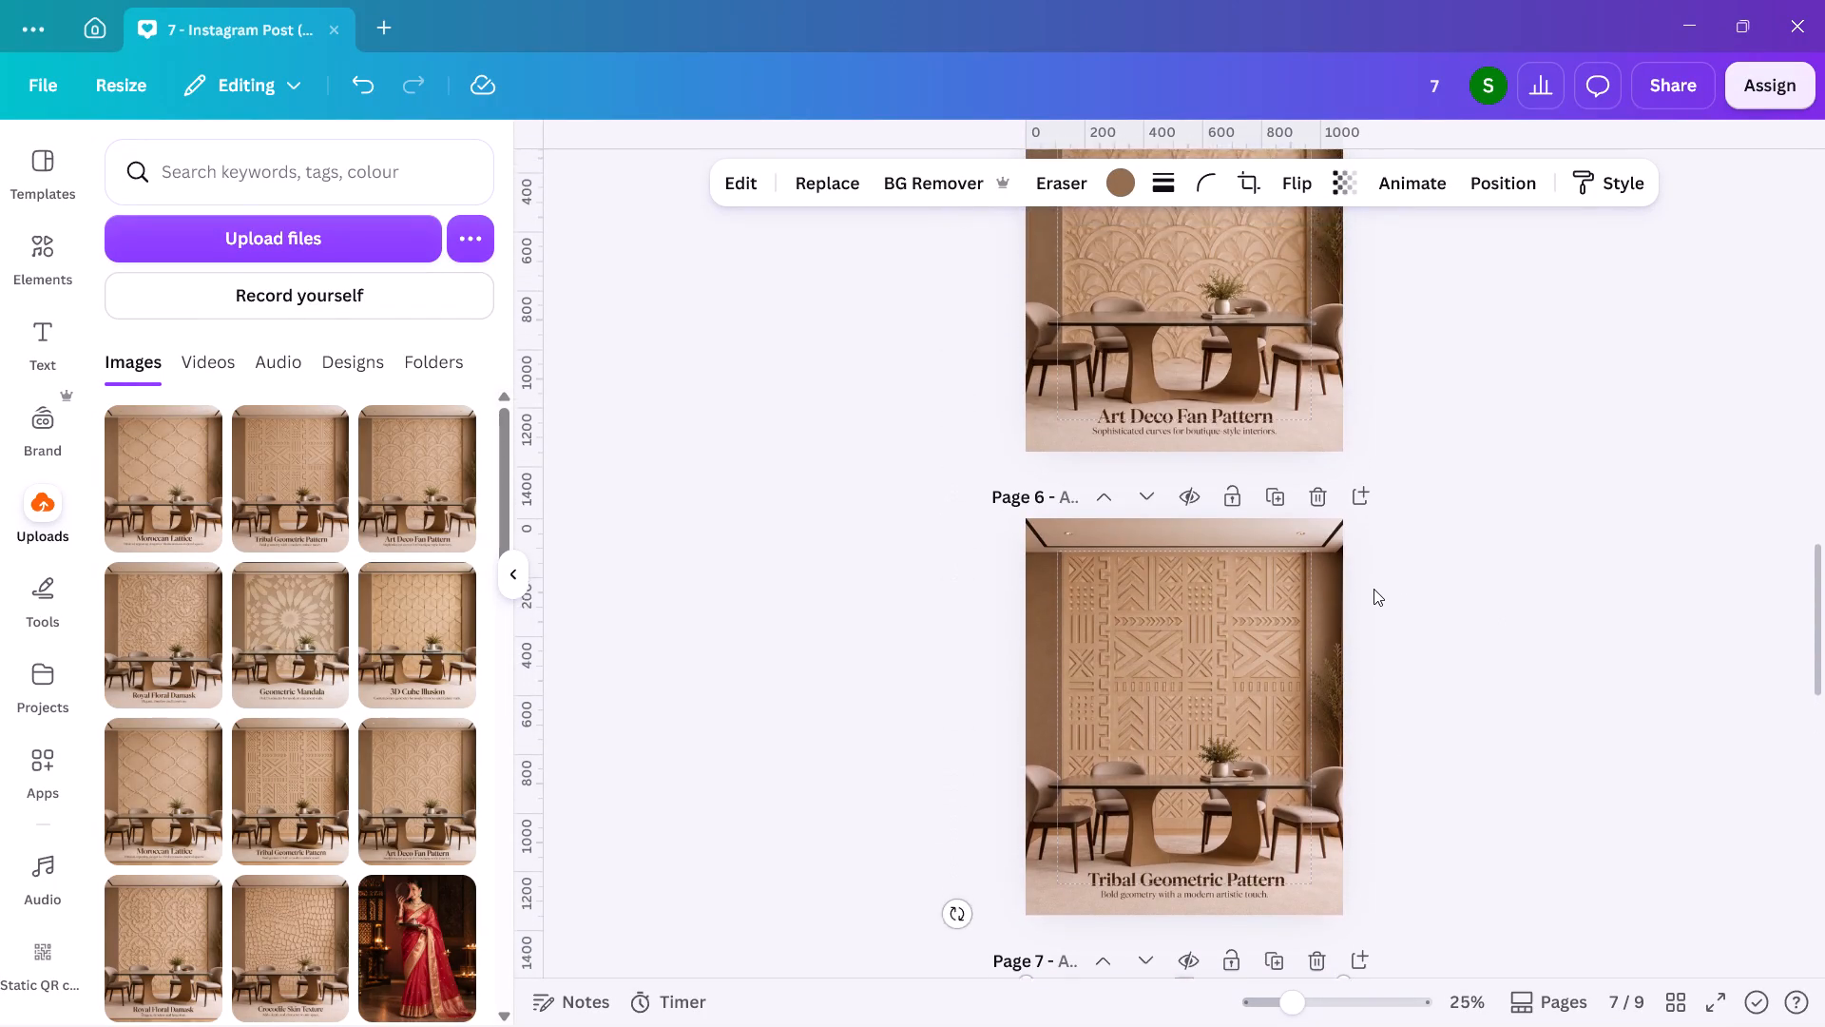
{"action": "scroll", "coordinate": [1374, 589], "scroll_direction": "up", "scroll_amount": 10}
Switch to the ChatGPT conversation showing the generated Moroccan Lattice image.
{"action": "key", "text": "alt+Tab"}
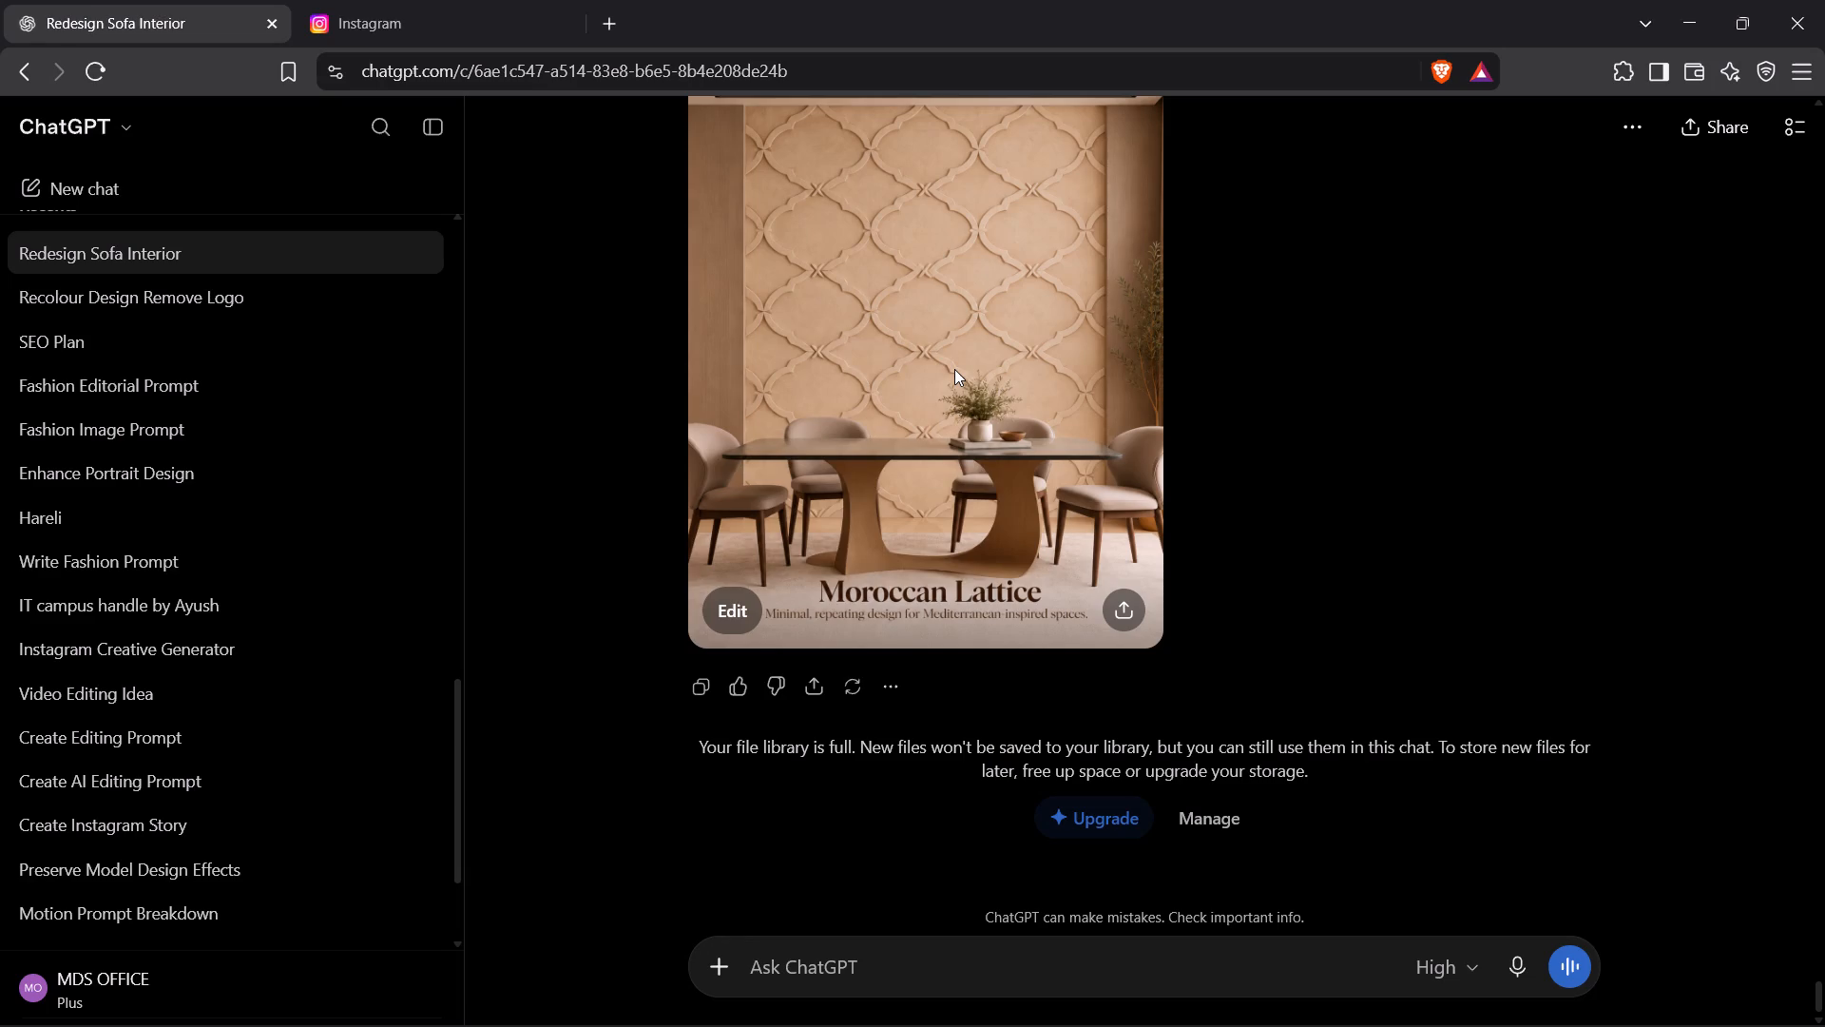
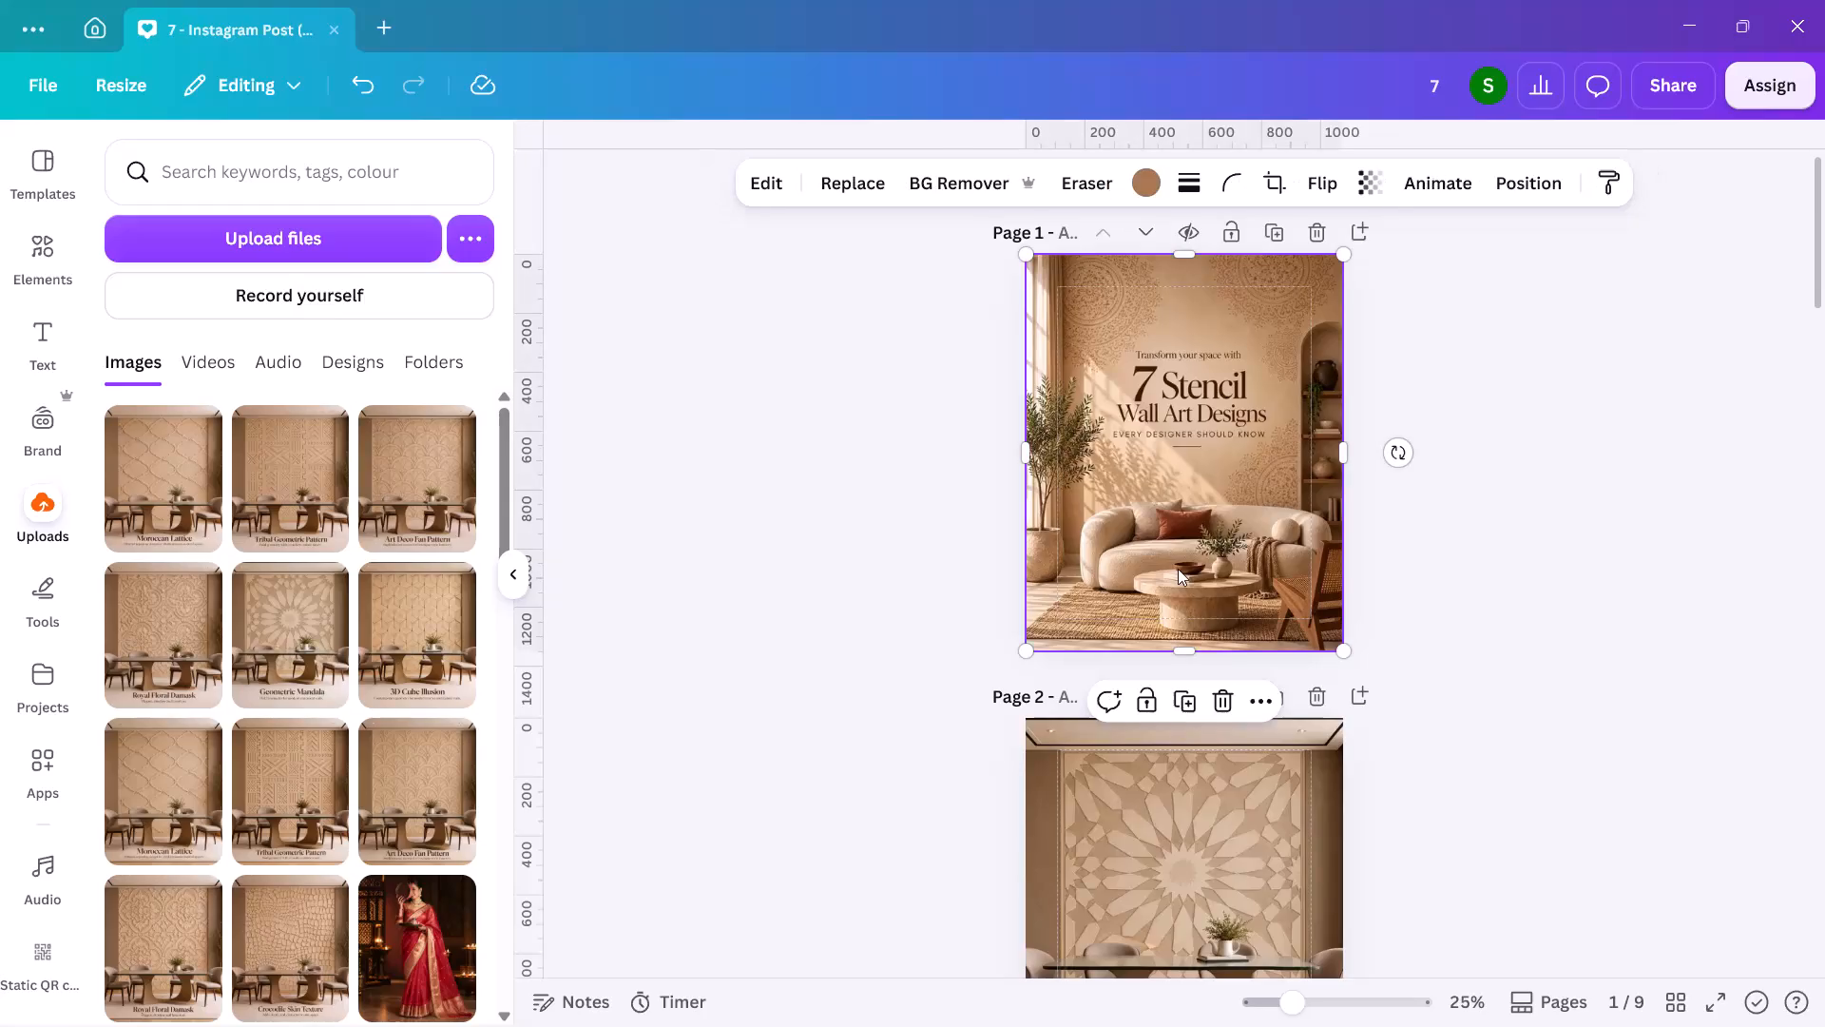
Paste the copied Davinci Italiya logo onto page 1 and remove its background.
{"action": "key", "text": "ctrl+v"}
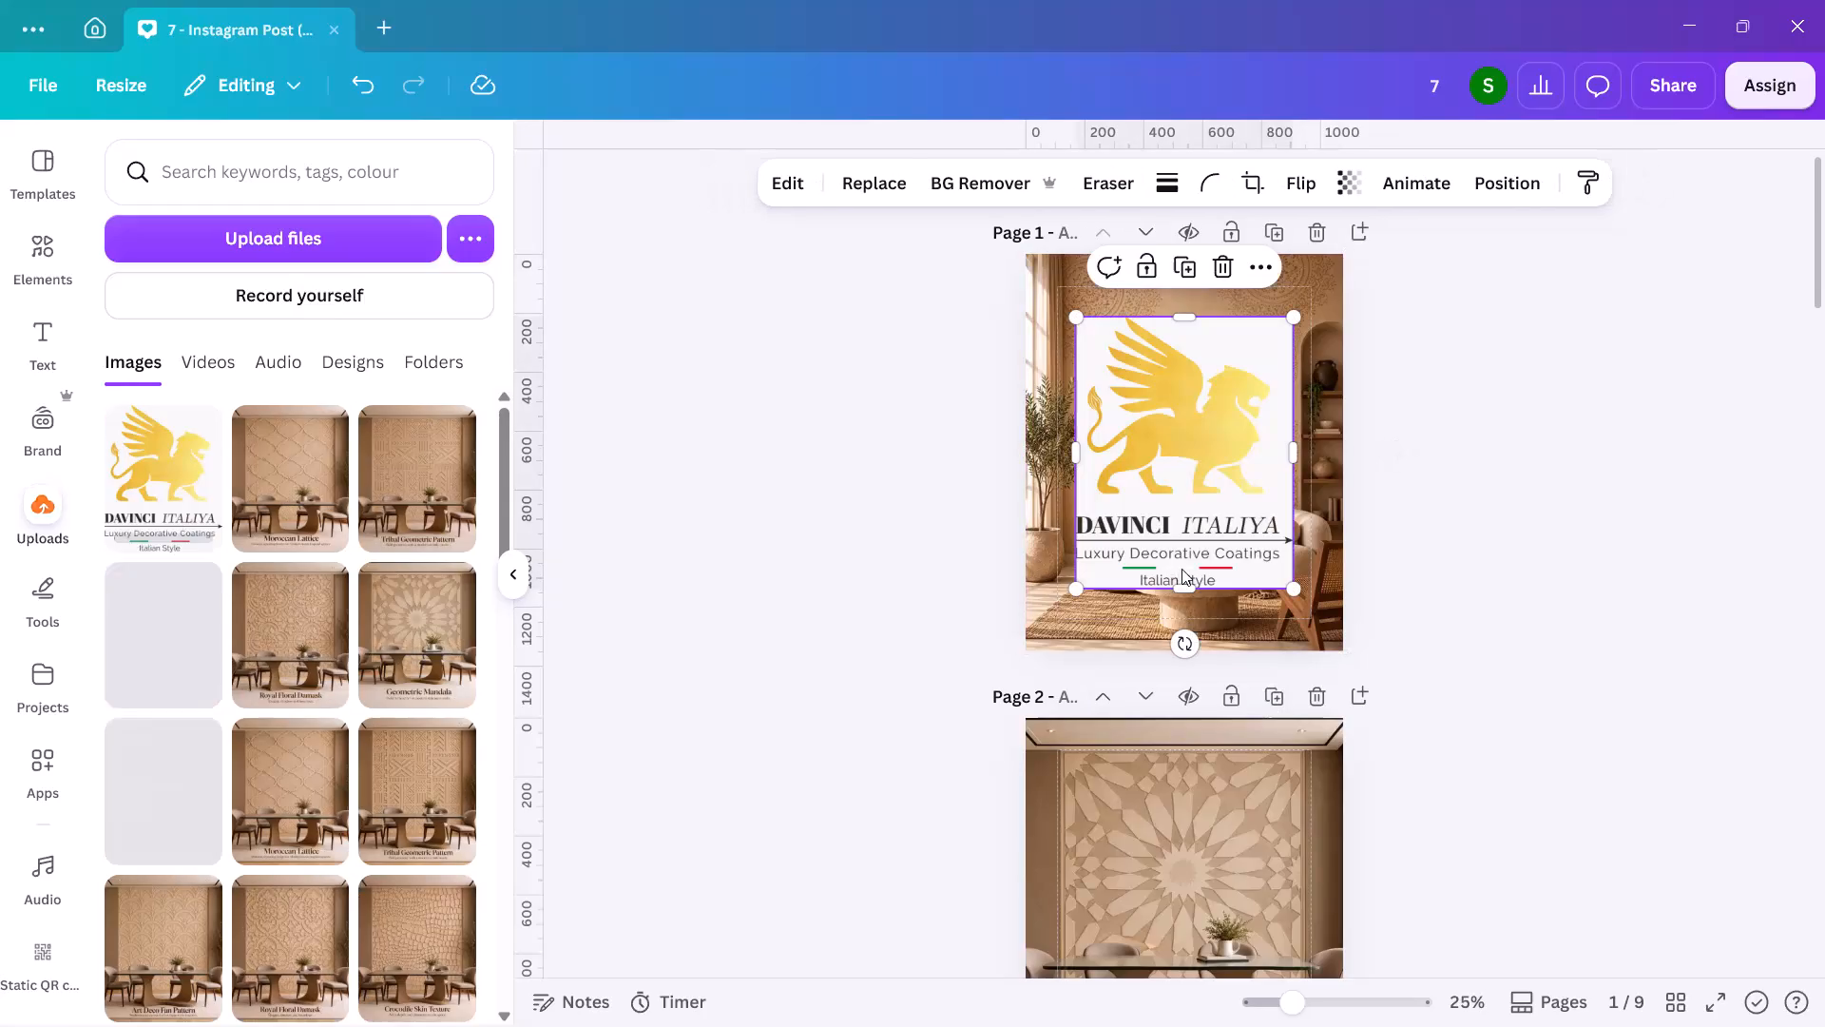
{"action": "left_click", "coordinate": [959, 173]}
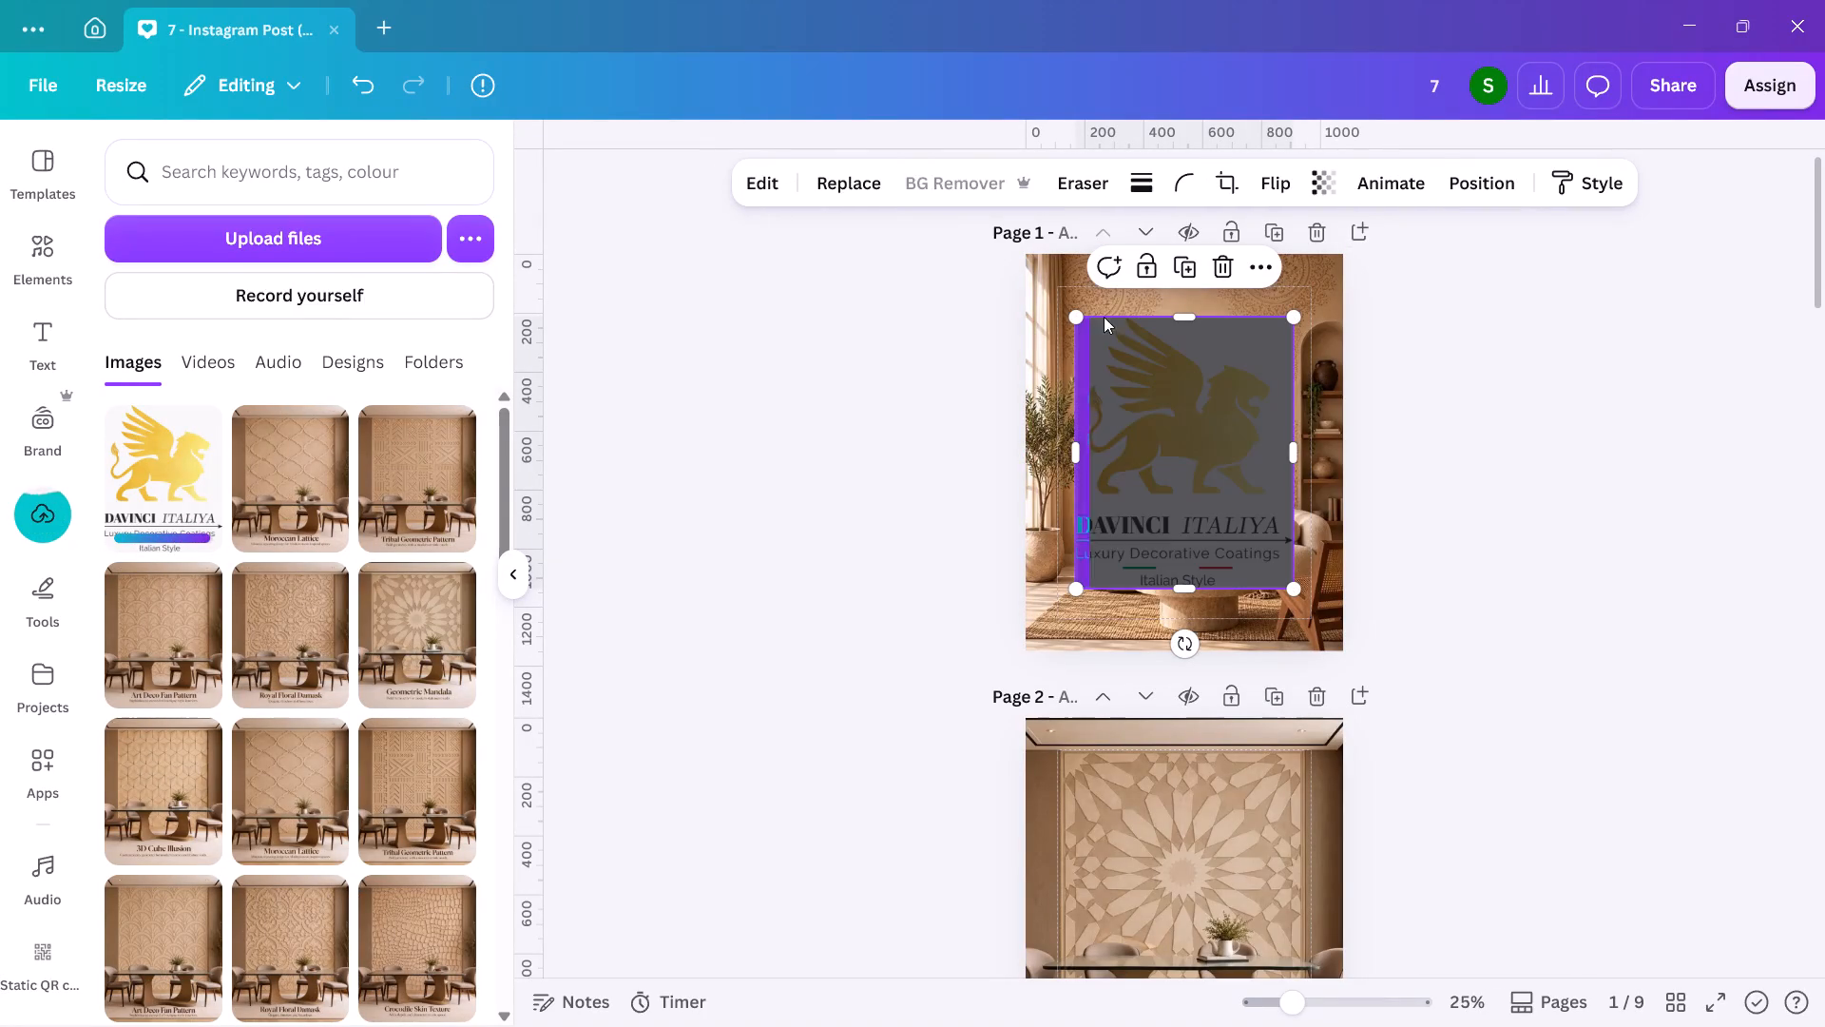
Shrink the Davinci Italiya logo and fit it into the upper-right corner of the cover page.
{"action": "left_click_drag", "start_coordinate": [1185, 426], "coordinate": [1239, 365]}
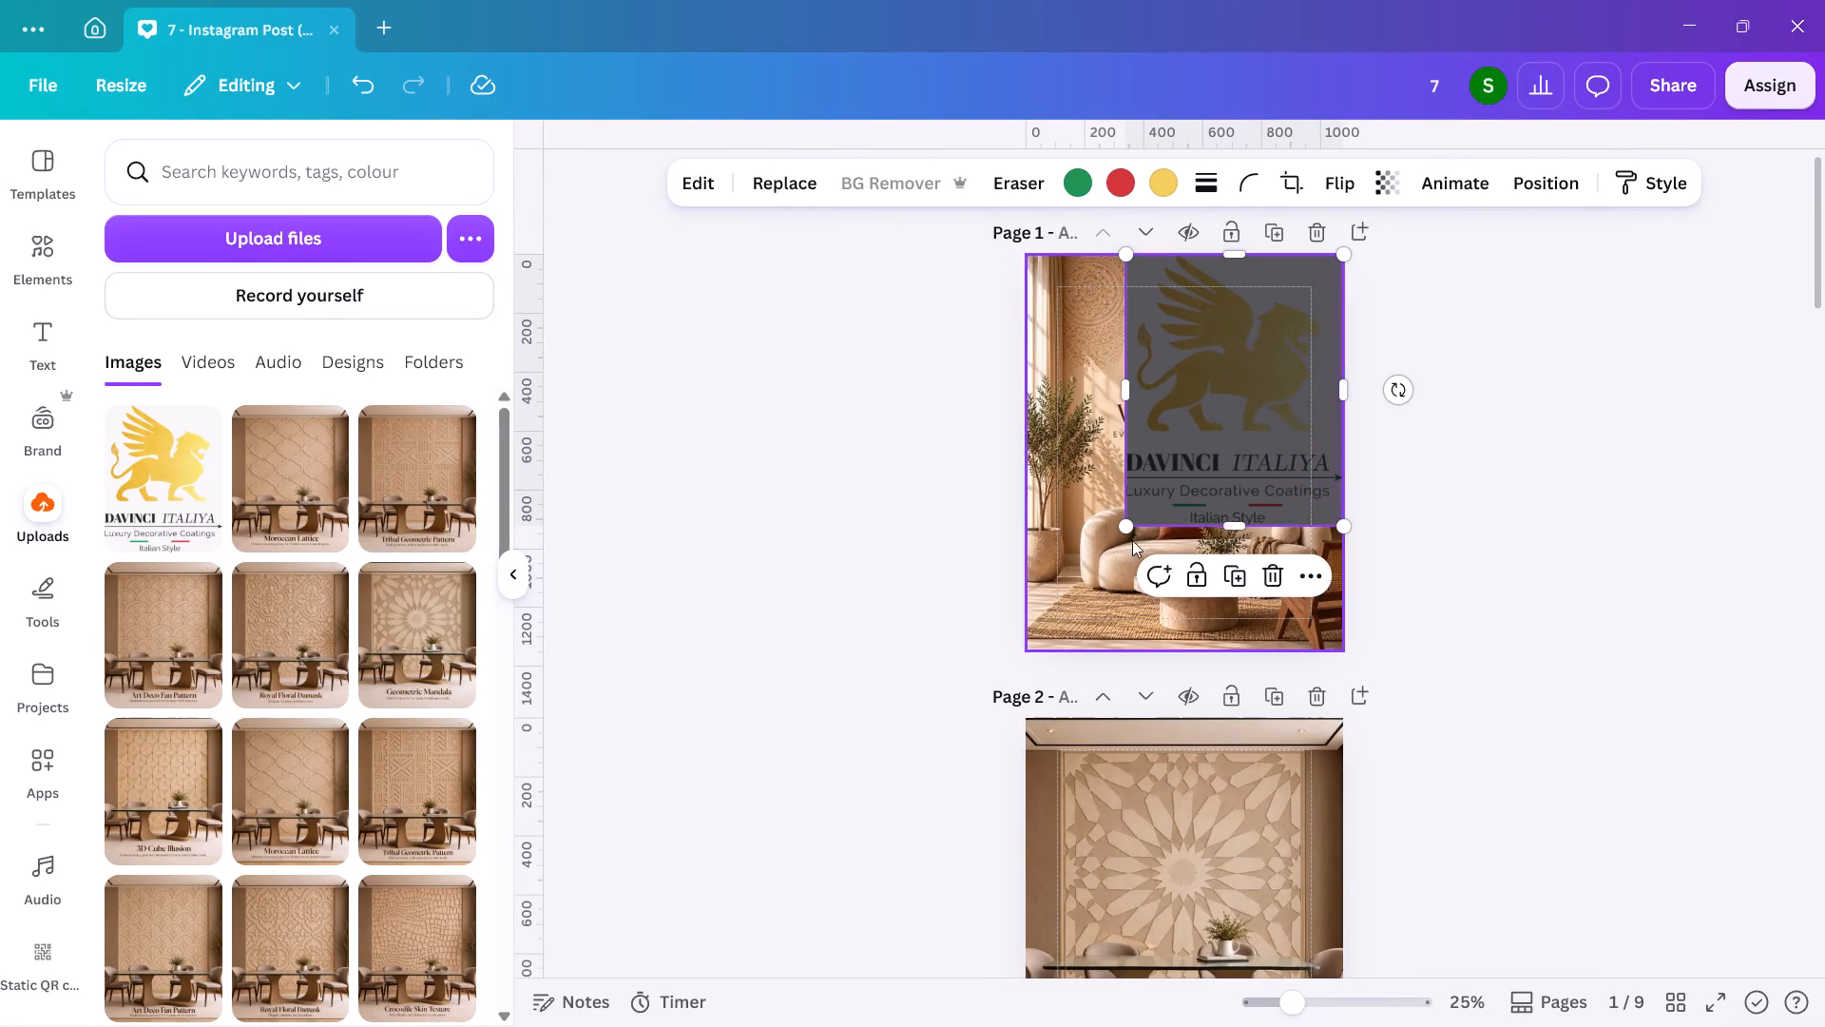
{"action": "left_click_drag", "start_coordinate": [1123, 517], "coordinate": [1282, 333]}
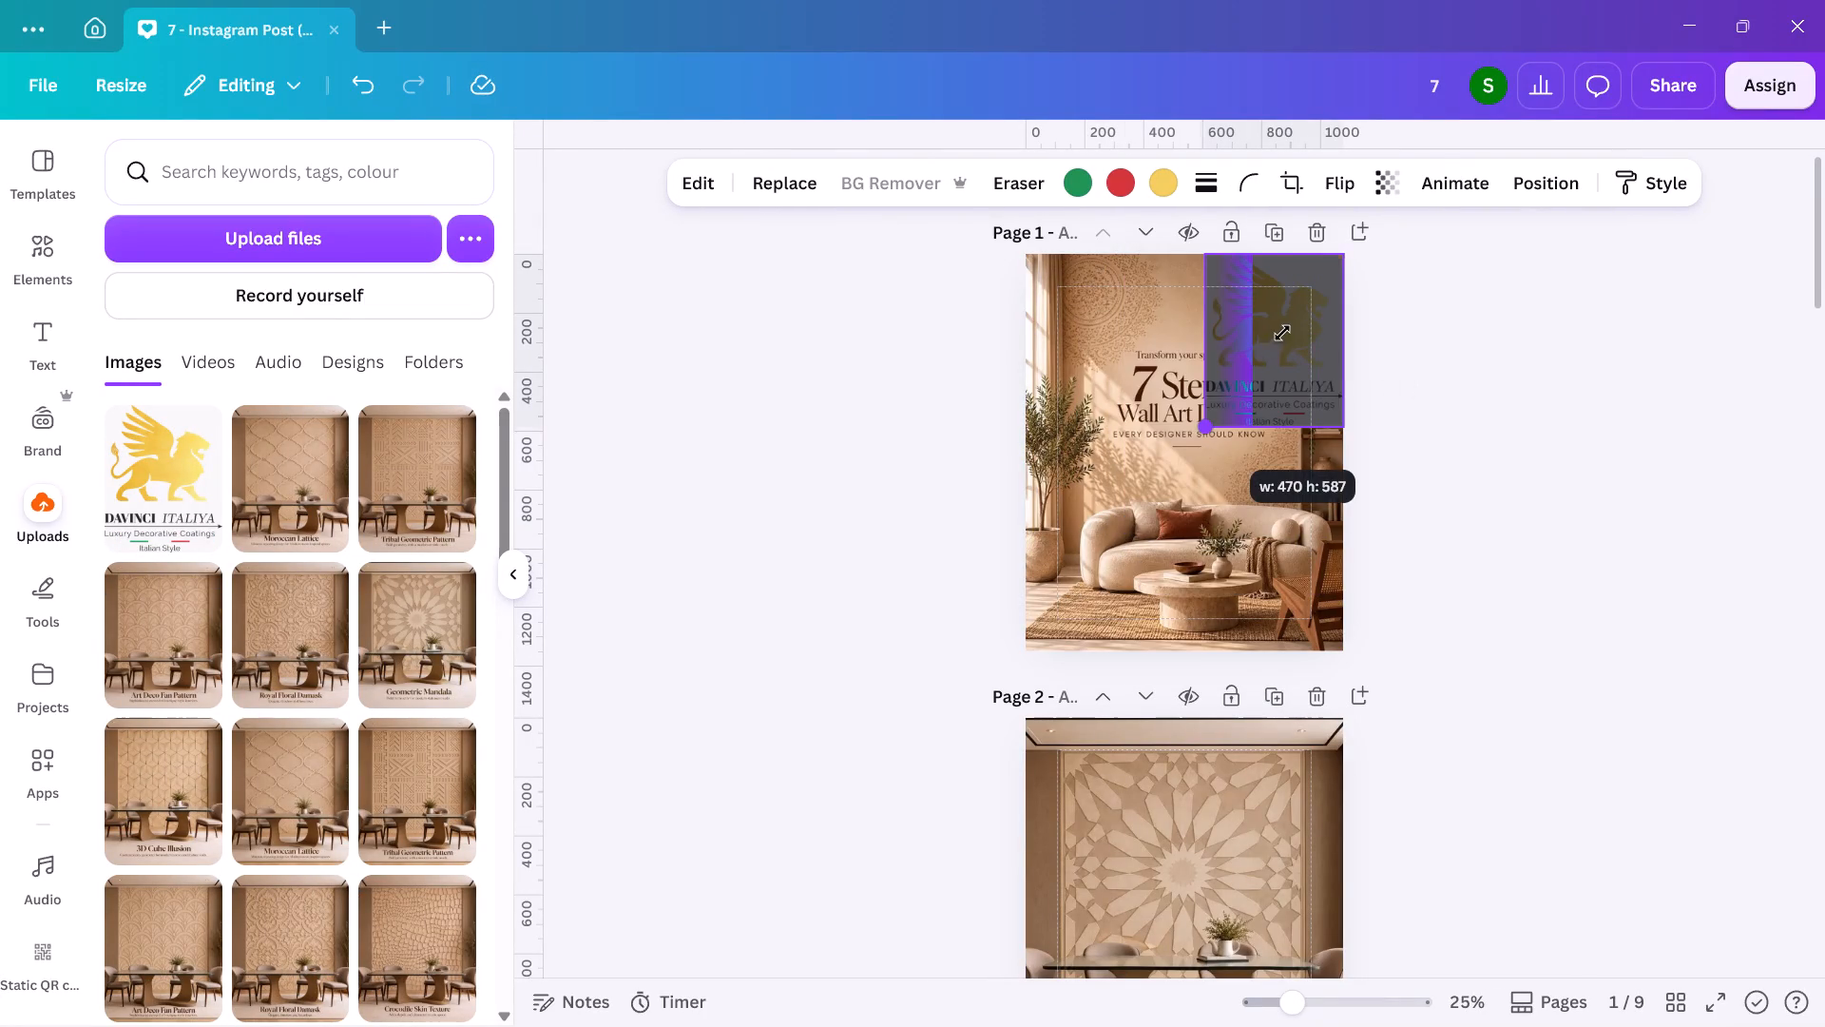
{"action": "left_click_drag", "start_coordinate": [1282, 333], "coordinate": [1286, 330]}
{"action": "scroll", "coordinate": [1286, 330], "scroll_direction": "up", "scroll_amount": 1}
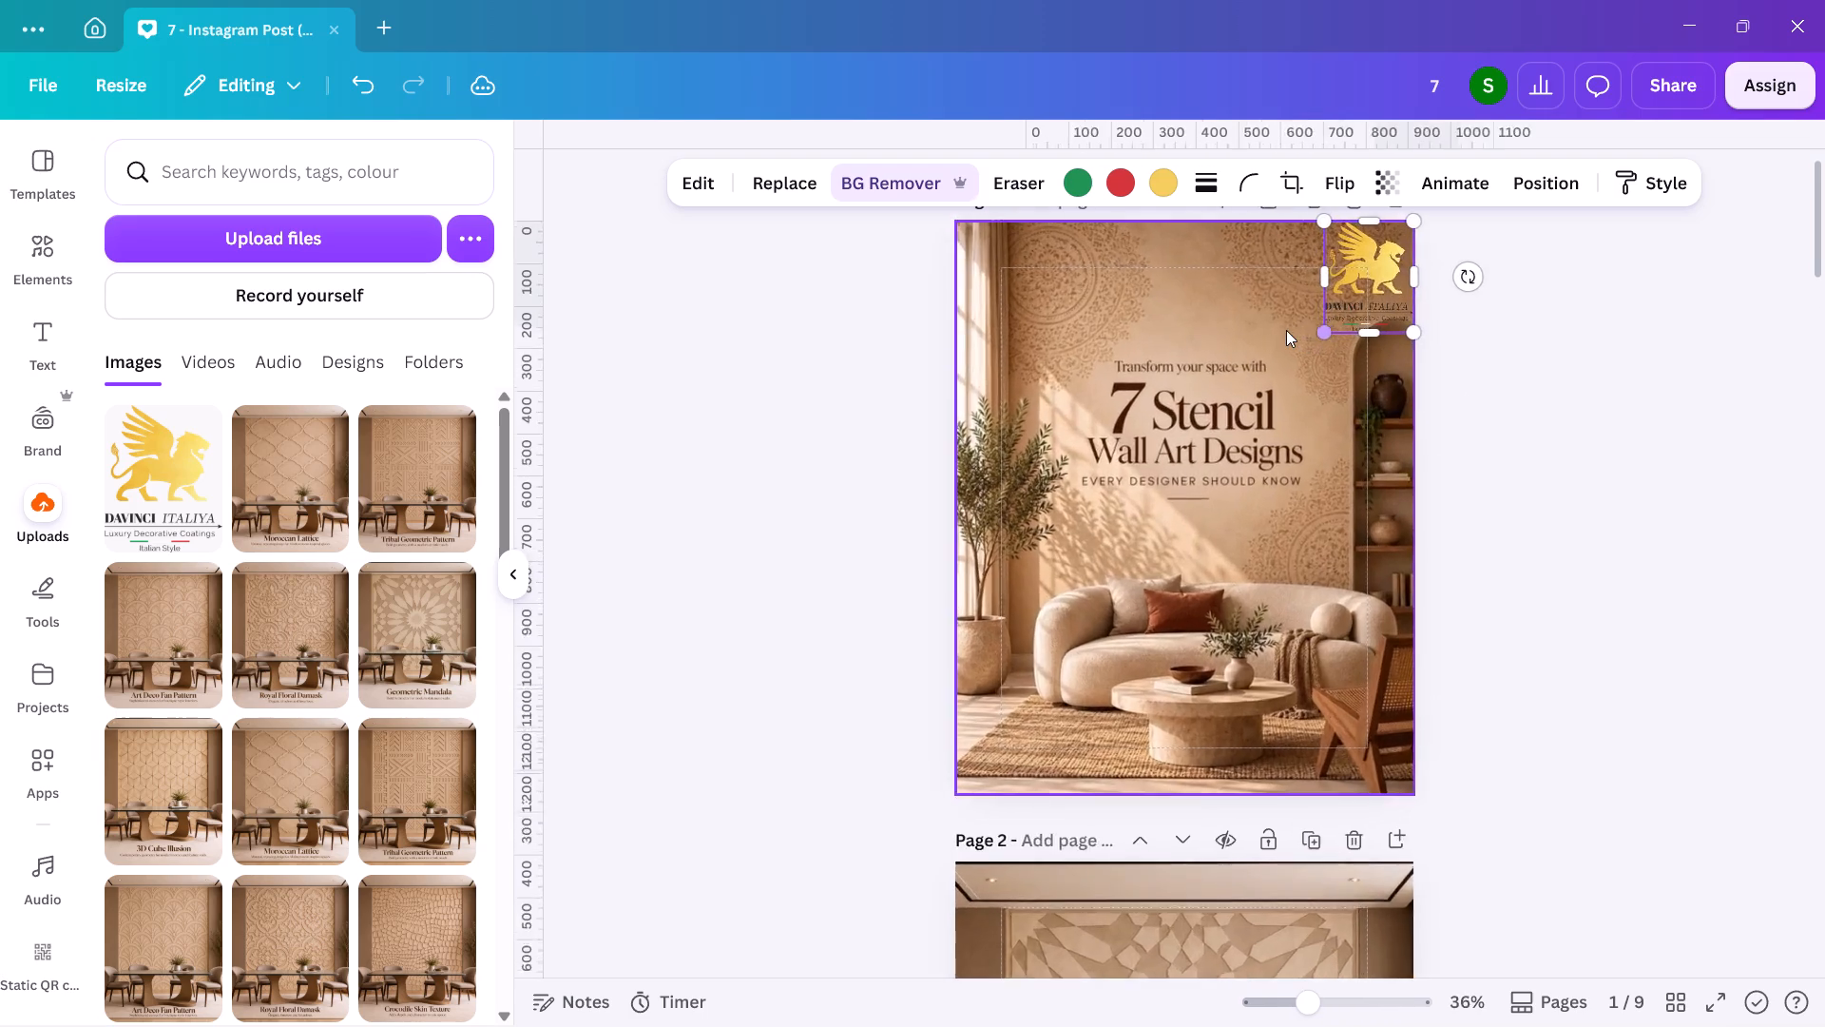
{"action": "scroll", "coordinate": [1286, 330], "scroll_direction": "up", "scroll_amount": 1}
{"action": "left_click", "coordinate": [1498, 379]}
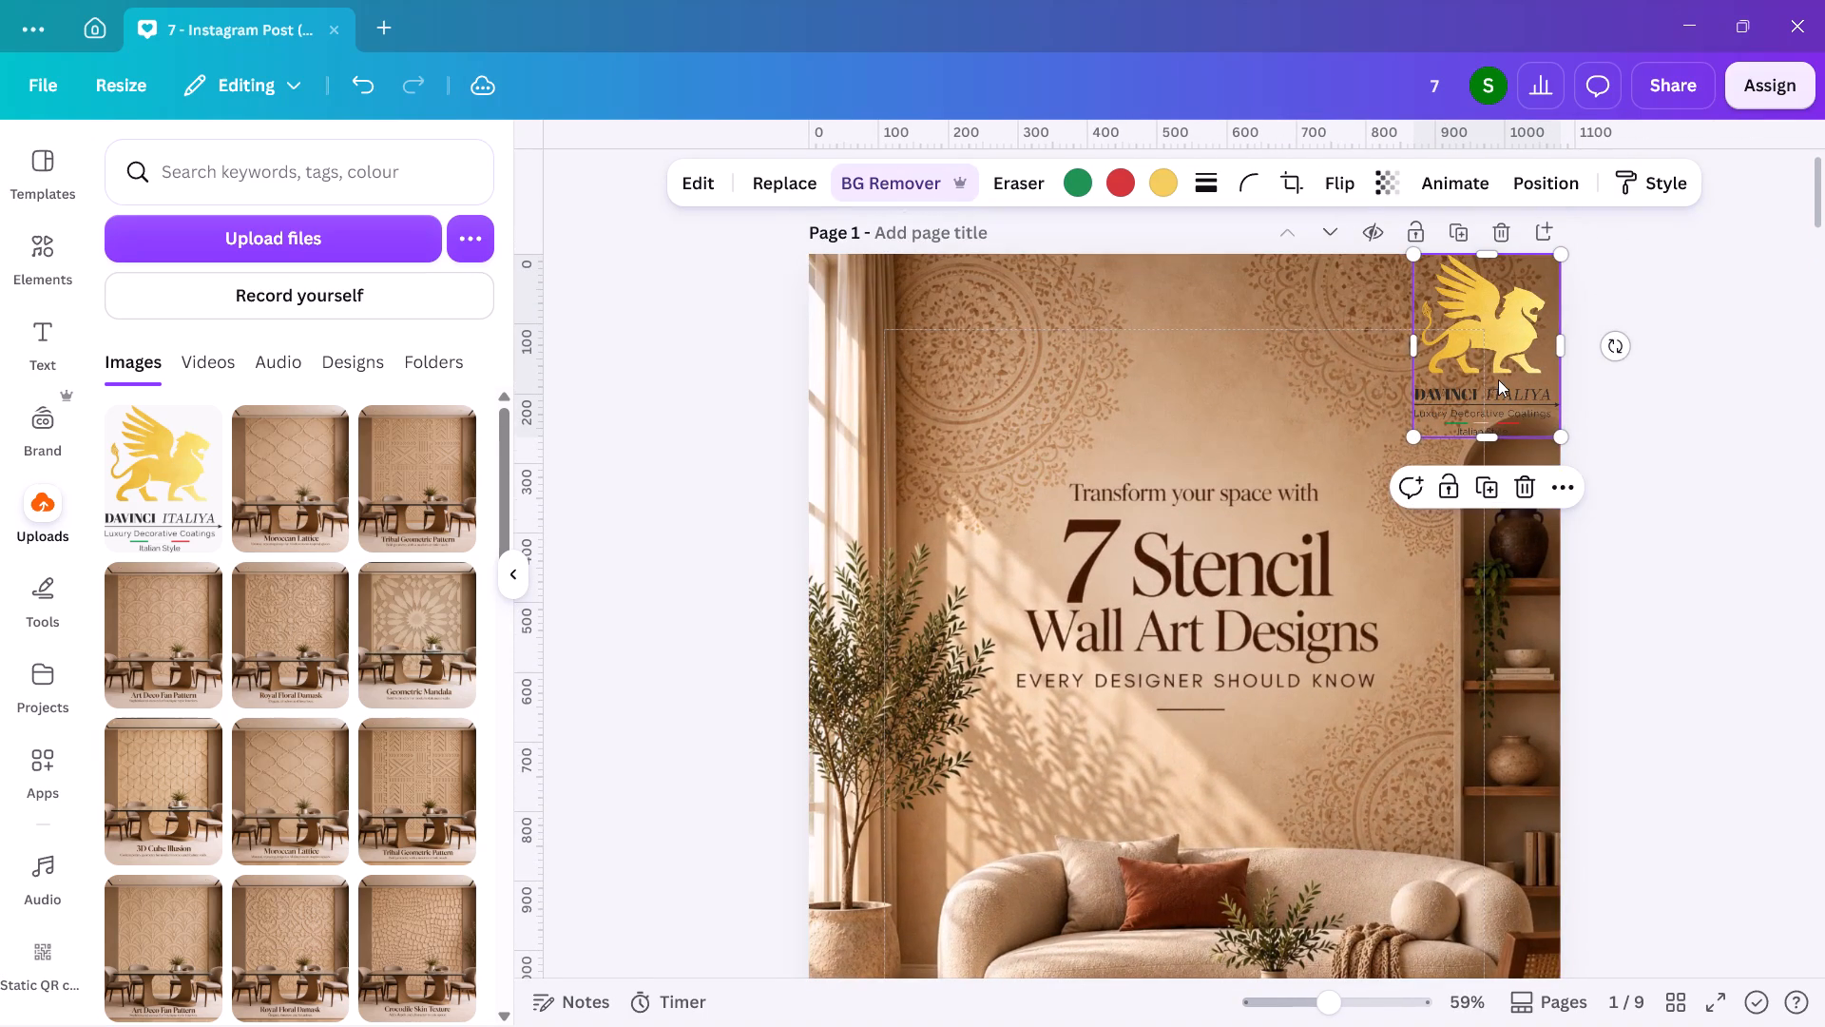
Add a 324 × 324 px square shape and move it over the logo in the cover's upper-right corner.
{"action": "key", "text": "r"}
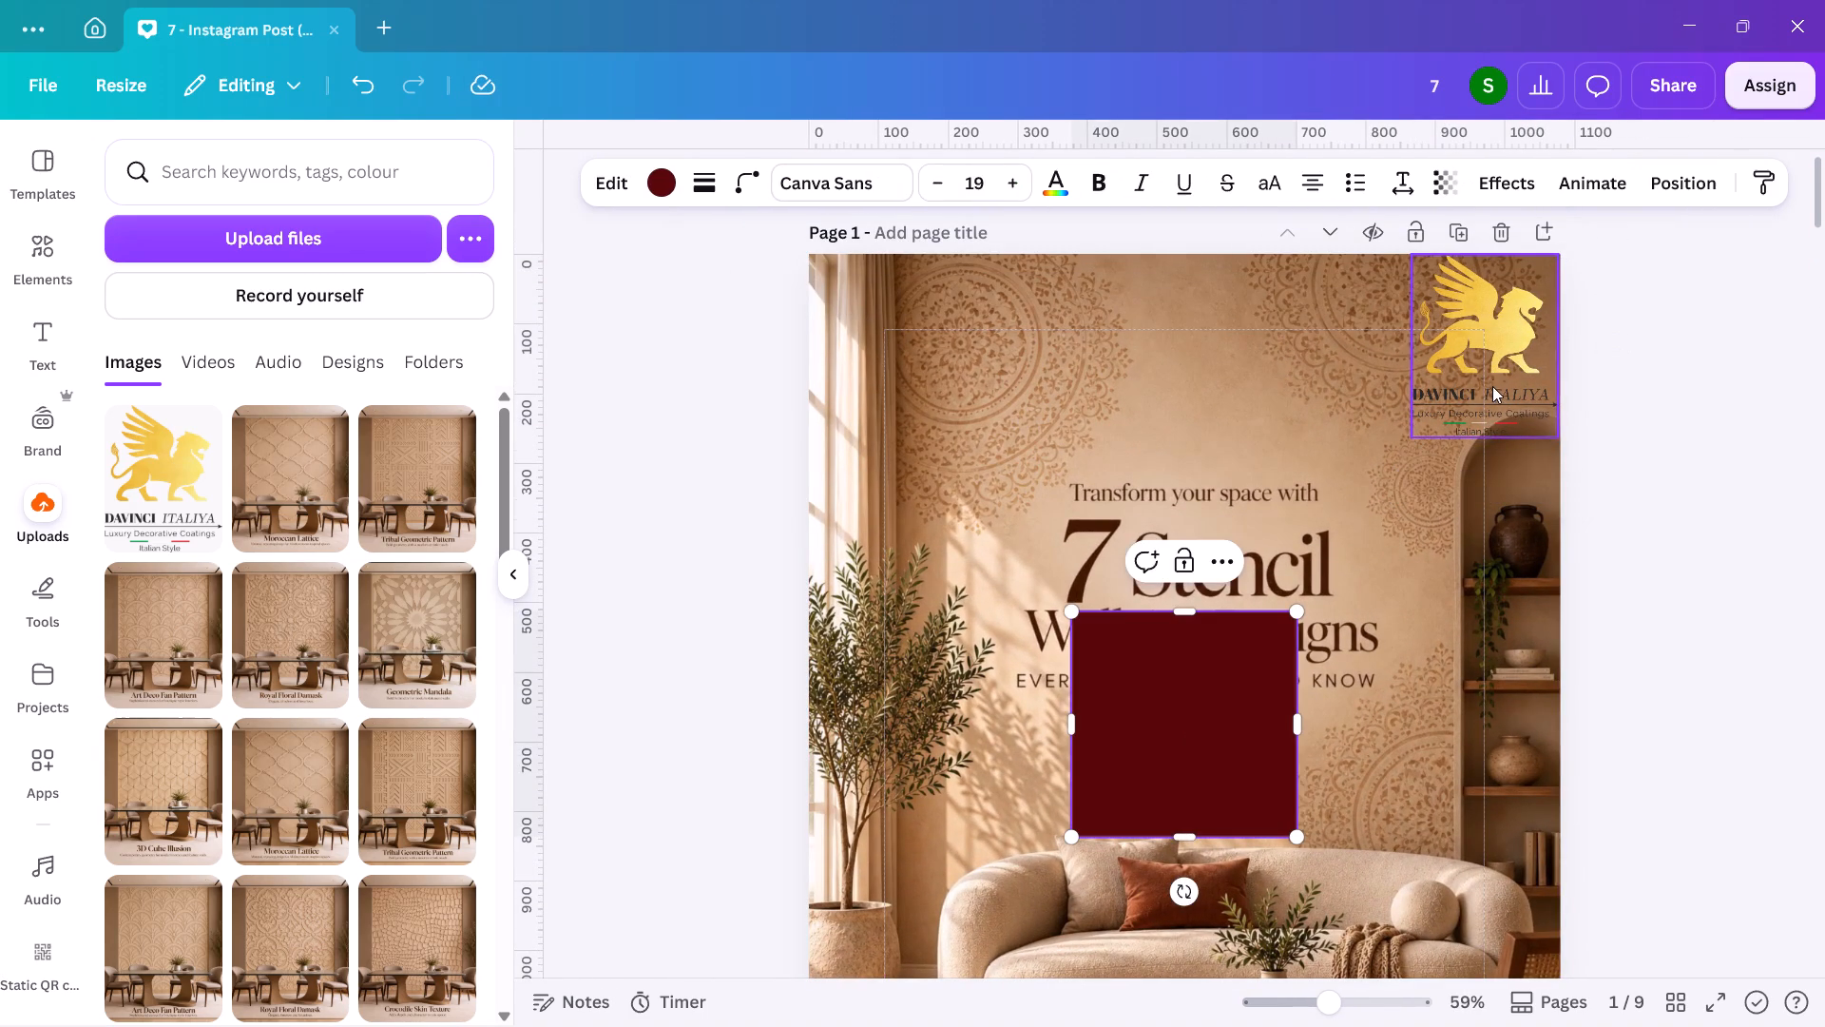
{"action": "scroll", "coordinate": [1442, 495], "scroll_direction": "up", "scroll_amount": 1}
{"action": "left_click_drag", "start_coordinate": [1116, 727], "coordinate": [1262, 660]}
{"action": "scroll", "coordinate": [1135, 711], "scroll_direction": "down", "scroll_amount": 1}
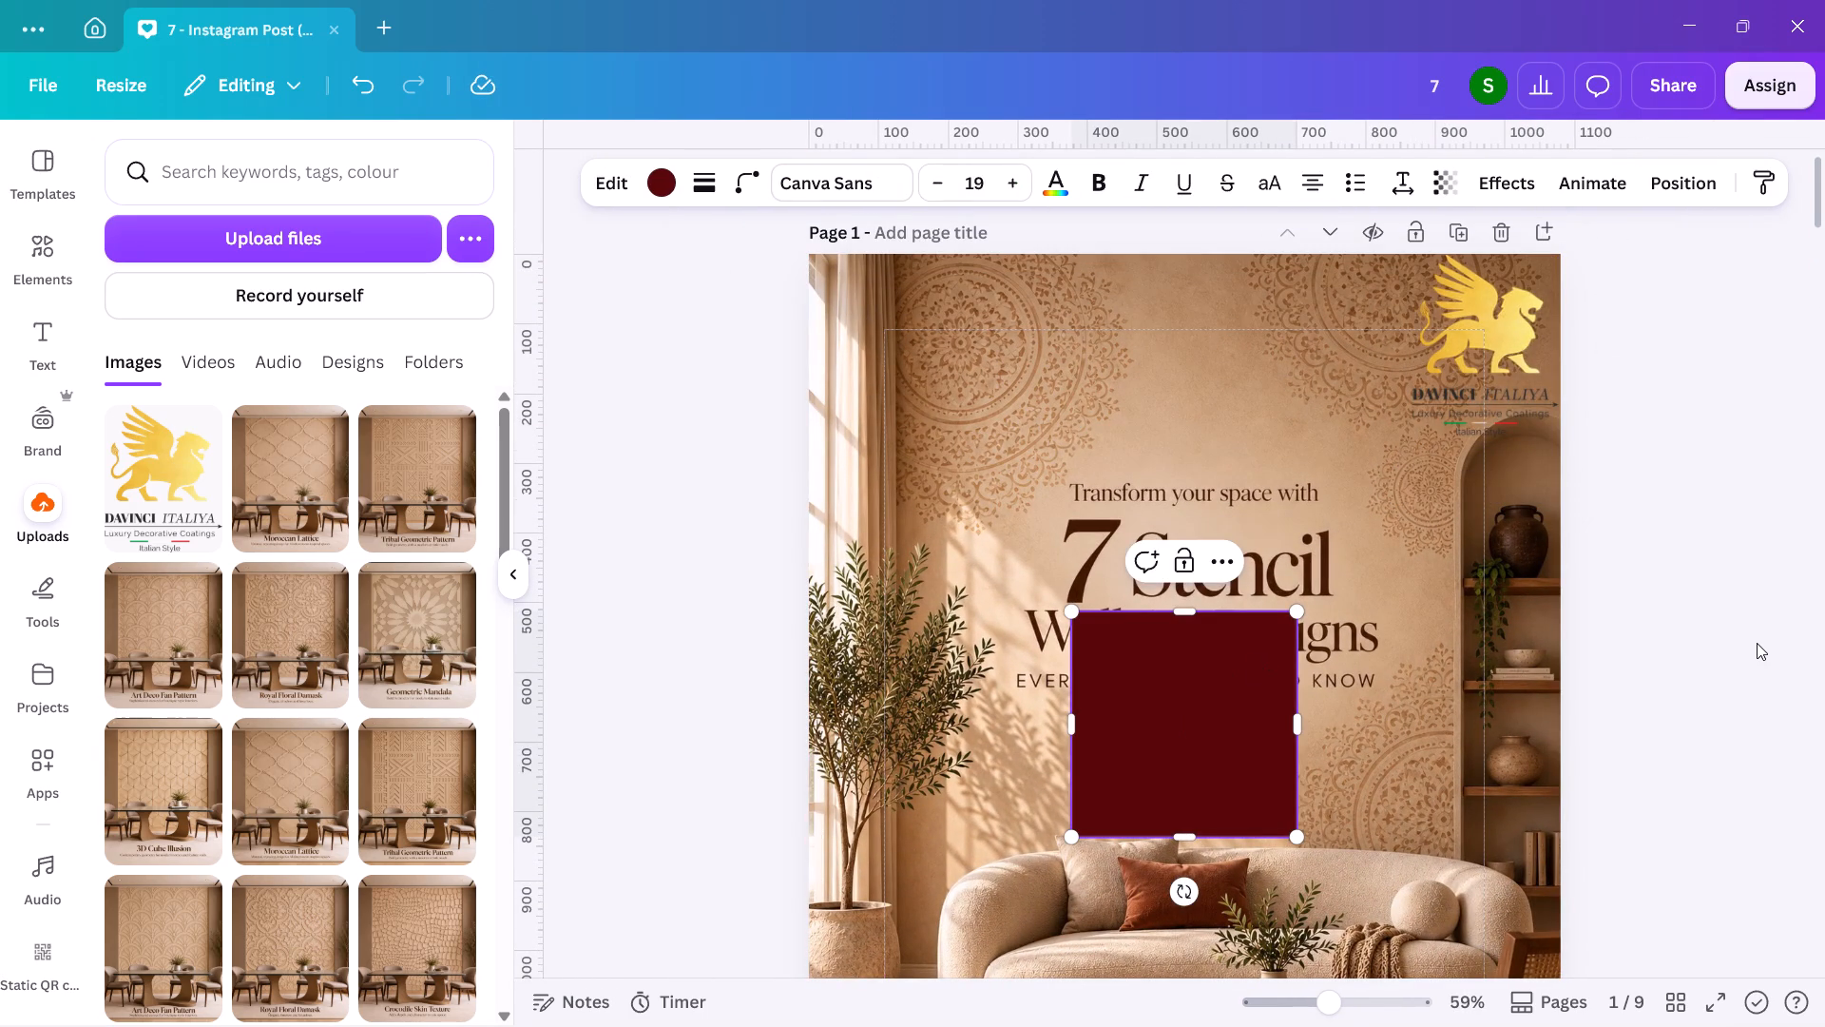
{"action": "scroll", "coordinate": [1757, 643], "scroll_direction": "down", "scroll_amount": 1}
{"action": "double_click", "coordinate": [1757, 643]}
{"action": "left_click_drag", "start_coordinate": [1206, 785], "coordinate": [1463, 420]}
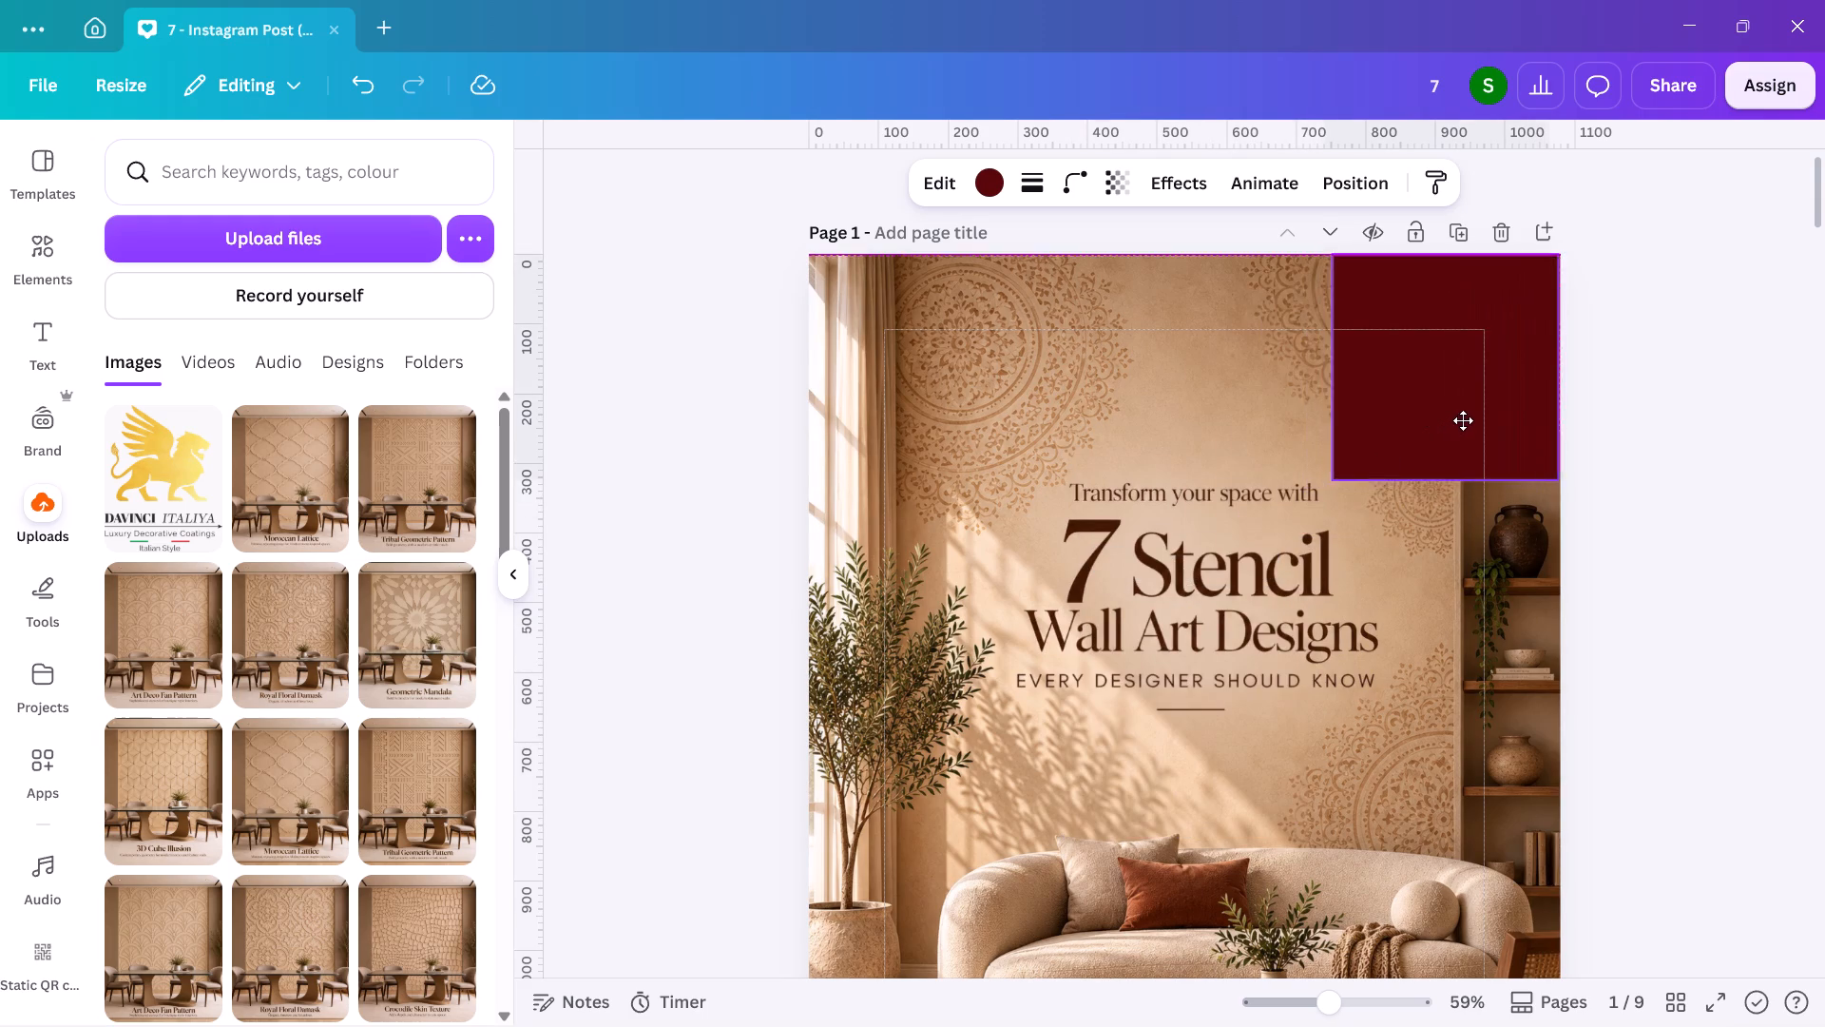
{"action": "scroll", "coordinate": [1463, 420], "scroll_direction": "down", "scroll_amount": 1}
{"action": "left_click_drag", "start_coordinate": [1463, 420], "coordinate": [1470, 432]}
{"action": "scroll", "coordinate": [1470, 432], "scroll_direction": "down", "scroll_amount": 1}
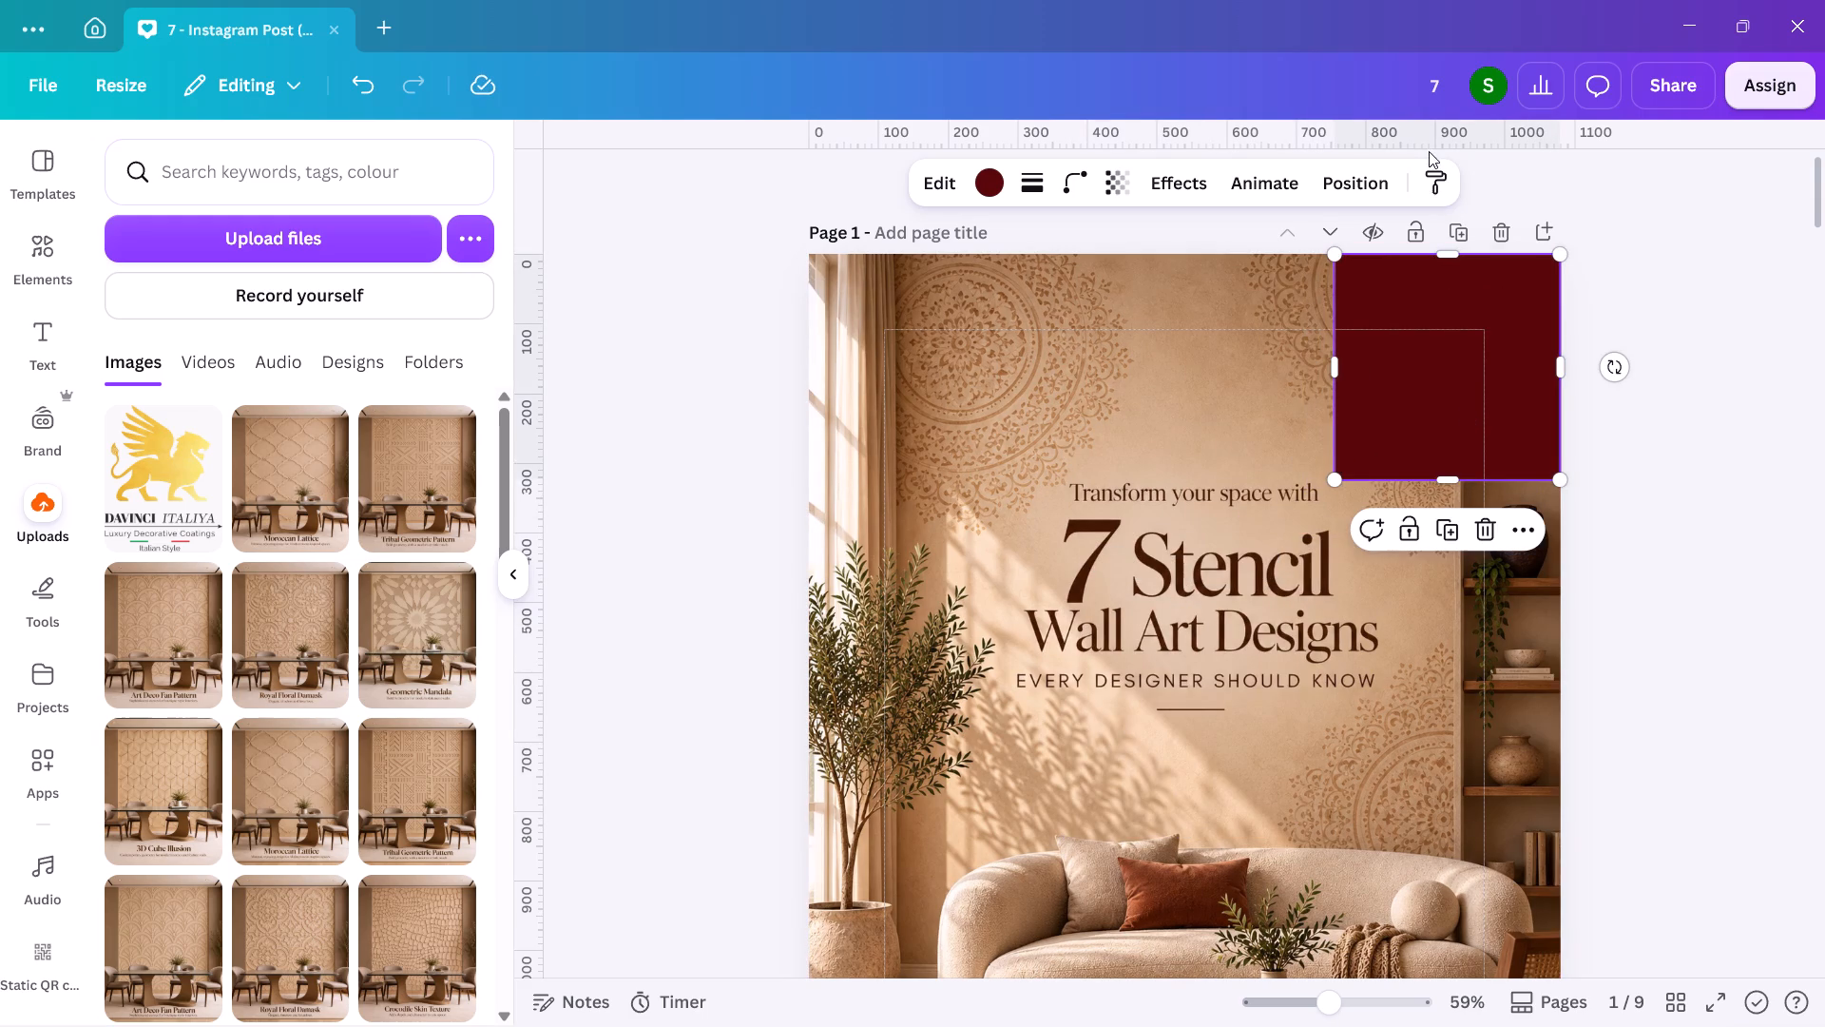
{"action": "scroll", "coordinate": [1429, 151], "scroll_direction": "down", "scroll_amount": 1}
Send the dark red square one layer backward so it sits behind the logo.
{"action": "left_click", "coordinate": [1348, 185]}
{"action": "scroll", "coordinate": [1334, 185], "scroll_direction": "left", "scroll_amount": 2}
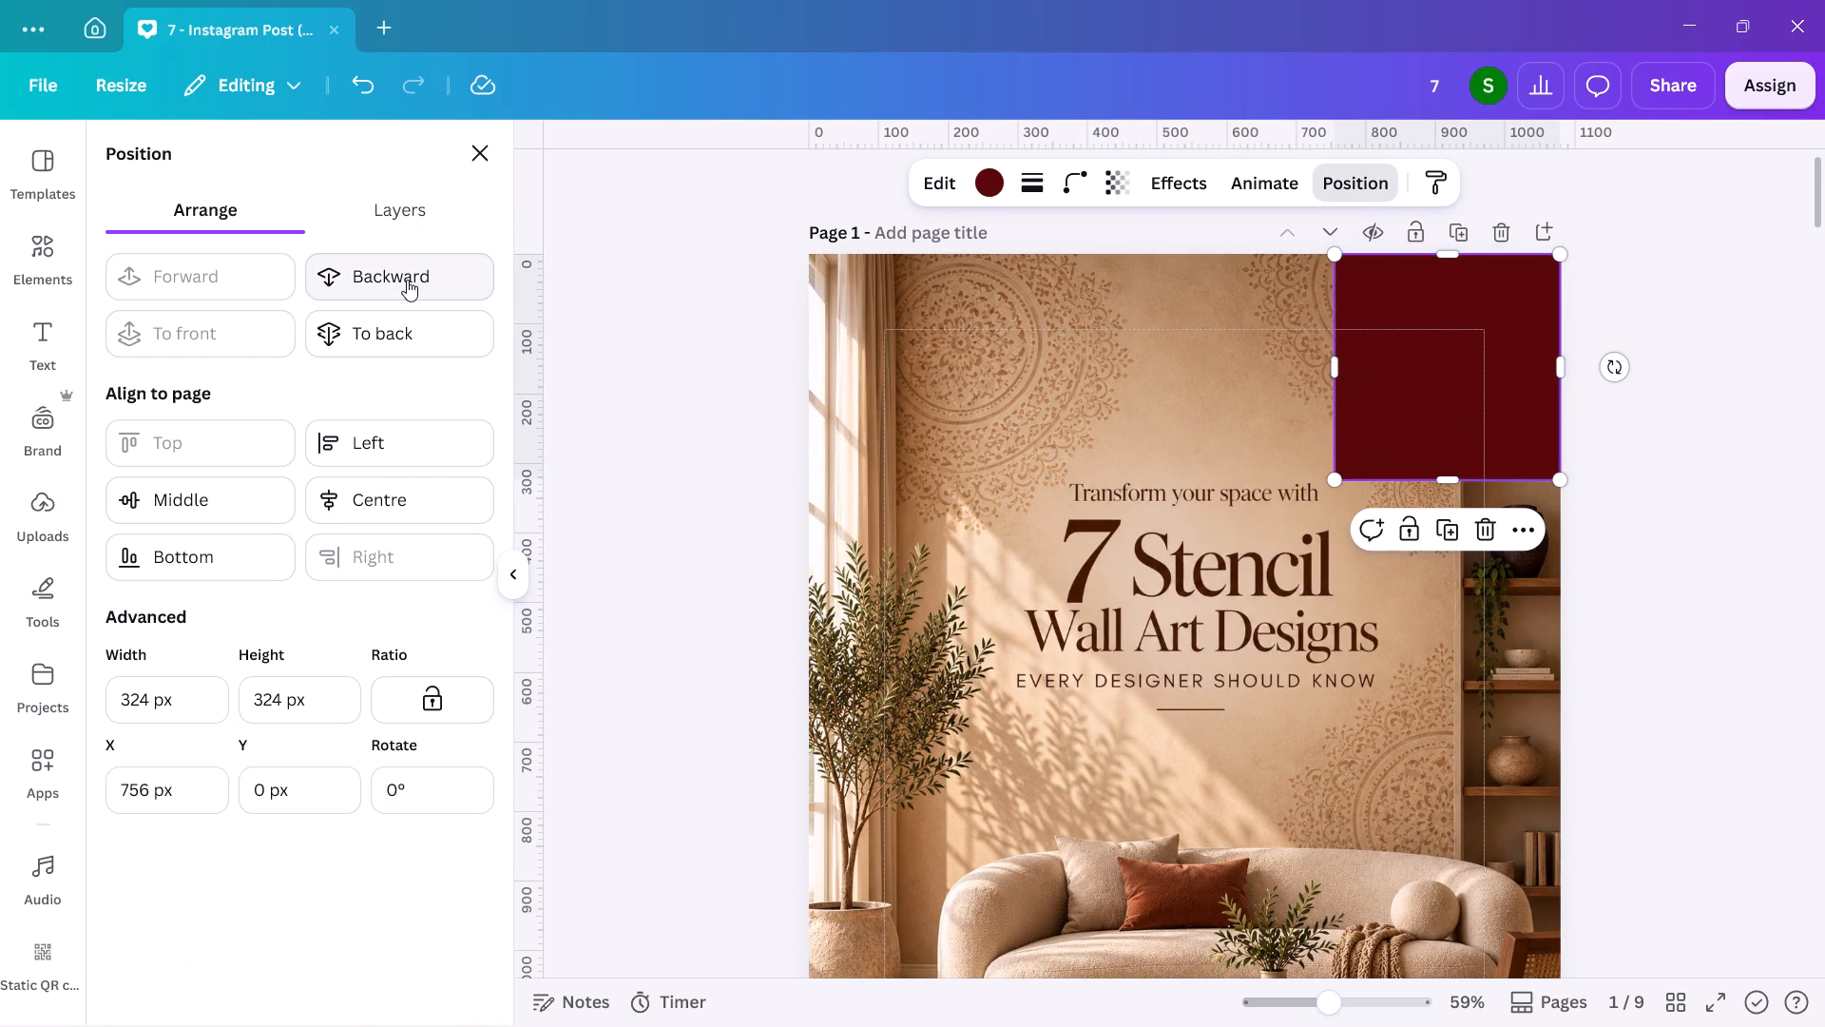
{"action": "left_click", "coordinate": [406, 284]}
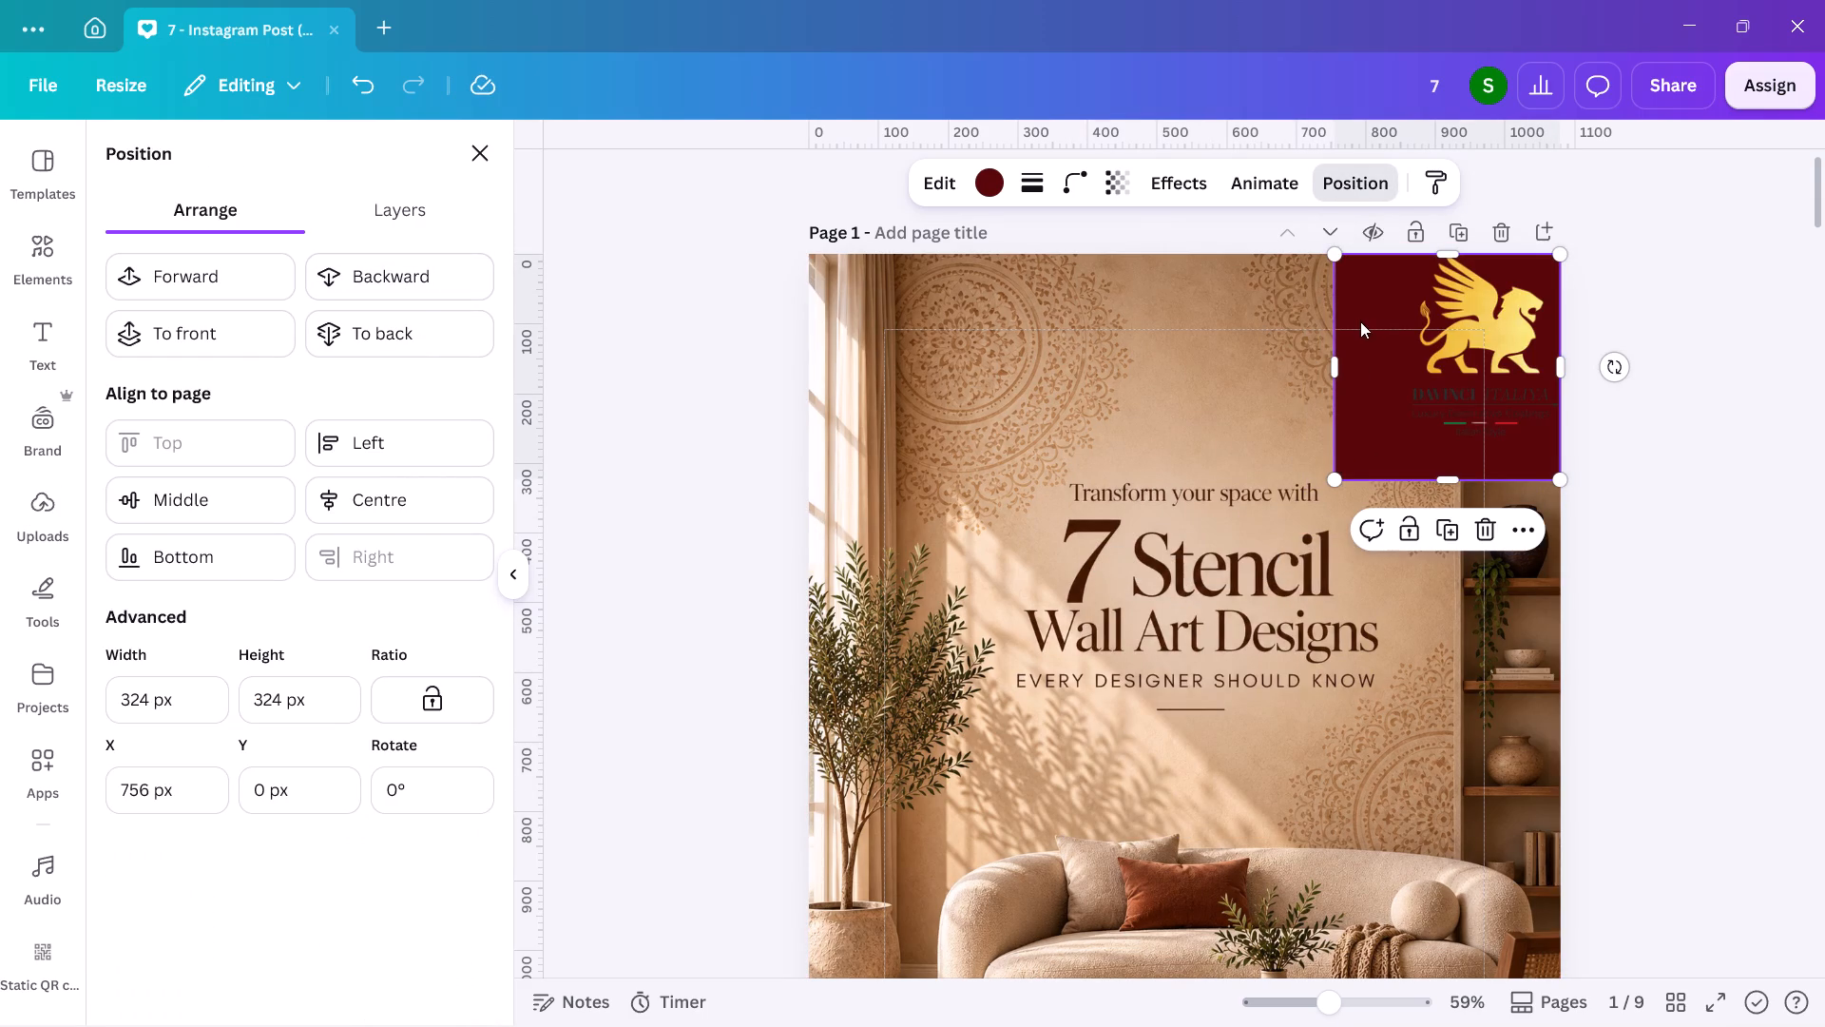
Resize the shape behind the logo to about 228 × 263 px, keeping it in the page corner.
{"action": "left_click_drag", "start_coordinate": [1332, 362], "coordinate": [1405, 341]}
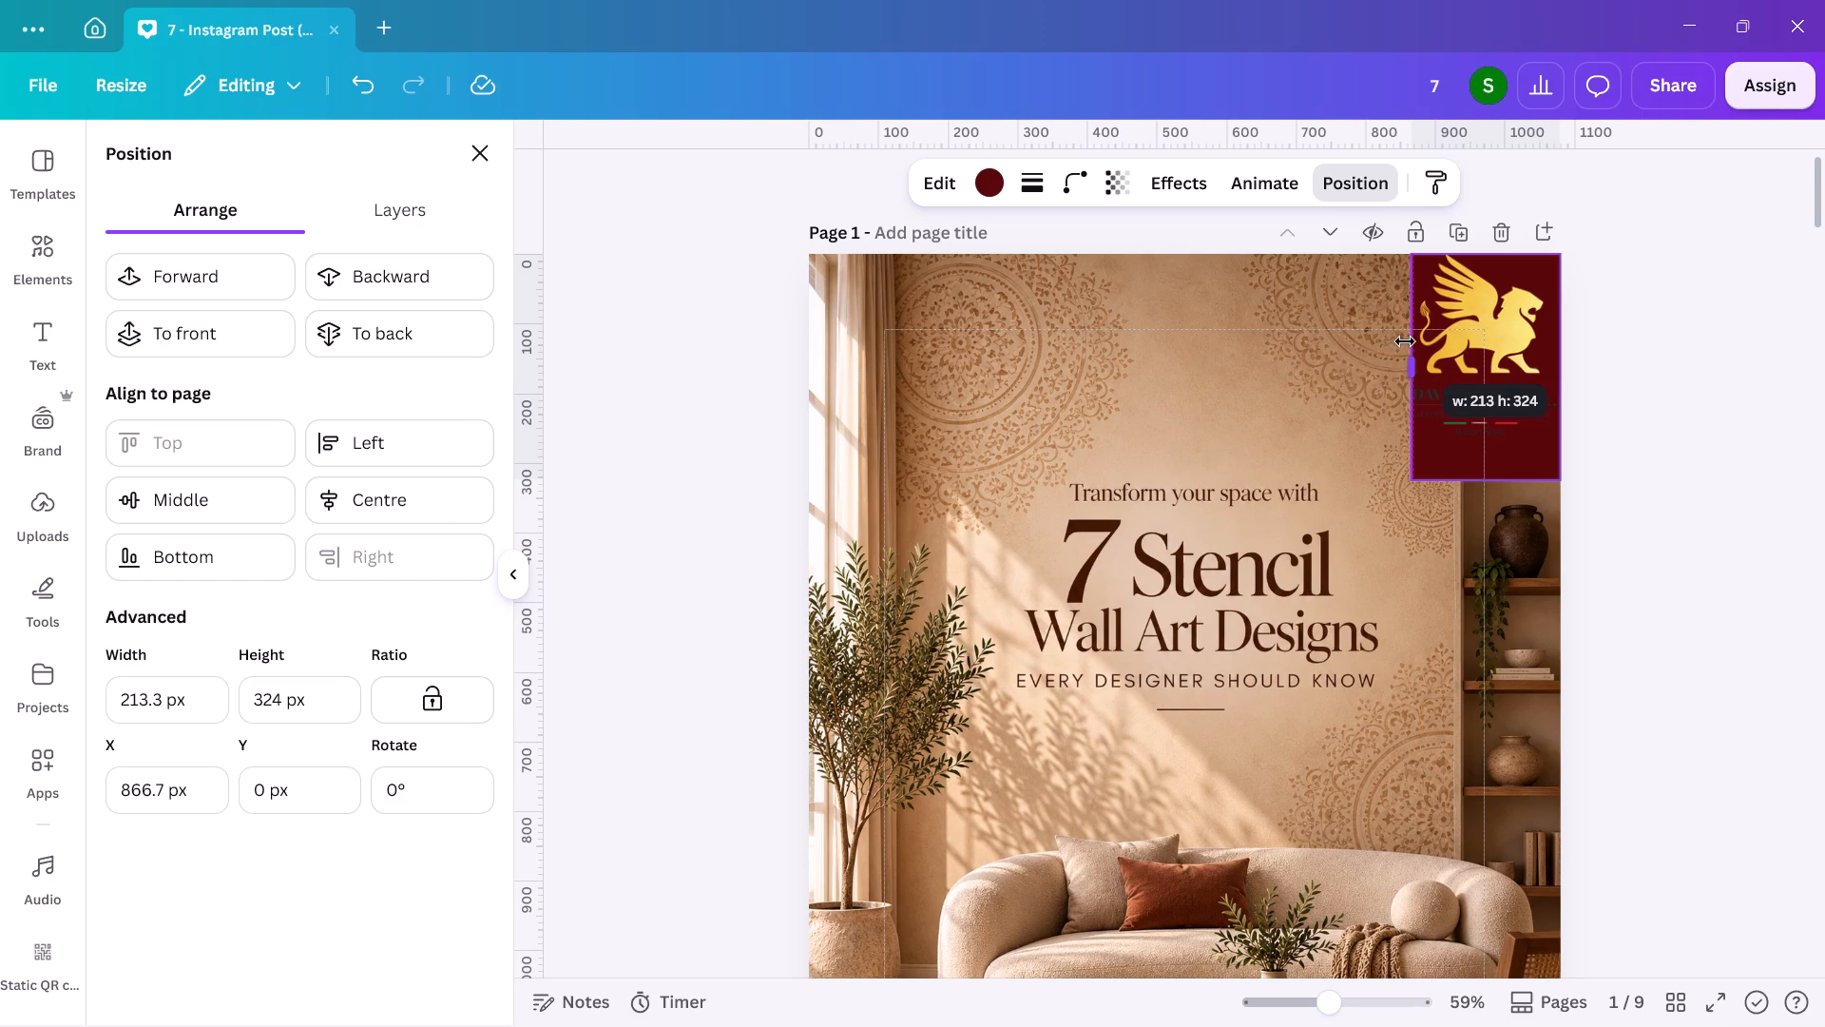
{"action": "left_click_drag", "start_coordinate": [1405, 341], "coordinate": [1397, 341]}
{"action": "left_click_drag", "start_coordinate": [1485, 479], "coordinate": [1486, 441]}
{"action": "scroll", "coordinate": [1486, 441], "scroll_direction": "down", "scroll_amount": 3}
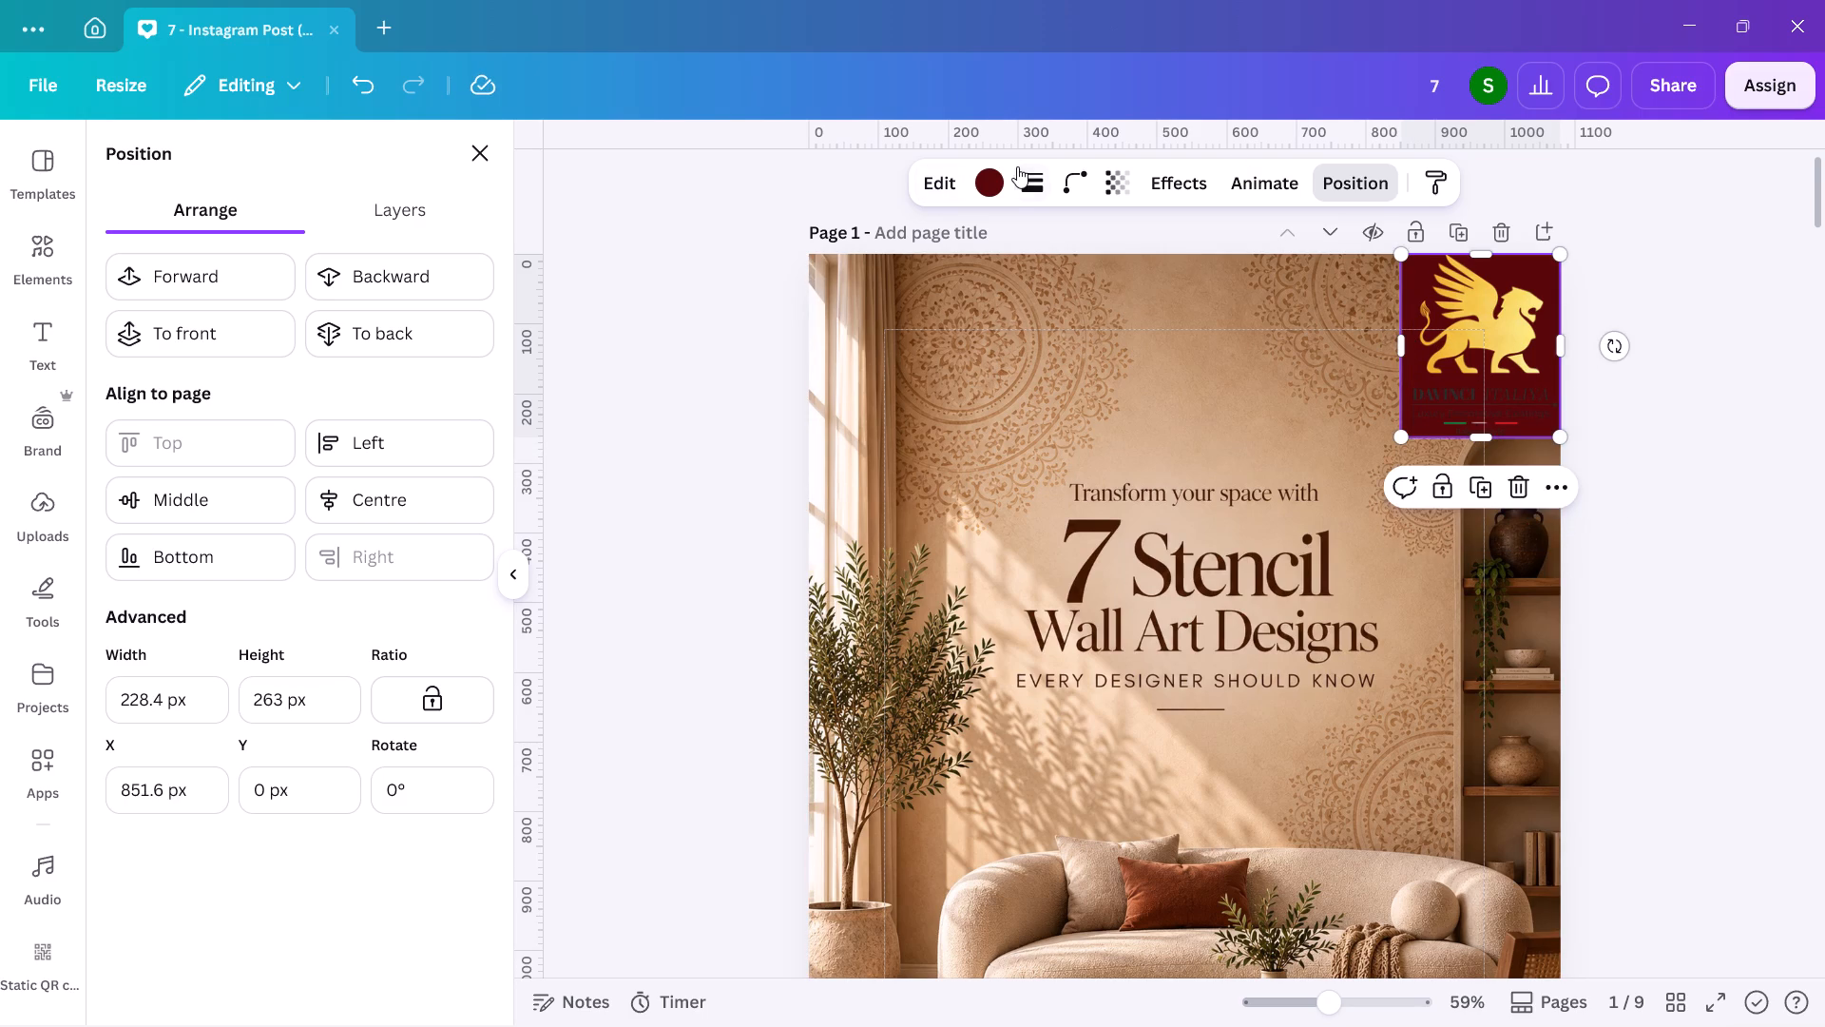
Change the fill of the shape behind the logo to white.
{"action": "left_click", "coordinate": [995, 180]}
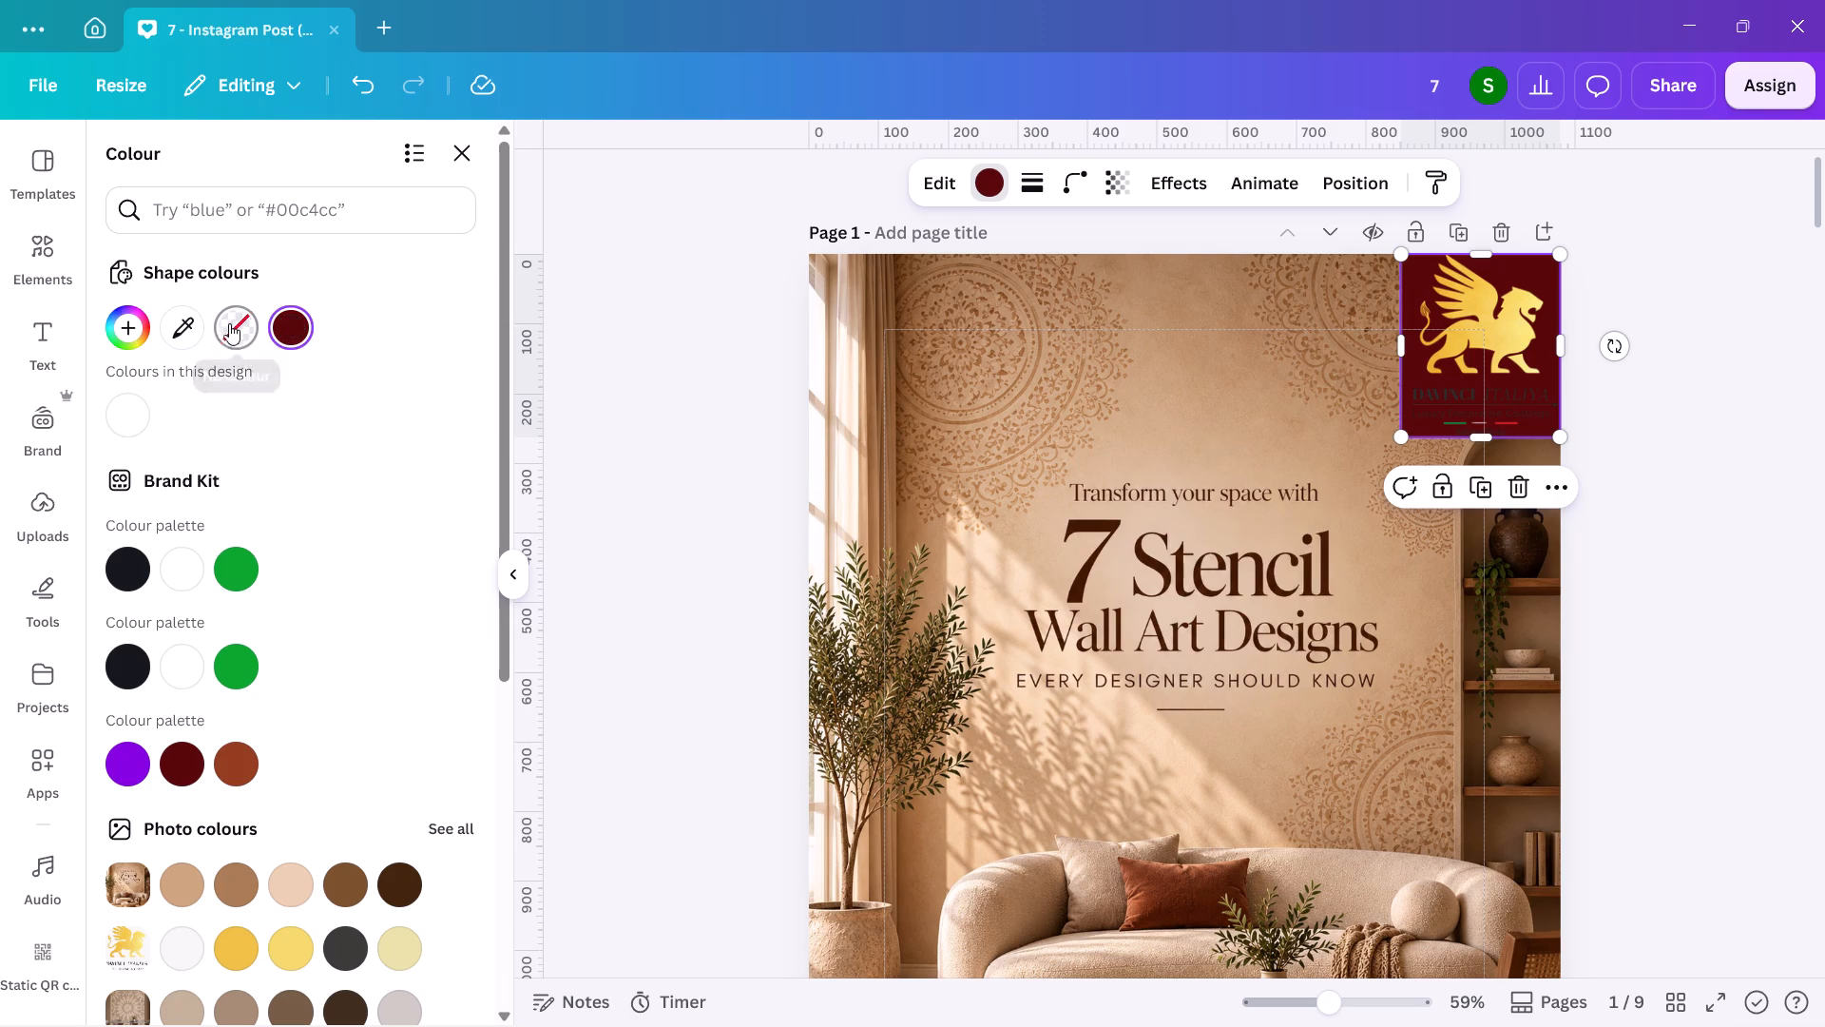
{"action": "left_click", "coordinate": [131, 412]}
{"action": "left_click", "coordinate": [131, 412]}
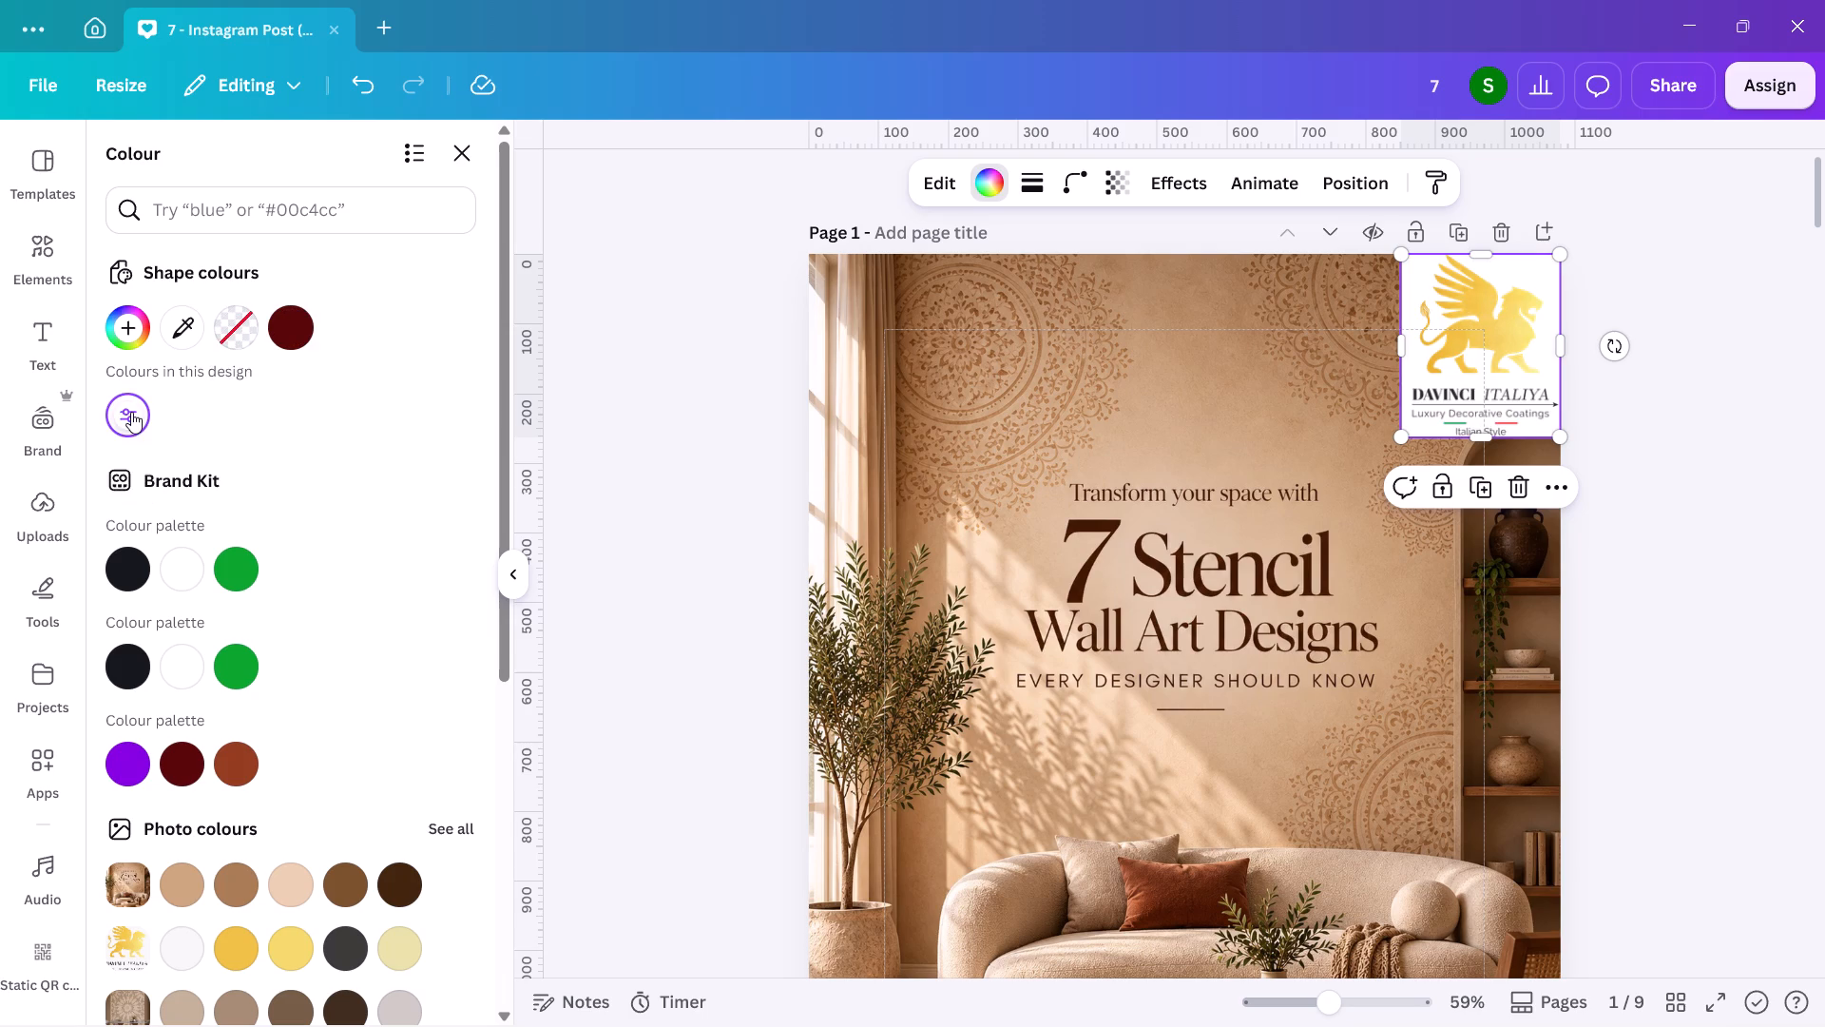
Give the shape behind the logo a two-colour gradient fill with both colours set to white.
{"action": "left_click", "coordinate": [408, 475]}
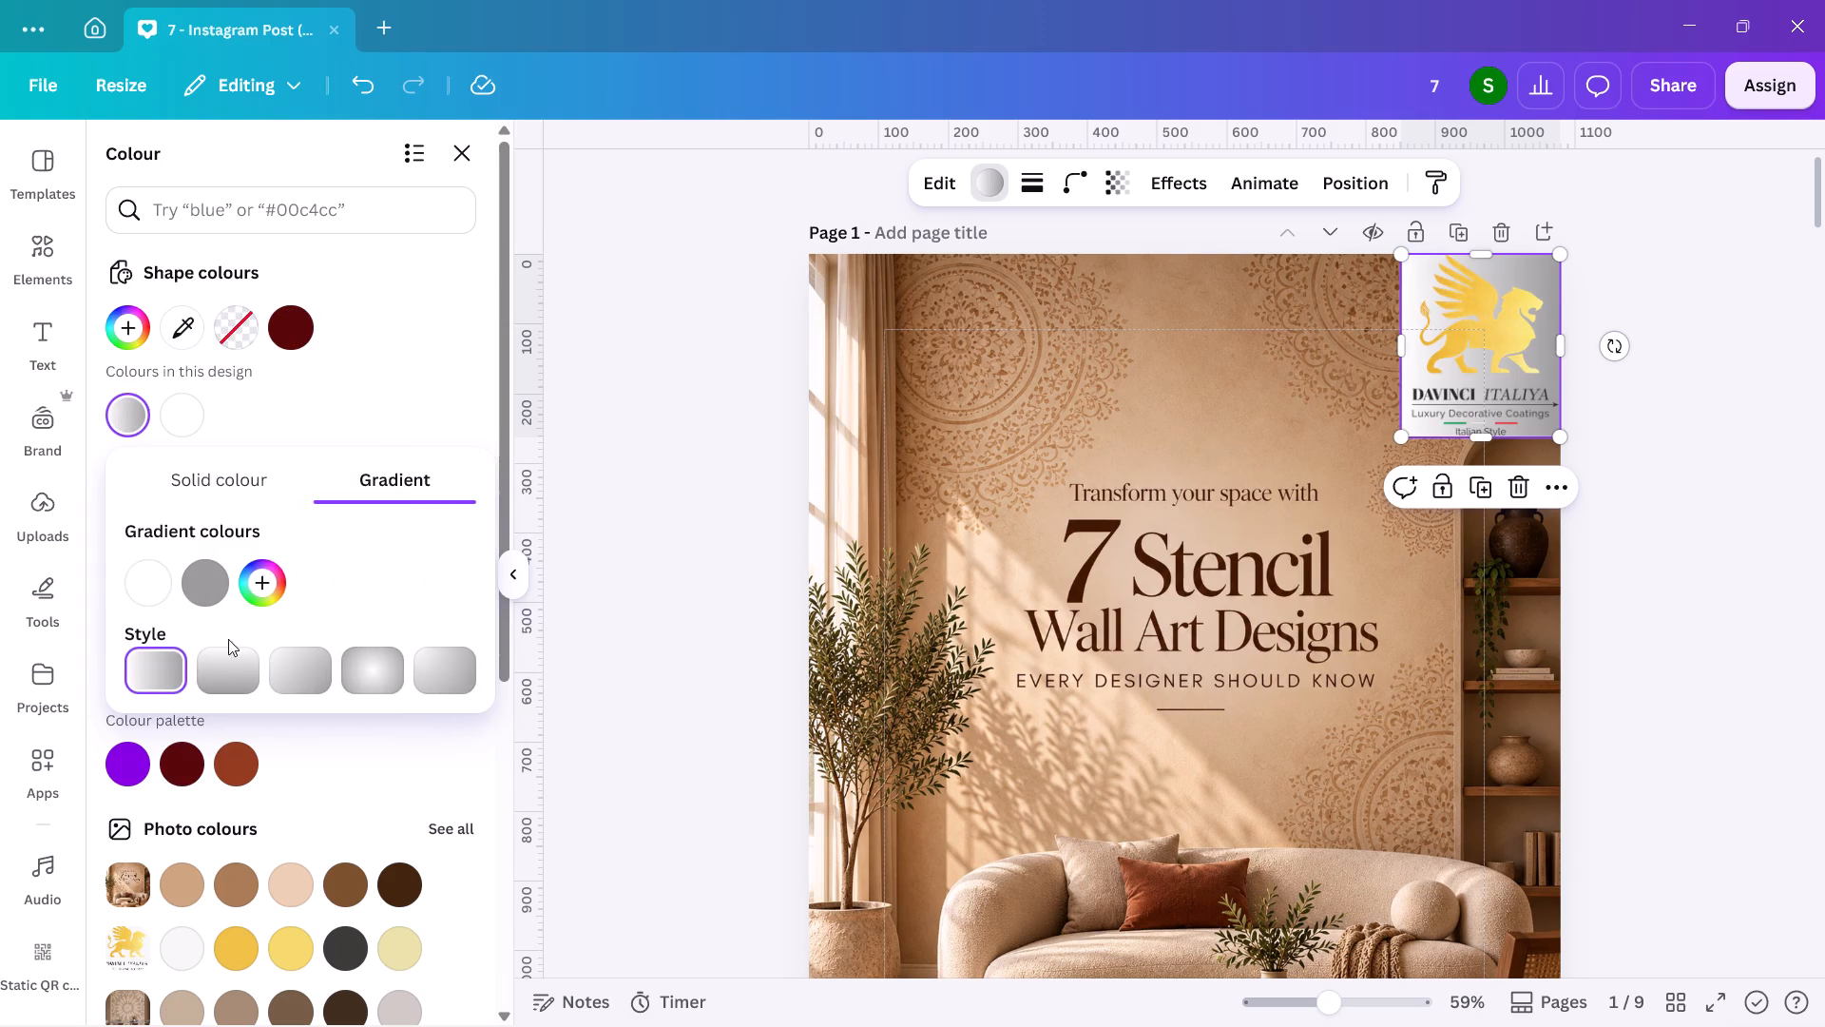
{"action": "left_click", "coordinate": [152, 594]}
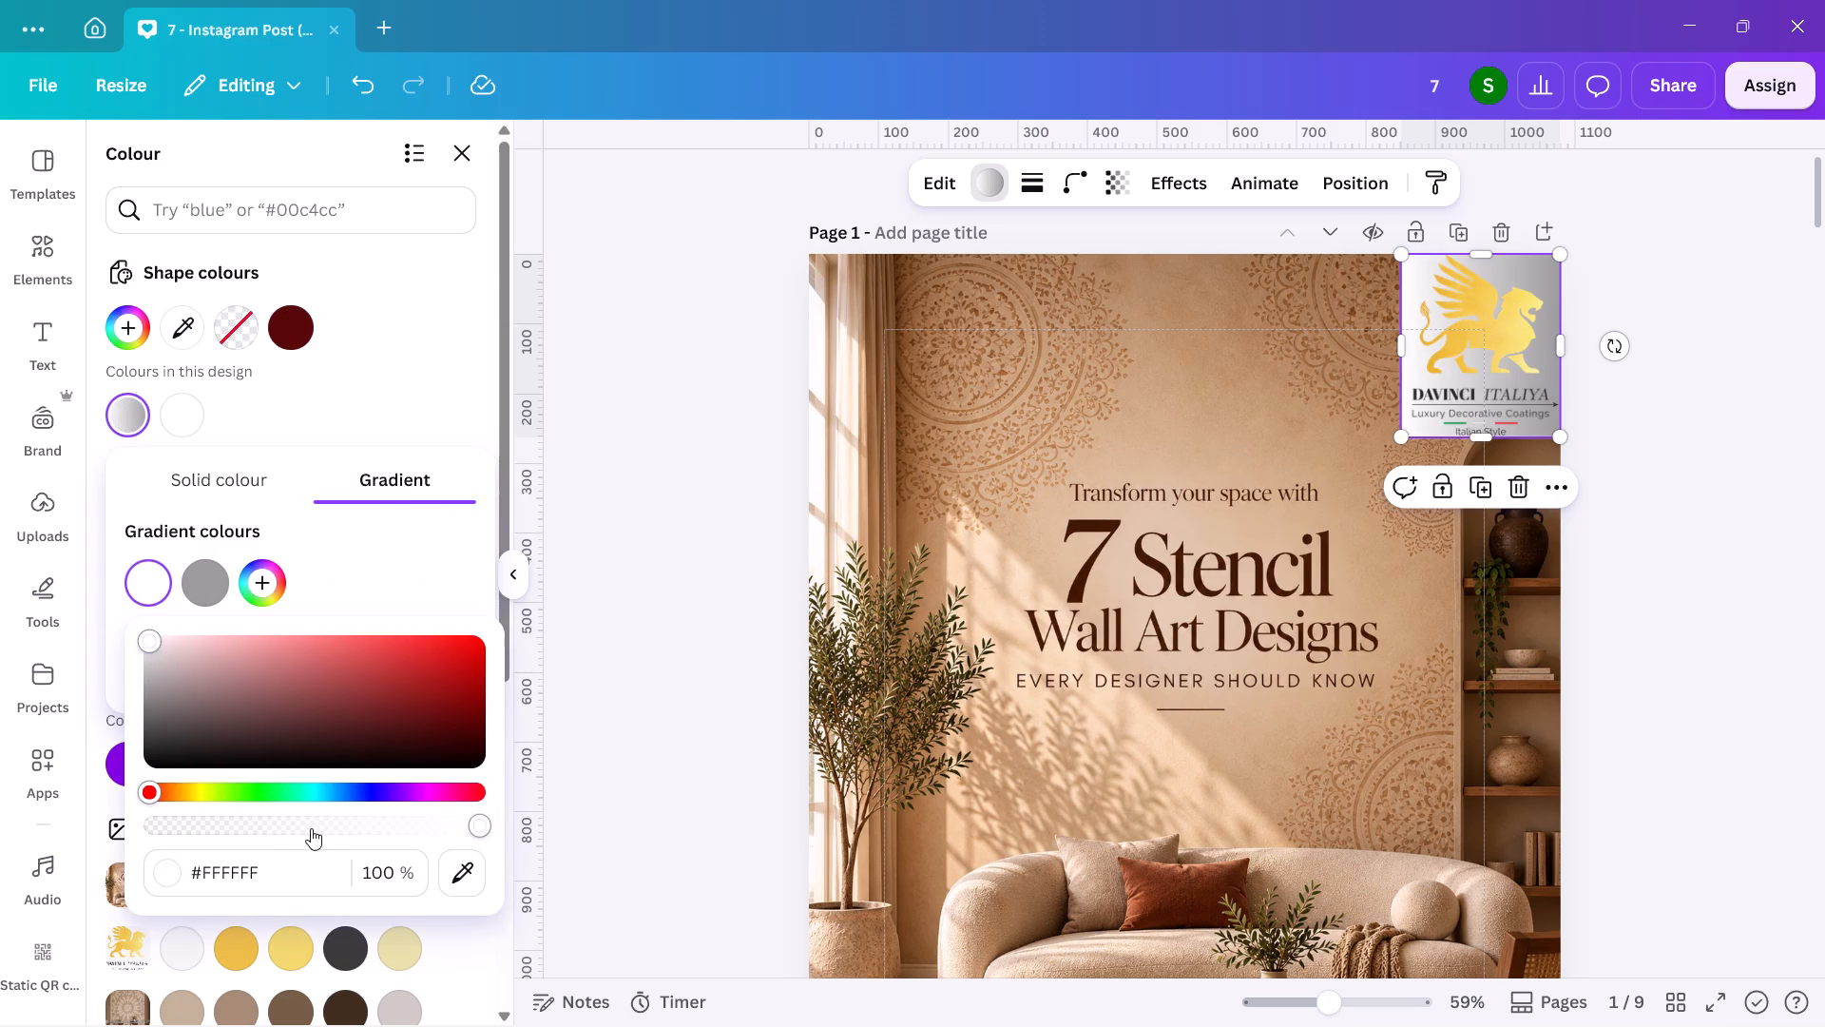
{"action": "left_click_drag", "start_coordinate": [311, 828], "coordinate": [507, 806]}
{"action": "left_click", "coordinate": [254, 570]}
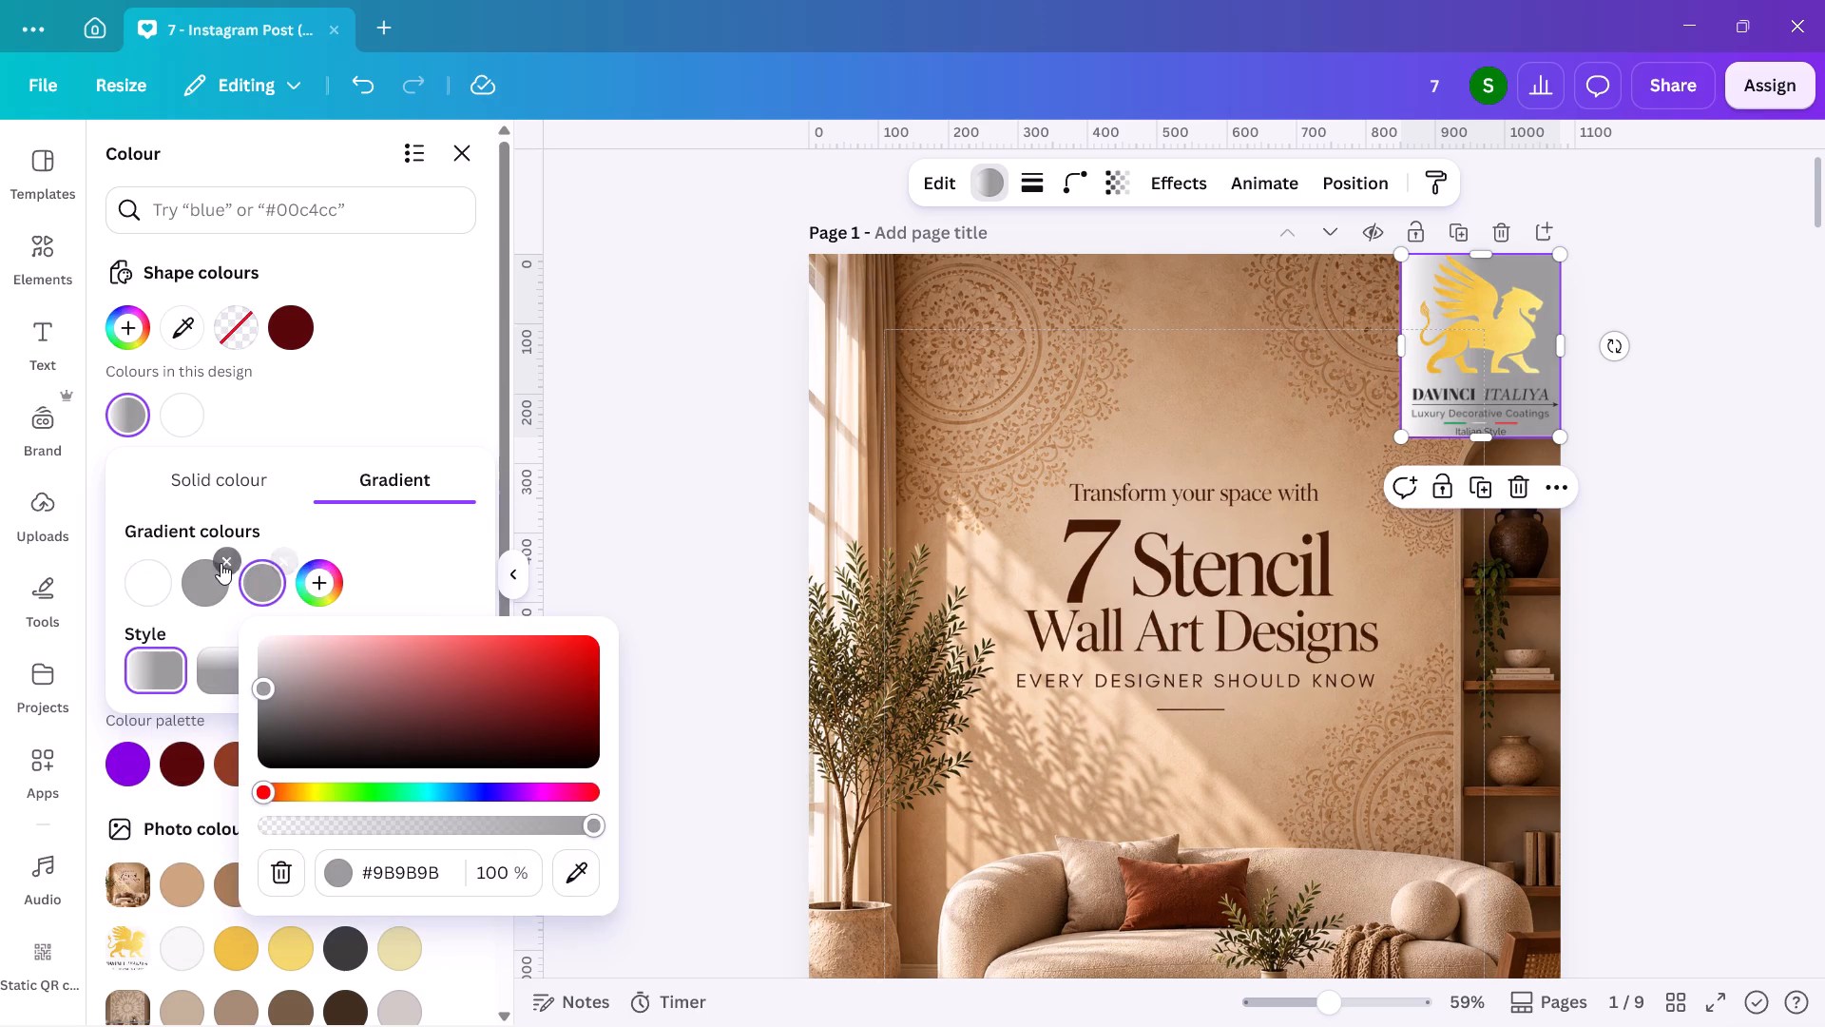
{"action": "left_click", "coordinate": [217, 562]}
{"action": "left_click", "coordinate": [192, 572]}
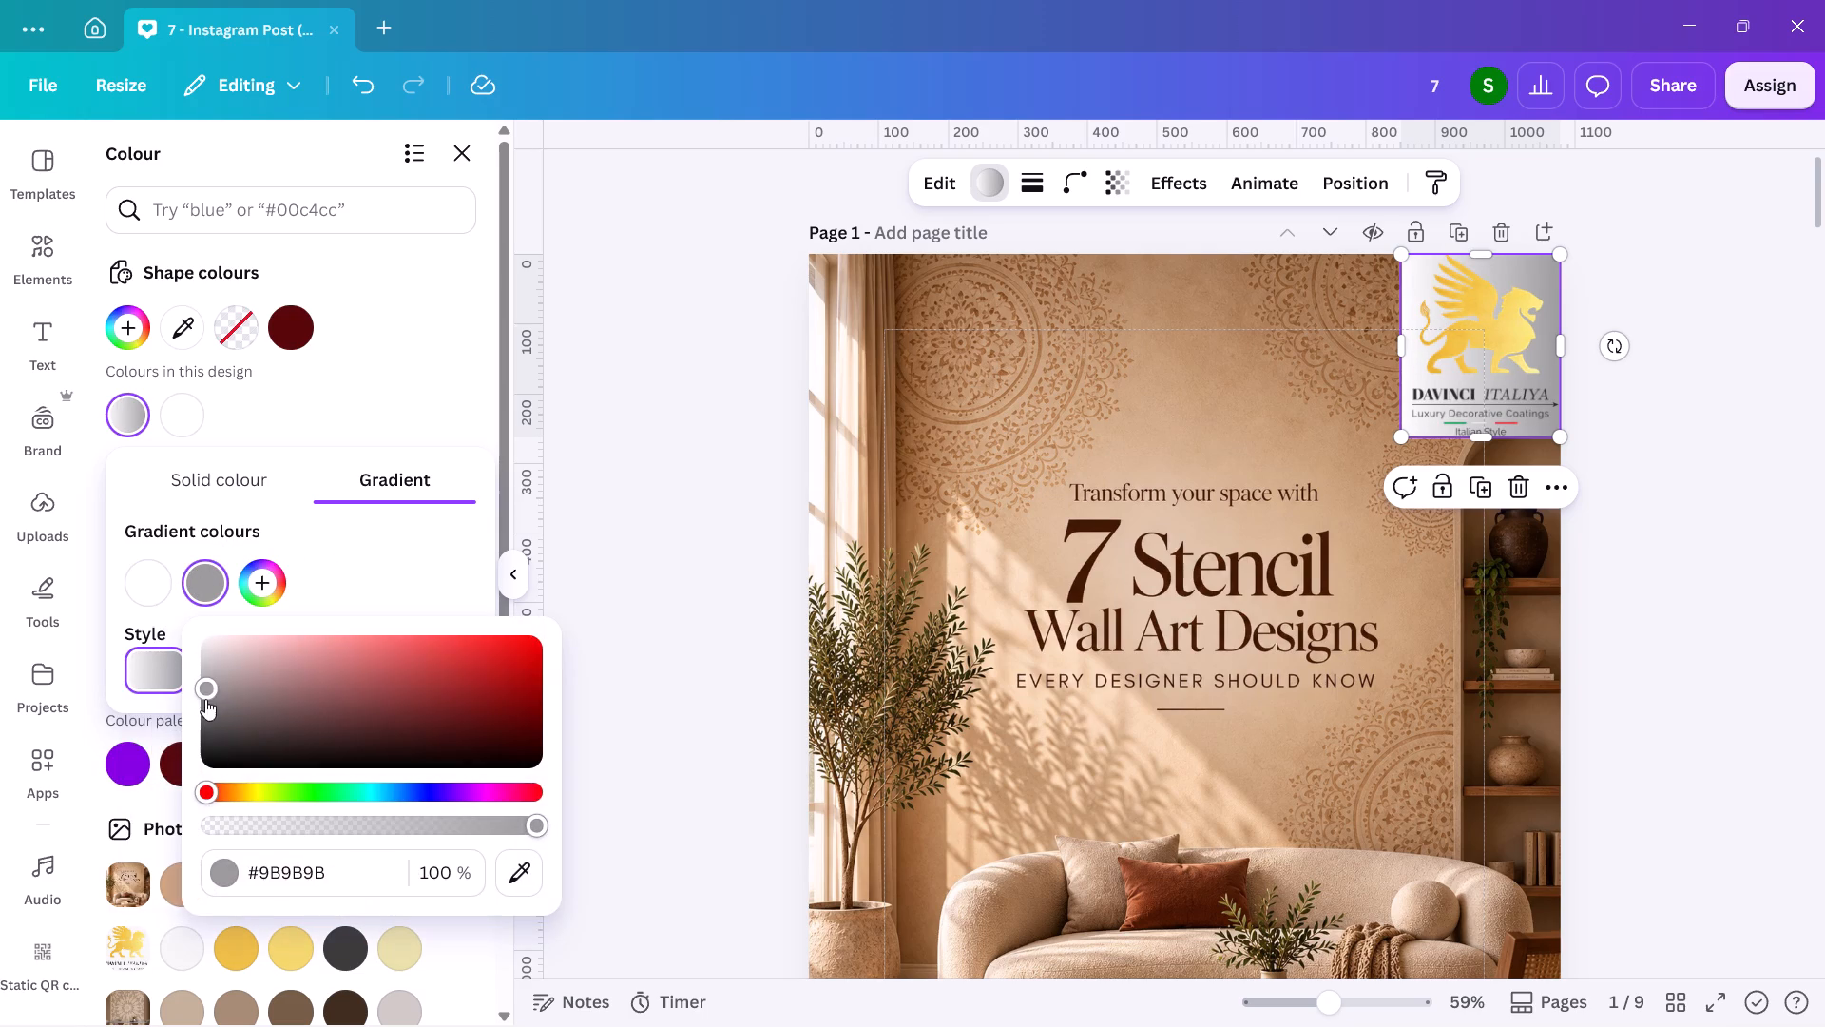
{"action": "left_click_drag", "start_coordinate": [205, 684], "coordinate": [198, 561]}
{"action": "left_click", "coordinate": [354, 571]}
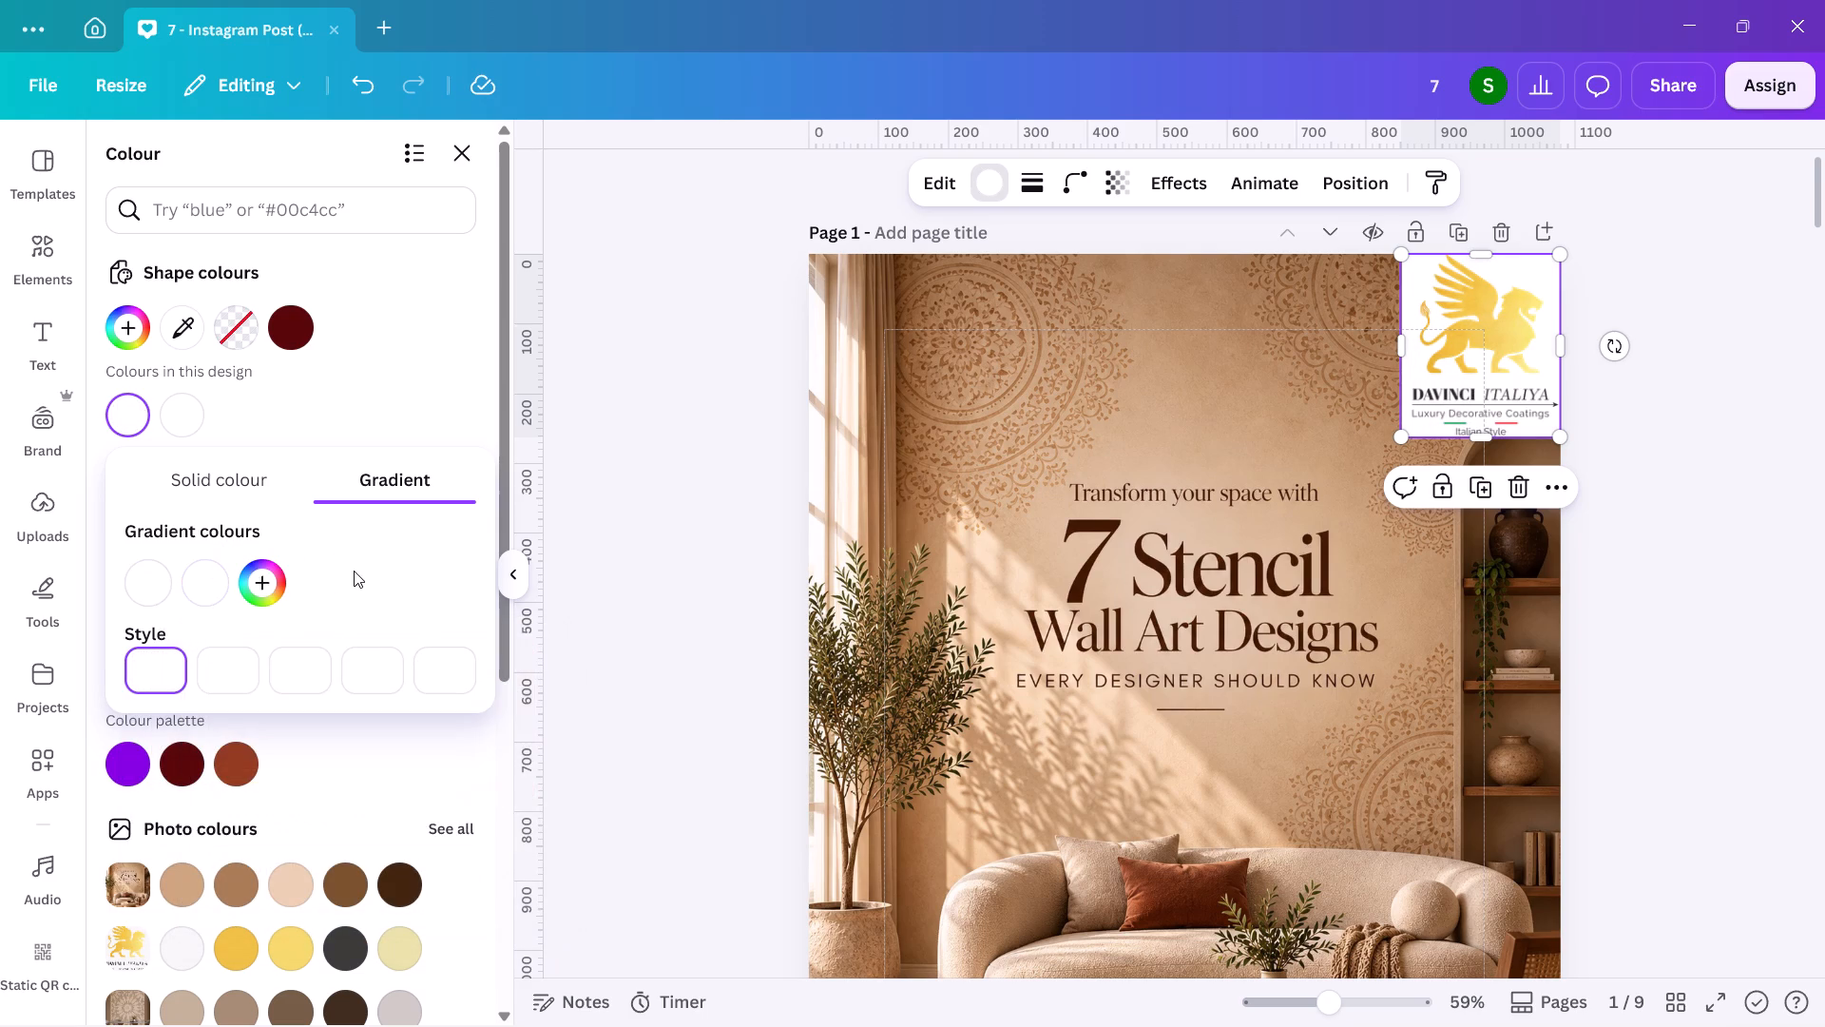
Reduce the second gradient colour's opacity to 51%.
{"action": "left_click", "coordinate": [210, 590]}
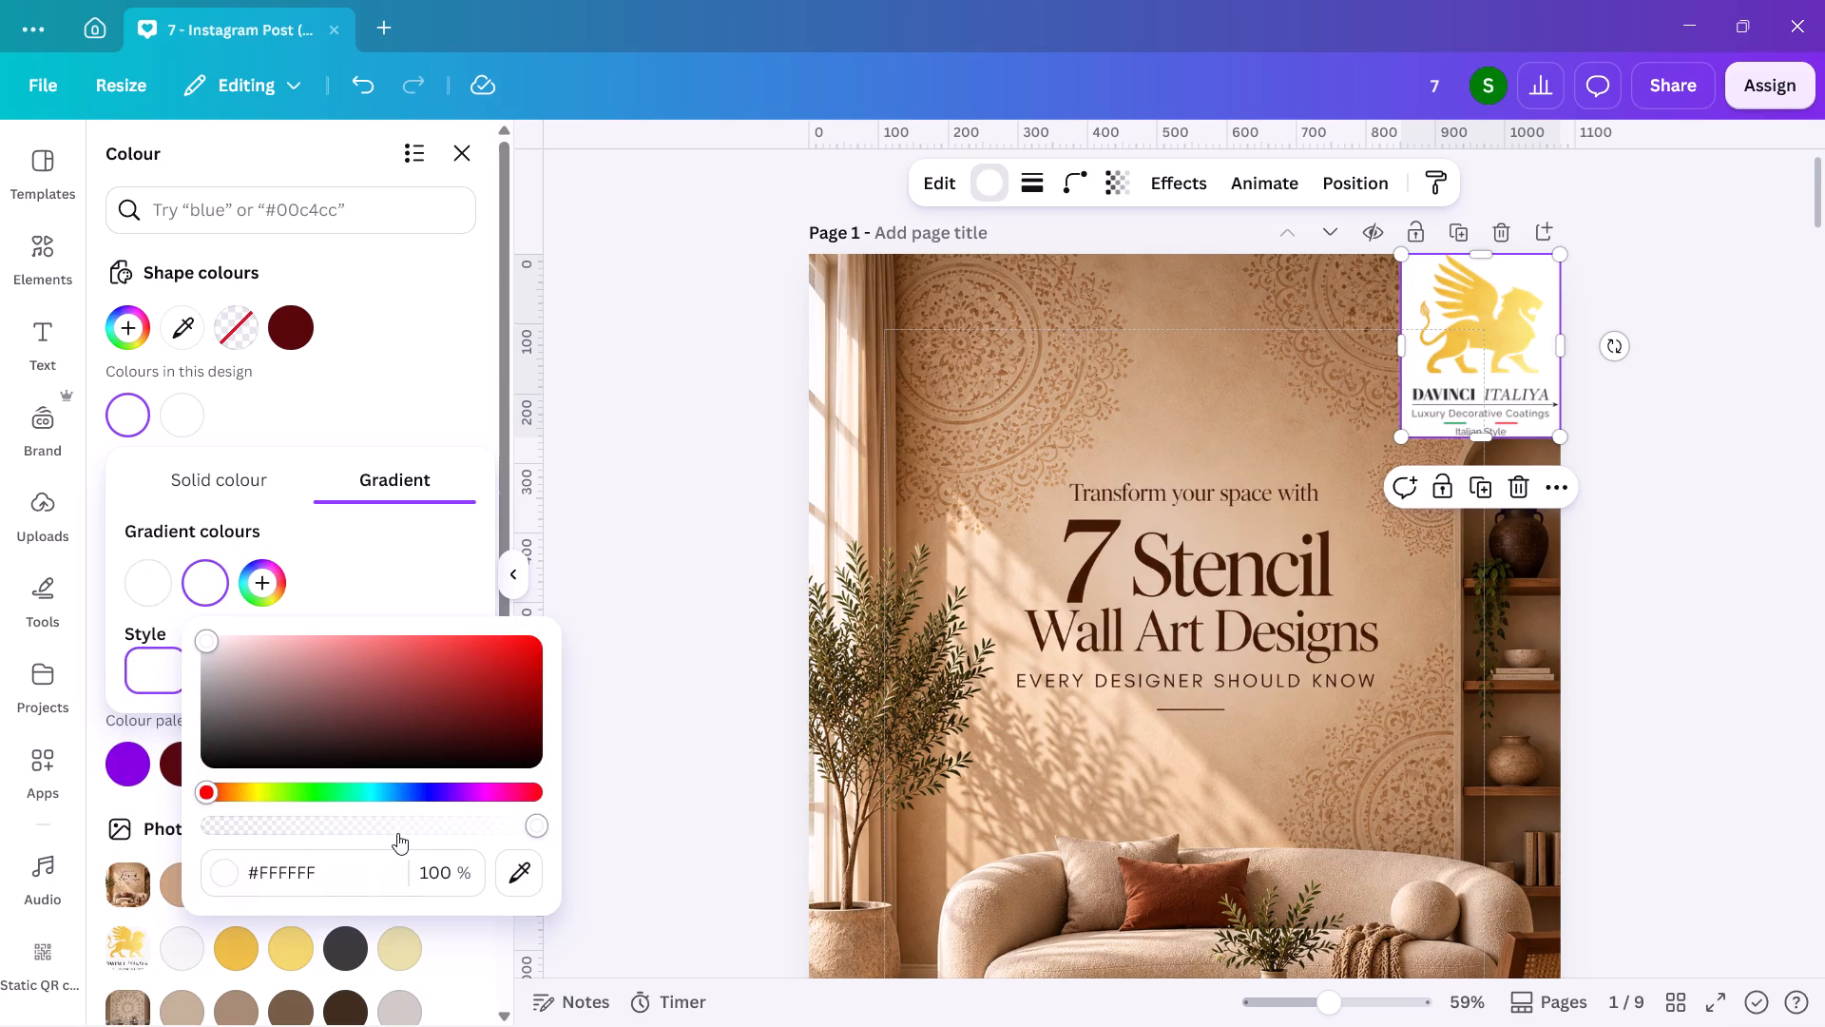
{"action": "left_click_drag", "start_coordinate": [397, 833], "coordinate": [364, 829]}
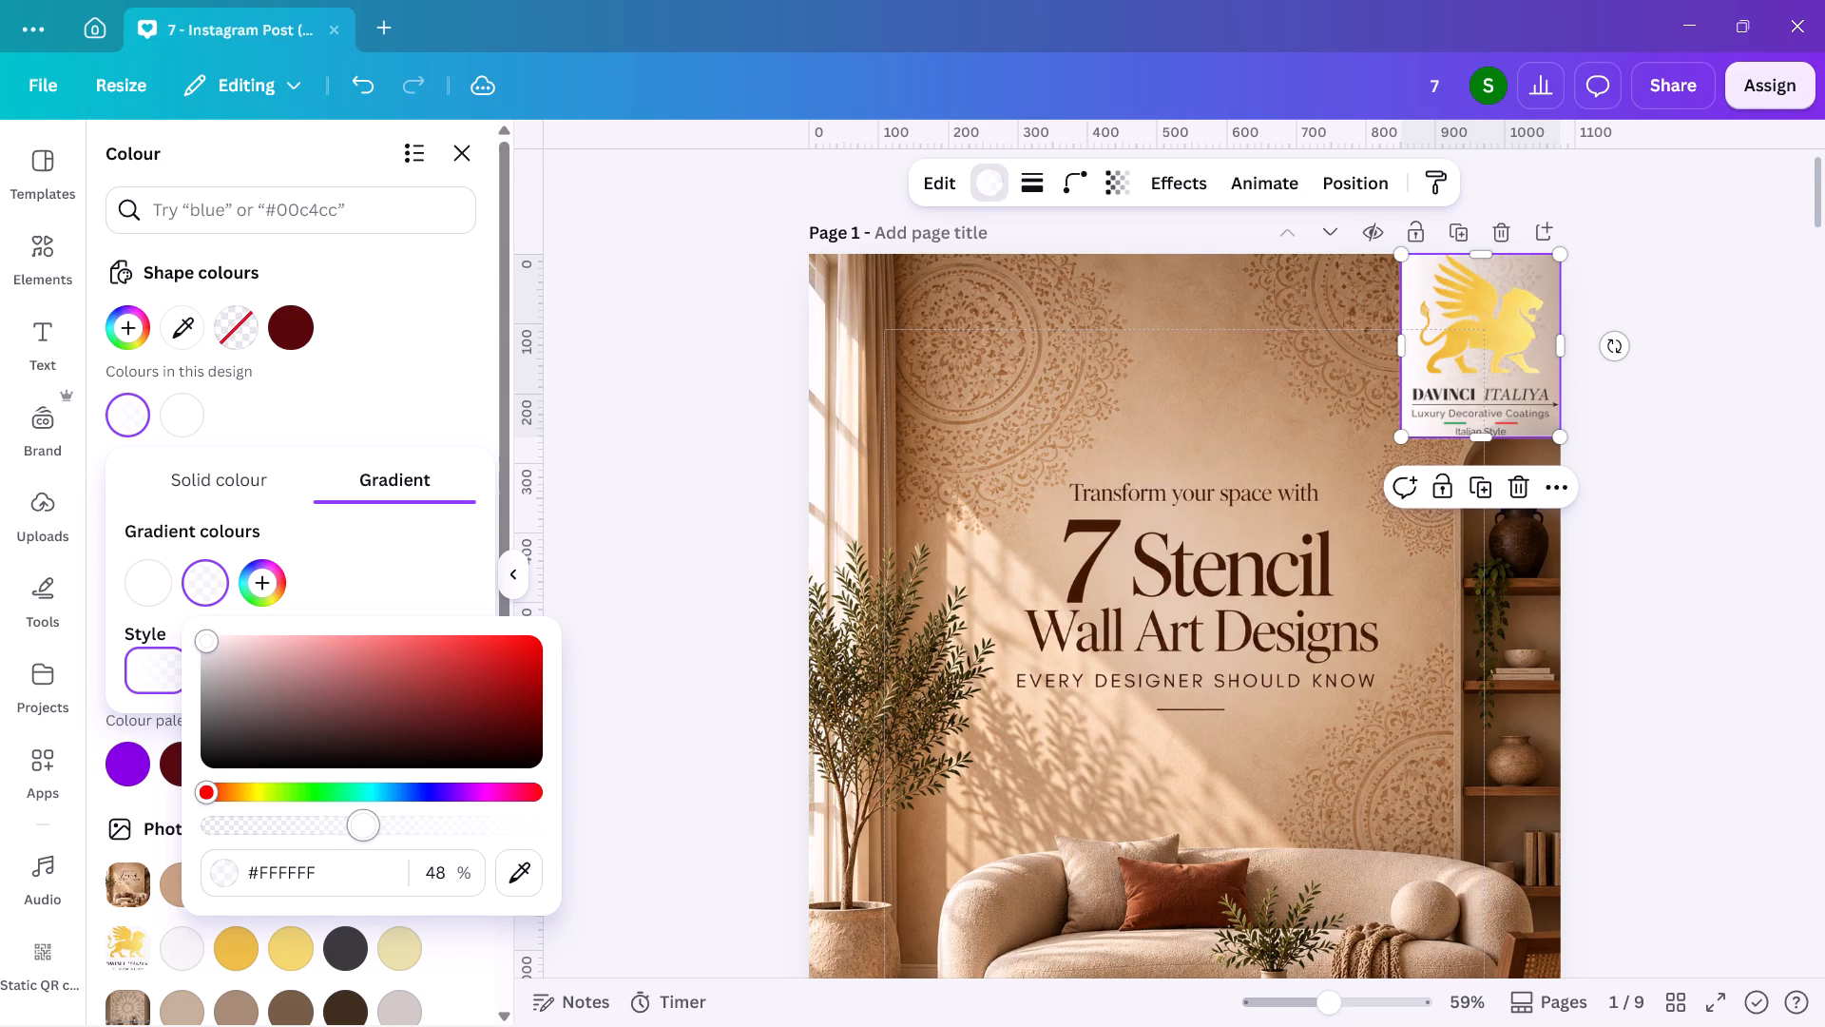
{"action": "left_click_drag", "start_coordinate": [364, 829], "coordinate": [373, 815]}
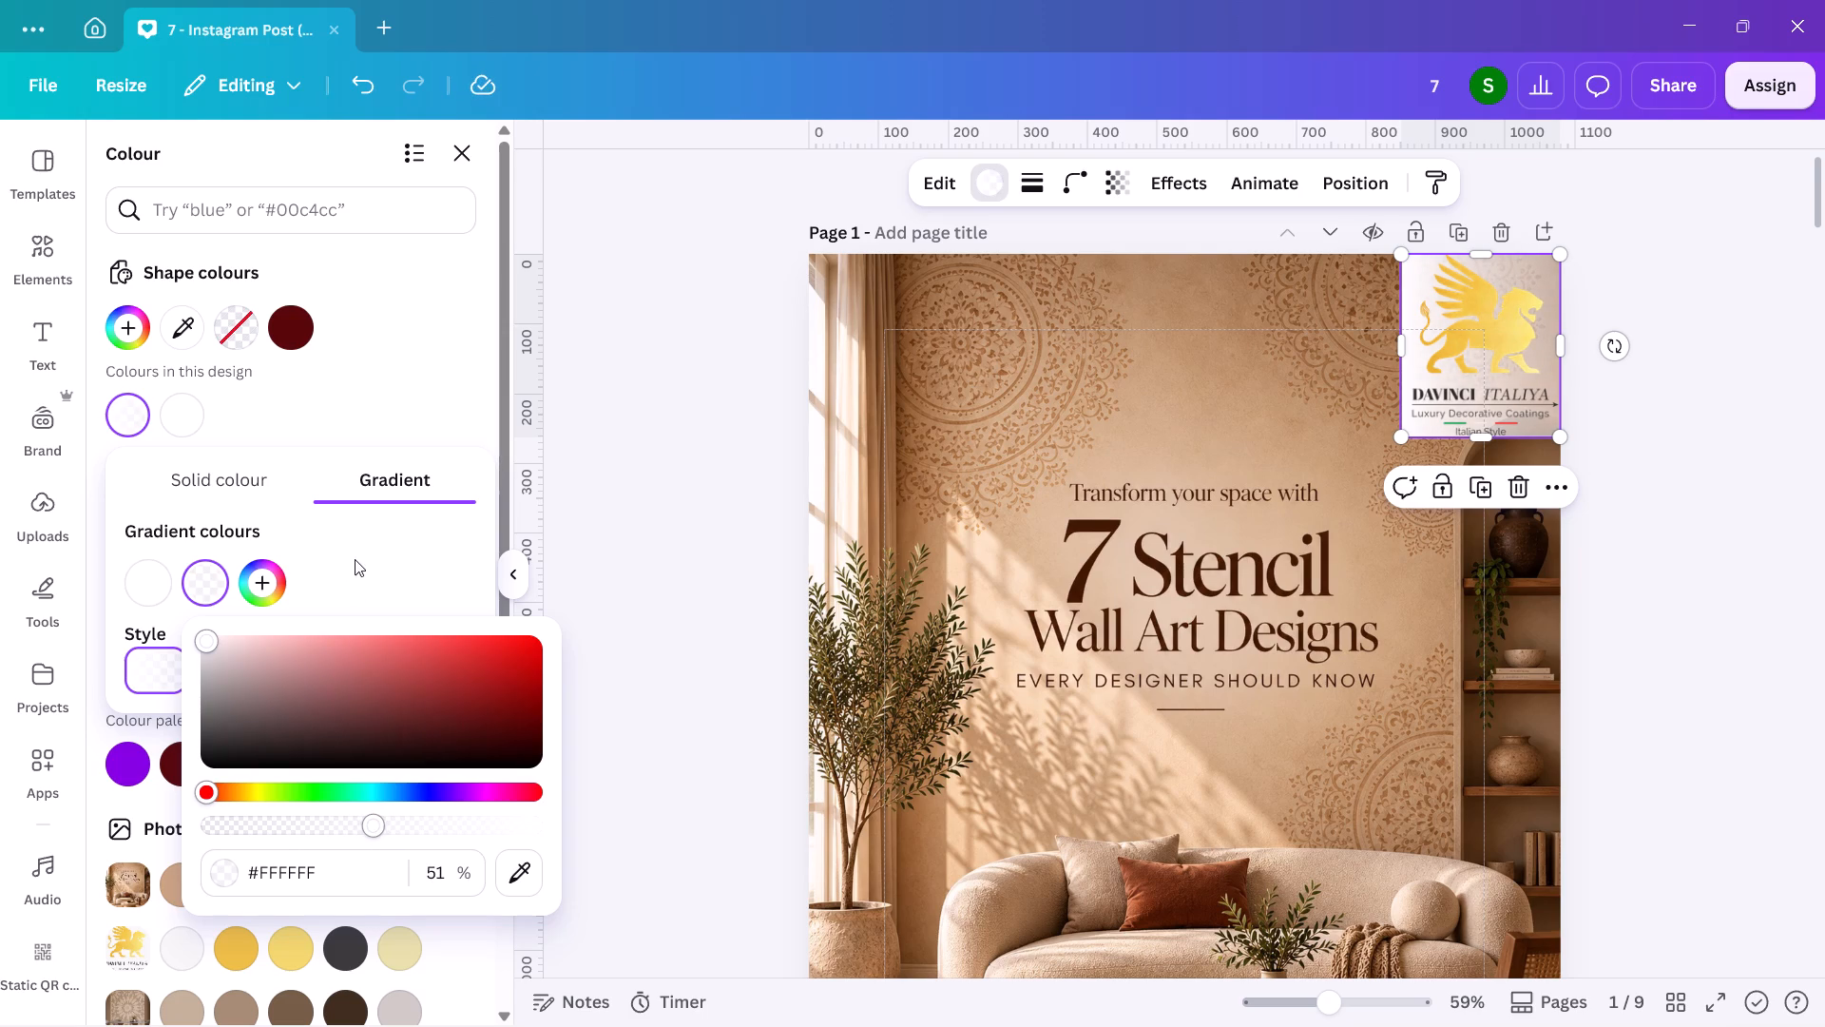
{"action": "left_click", "coordinate": [355, 559]}
Apply the top-to-bottom gradient style and add a third white colour at 28% opacity.
{"action": "left_click", "coordinate": [218, 672]}
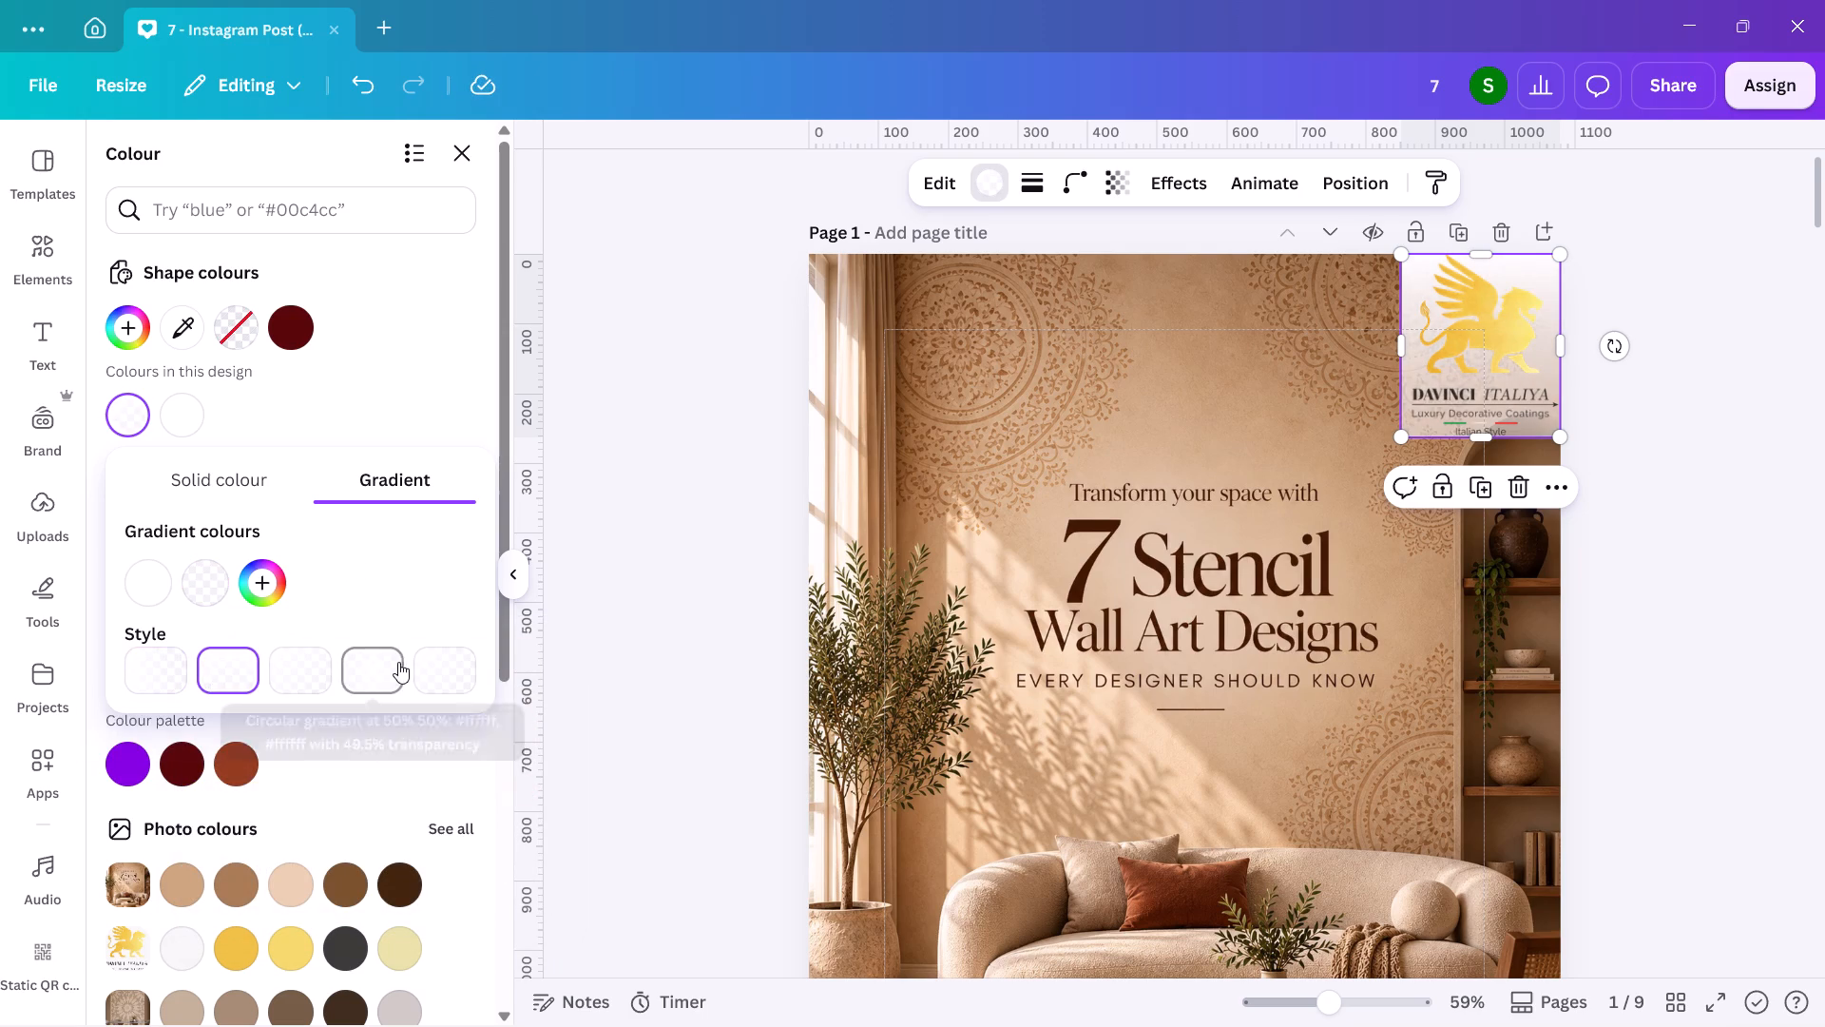
{"action": "left_click", "coordinate": [265, 585]}
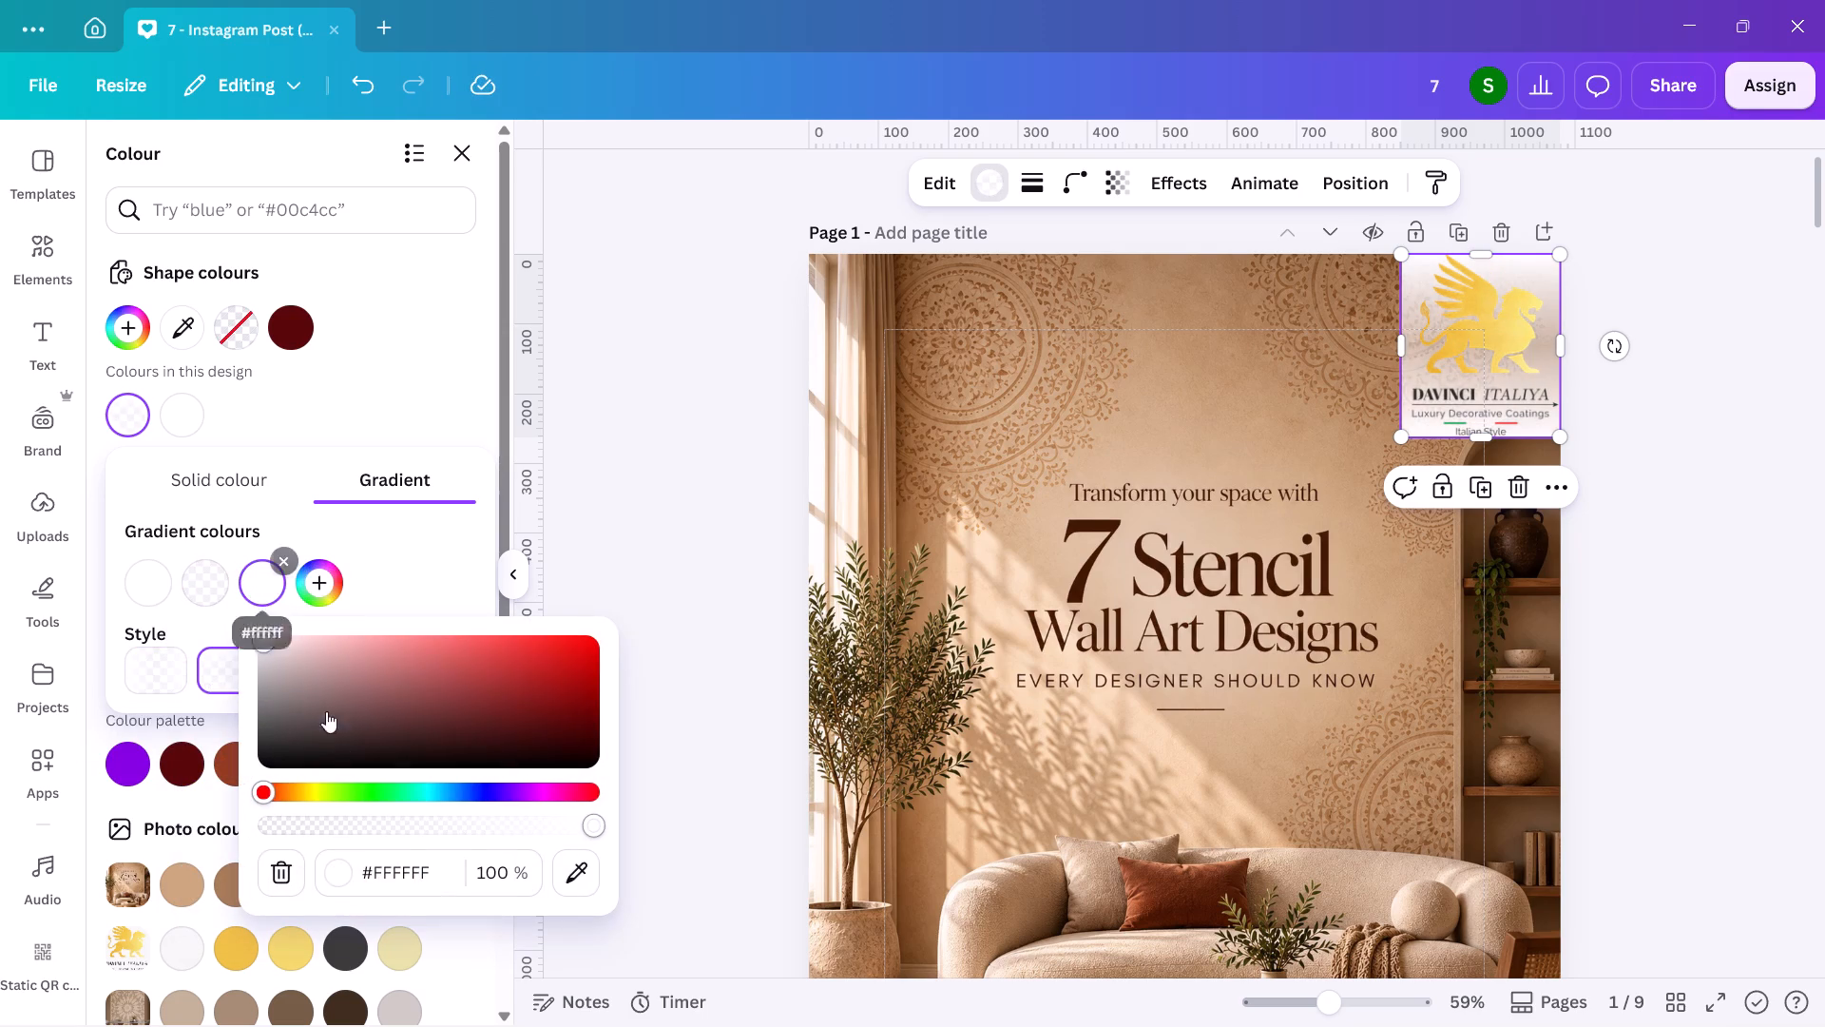
{"action": "left_click_drag", "start_coordinate": [407, 831], "coordinate": [353, 830]}
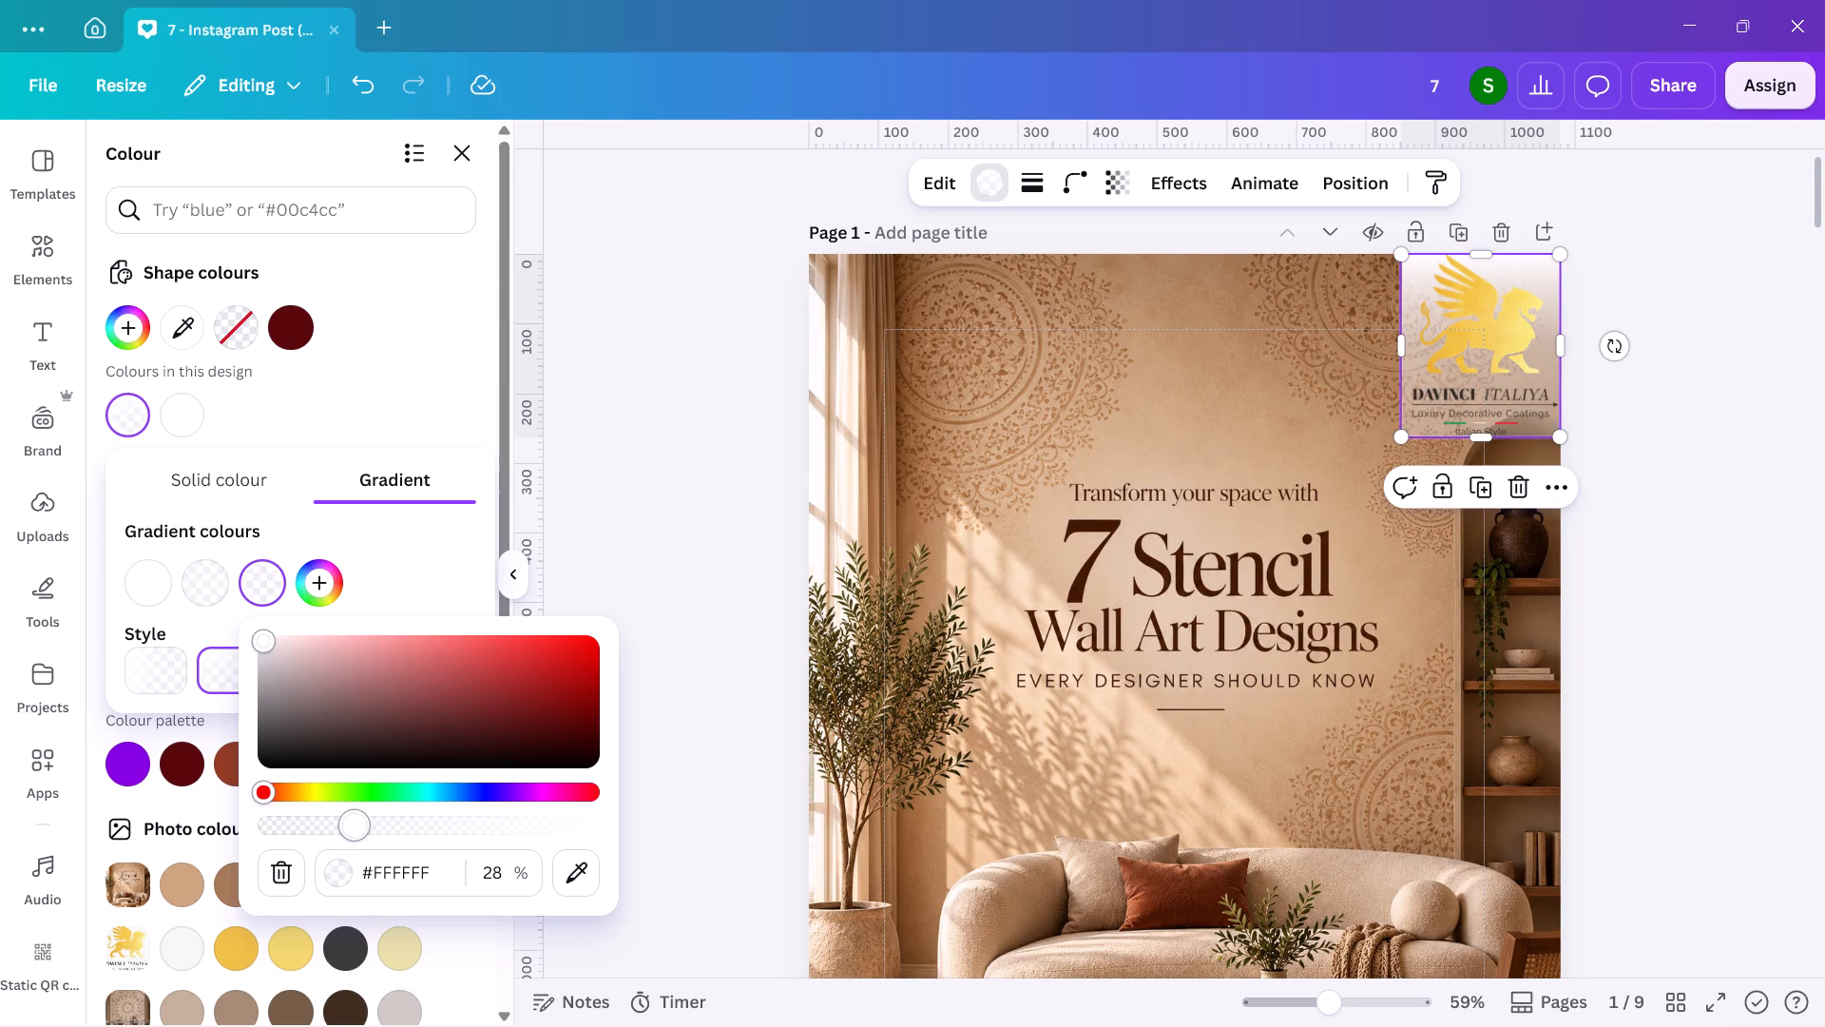
{"action": "left_click_drag", "start_coordinate": [353, 830], "coordinate": [355, 826]}
Reduce the first gradient colour's opacity to 36%.
{"action": "left_click", "coordinate": [142, 594]}
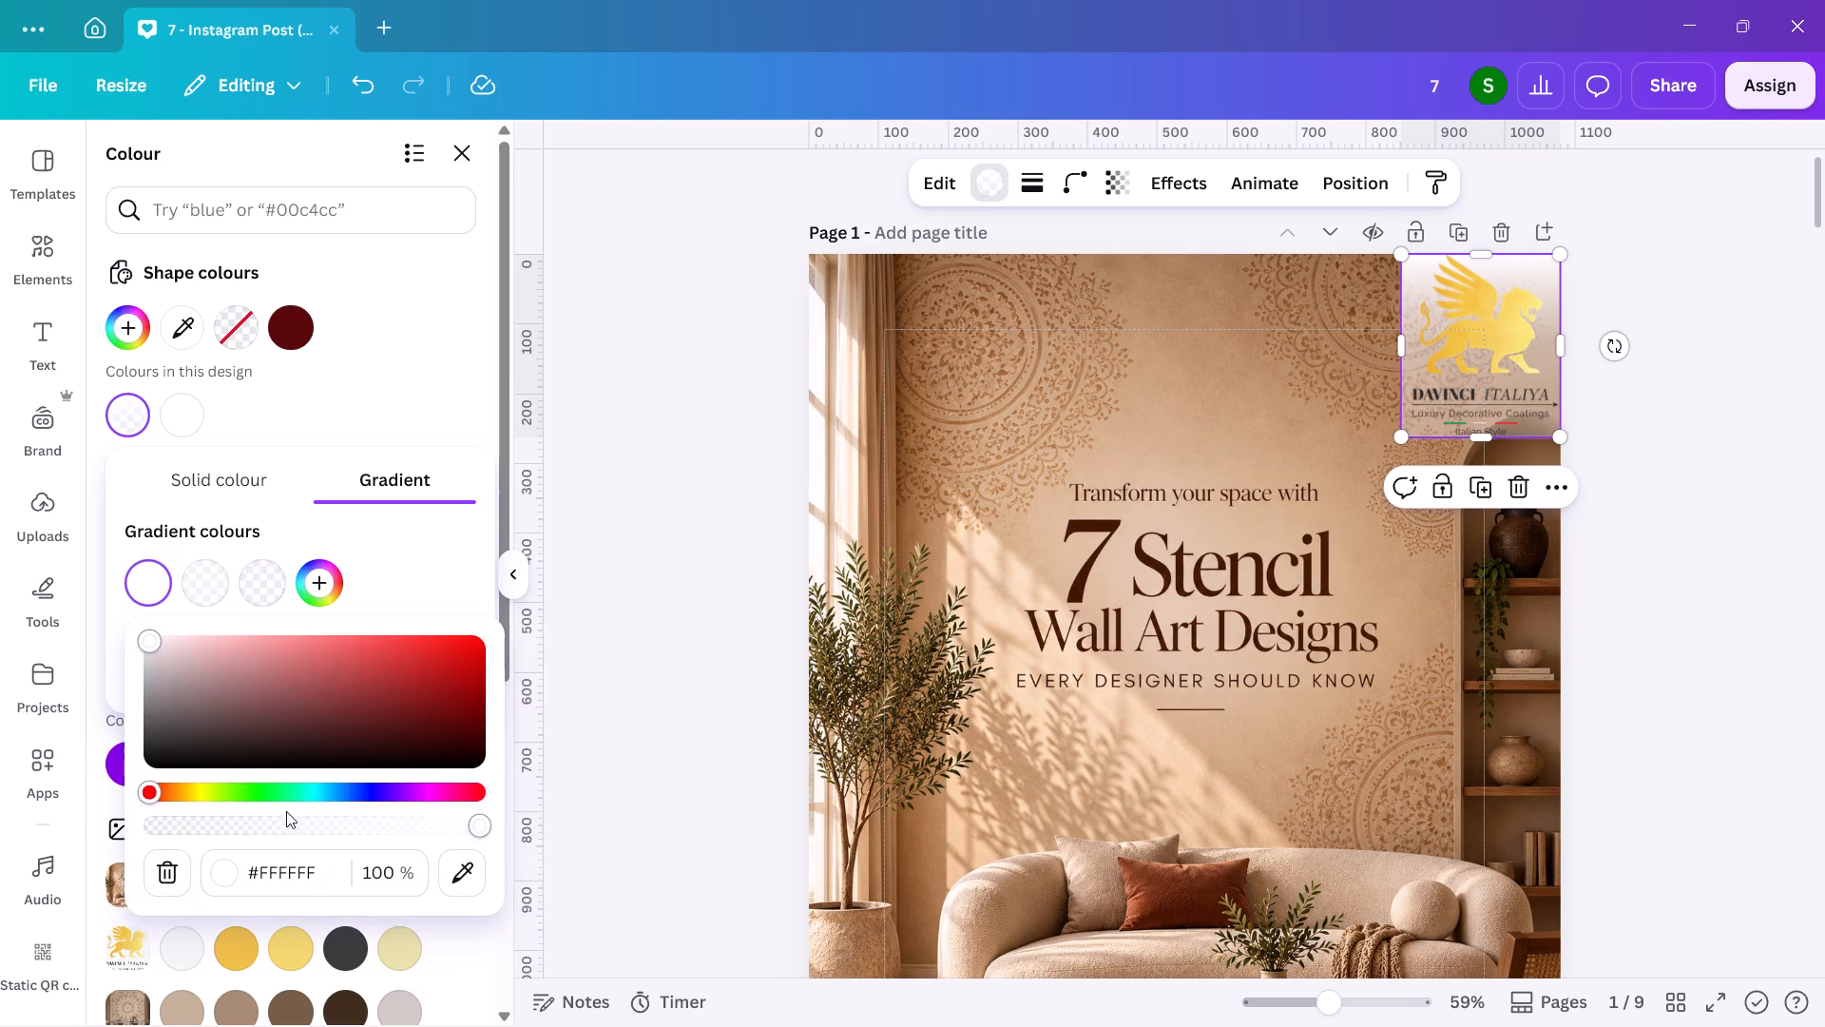
{"action": "left_click_drag", "start_coordinate": [306, 825], "coordinate": [232, 808]}
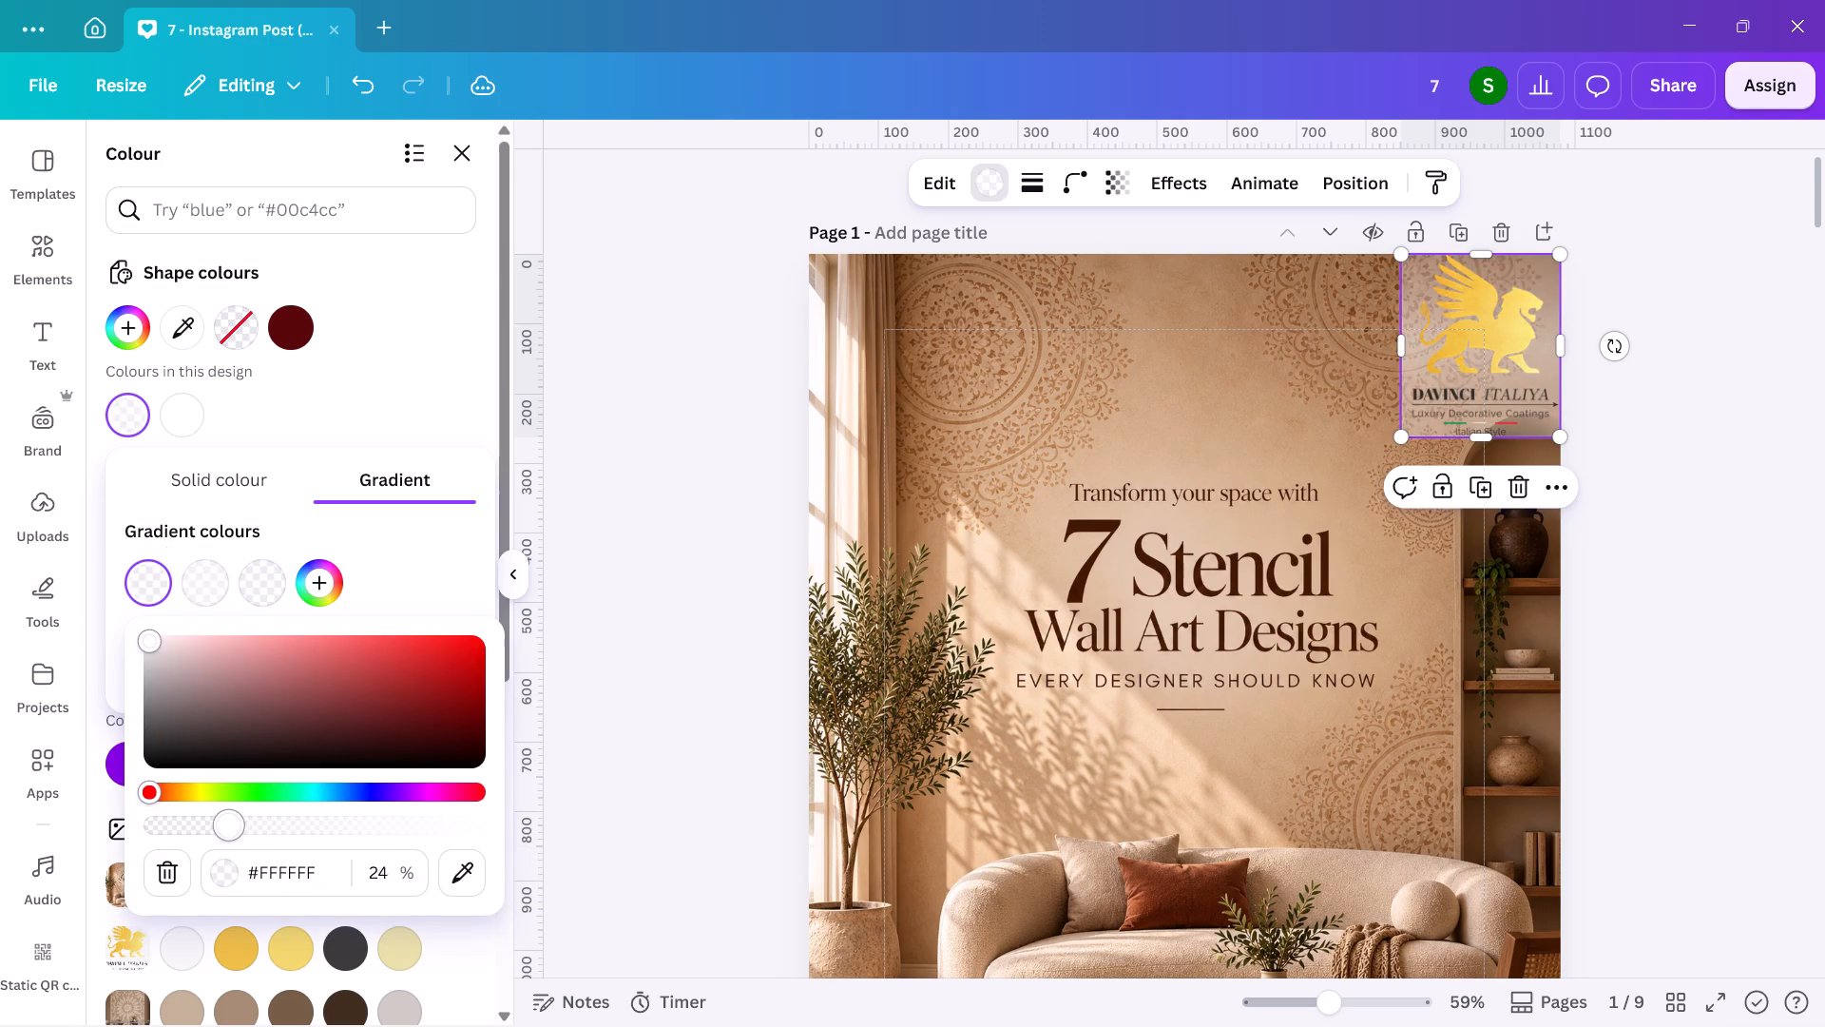
{"action": "left_click_drag", "start_coordinate": [232, 808], "coordinate": [268, 808]}
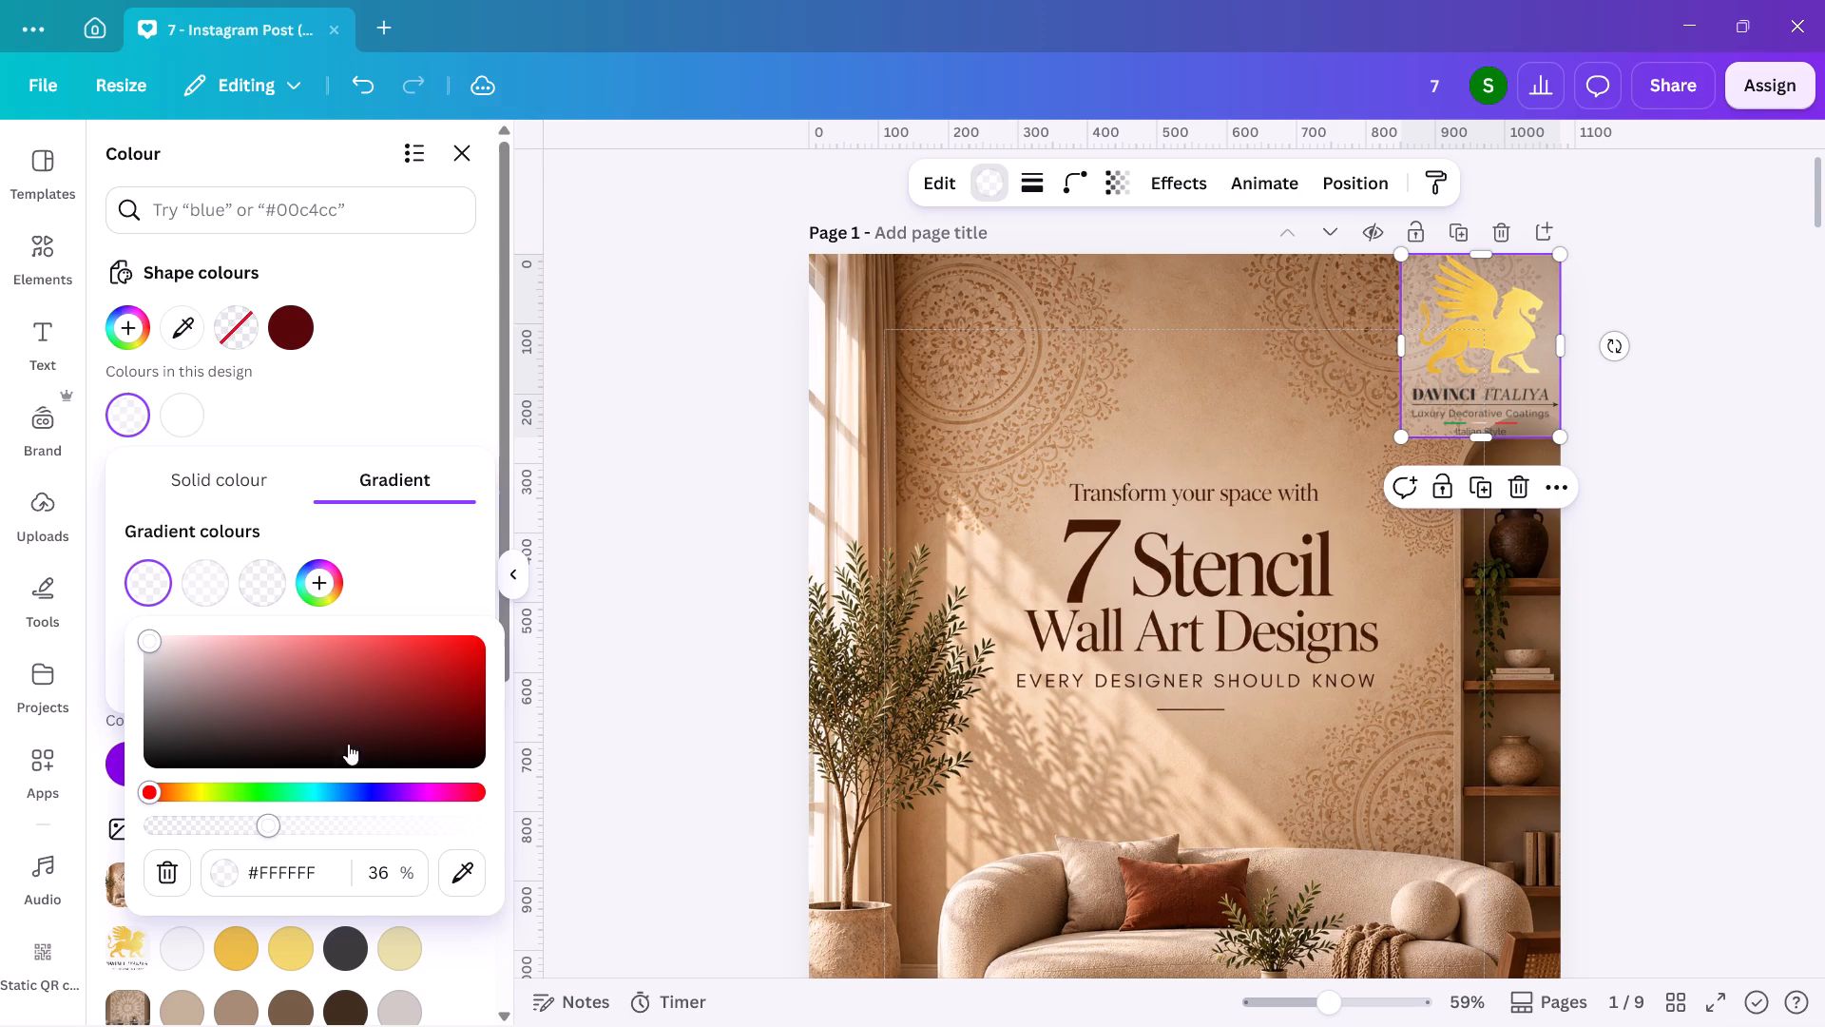
Select the logo and its backing shape together and scale them down to about 211 px high.
{"action": "left_click", "coordinate": [1467, 397], "text": "shift"}
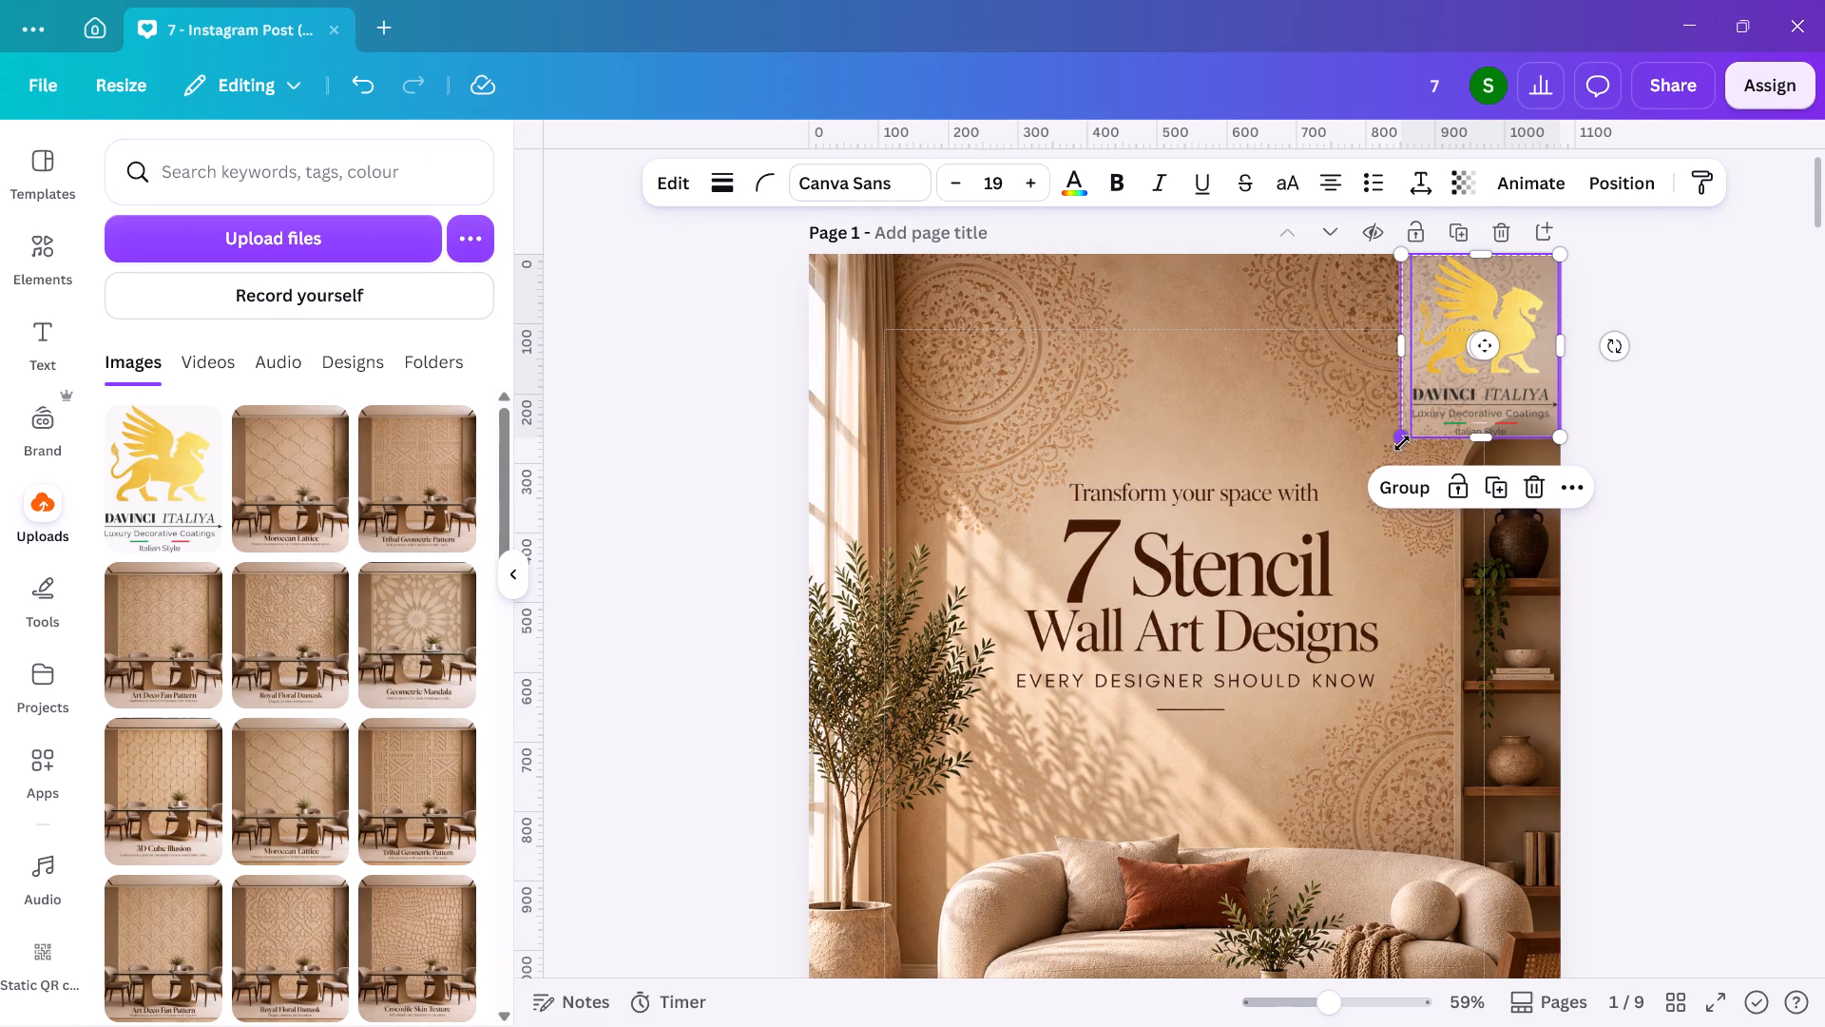
{"action": "left_click_drag", "start_coordinate": [1402, 443], "coordinate": [1435, 408]}
Move the logo and backing shape together slightly inward from the page's right edge, keeping them flush with the top.
{"action": "left_click_drag", "start_coordinate": [1506, 347], "coordinate": [1492, 349]}
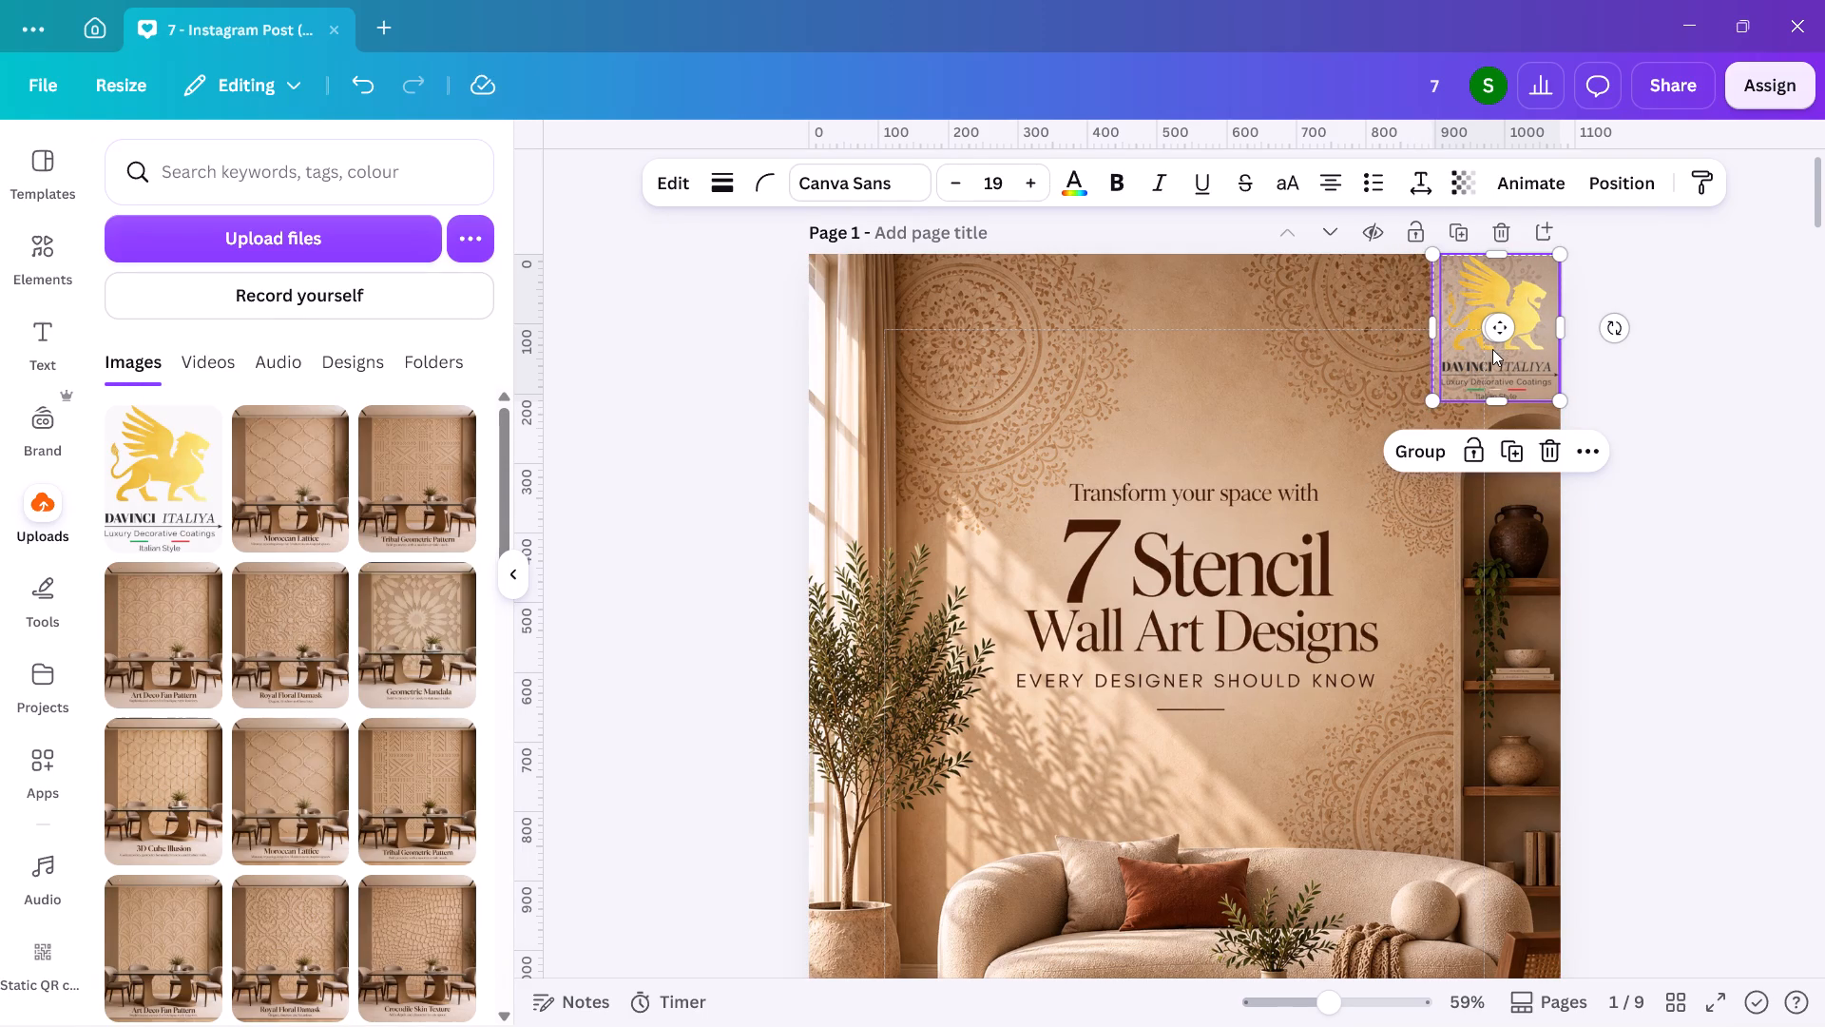
{"action": "left_click_drag", "start_coordinate": [1492, 349], "coordinate": [1474, 348]}
{"action": "left_click_drag", "start_coordinate": [1506, 353], "coordinate": [1486, 353]}
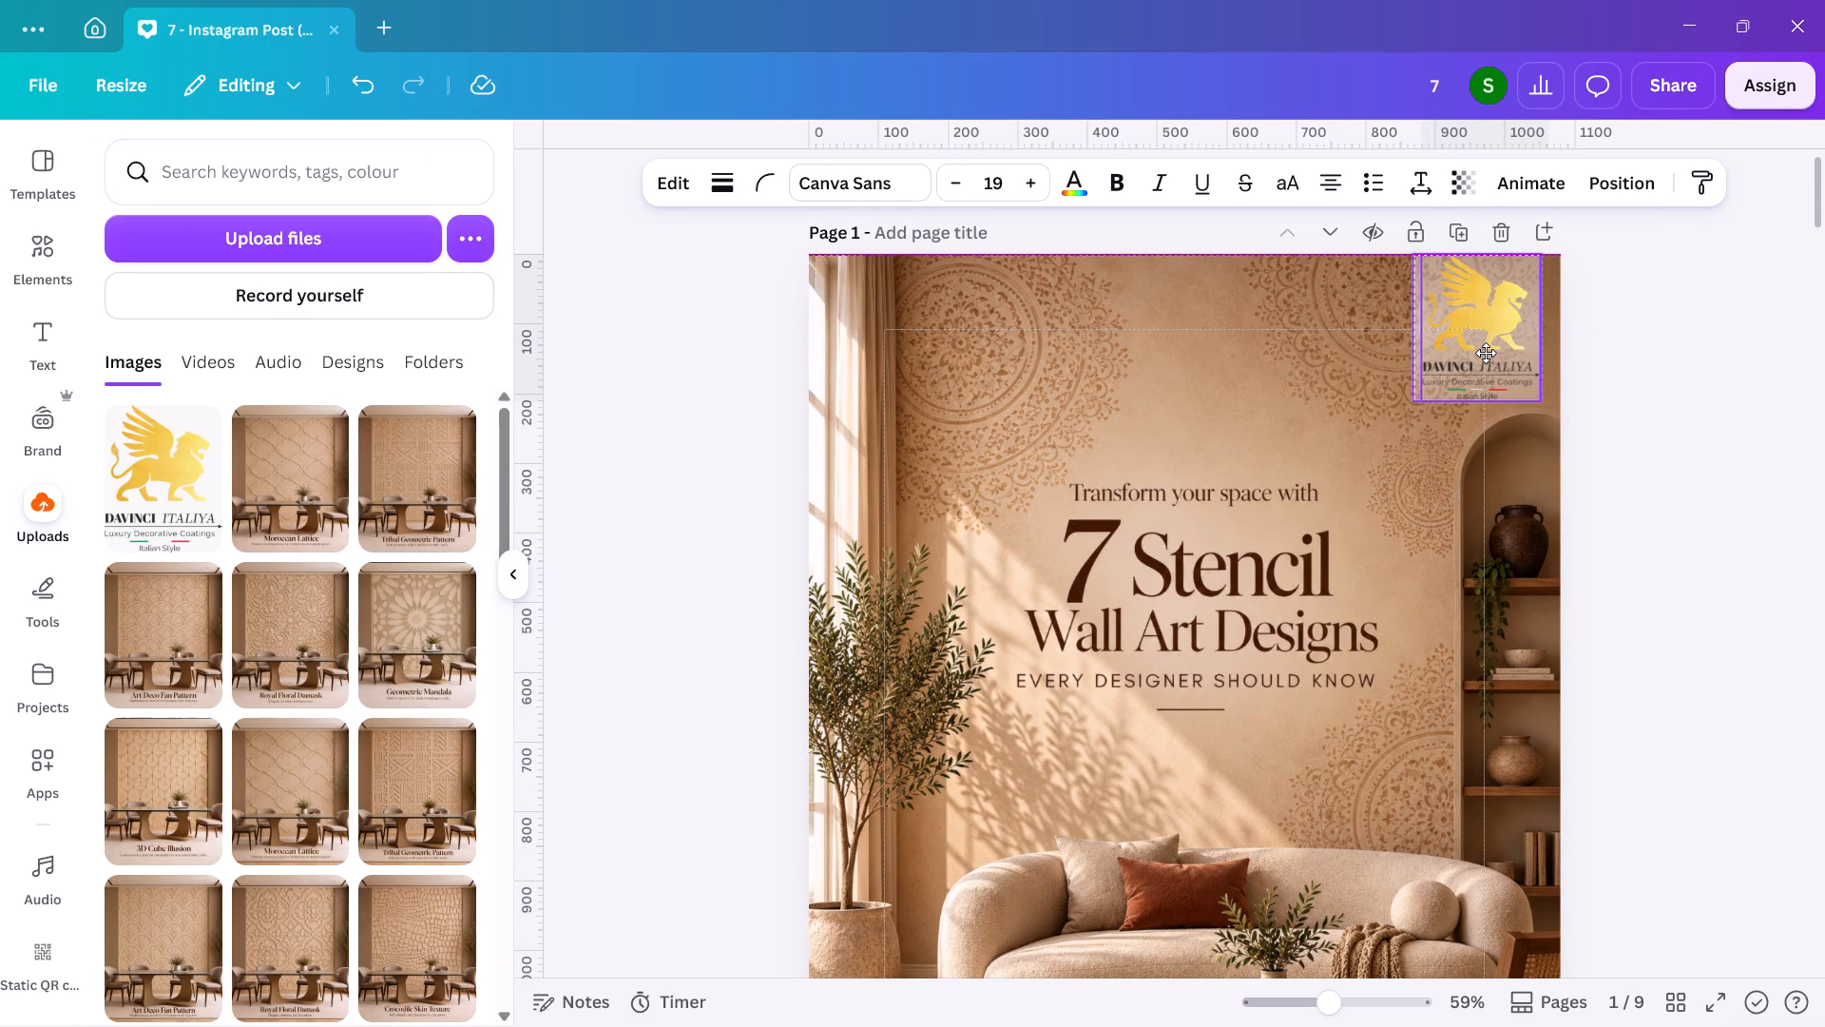
{"action": "left_click_drag", "start_coordinate": [1486, 353], "coordinate": [1488, 353]}
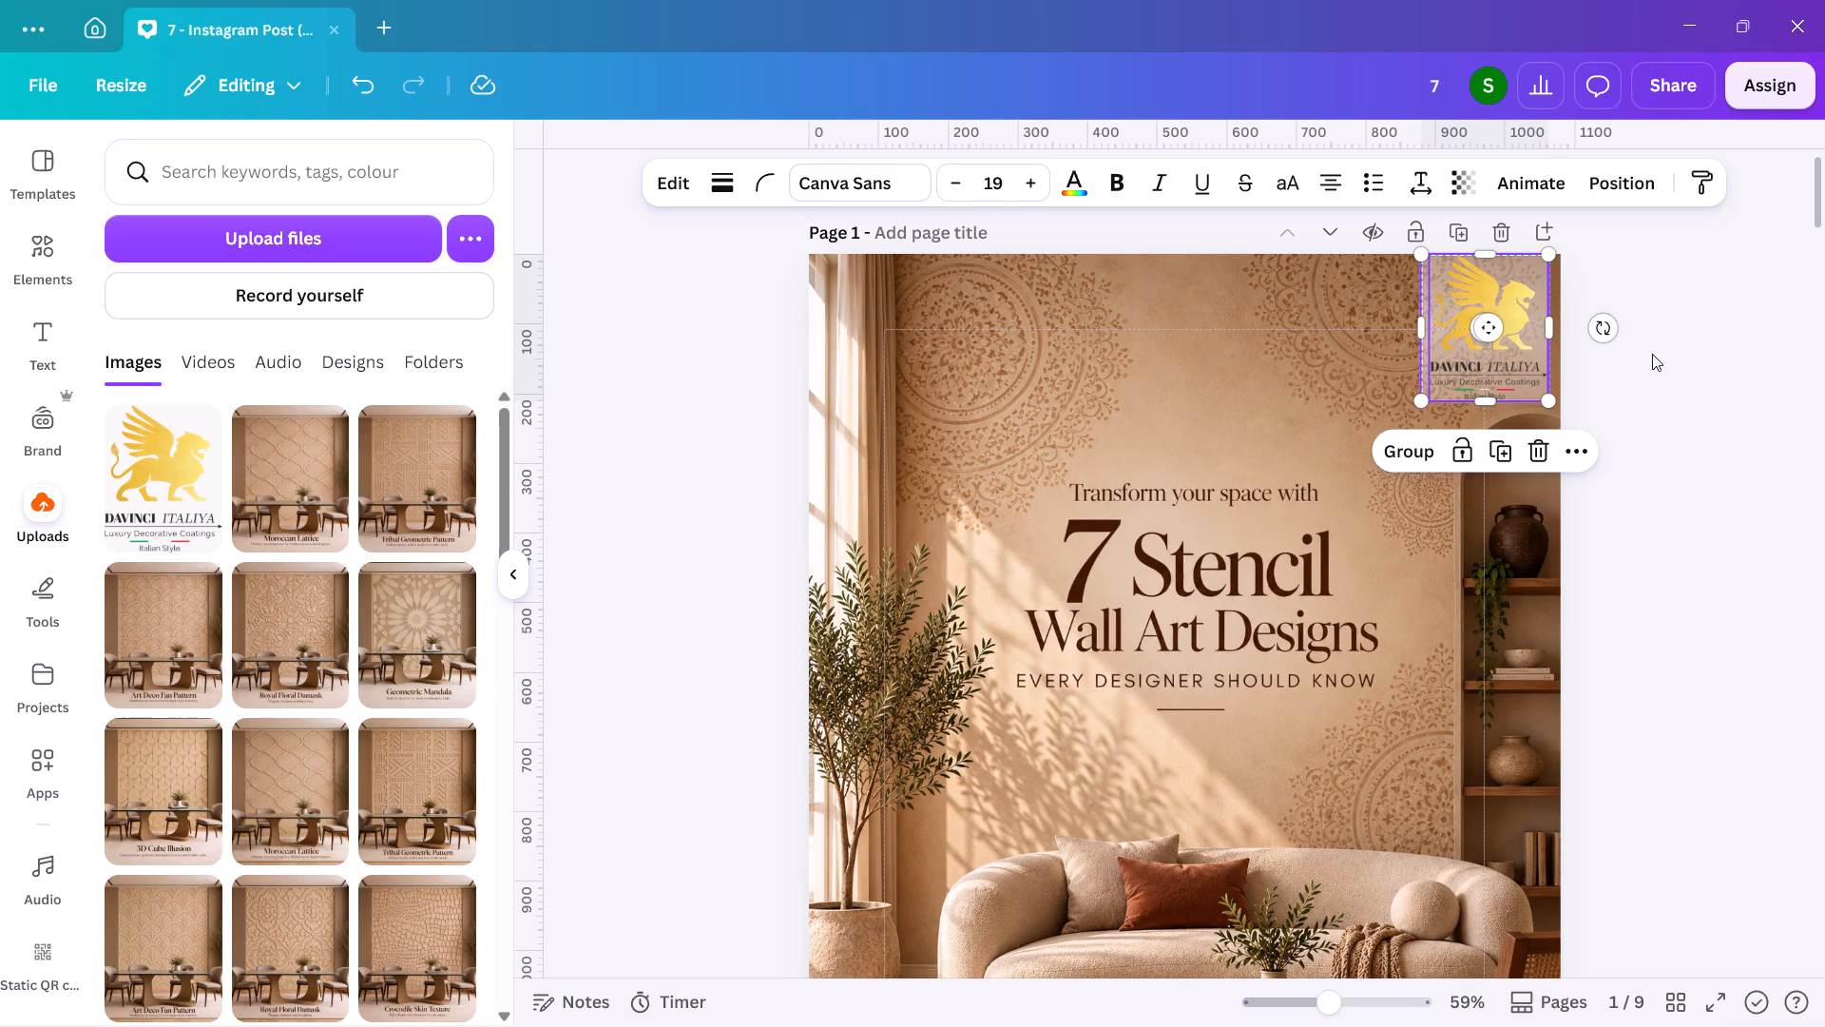
{"action": "double_click", "coordinate": [1652, 354]}
Select both the logo and its backing shape and align them on their horizontal centres.
{"action": "left_click", "coordinate": [1498, 305]}
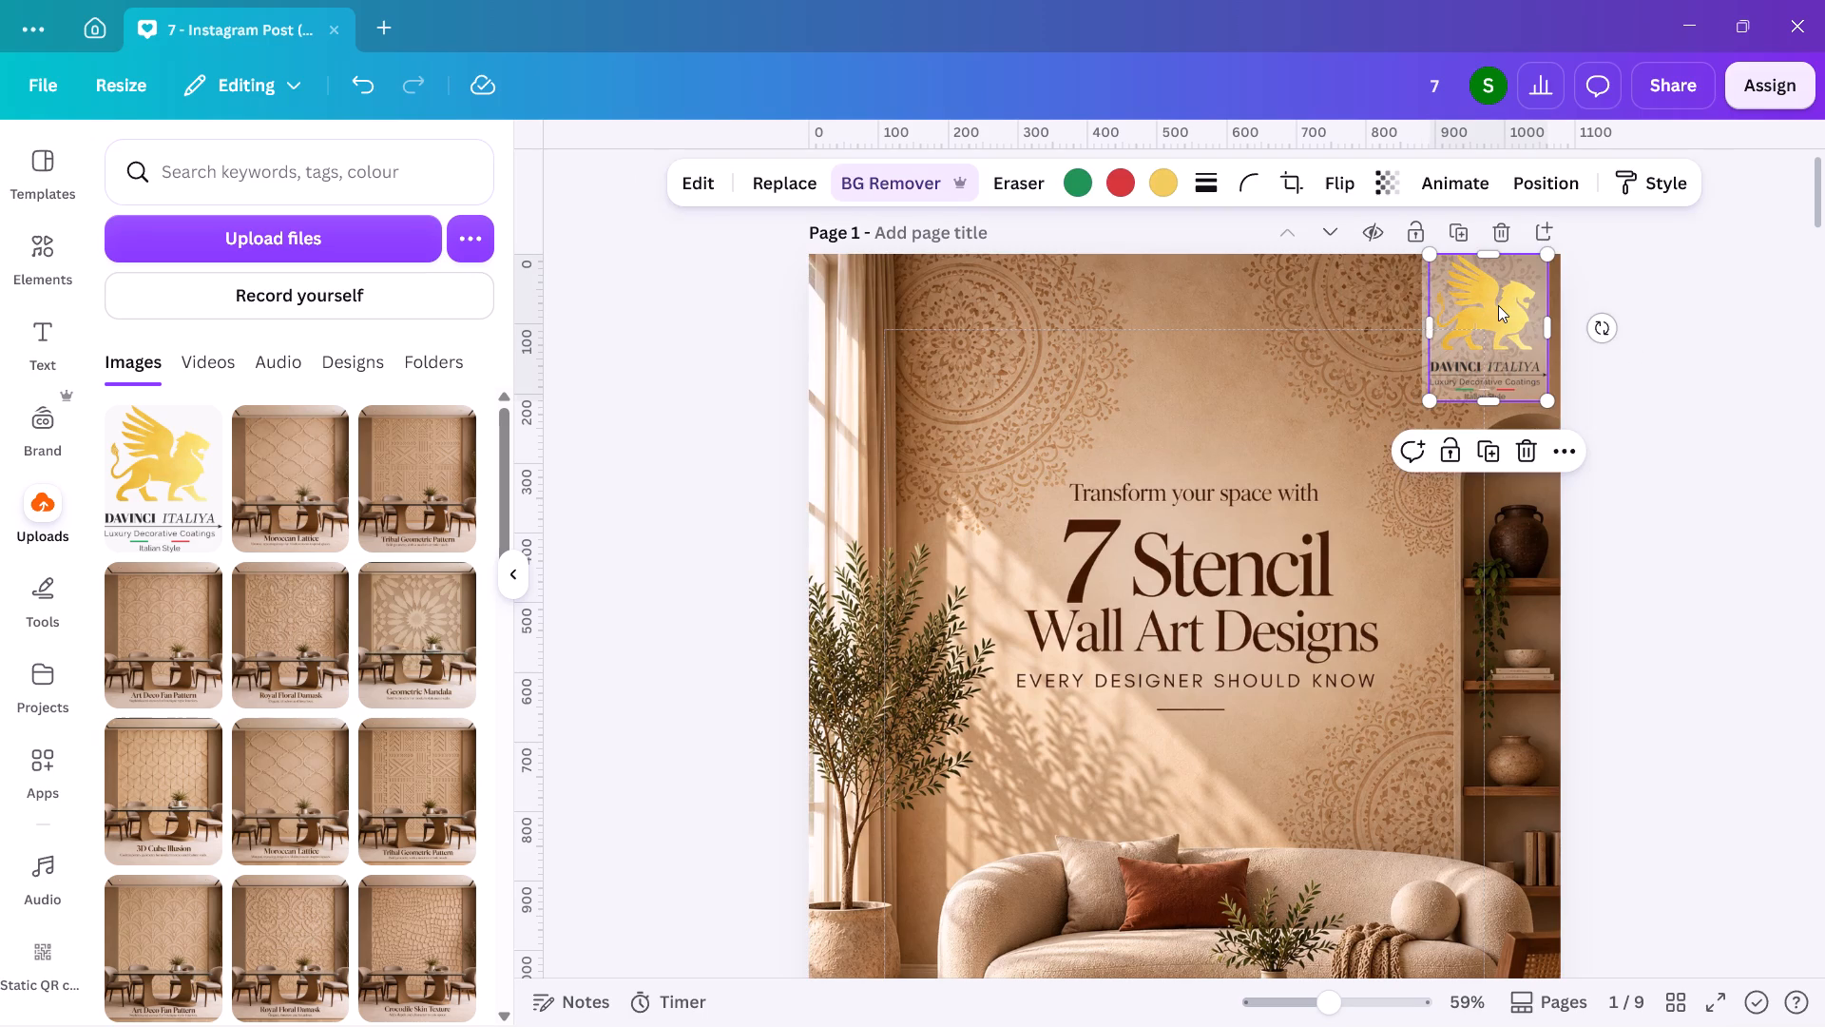
{"action": "left_click", "coordinate": [1558, 190]}
{"action": "left_click", "coordinate": [432, 197]}
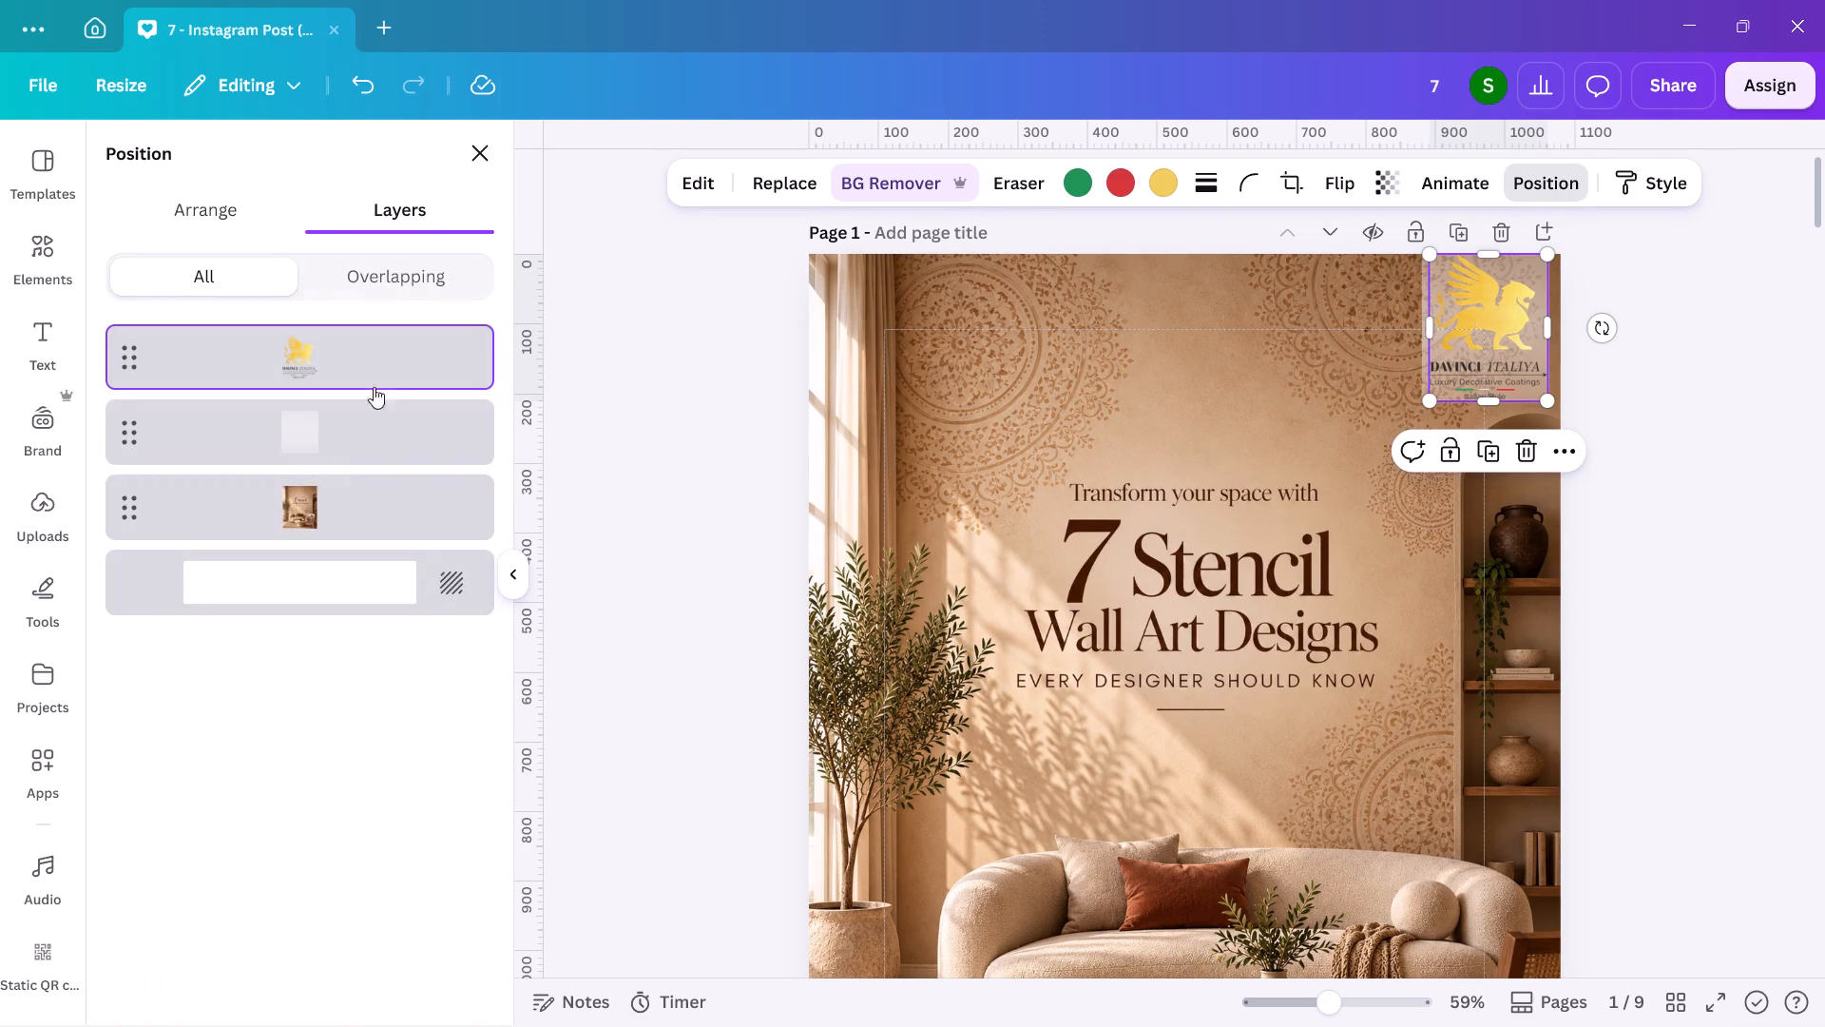
{"action": "left_click", "coordinate": [355, 462], "text": "ctrl"}
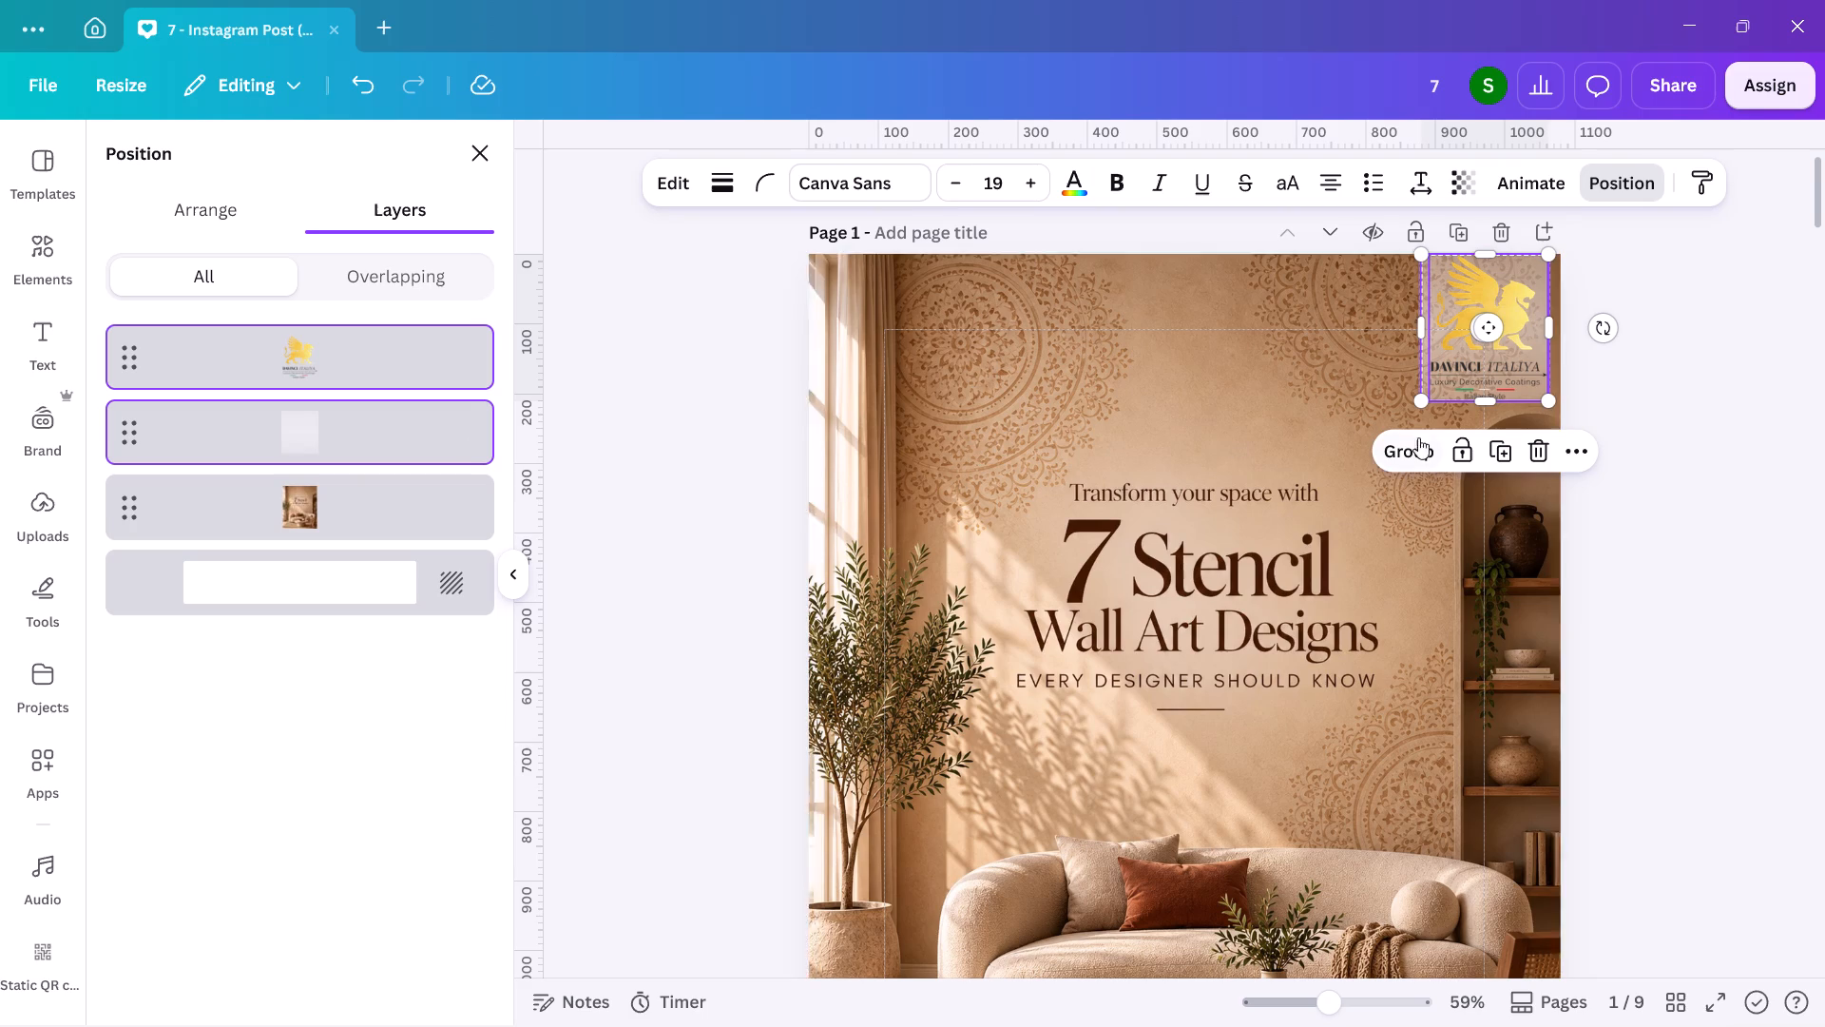
{"action": "left_click", "coordinate": [215, 197]}
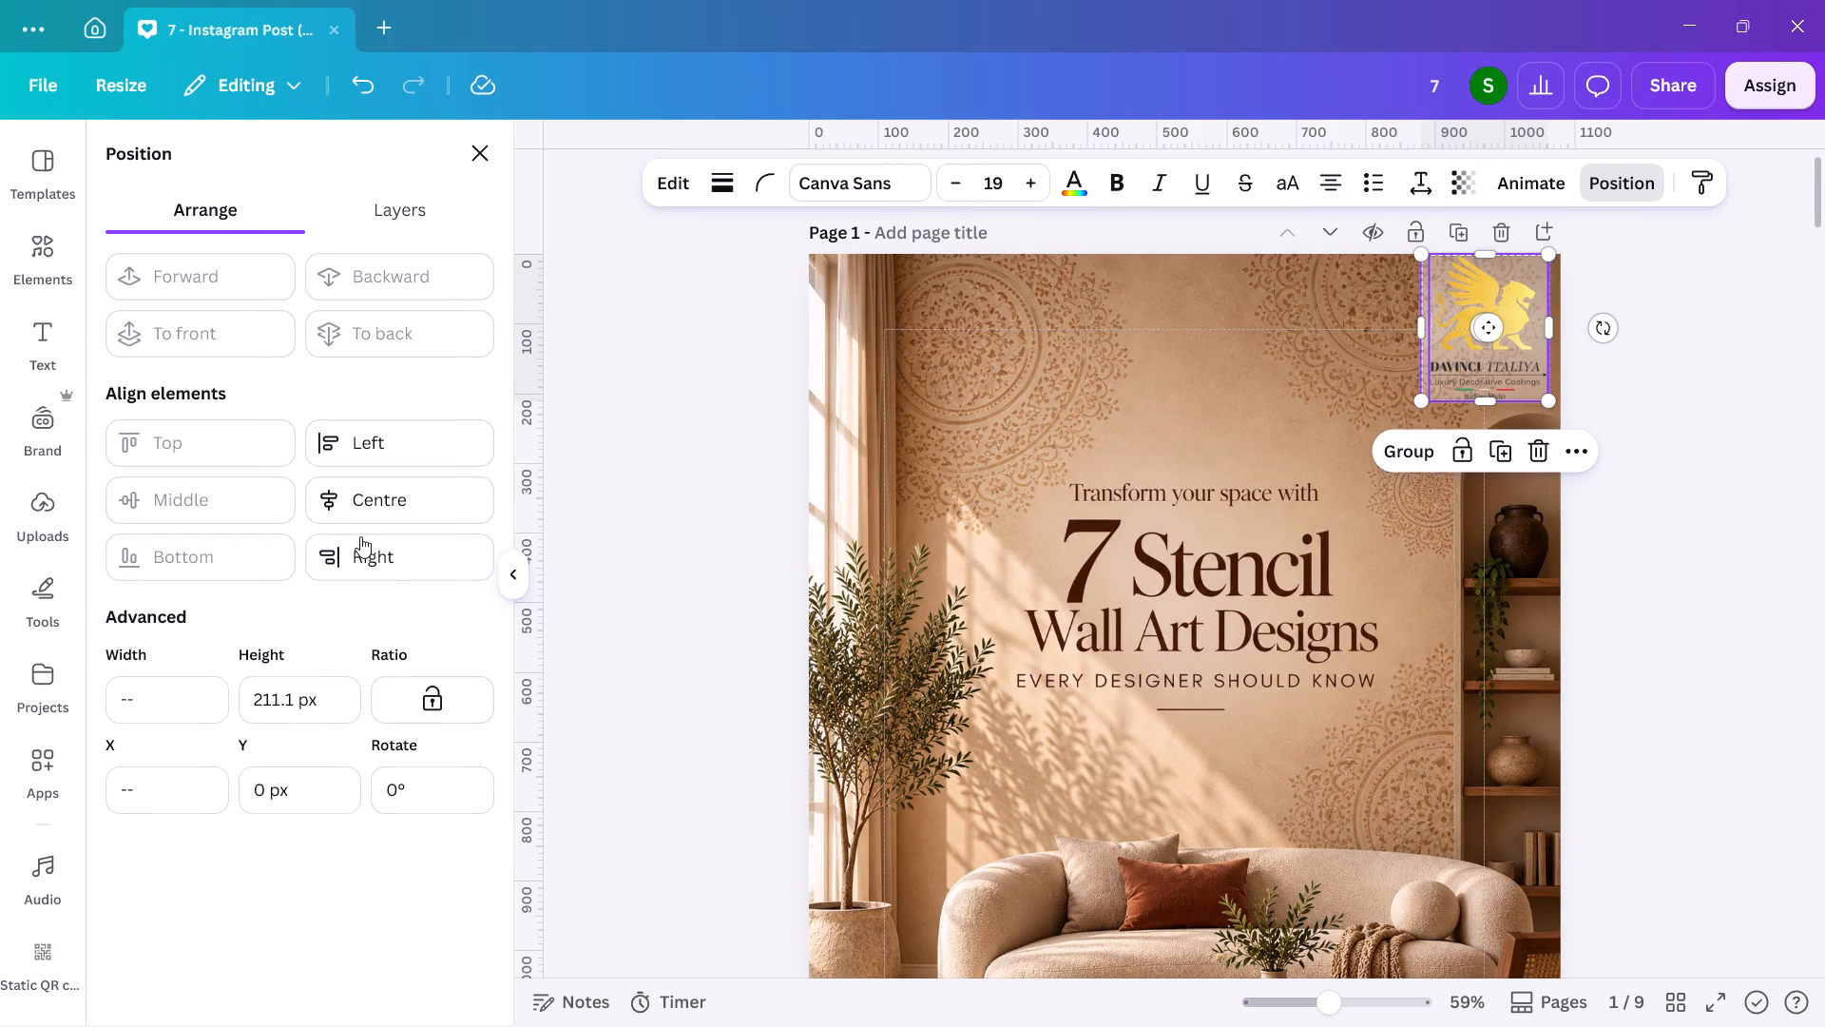
{"action": "left_click", "coordinate": [401, 495]}
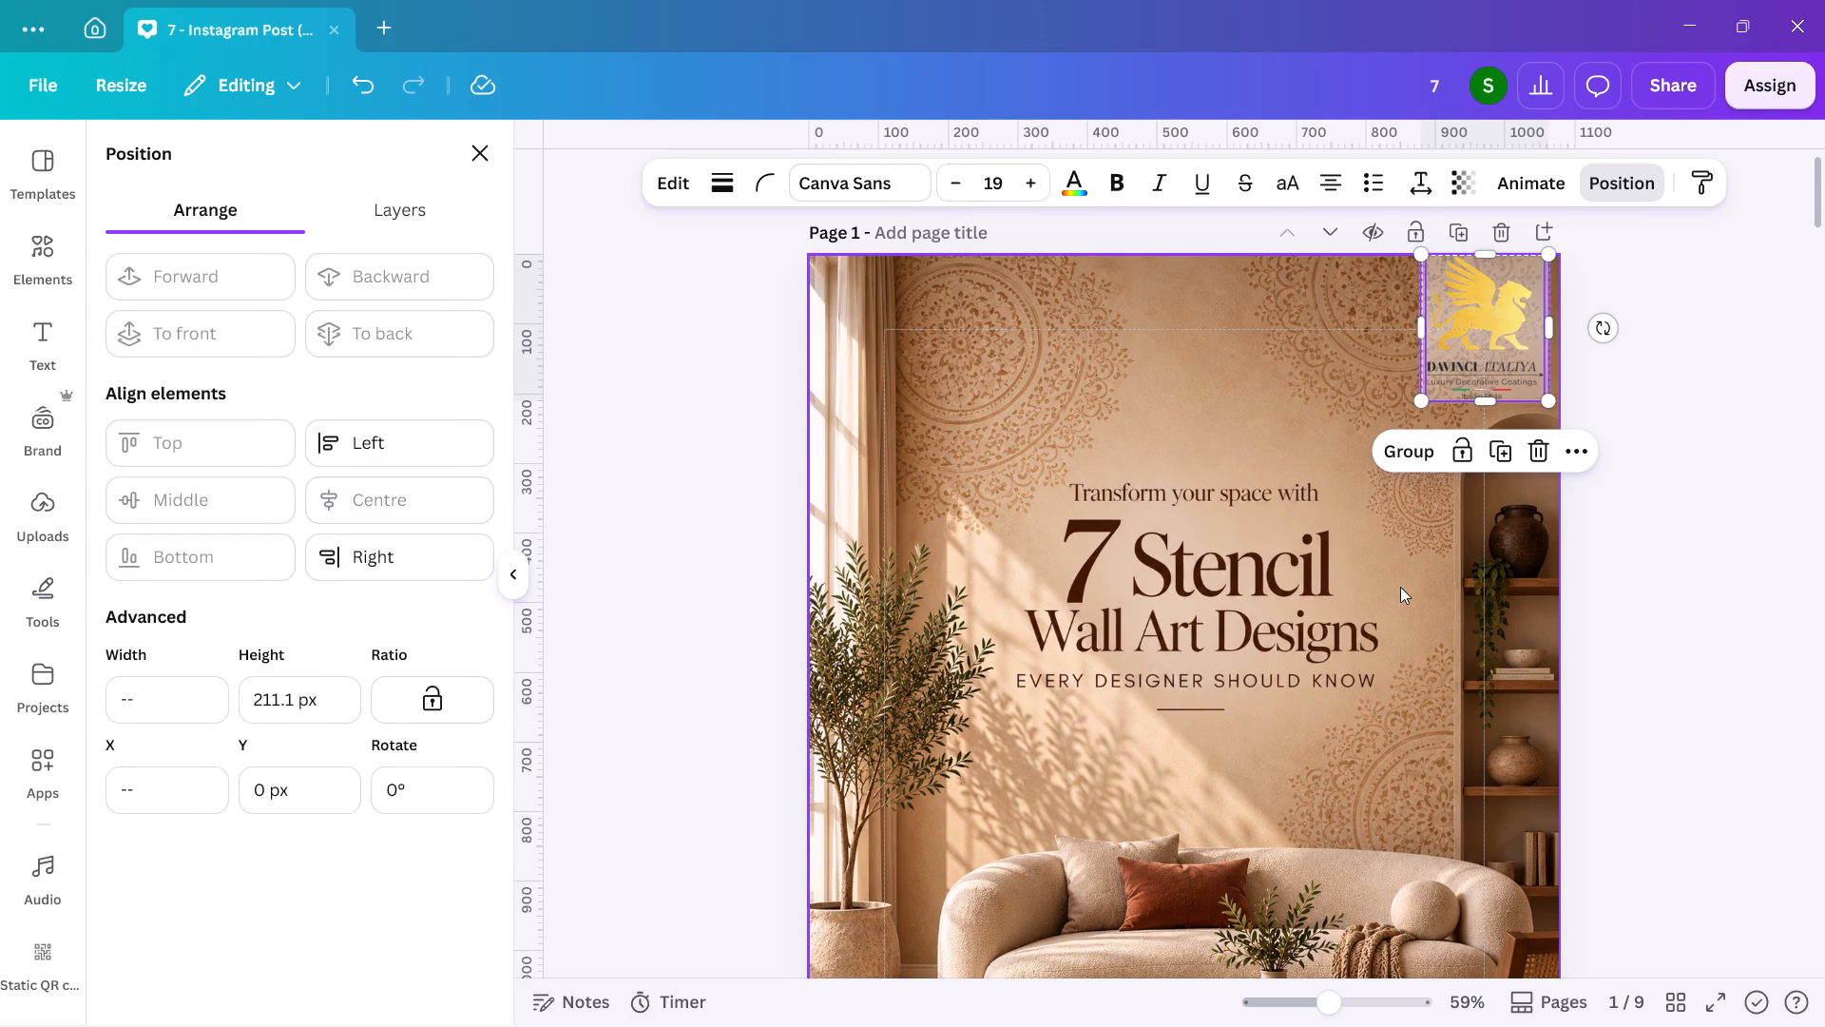
{"action": "double_click", "coordinate": [1692, 574]}
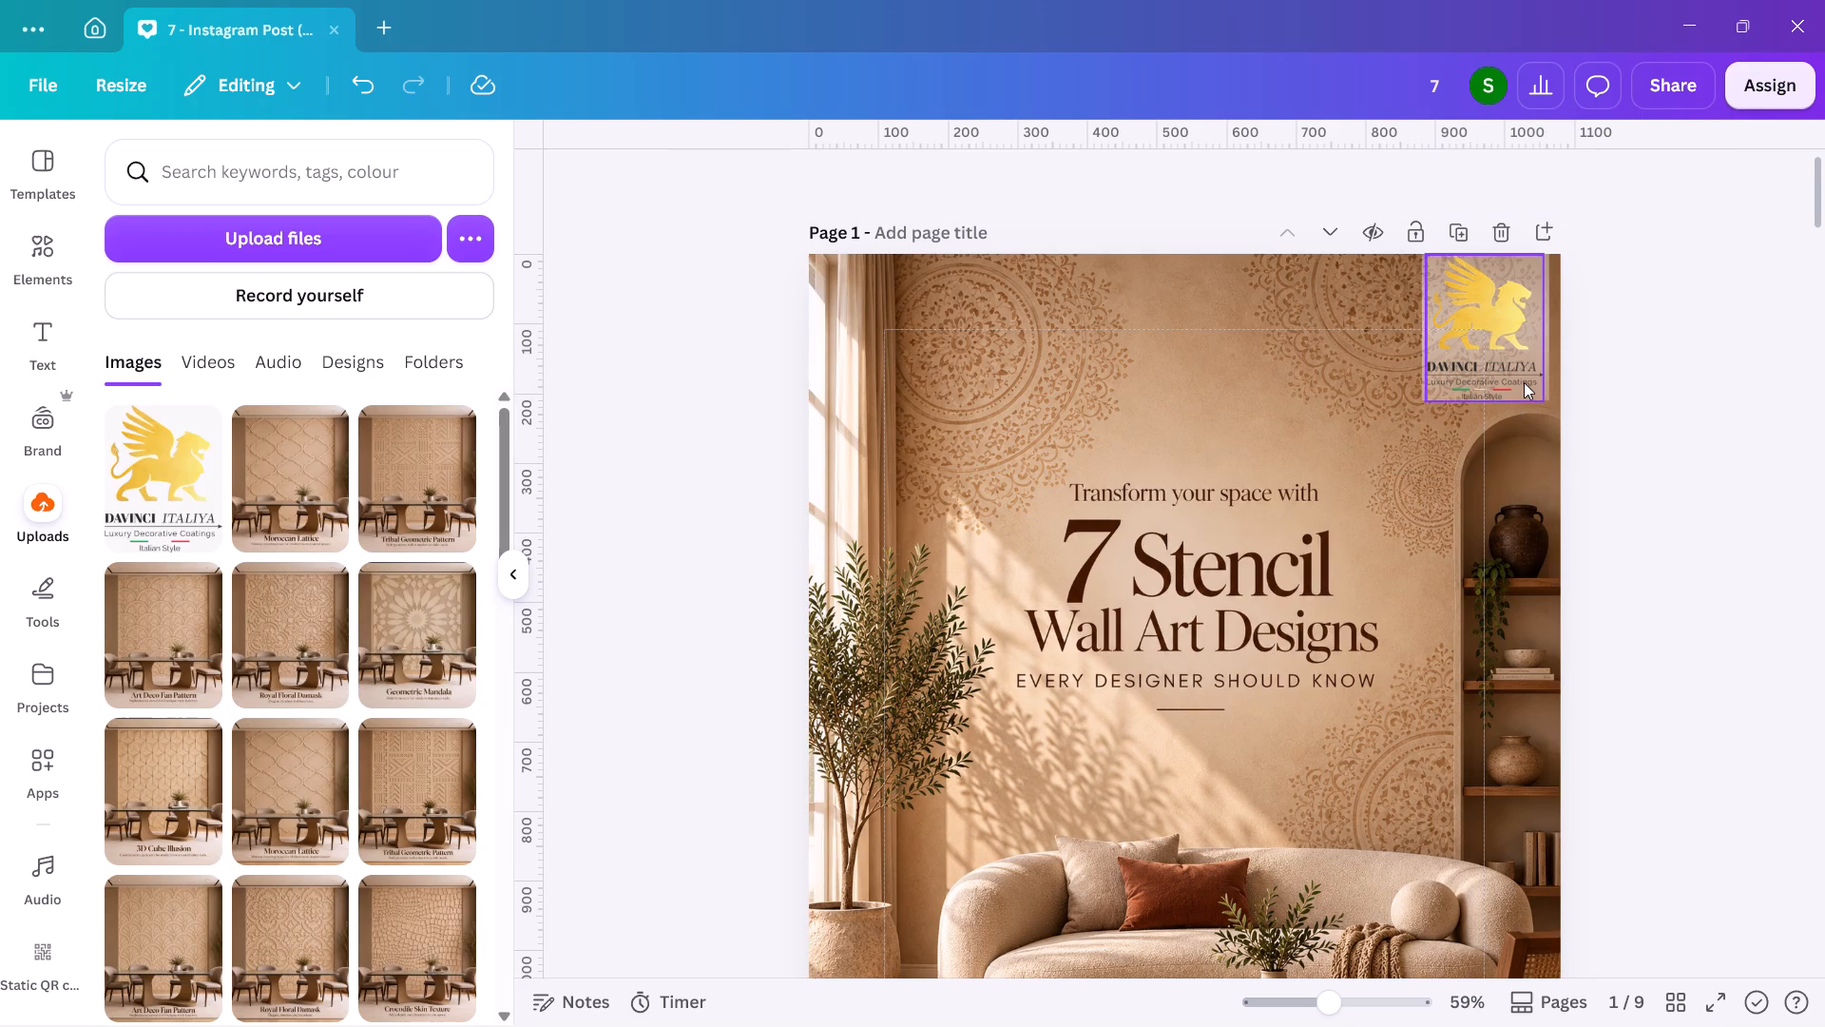
Add a fourth white colour at 28% opacity to the backing shape's gradient.
{"action": "left_click", "coordinate": [1524, 382]}
{"action": "left_click", "coordinate": [1544, 193]}
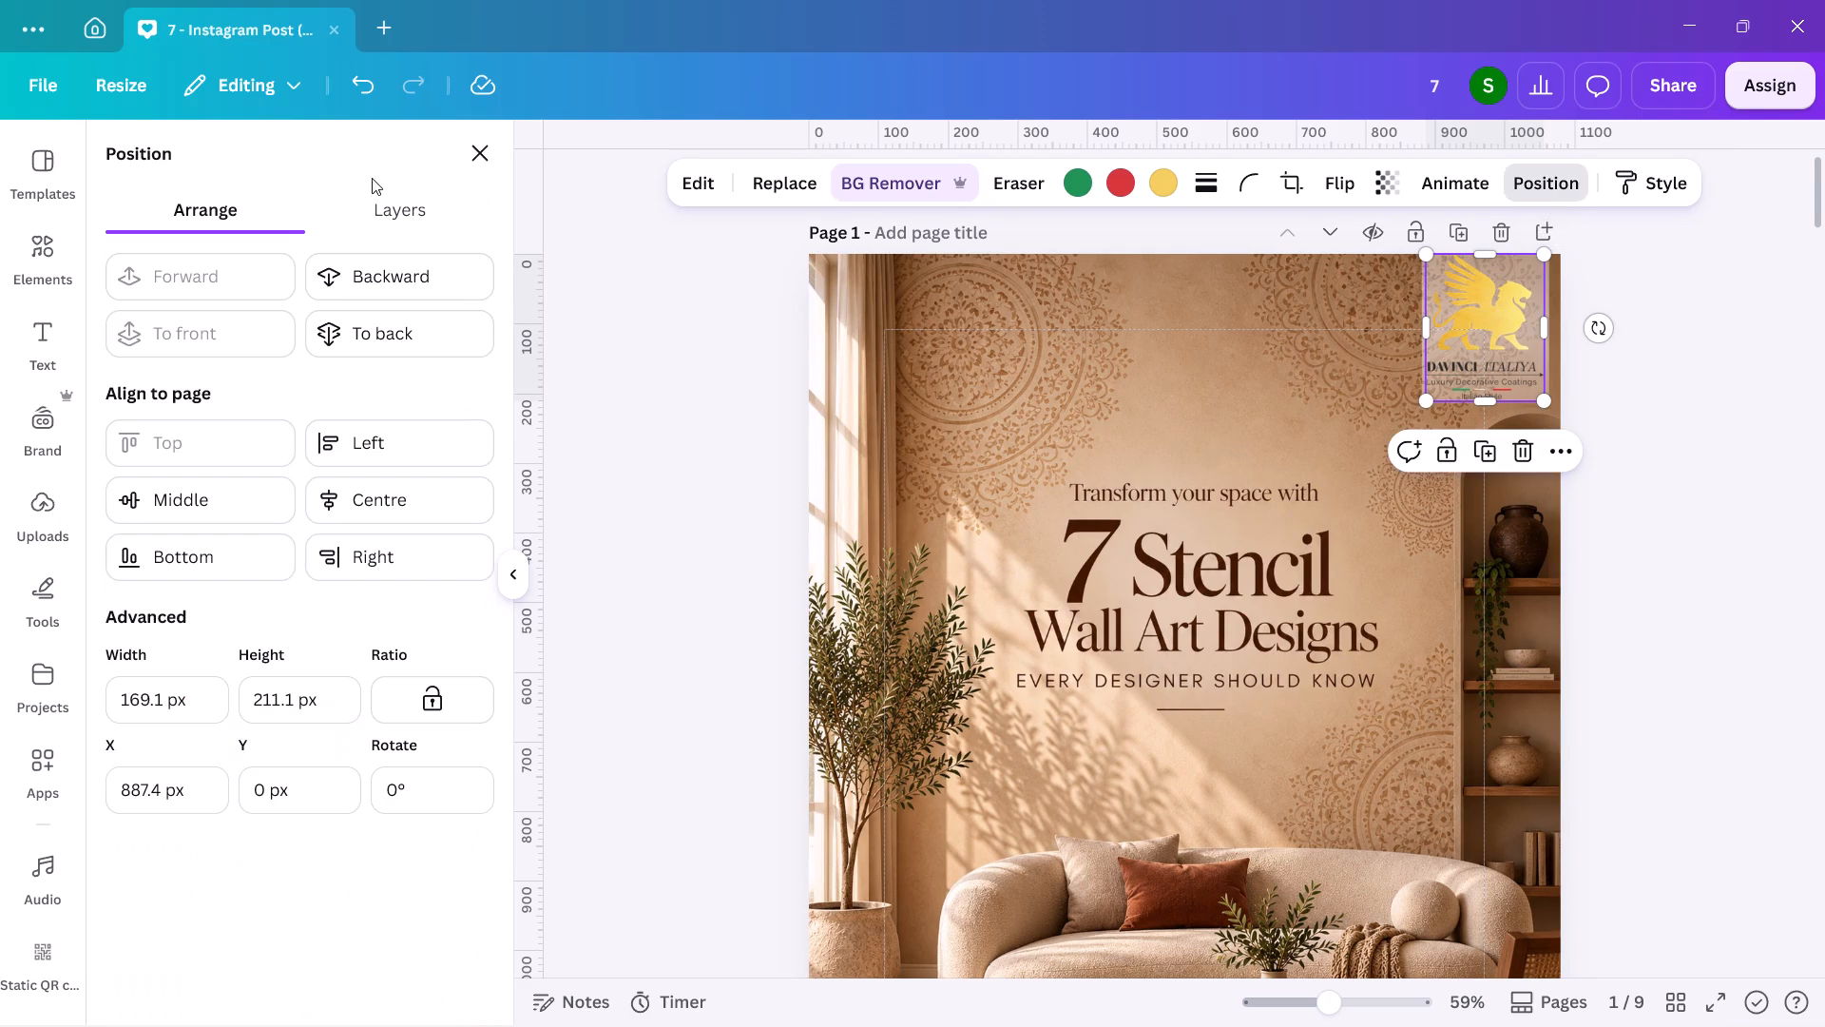
{"action": "left_click", "coordinate": [382, 201]}
{"action": "left_click", "coordinate": [279, 423]}
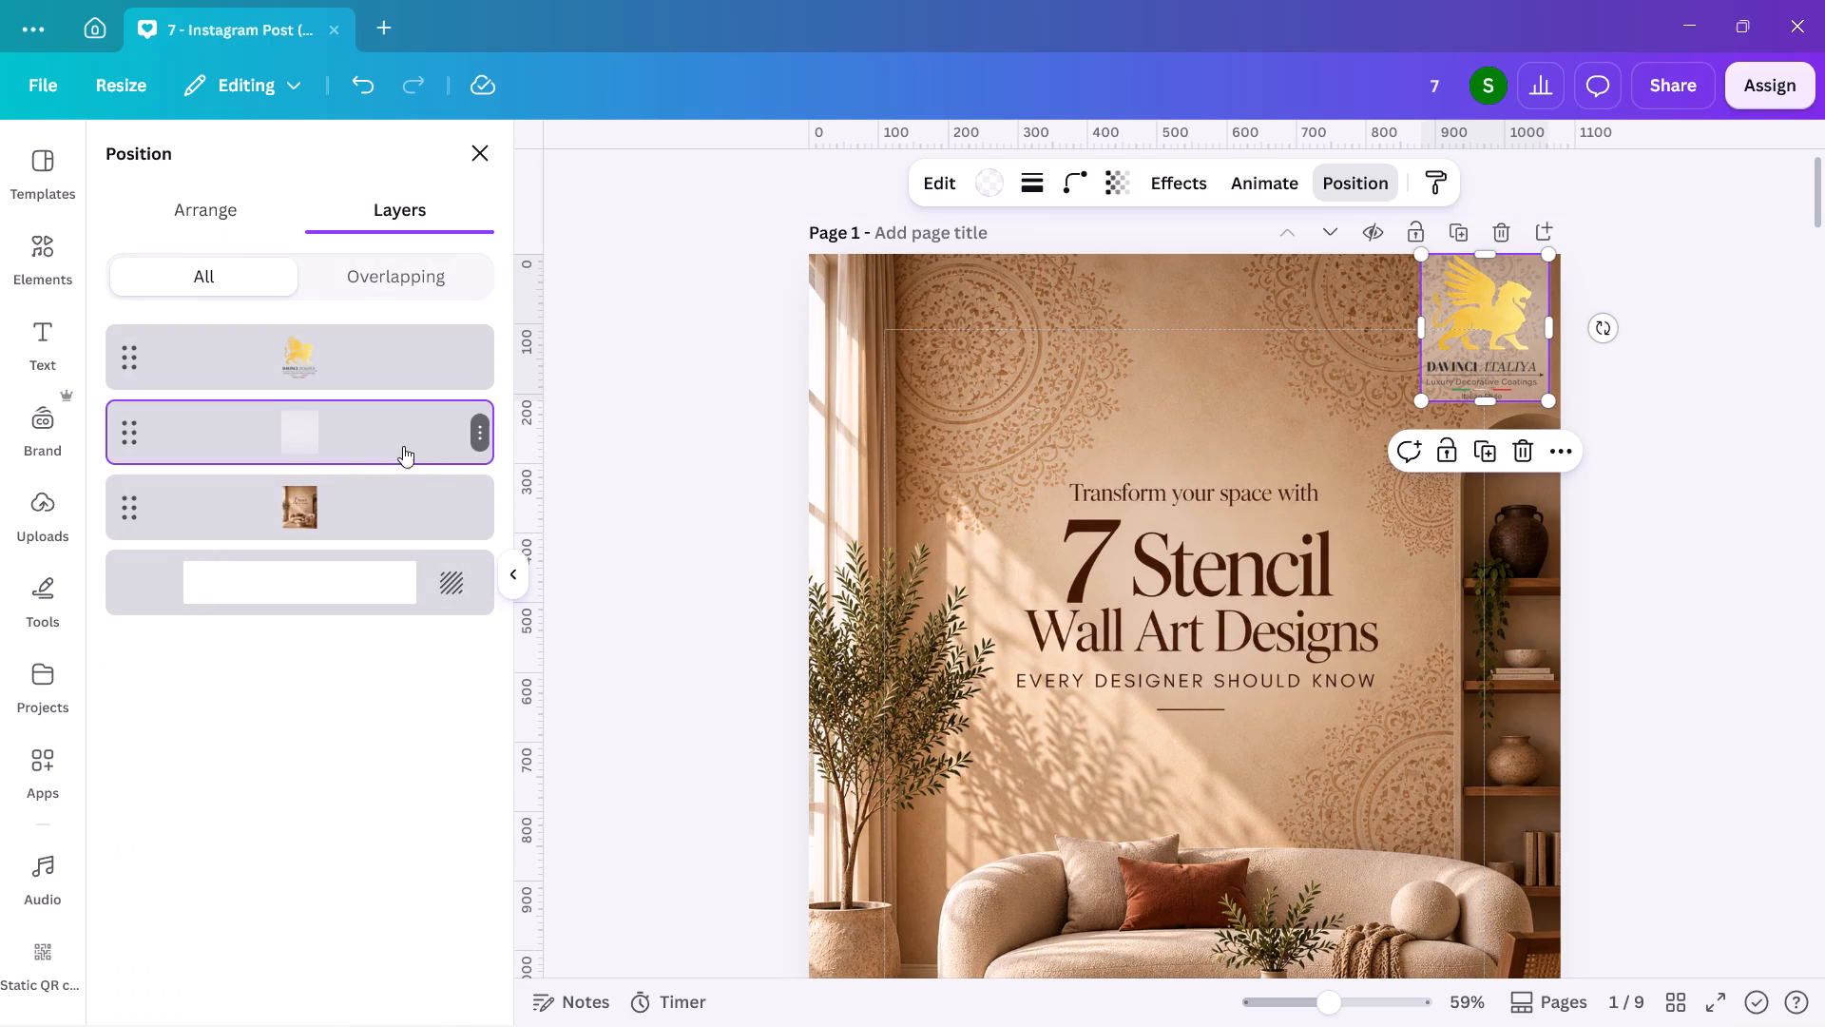
{"action": "left_click", "coordinate": [1008, 183]}
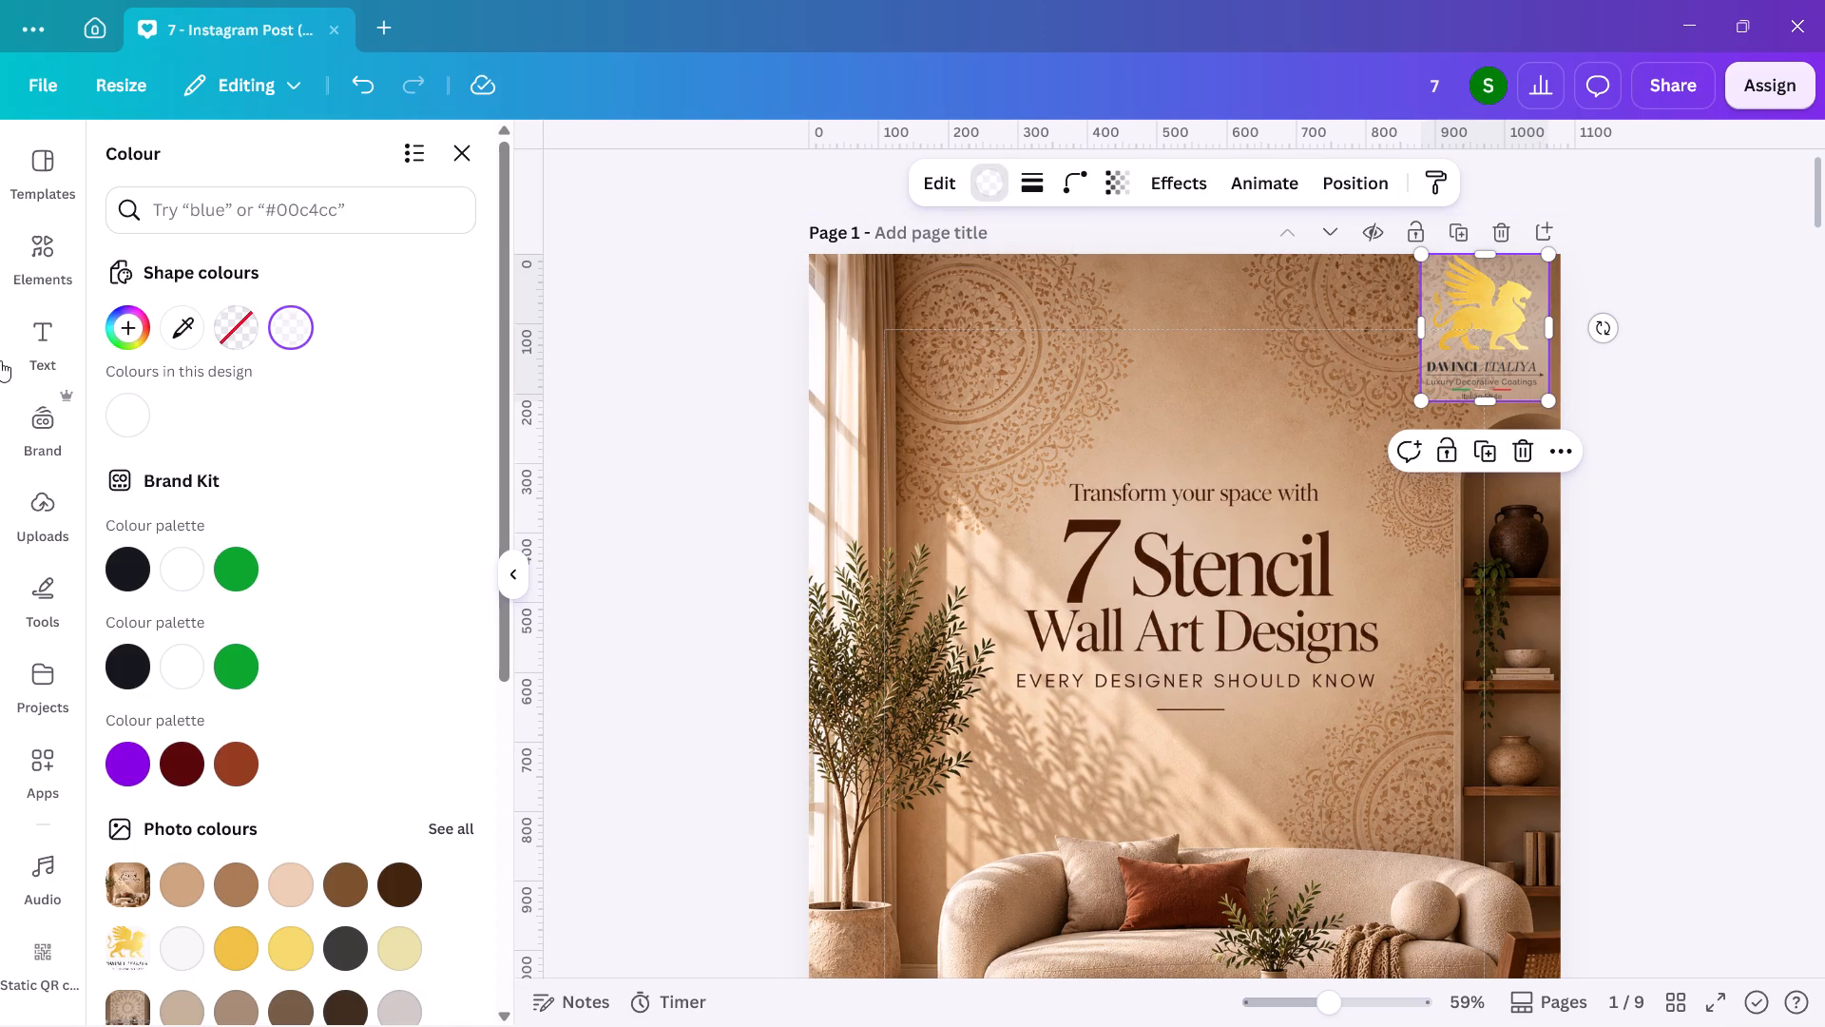
{"action": "left_click", "coordinate": [297, 333]}
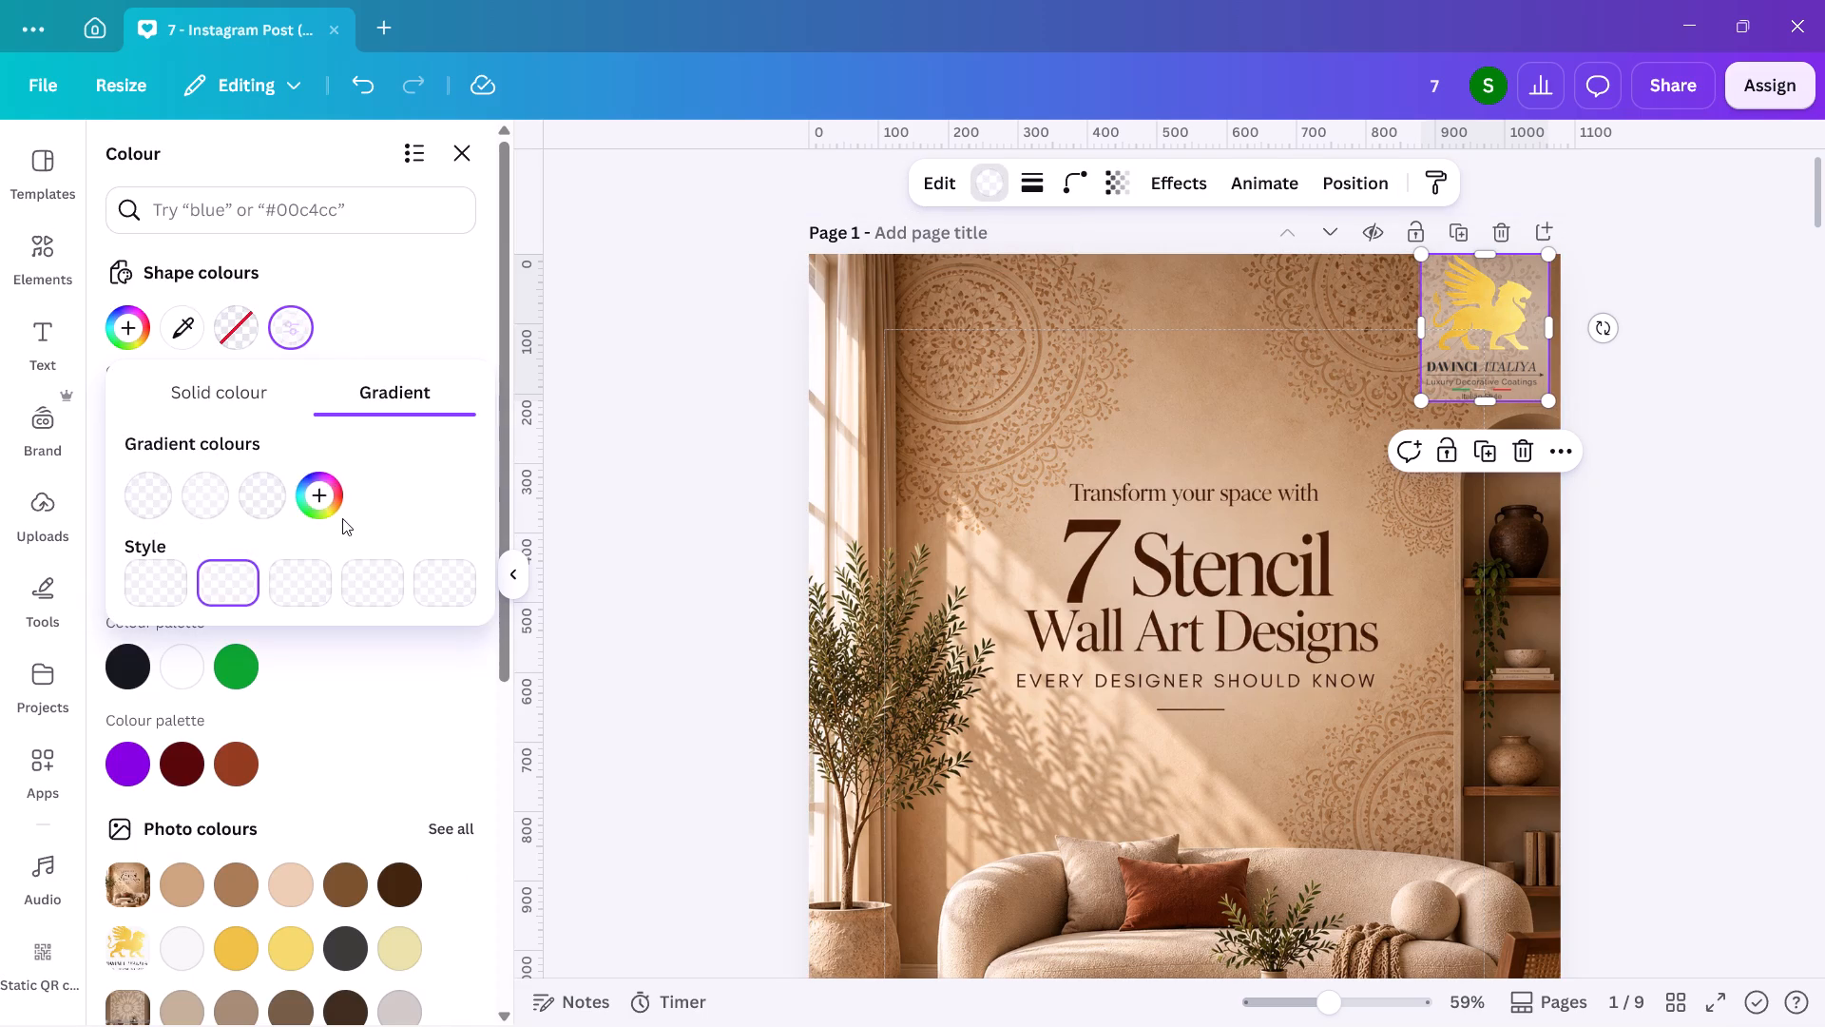
{"action": "left_click", "coordinate": [306, 497]}
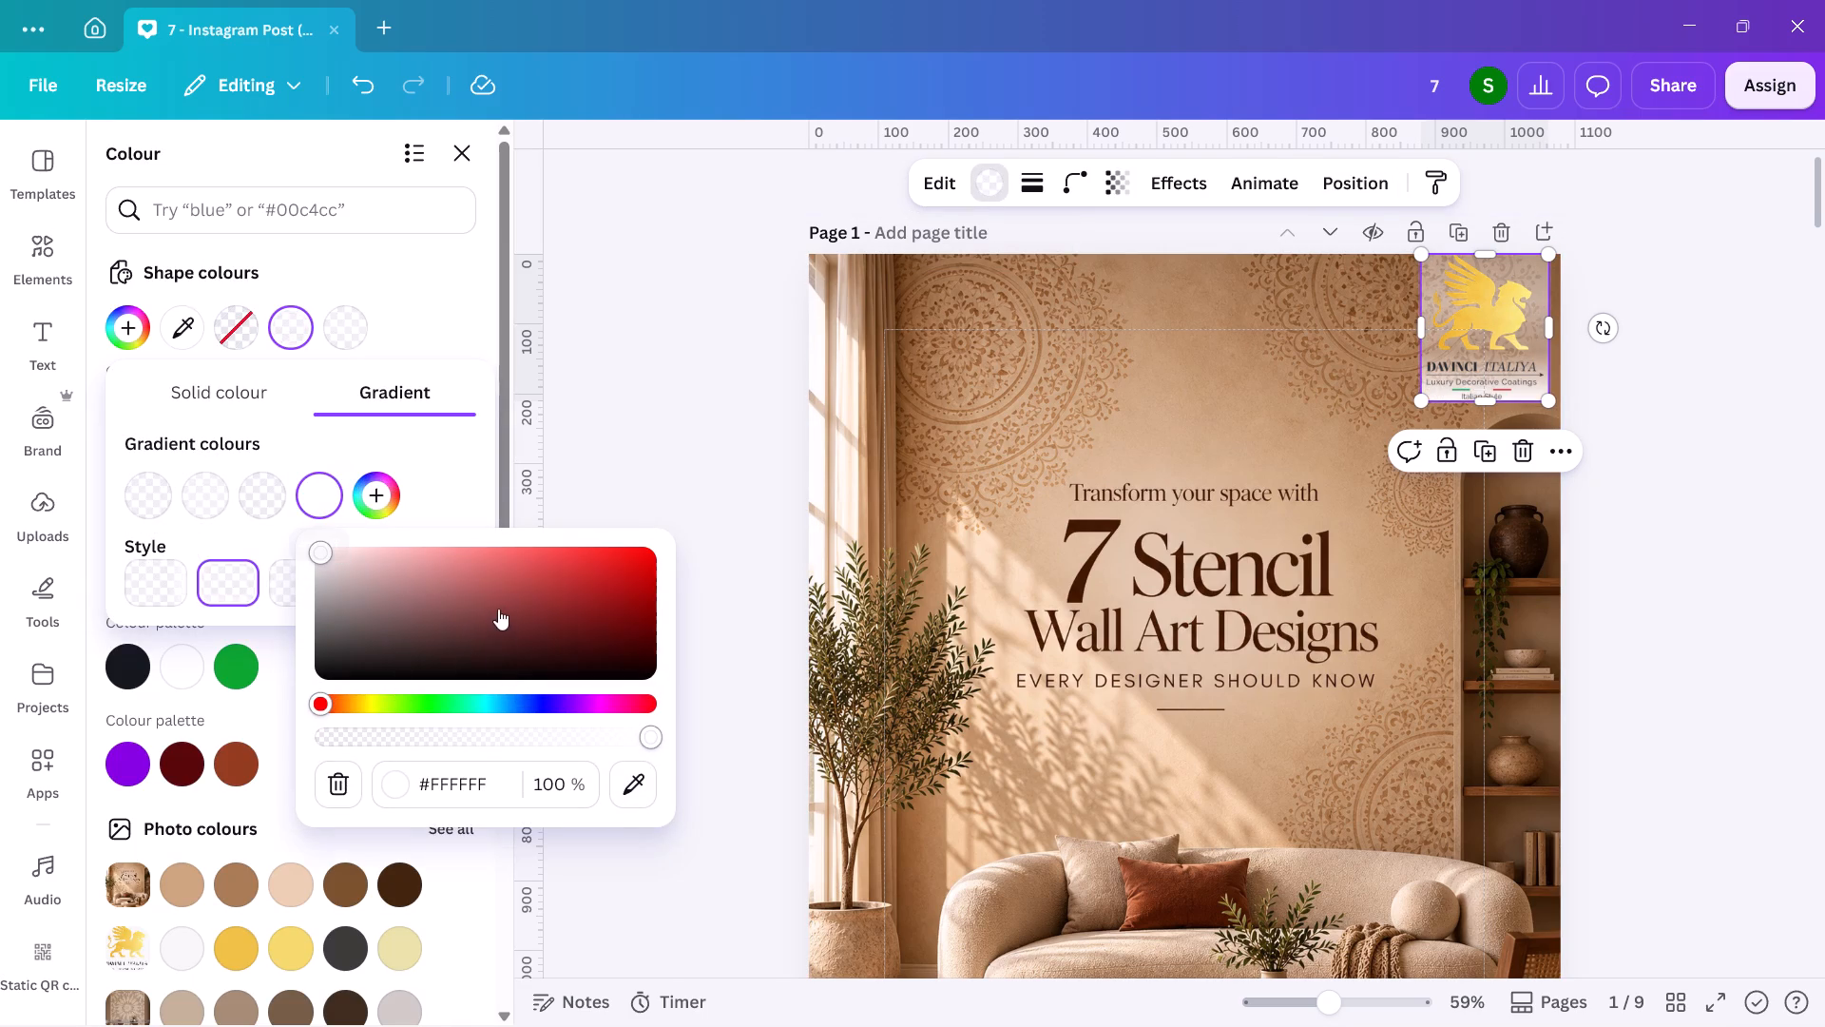
{"action": "left_click_drag", "start_coordinate": [647, 730], "coordinate": [413, 731]}
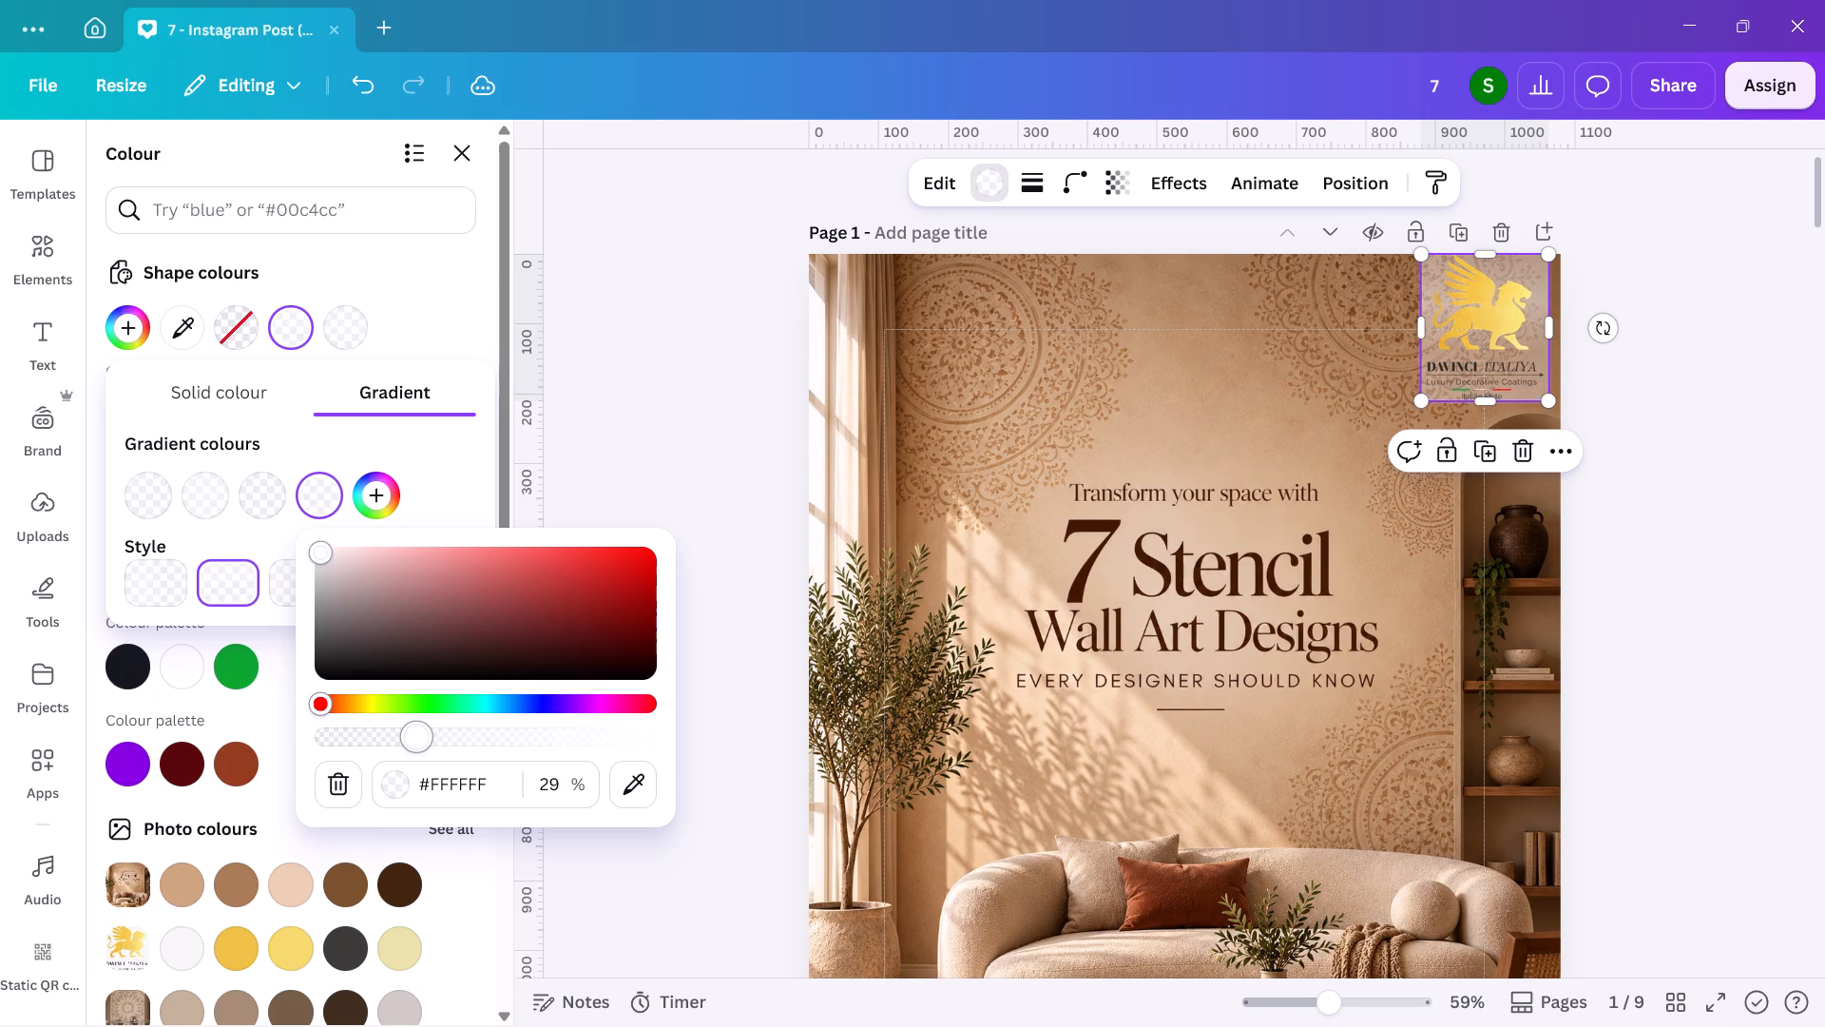
{"action": "left_click_drag", "start_coordinate": [413, 731], "coordinate": [412, 732]}
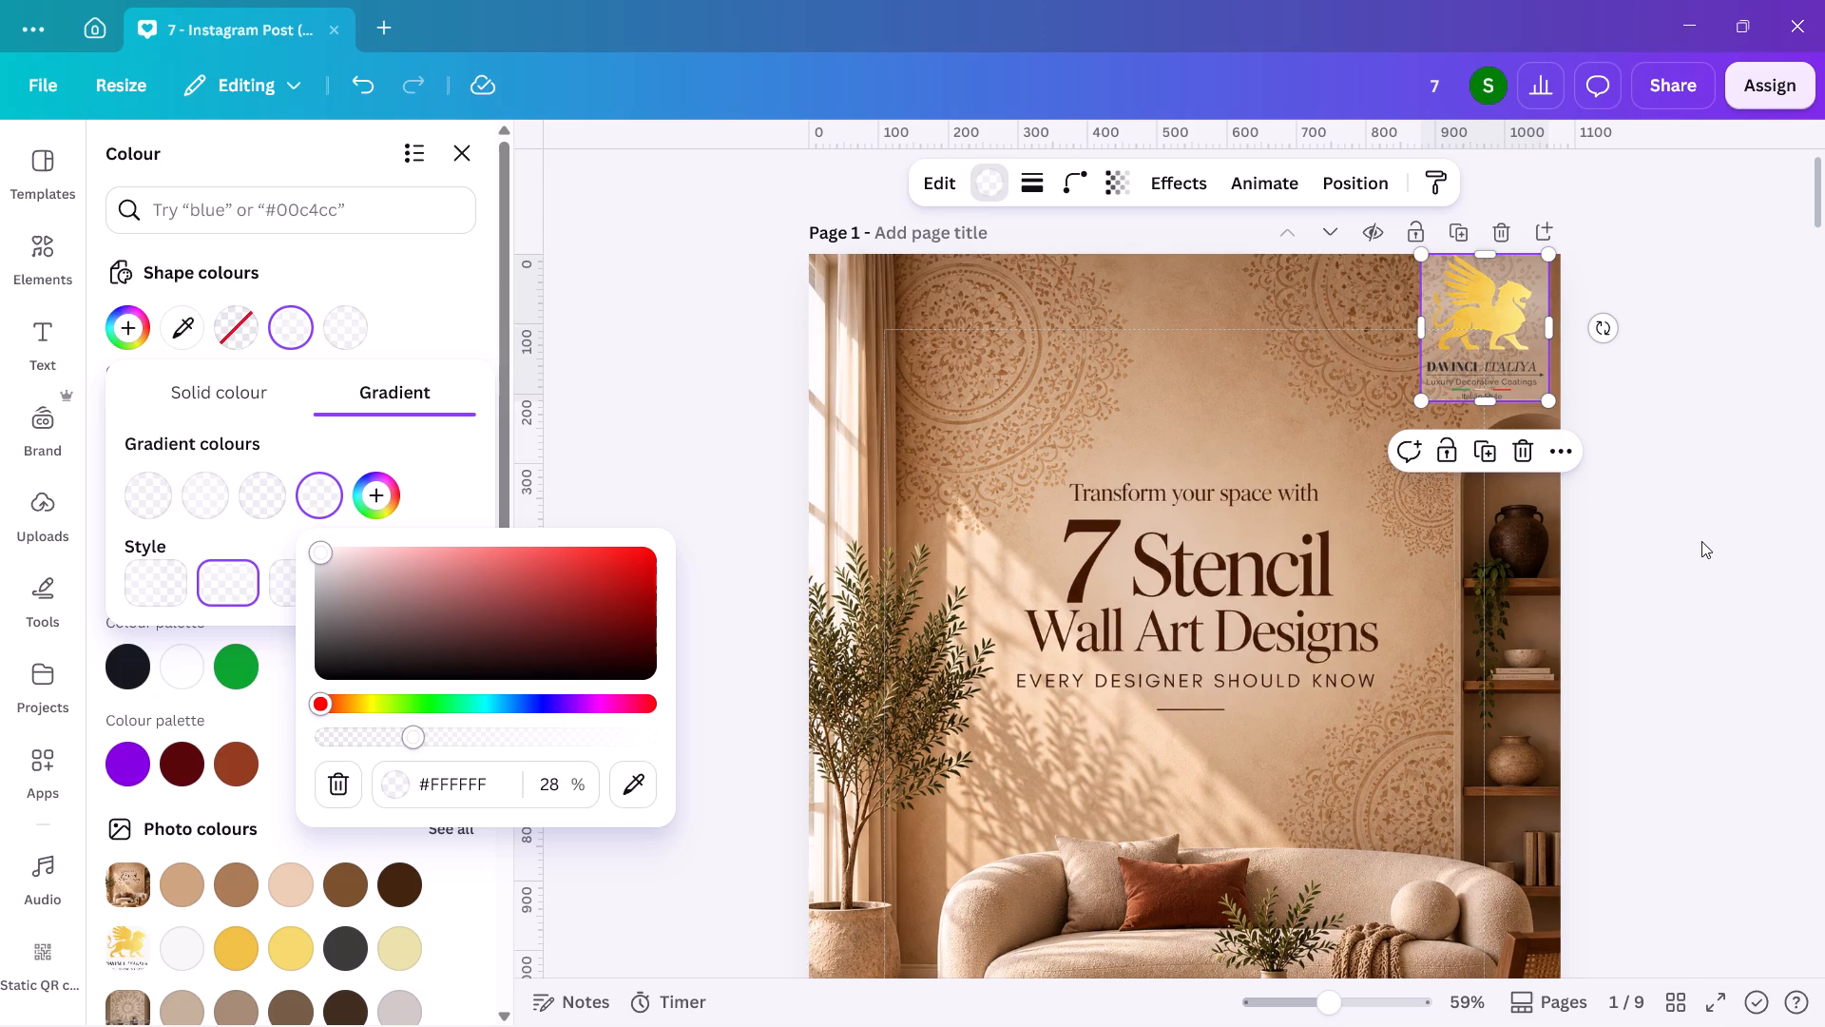
{"action": "double_click", "coordinate": [1701, 541]}
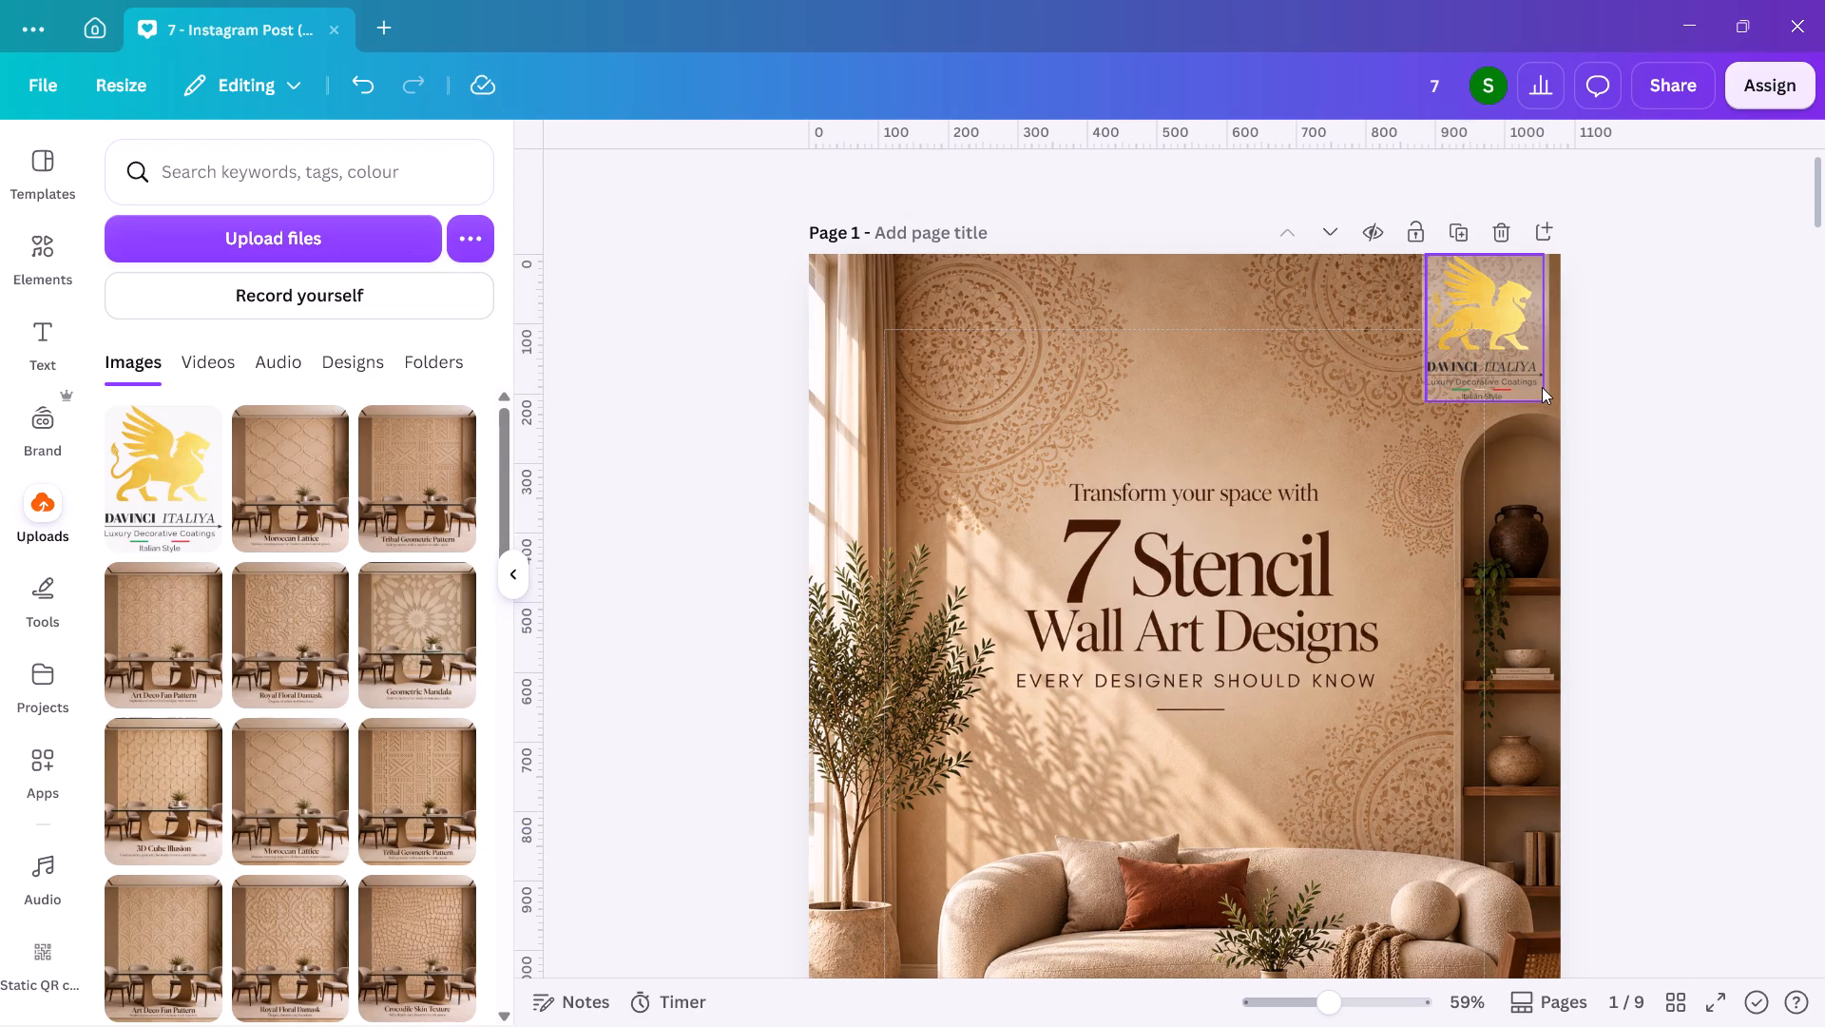
Extend the bottom edge of the backing shape slightly below the logo's Italian Style line.
{"action": "left_click", "coordinate": [1546, 389]}
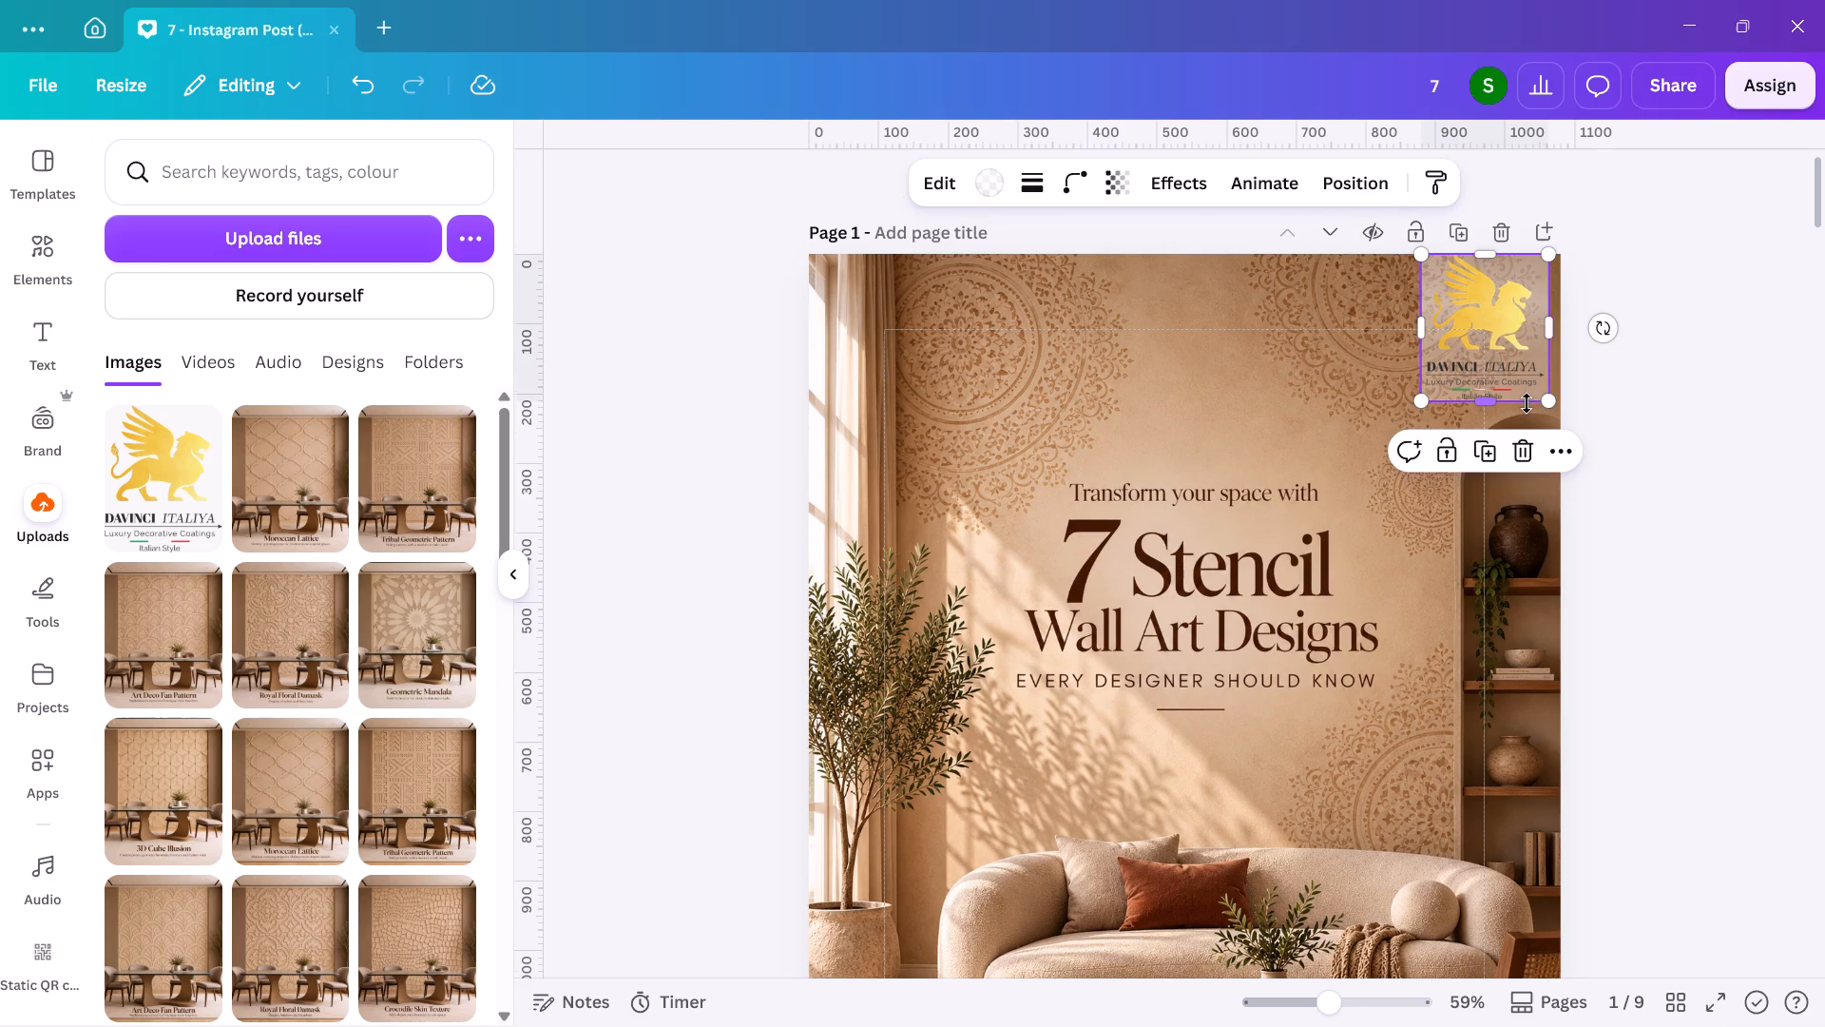
{"action": "left_click_drag", "start_coordinate": [1671, 402], "coordinate": [1683, 426]}
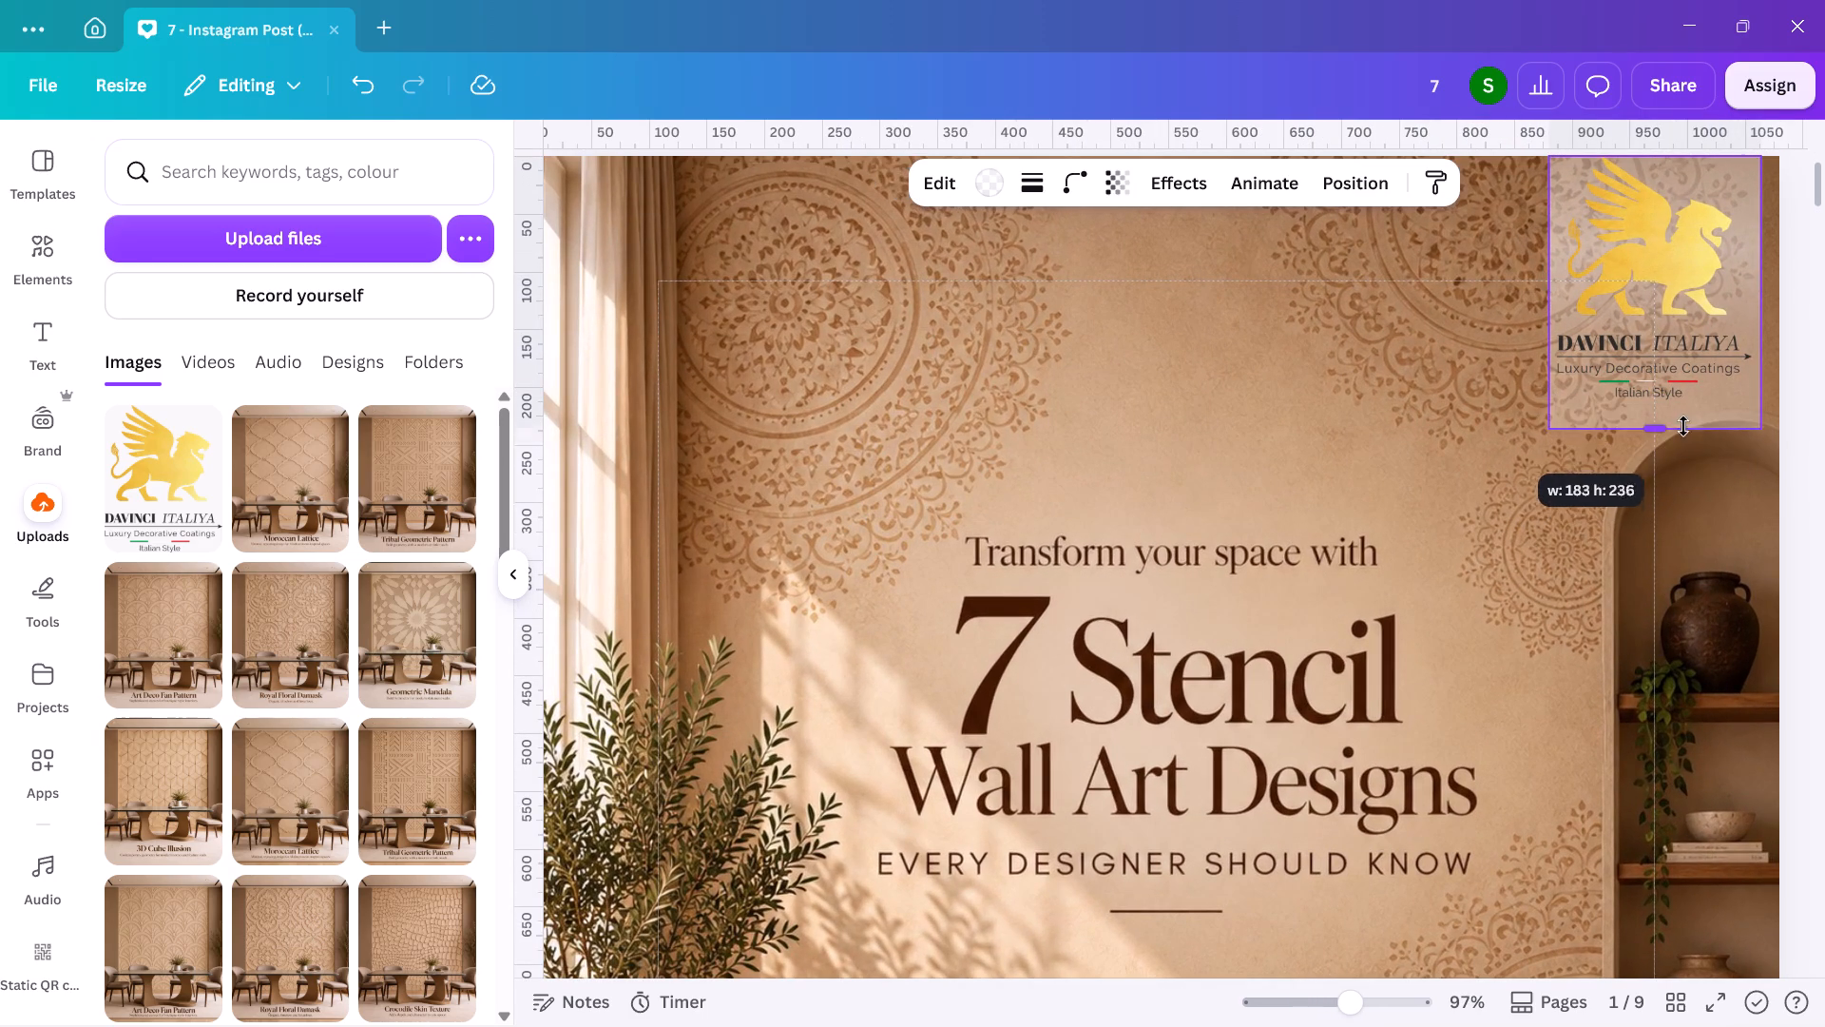
{"action": "left_click_drag", "start_coordinate": [1683, 426], "coordinate": [1683, 411]}
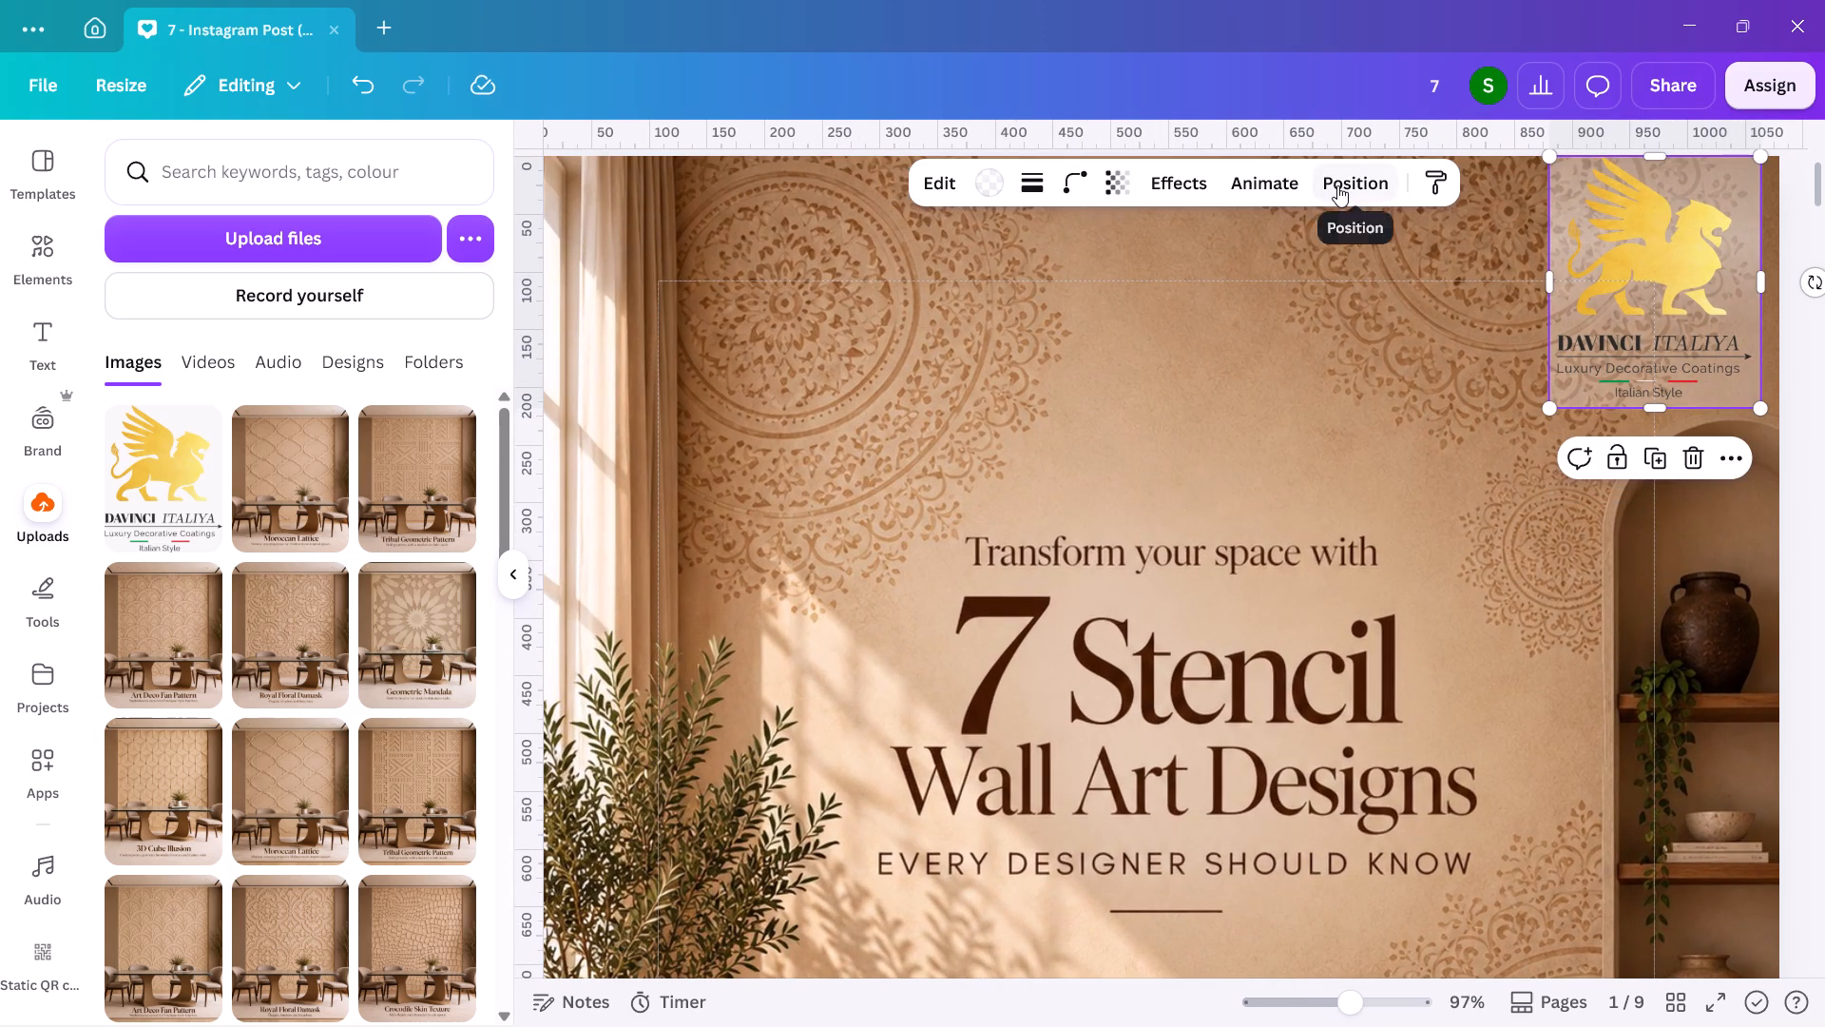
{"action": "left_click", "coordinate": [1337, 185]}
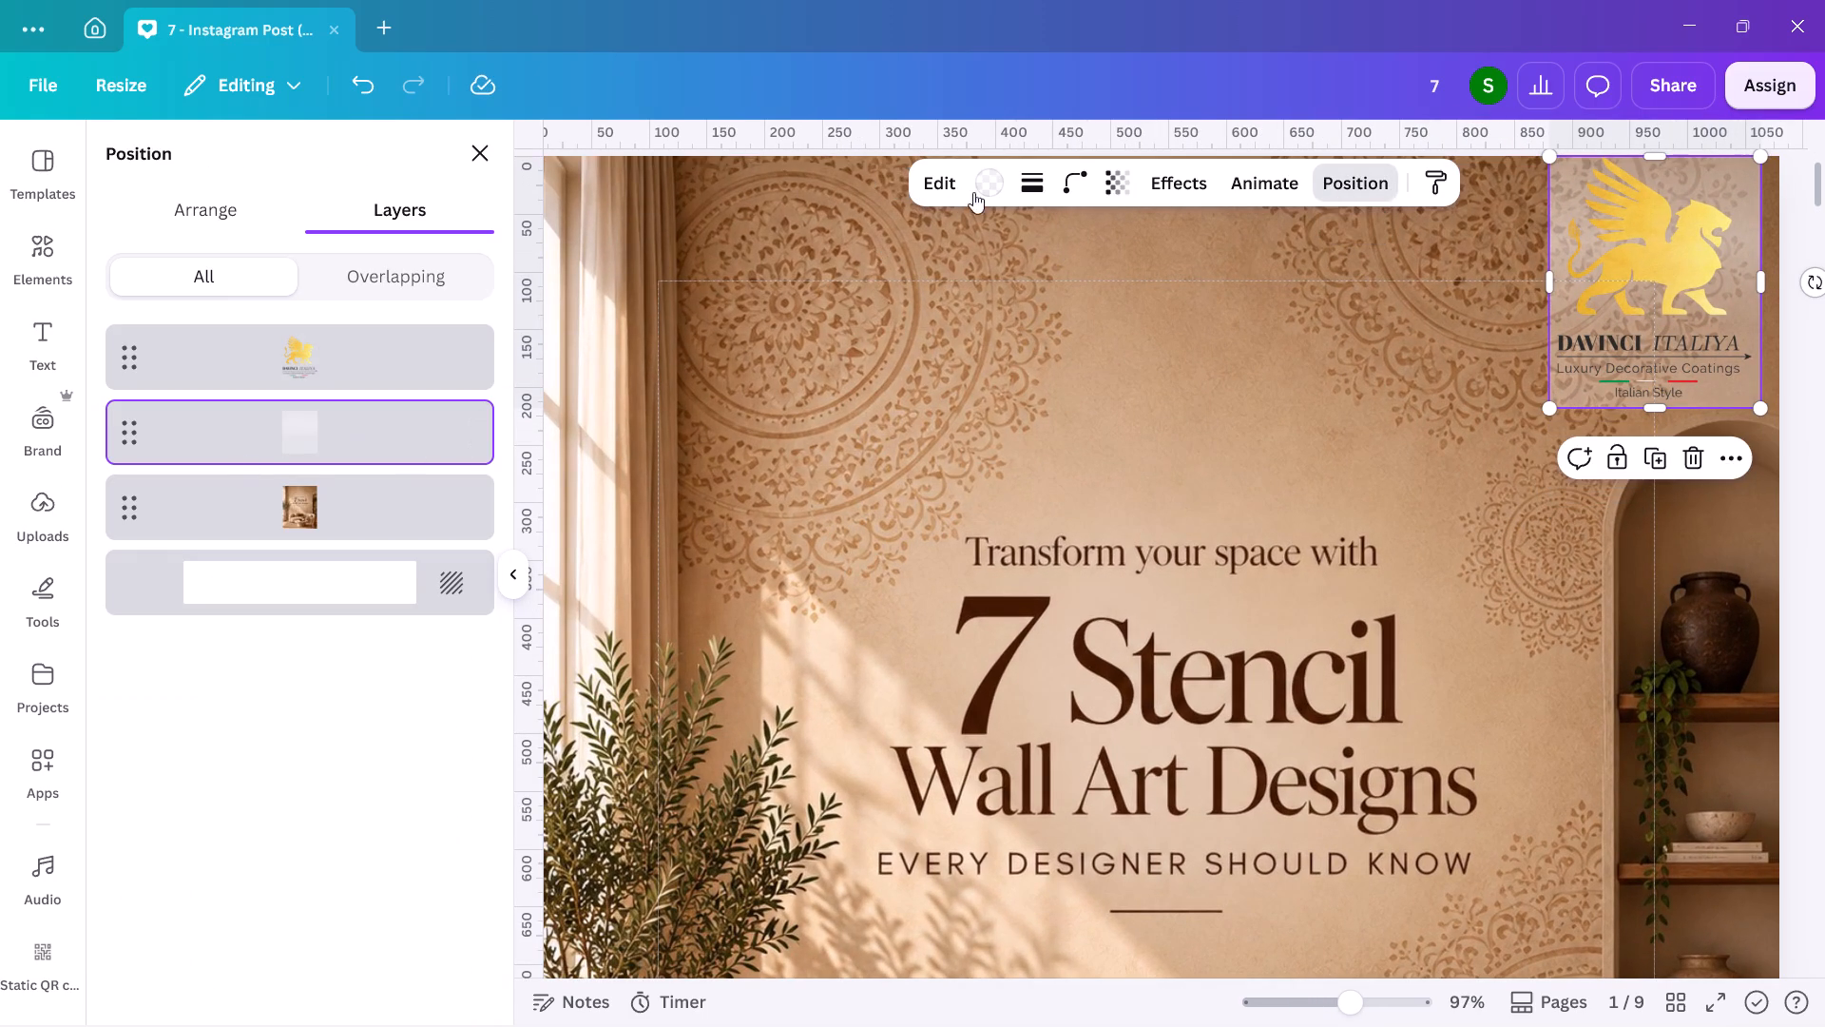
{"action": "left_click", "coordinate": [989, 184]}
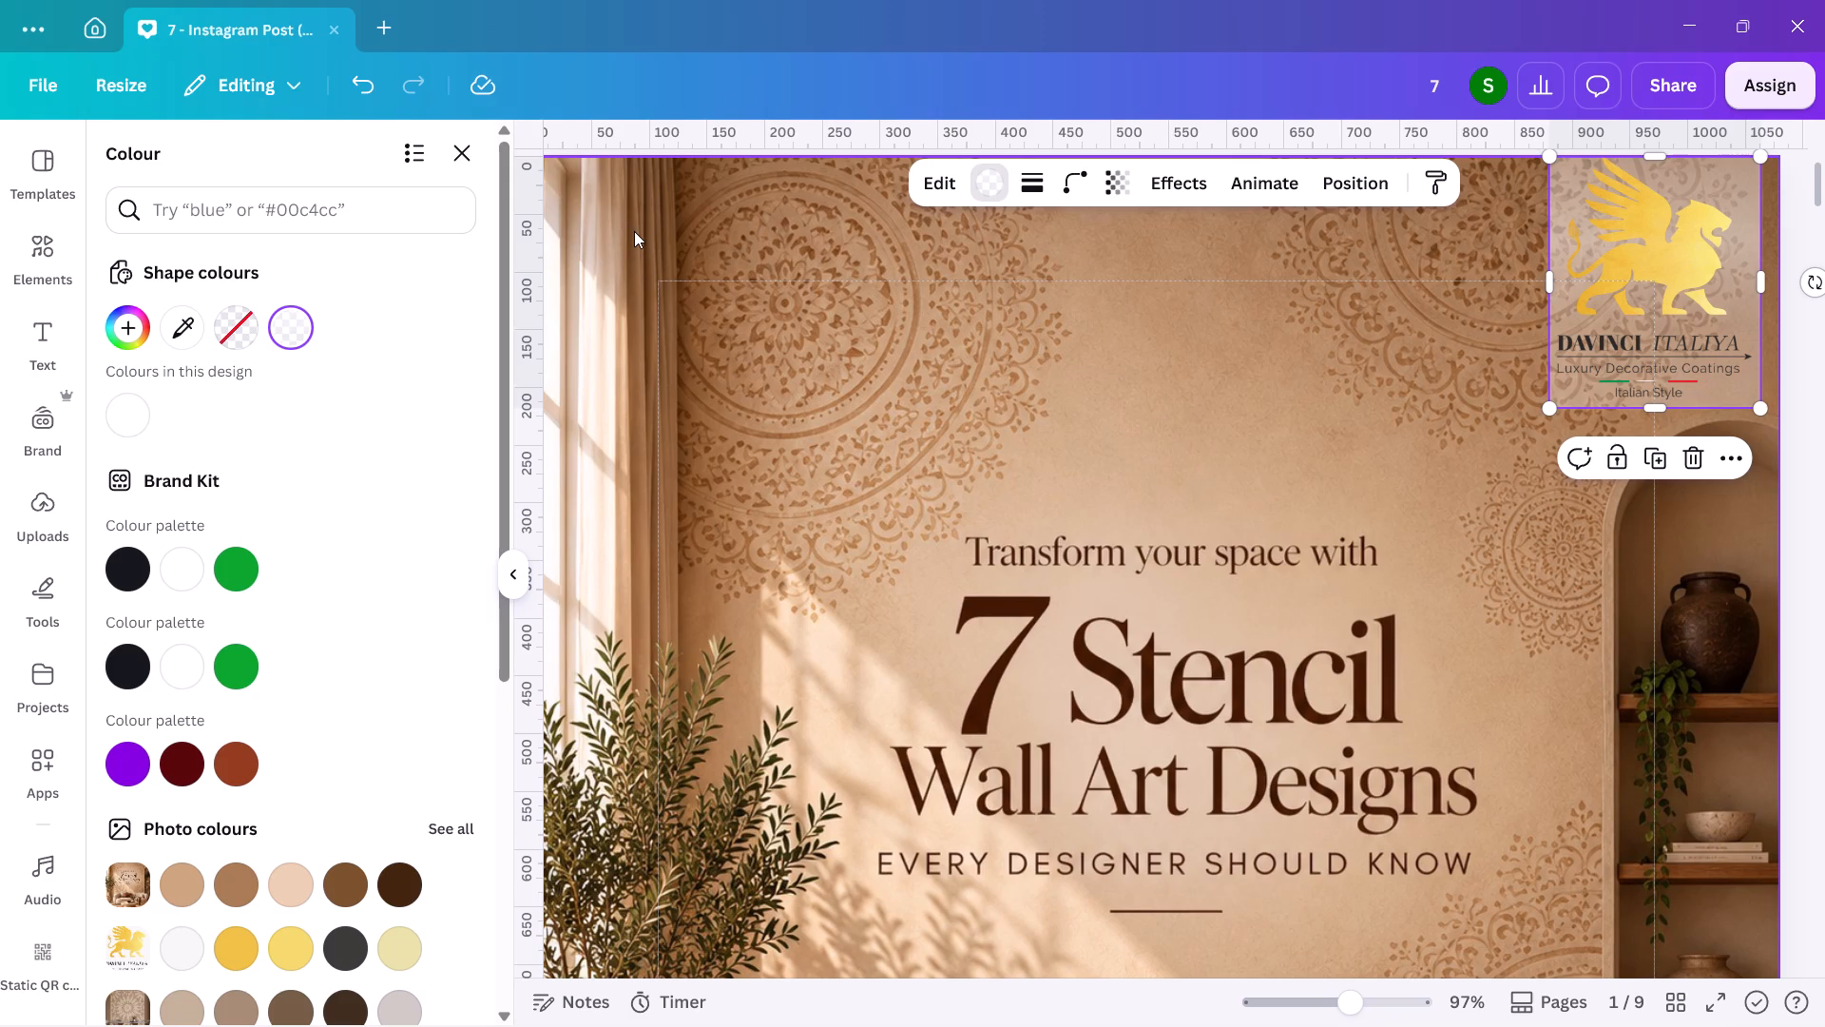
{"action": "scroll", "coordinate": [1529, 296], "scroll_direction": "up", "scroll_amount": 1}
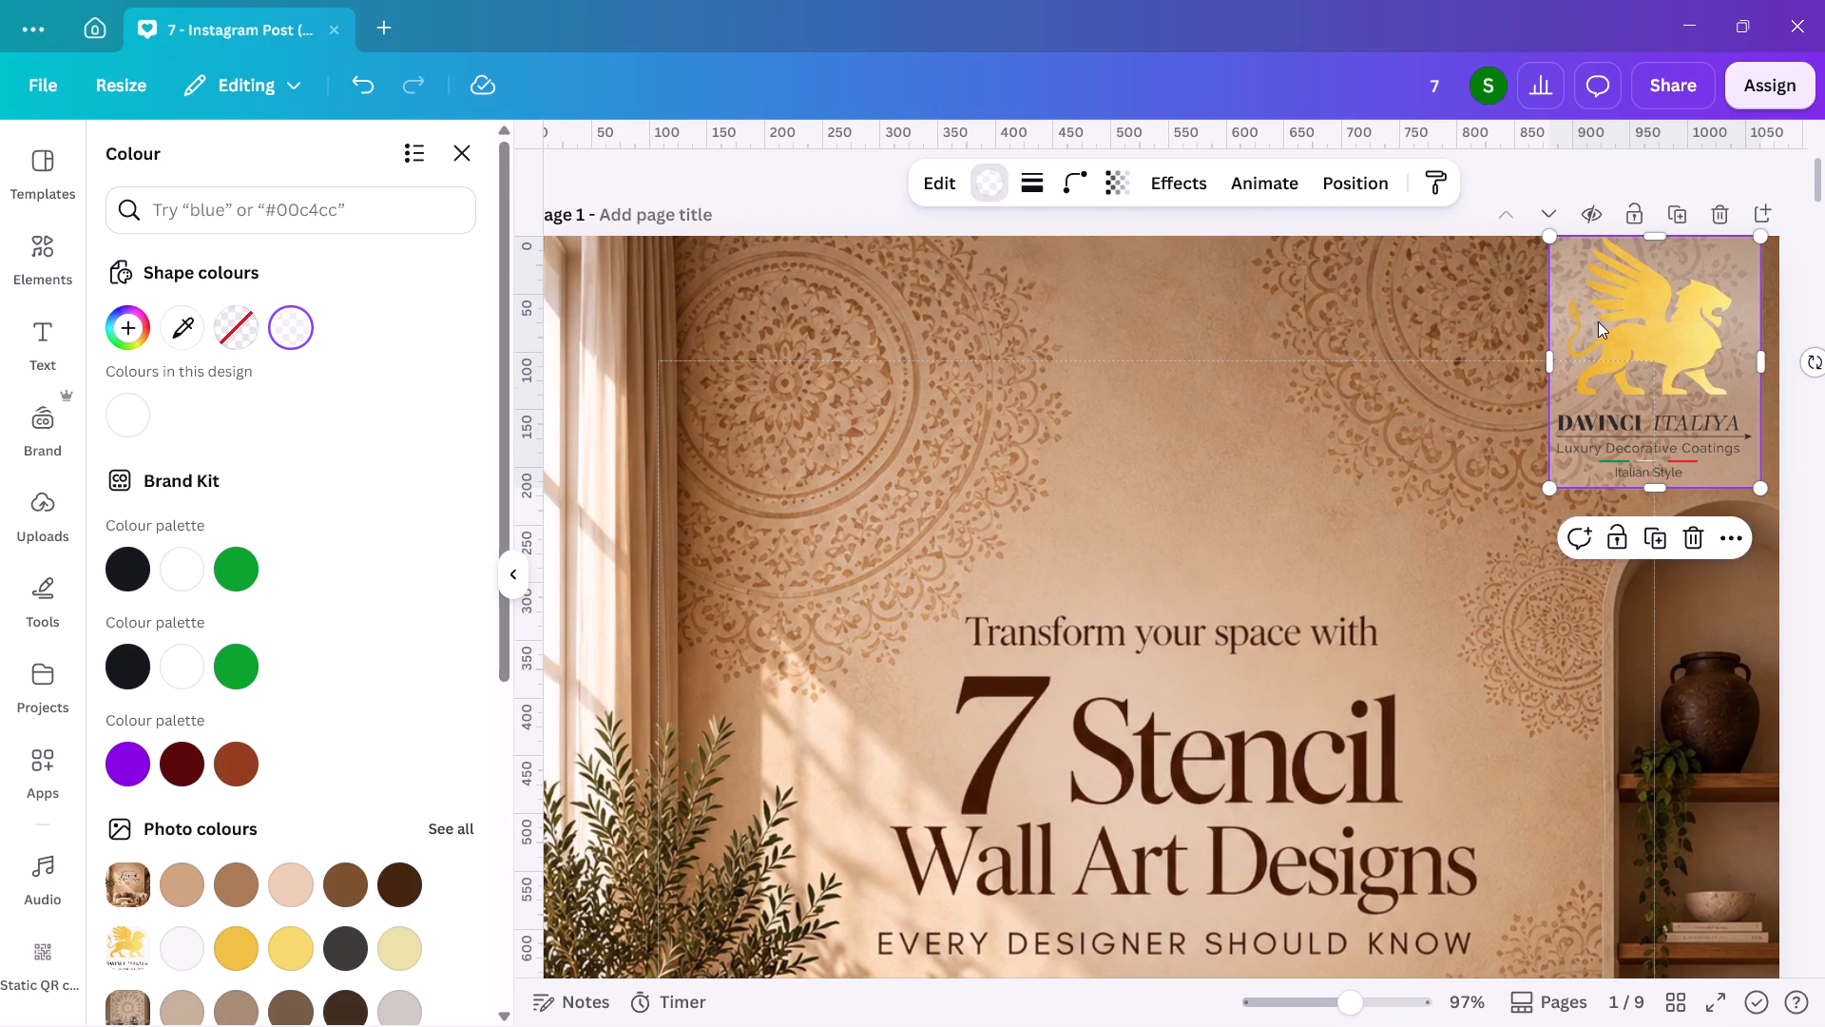
Move the logo and backing shape together slightly down from the page's top edge.
{"action": "left_click", "coordinate": [1598, 321]}
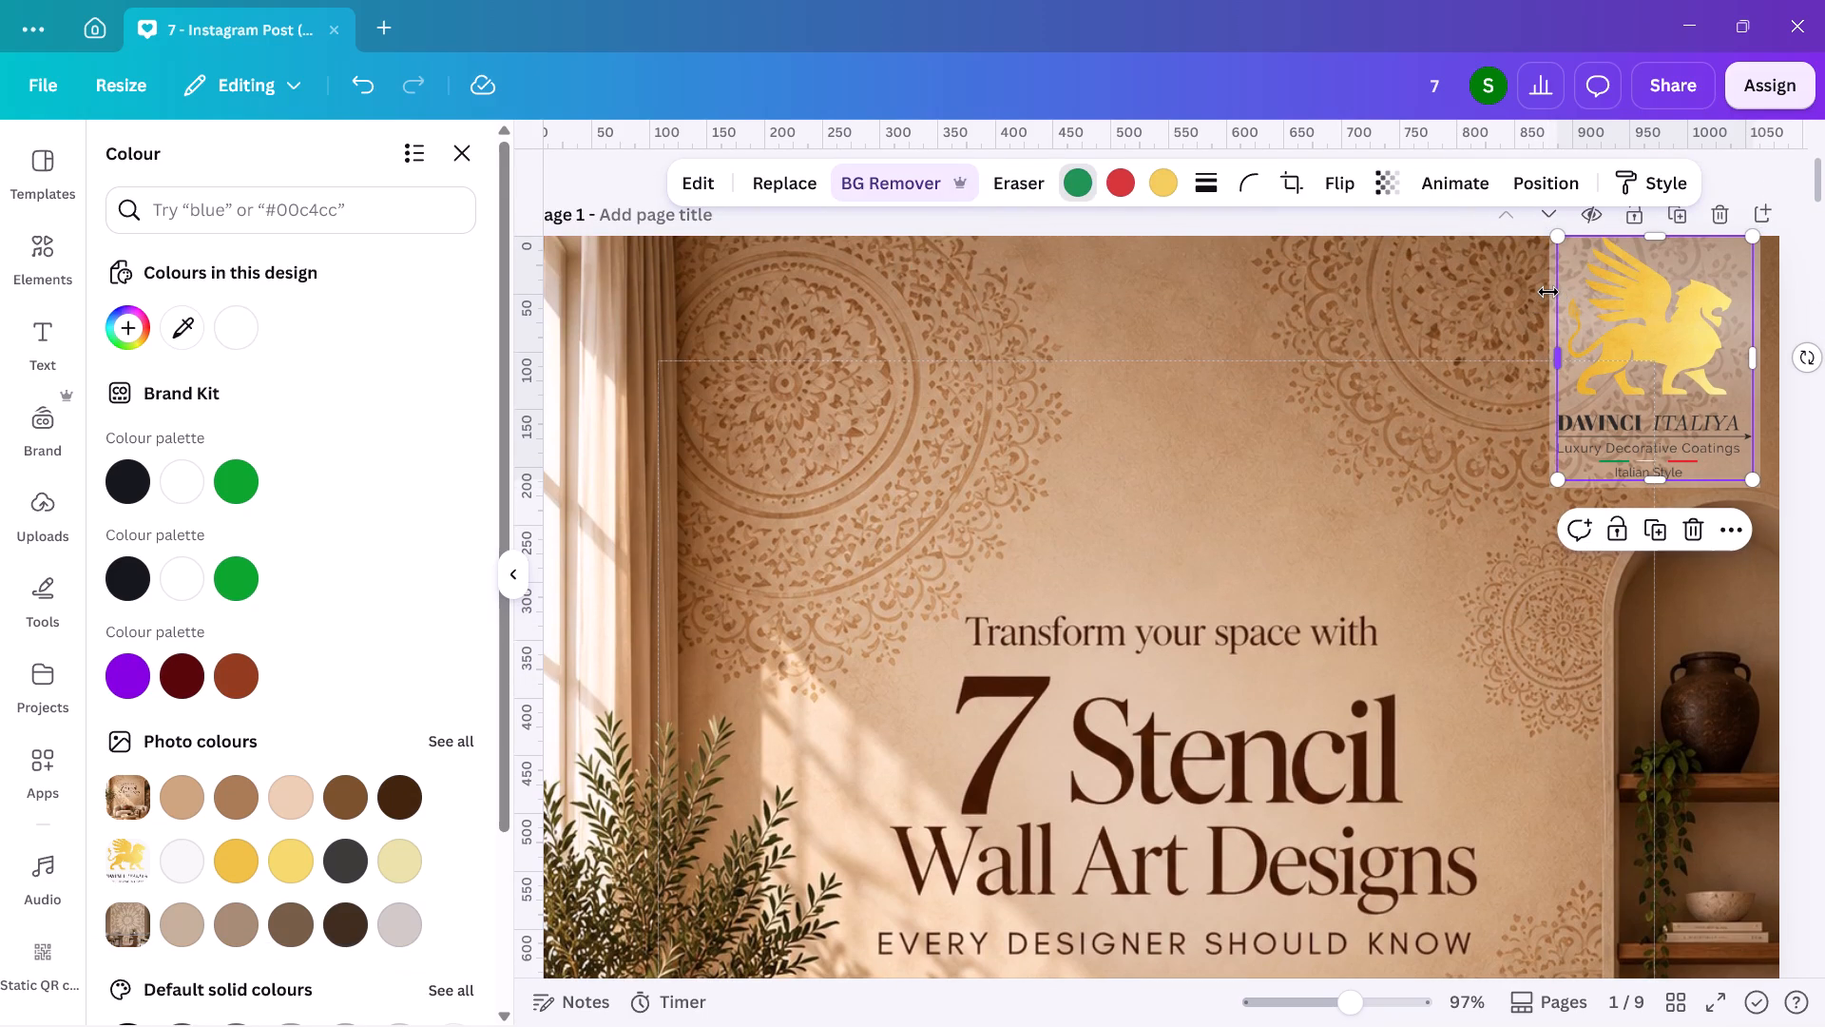
{"action": "left_click", "coordinate": [1546, 288]}
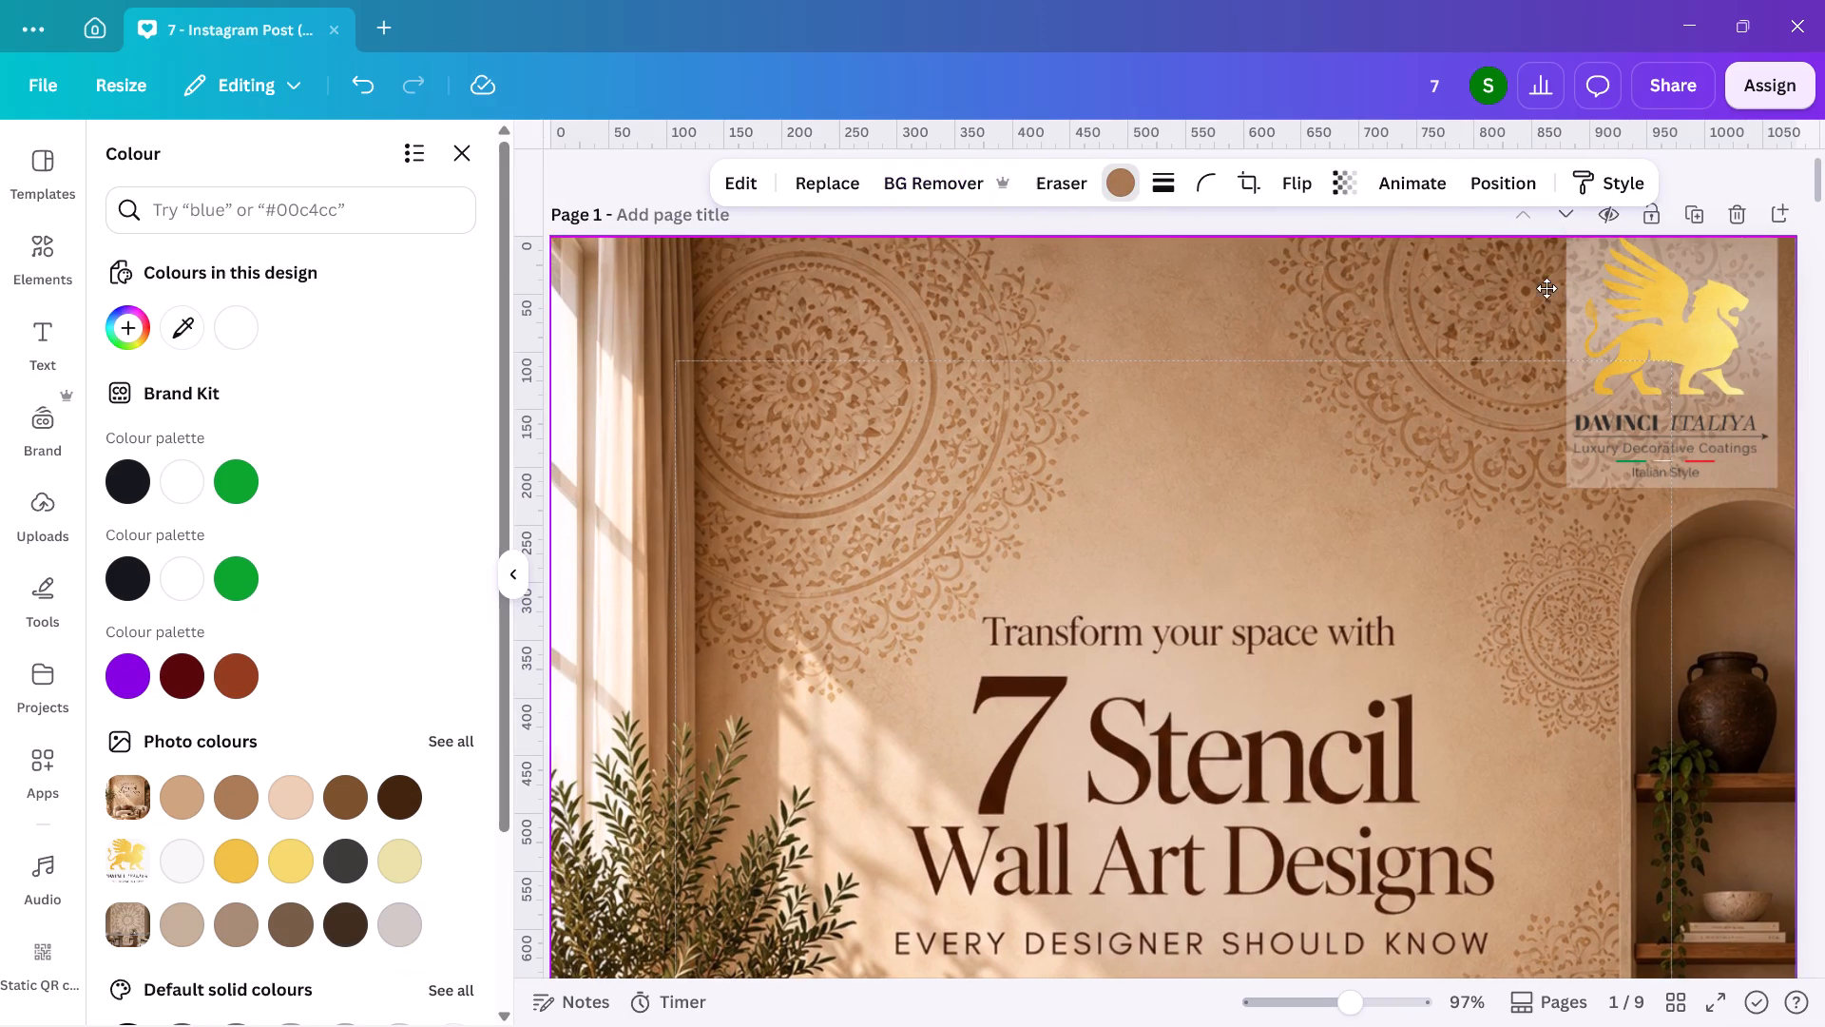
{"action": "left_click", "coordinate": [1572, 288]}
{"action": "left_click", "coordinate": [1654, 300], "text": "shift"}
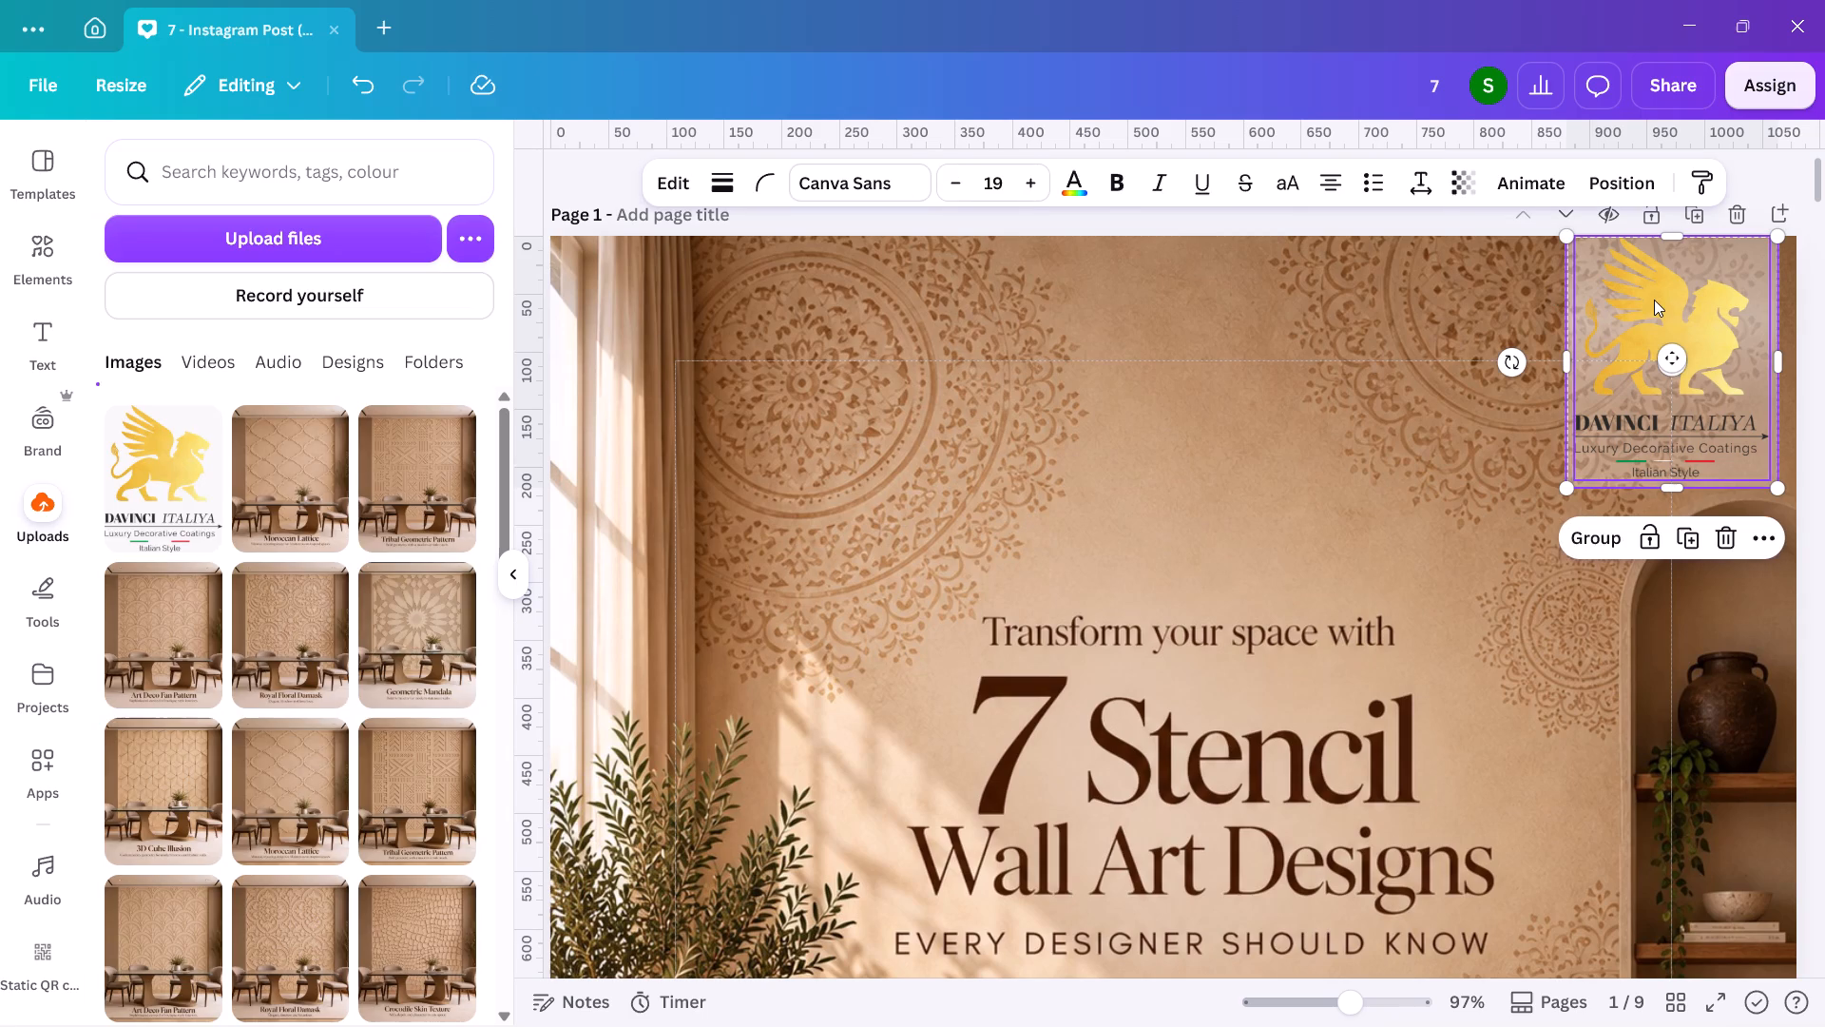
{"action": "left_click_drag", "start_coordinate": [1646, 295], "coordinate": [1648, 308]}
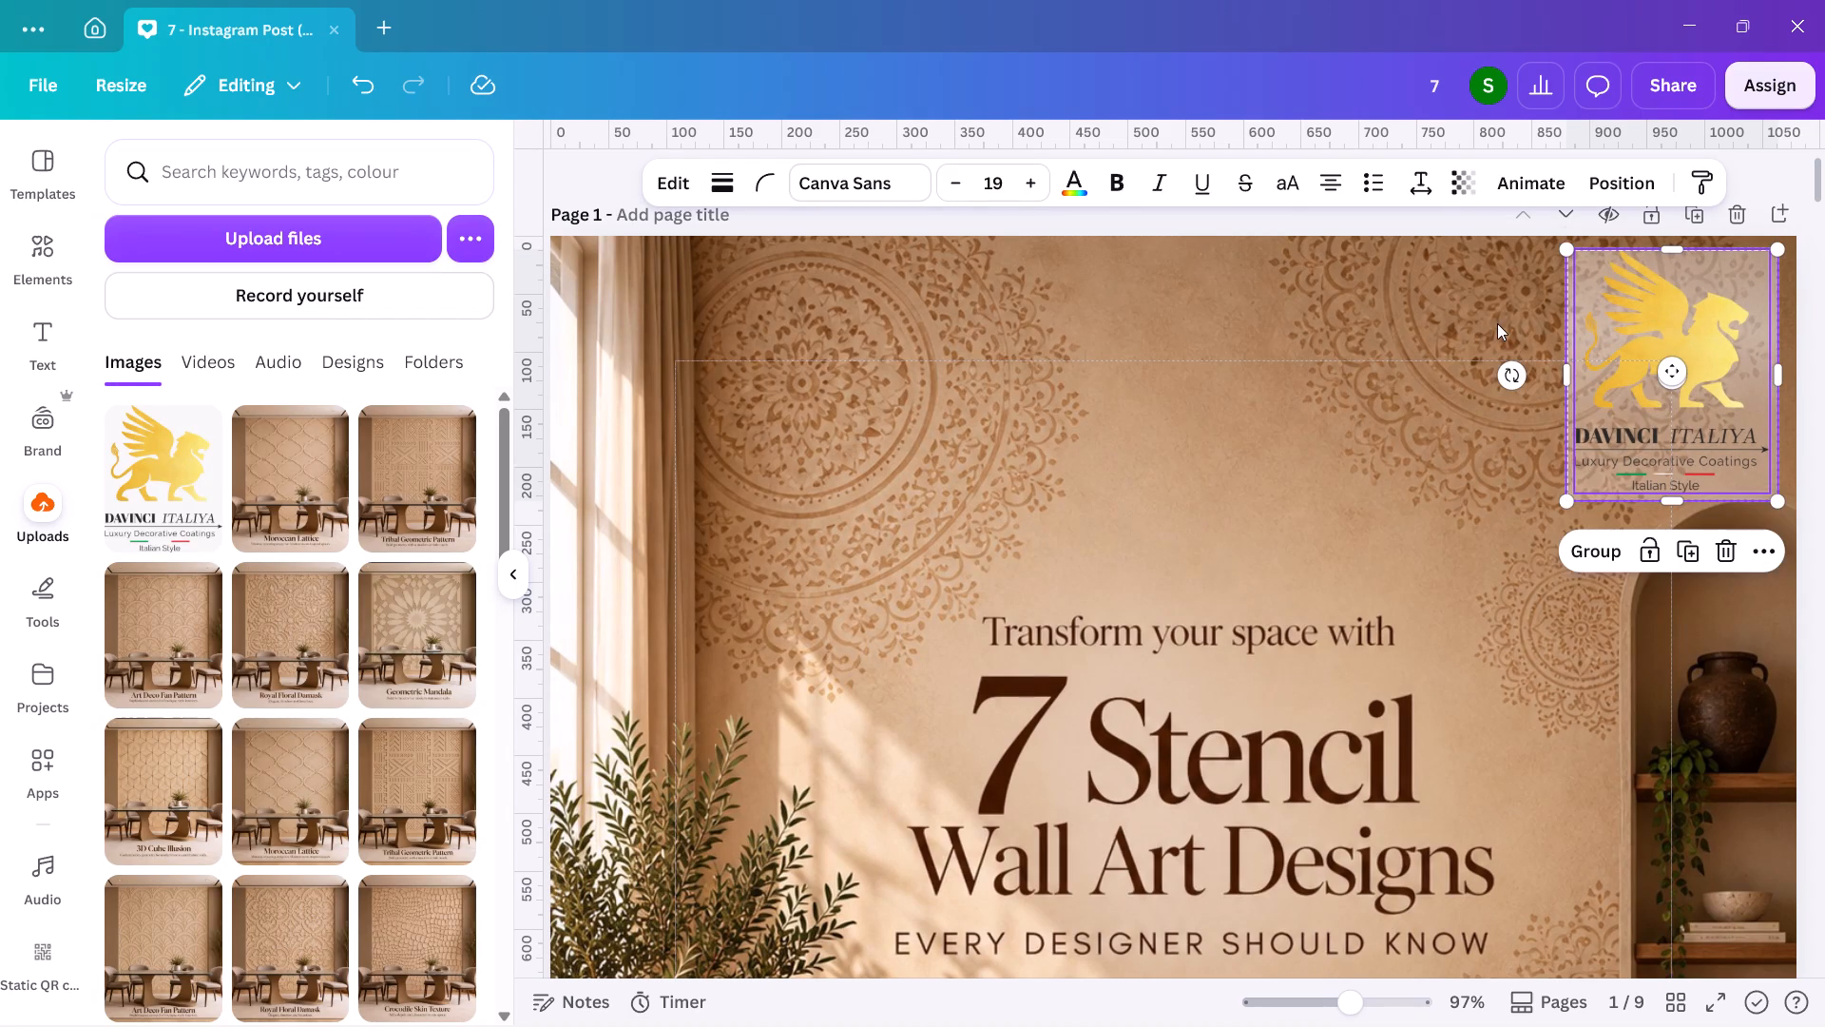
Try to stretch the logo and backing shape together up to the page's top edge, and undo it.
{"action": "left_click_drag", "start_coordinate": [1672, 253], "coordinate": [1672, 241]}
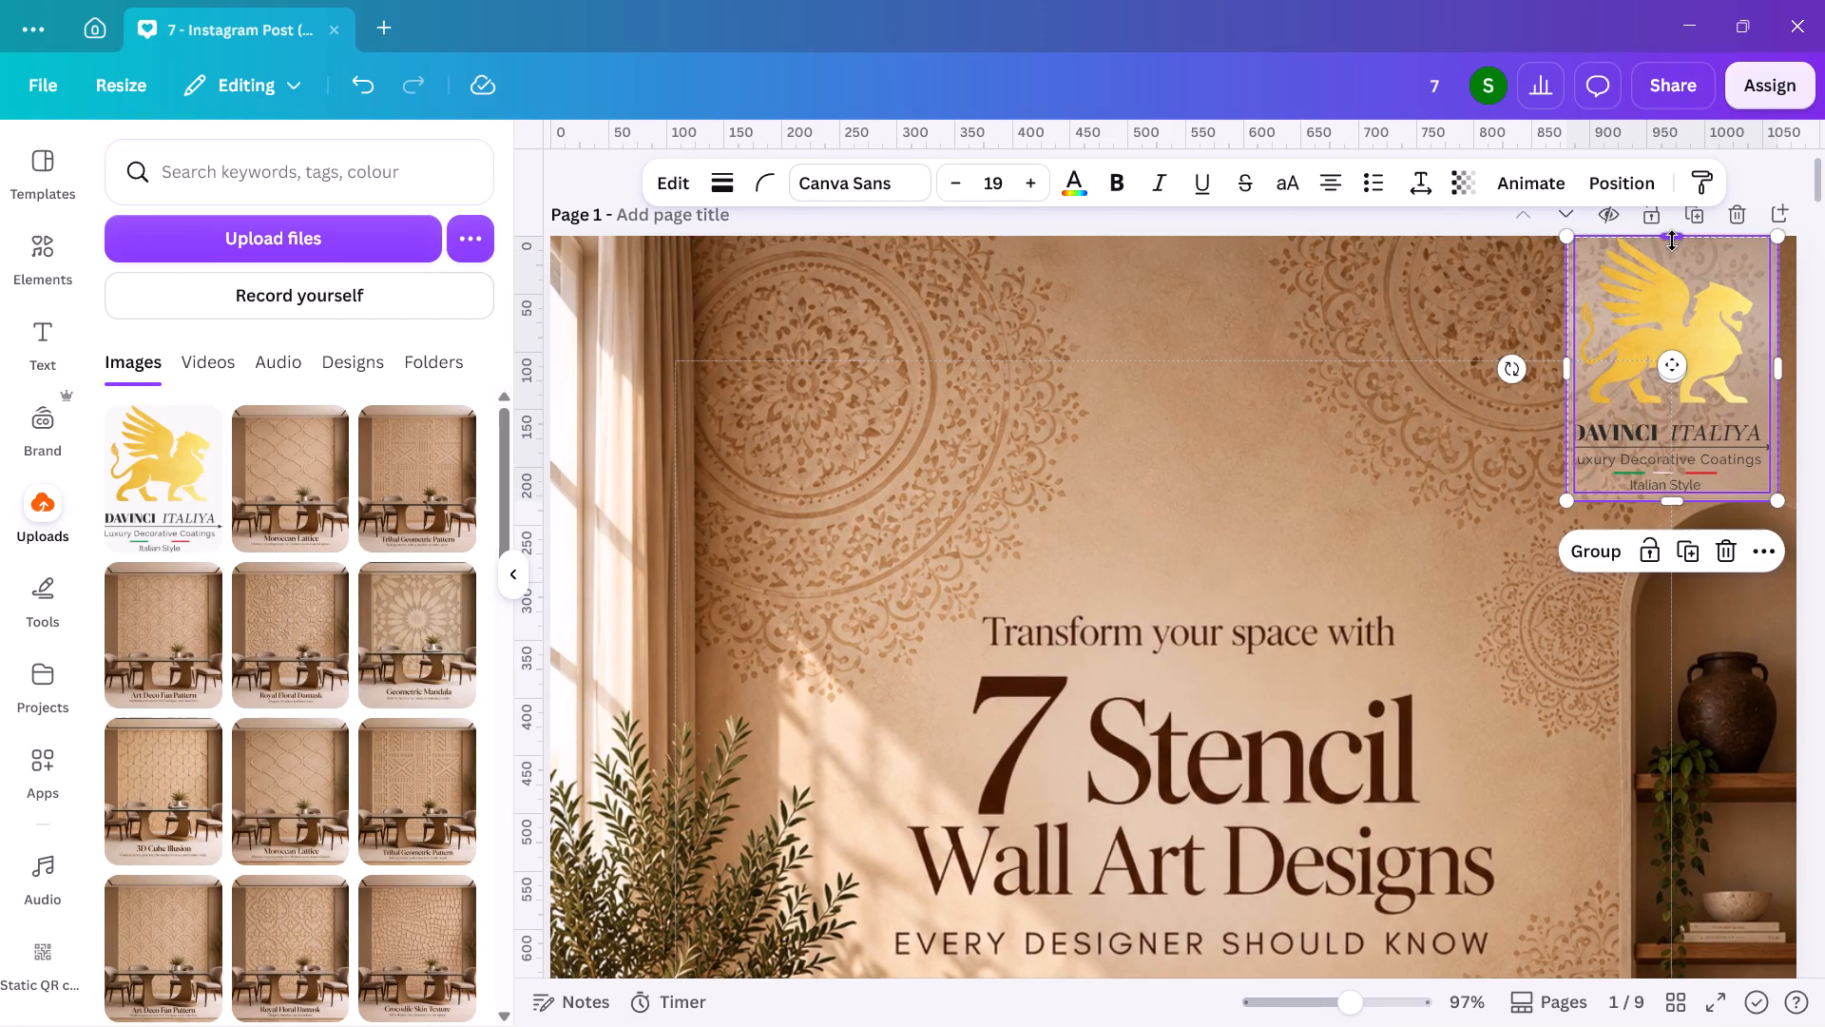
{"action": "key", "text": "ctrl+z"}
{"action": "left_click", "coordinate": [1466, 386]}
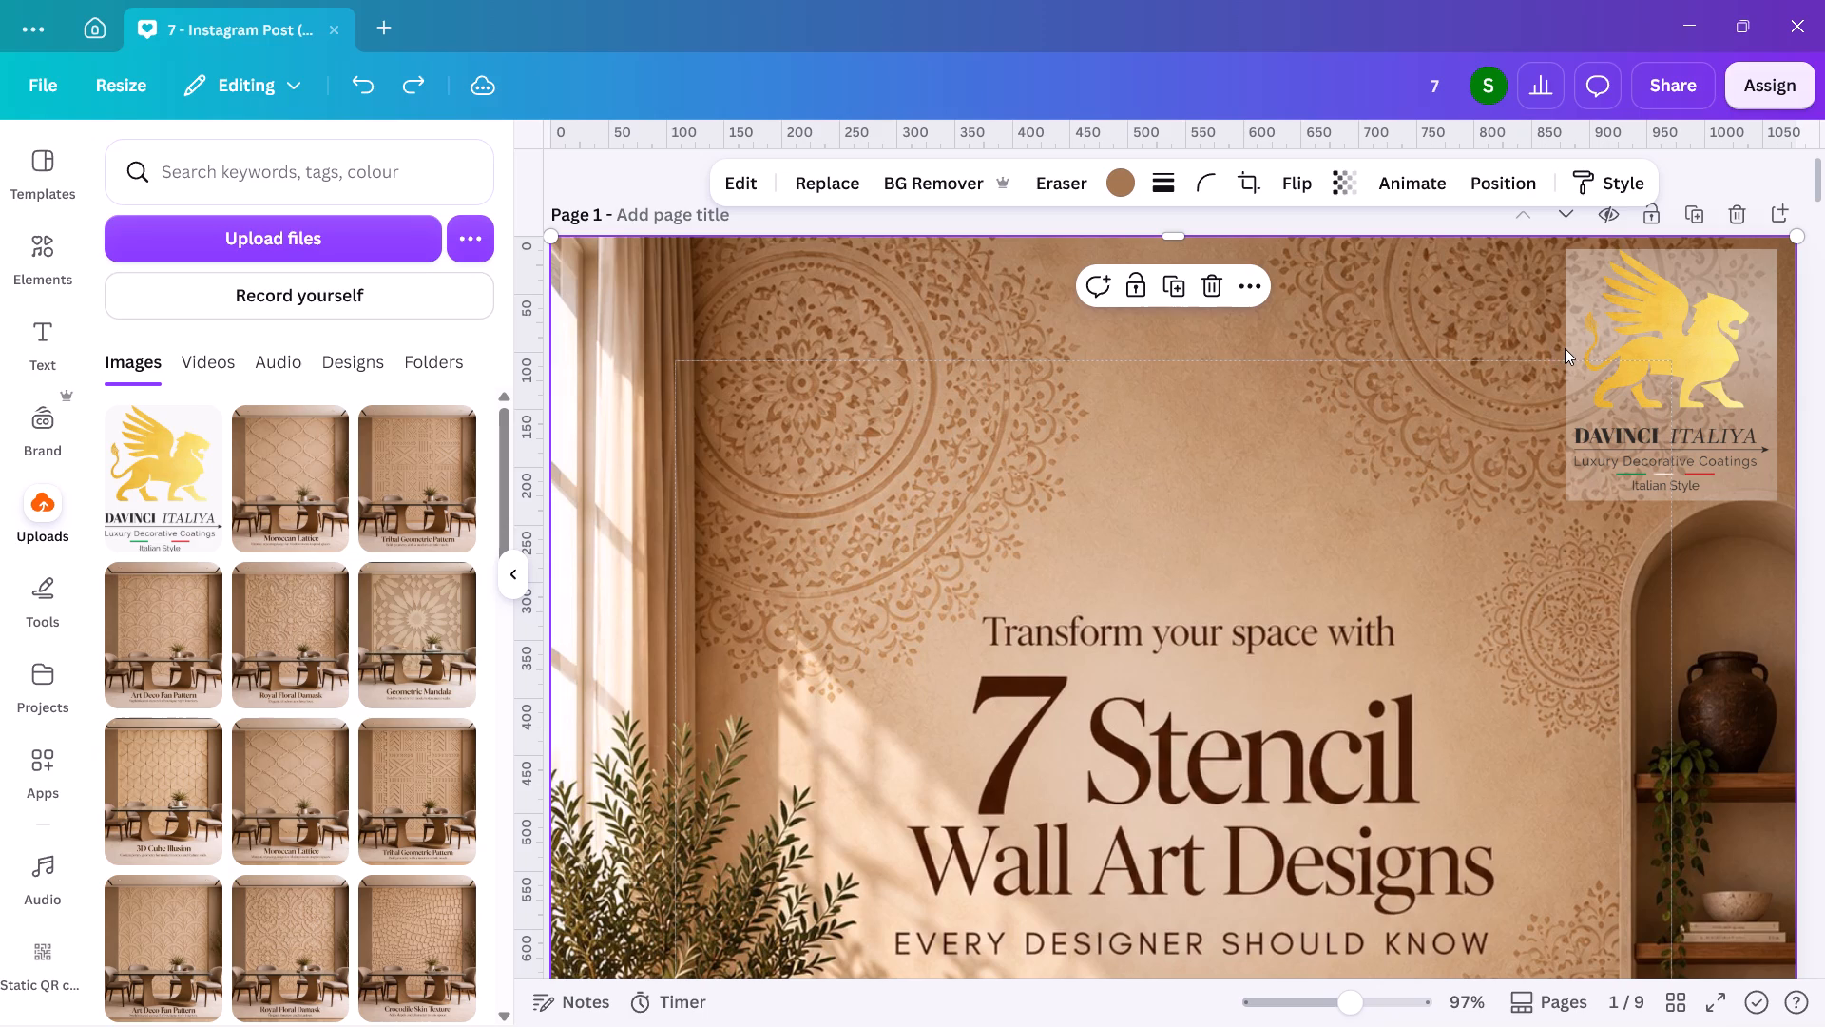
Extend only the backing shape's top edge up to the top of the page.
{"action": "left_click", "coordinate": [1566, 348]}
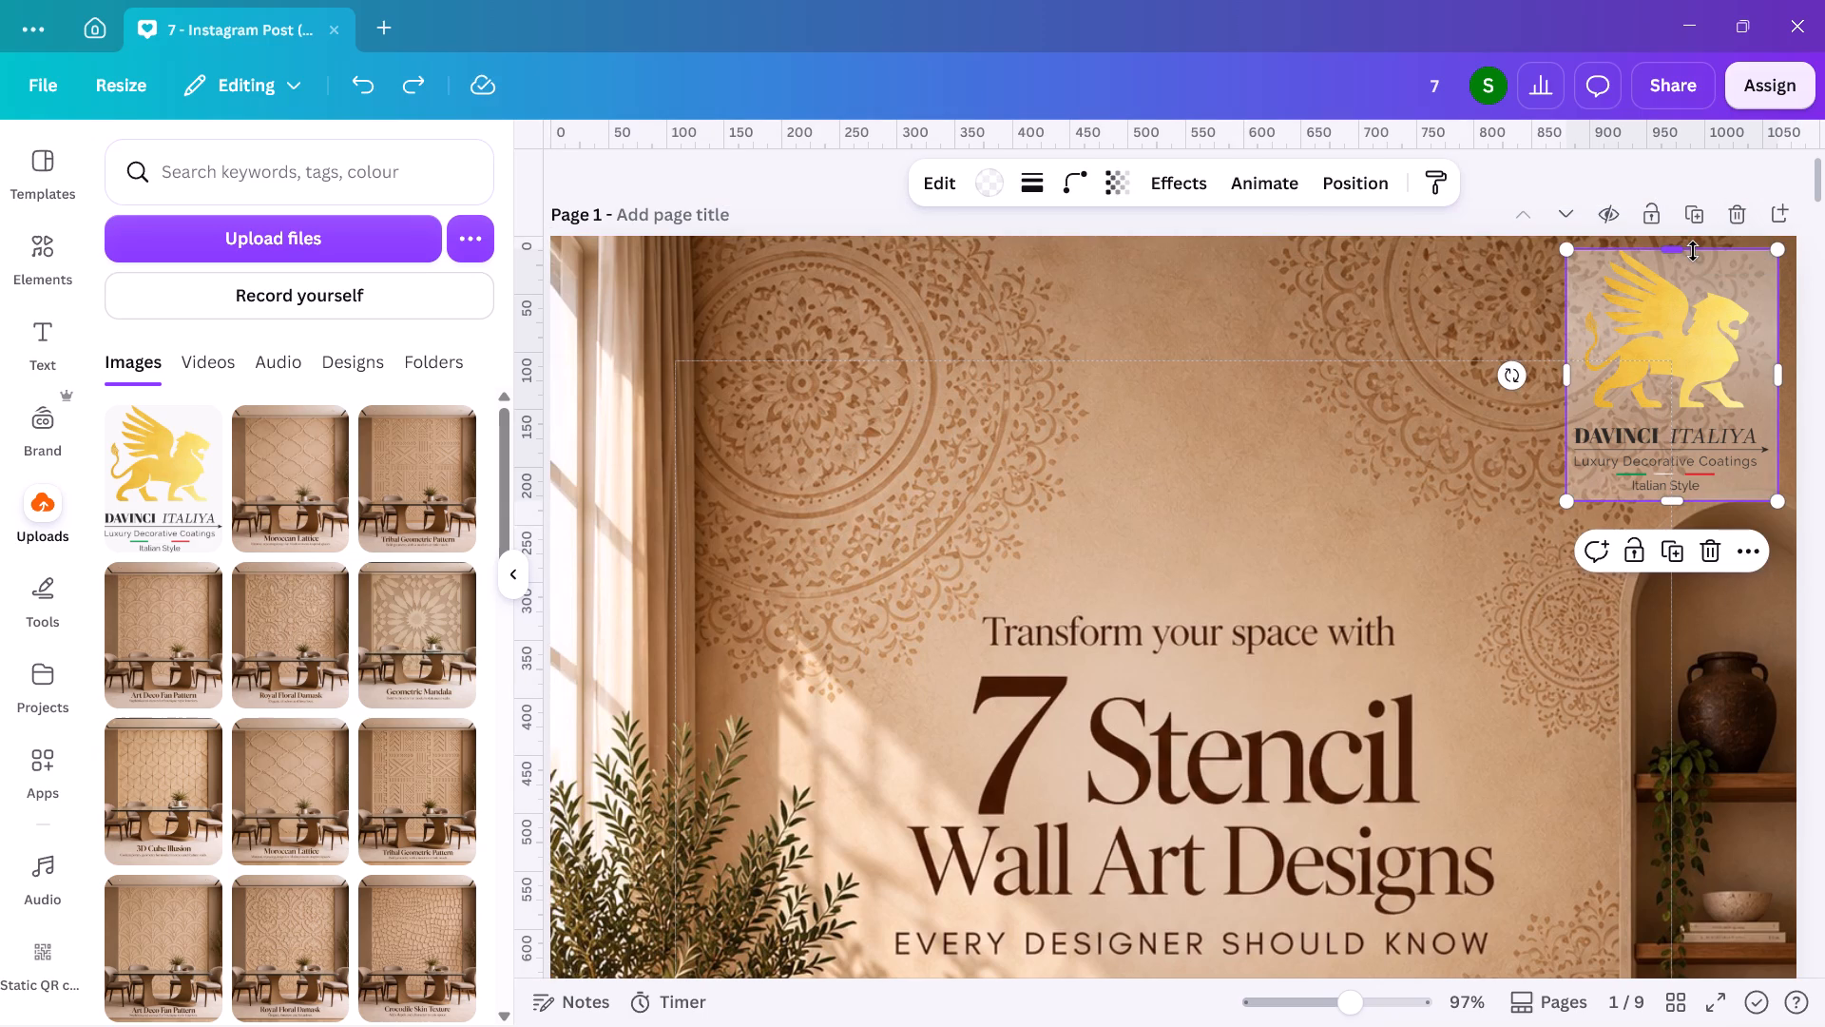
{"action": "left_click_drag", "start_coordinate": [1693, 251], "coordinate": [1695, 232]}
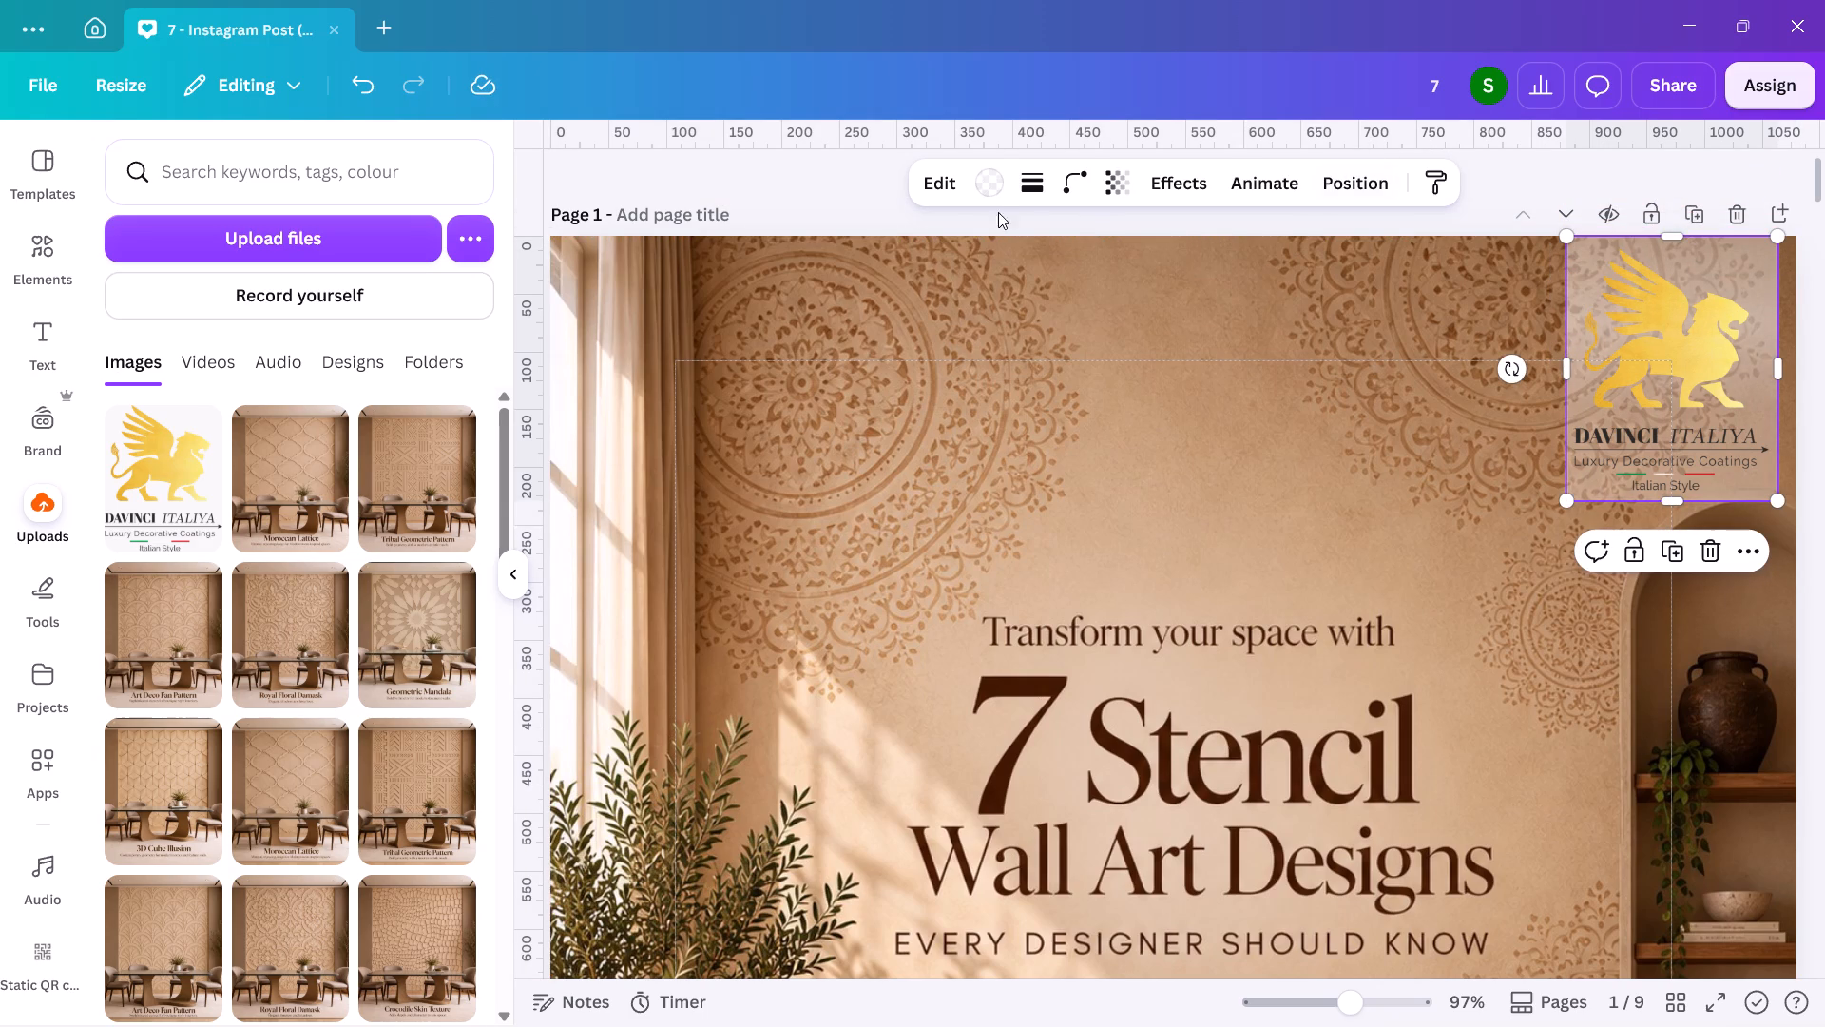
Add a fifth white colour at 2% opacity to the backing shape's gradient.
{"action": "left_click", "coordinate": [988, 186]}
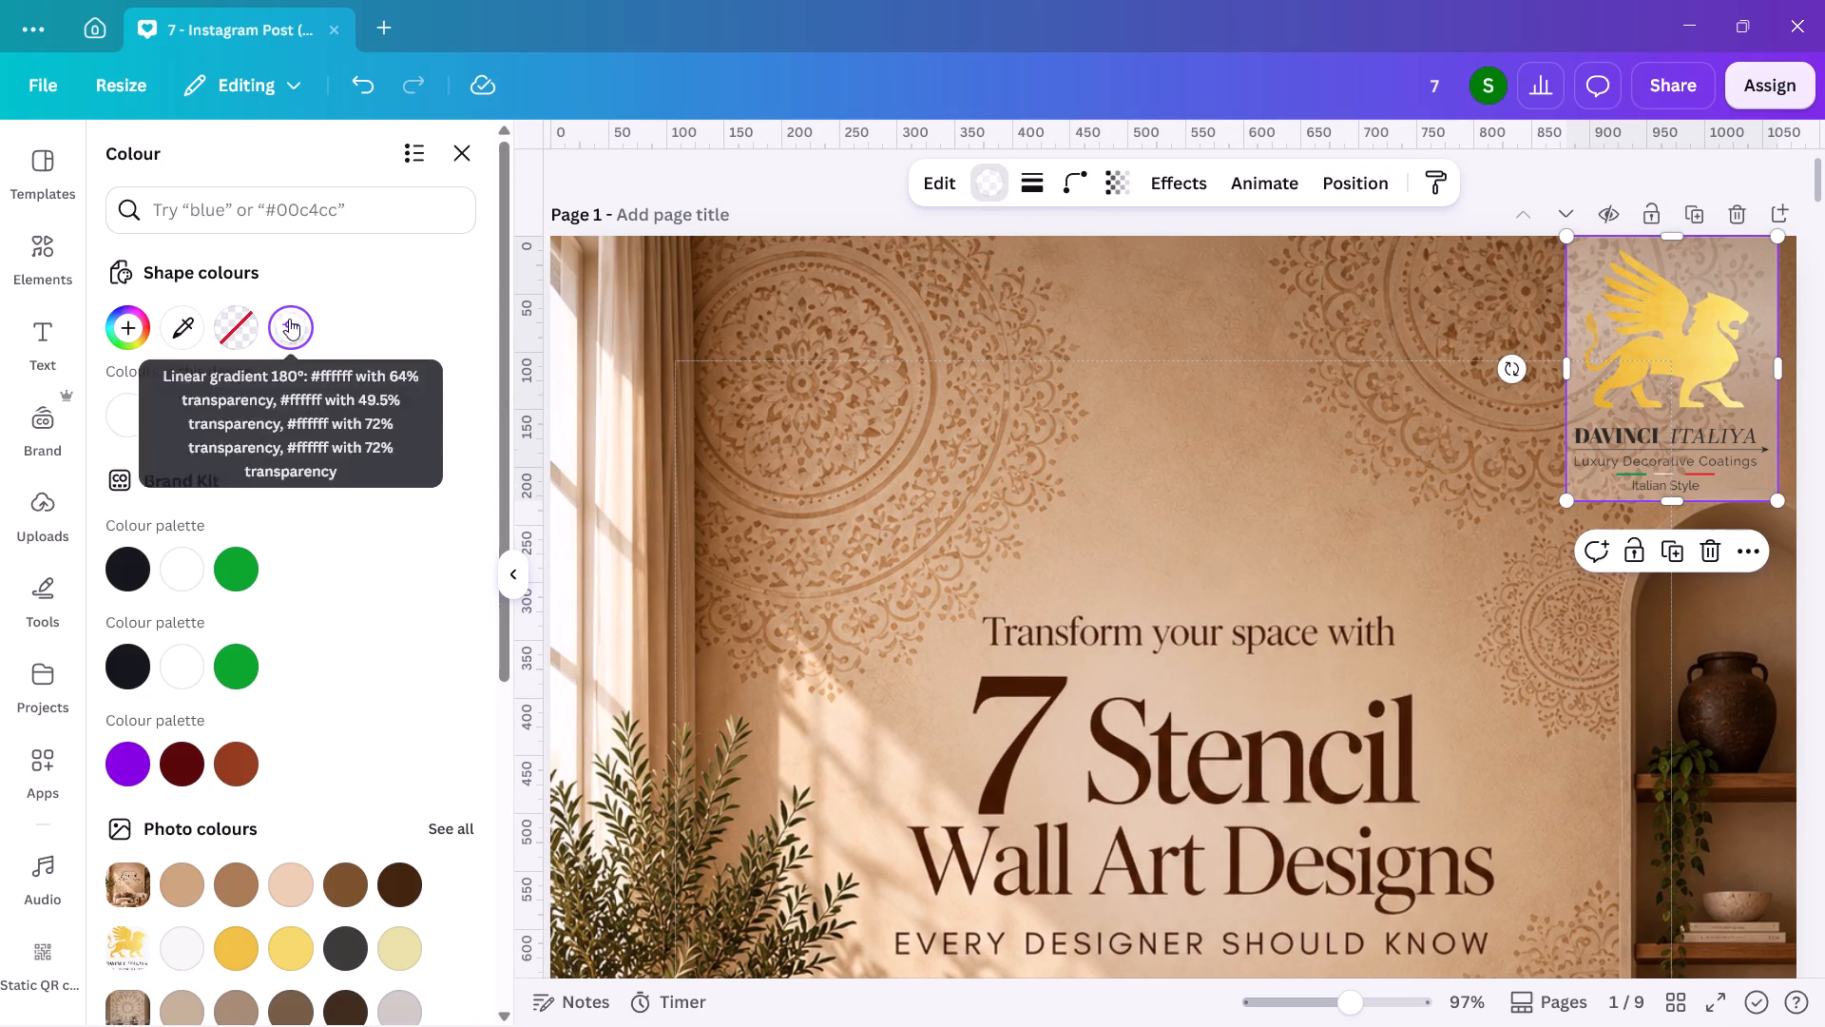
{"action": "left_click", "coordinate": [289, 319]}
{"action": "left_click", "coordinate": [373, 517]}
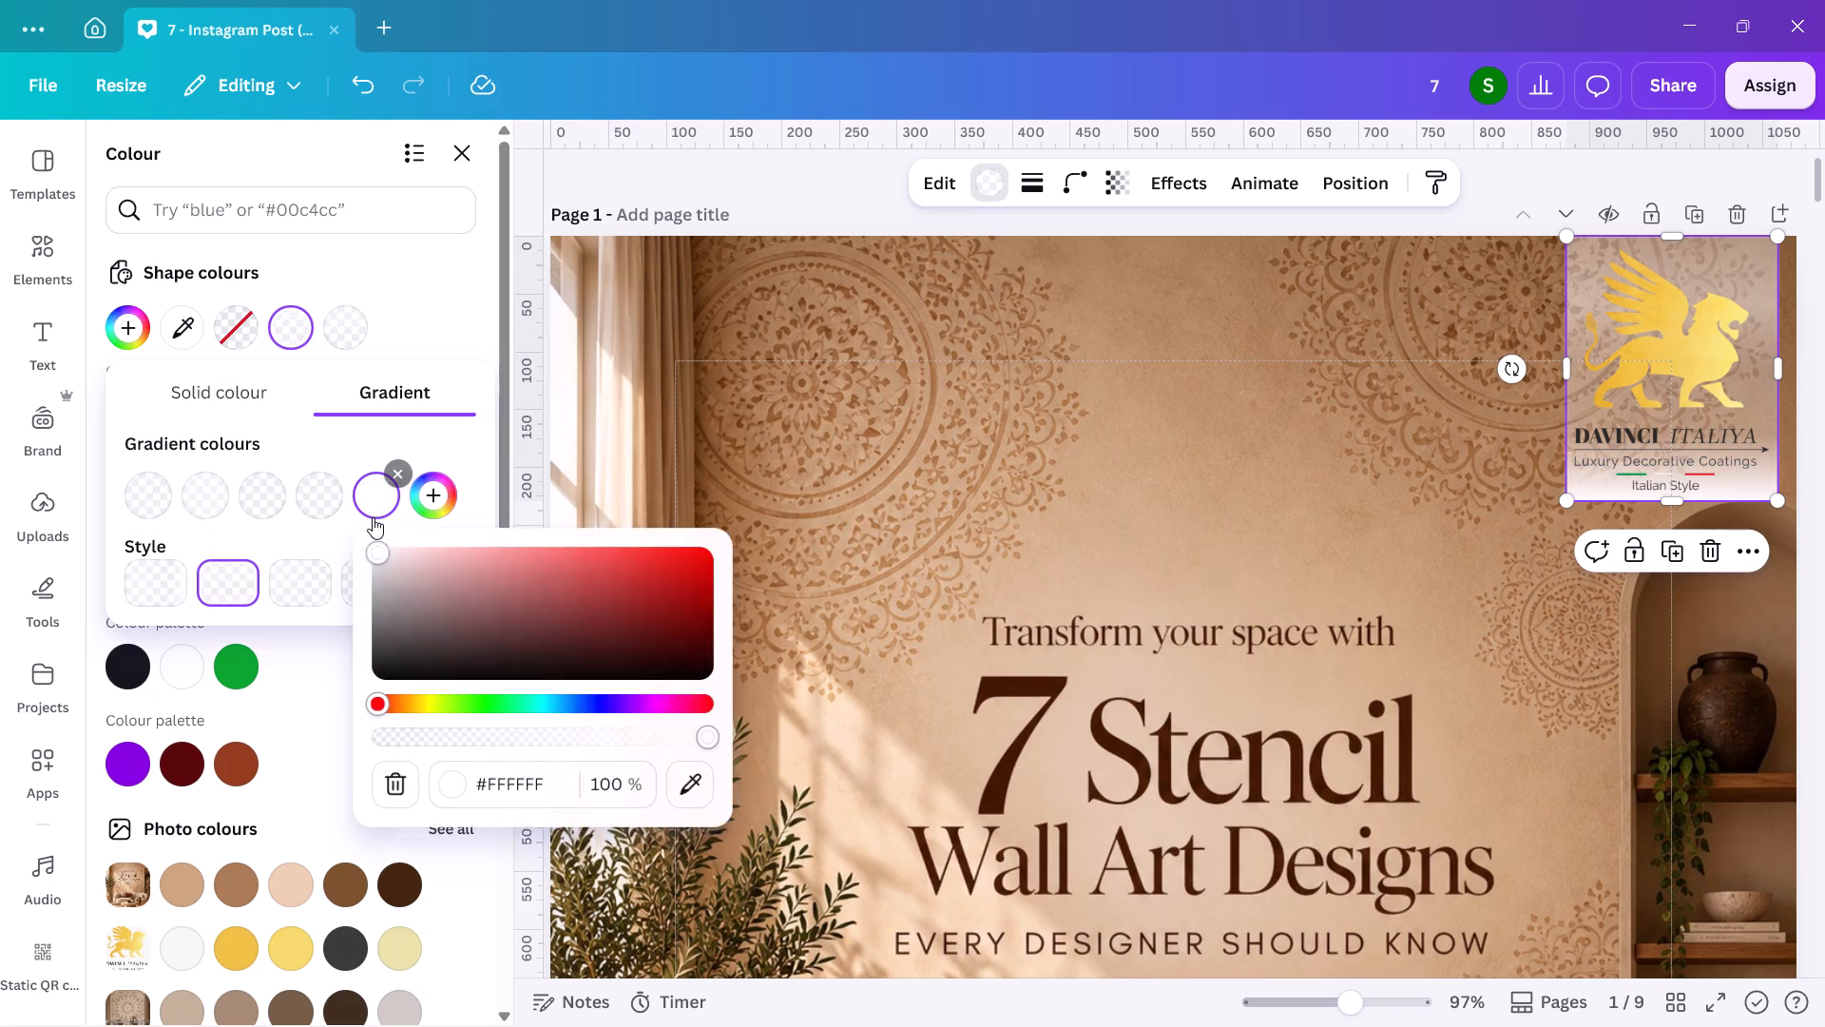
{"action": "left_click_drag", "start_coordinate": [424, 728], "coordinate": [384, 727]}
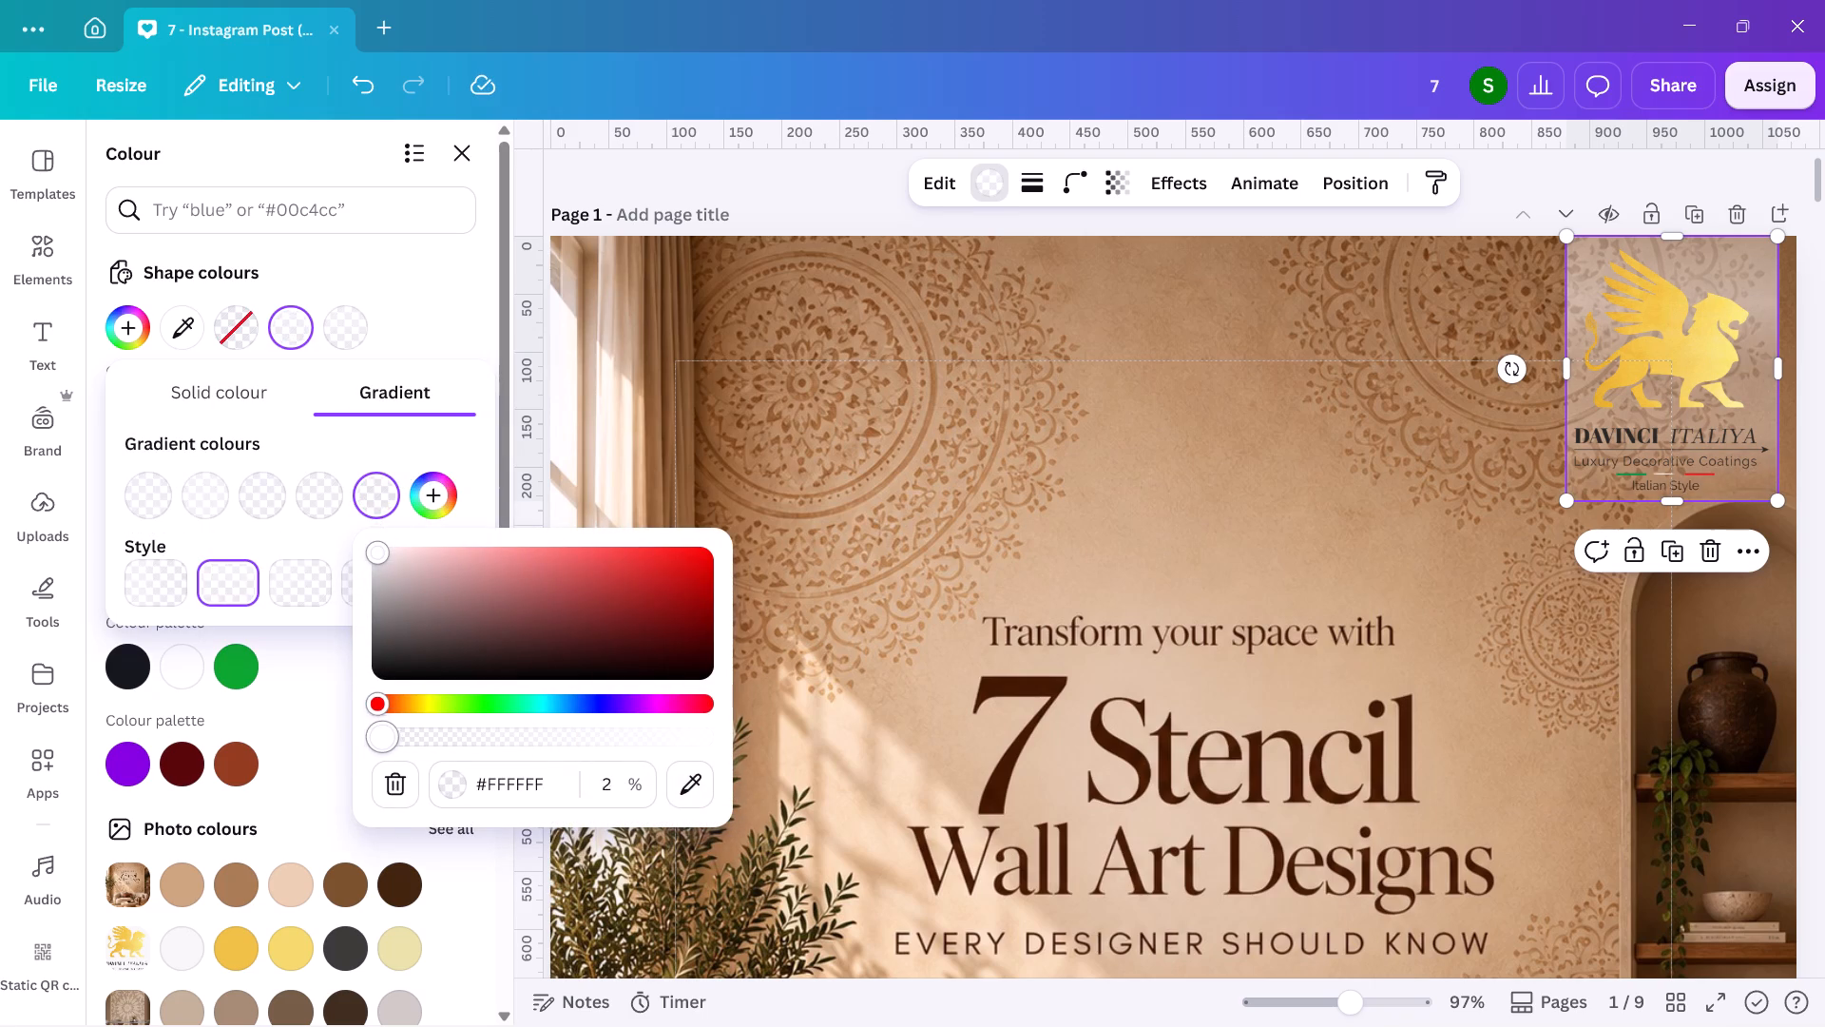
Raise the opacity of the backing gradient's fifth white colour to about 9%.
{"action": "left_click_drag", "start_coordinate": [384, 727], "coordinate": [405, 727]}
{"action": "left_click_drag", "start_coordinate": [405, 727], "coordinate": [408, 726]}
{"action": "left_click", "coordinate": [823, 494]}
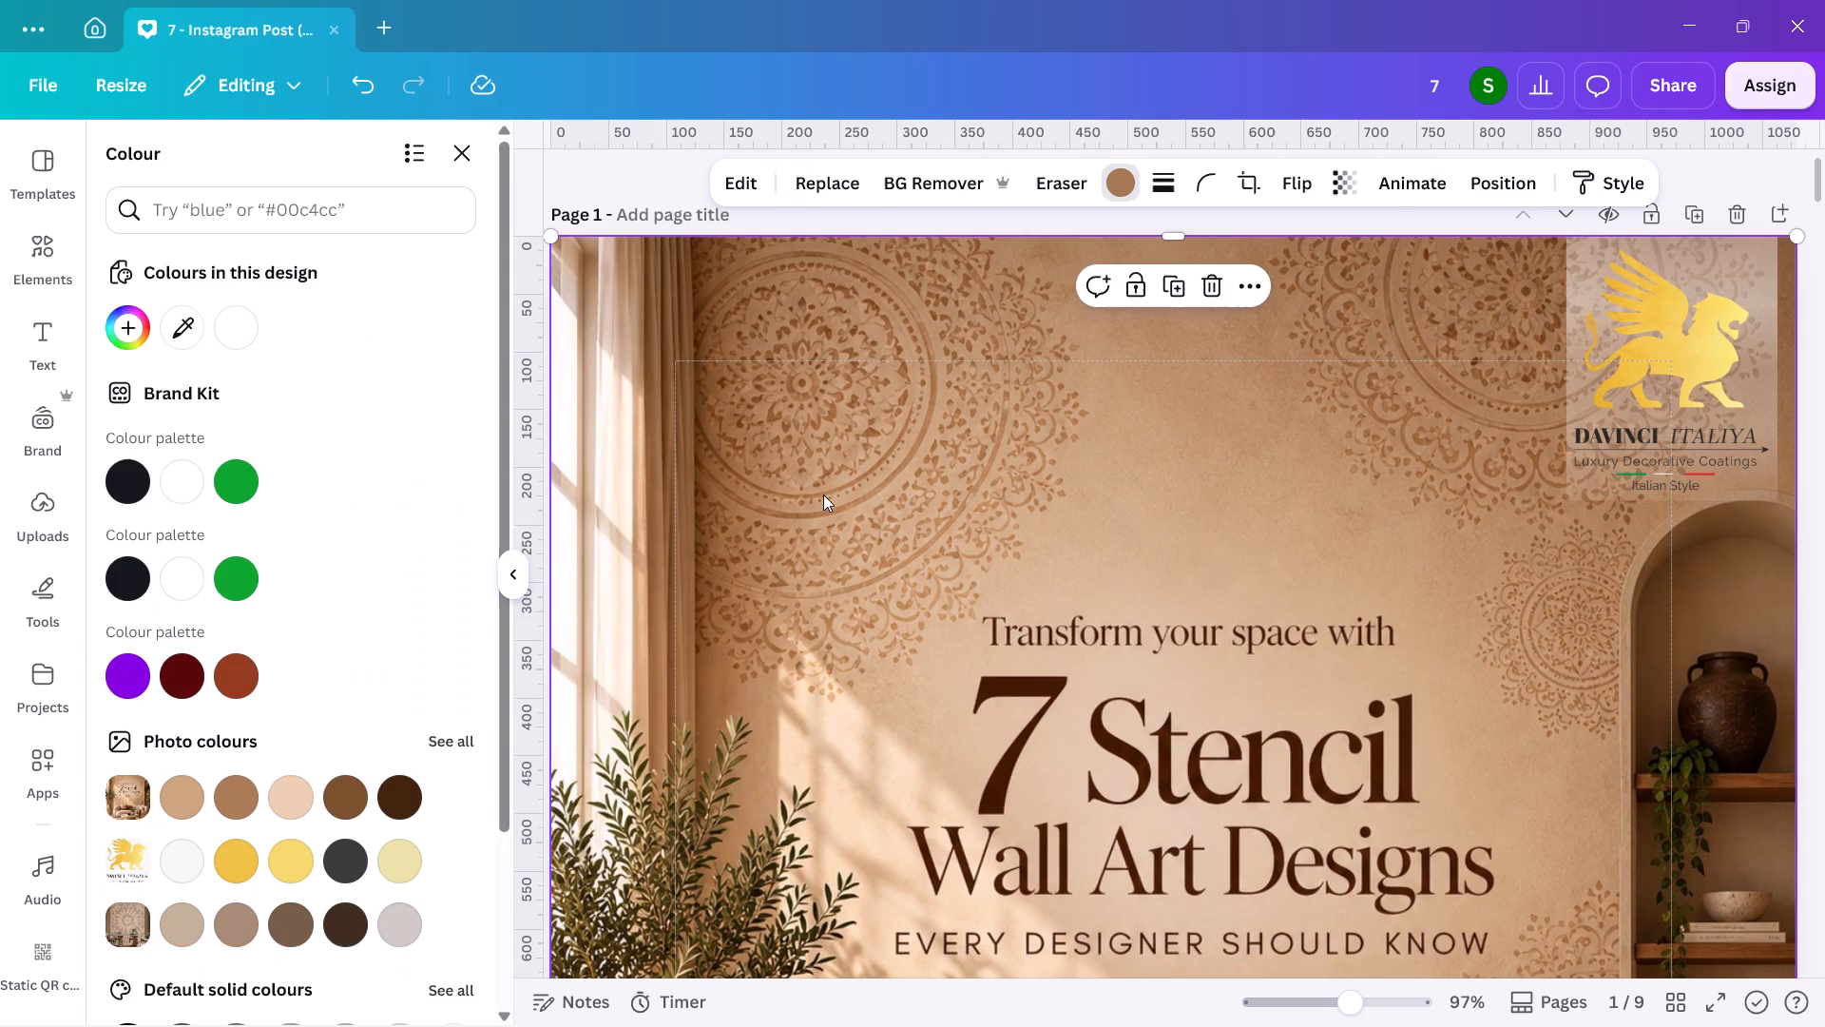
Add a sixth white colour at 4% opacity to the logo backing shape's gradient.
{"action": "left_click", "coordinate": [1572, 490]}
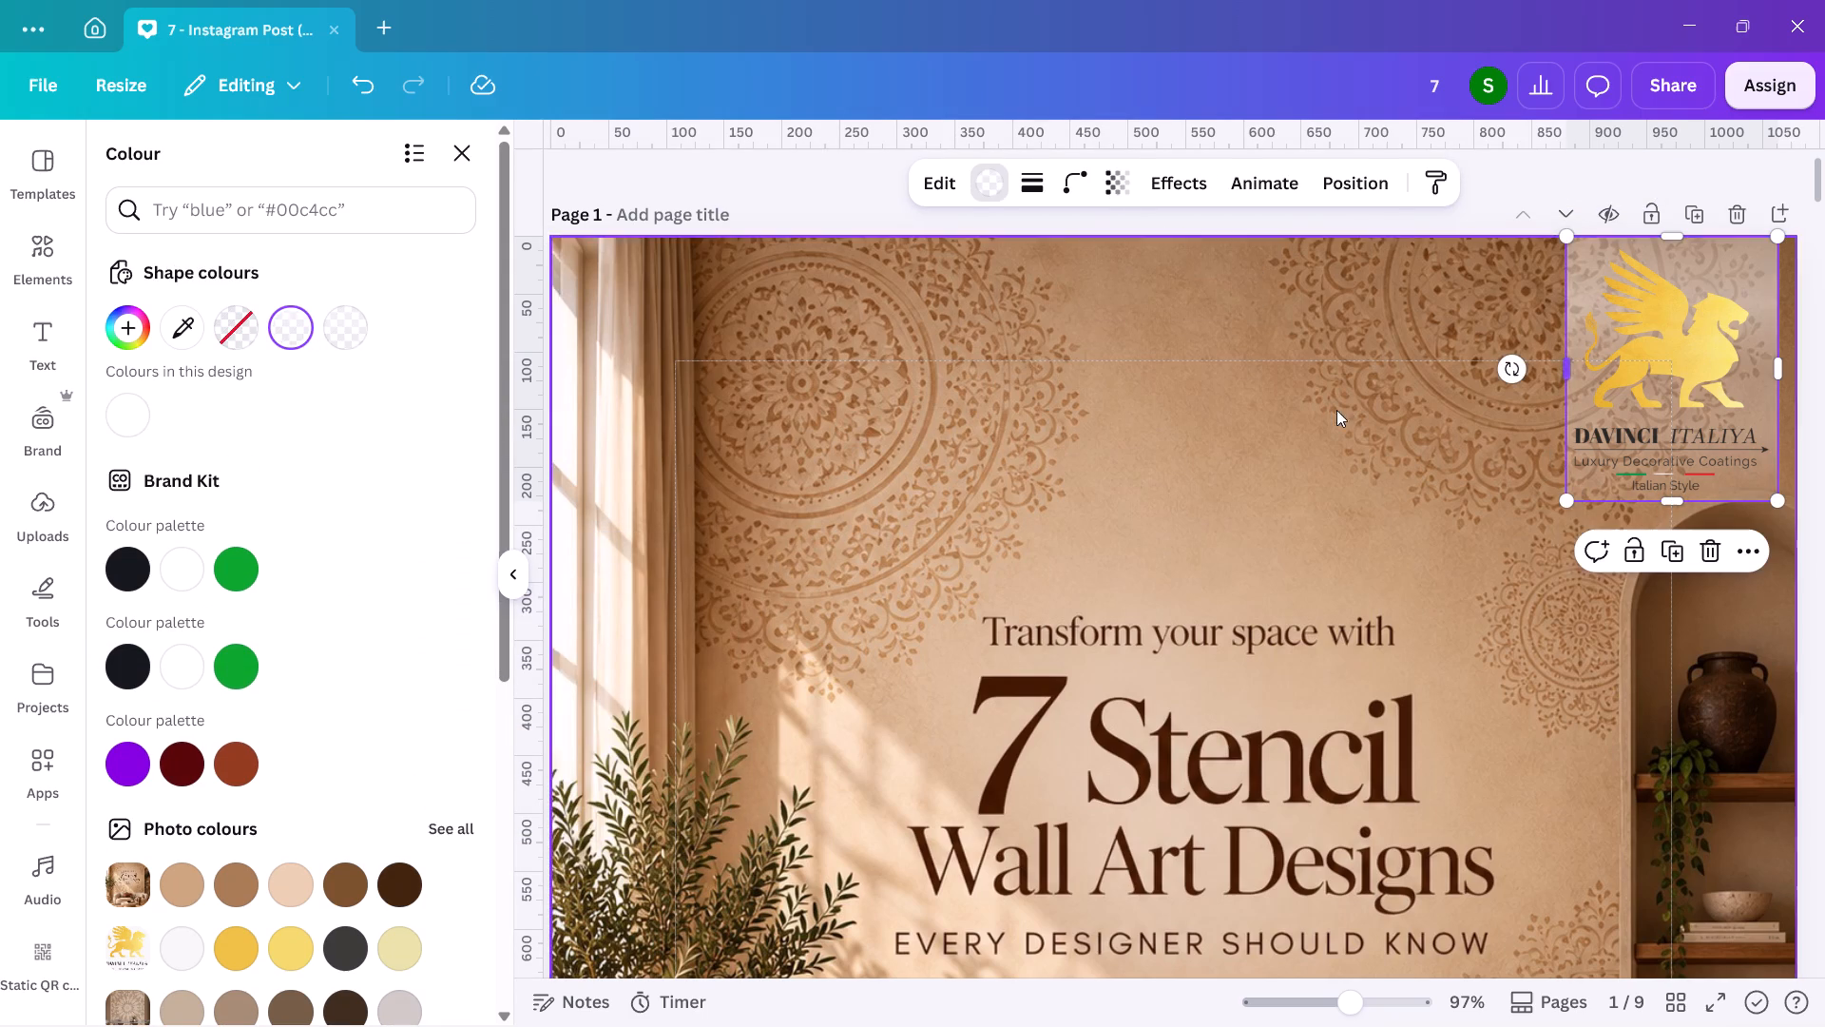
{"action": "left_click", "coordinate": [277, 329]}
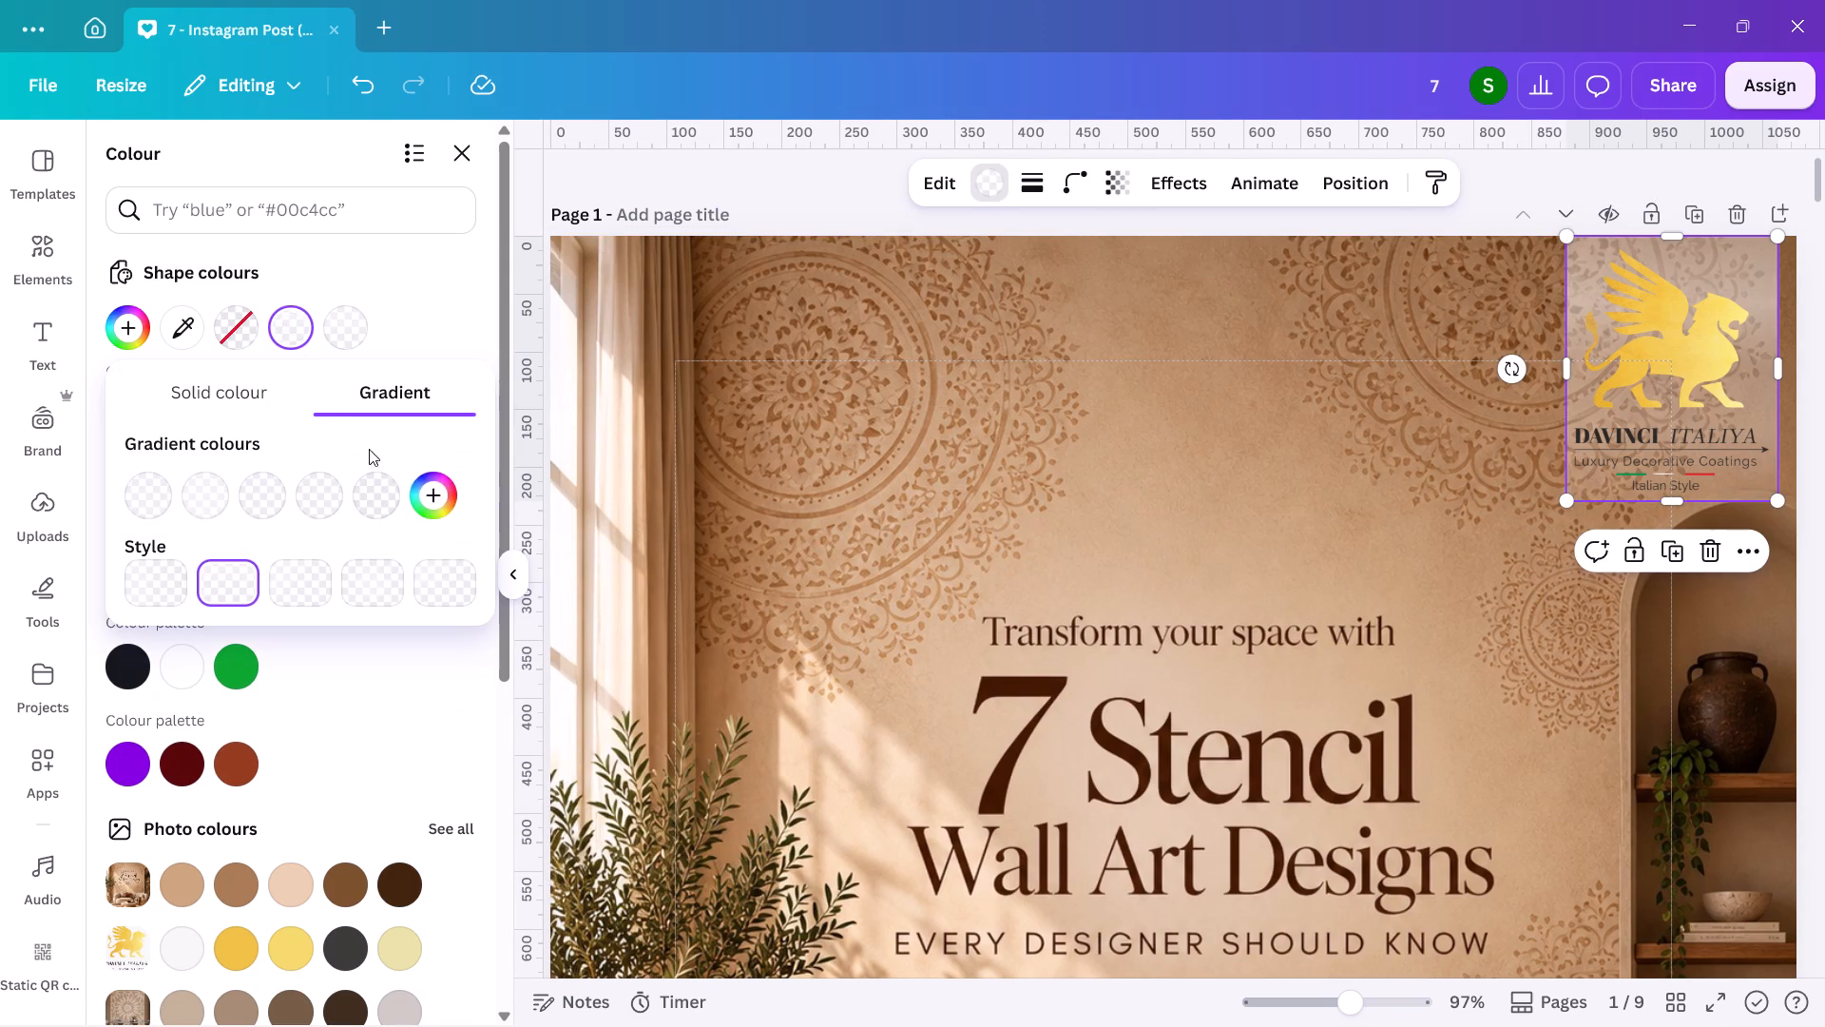
{"action": "left_click", "coordinate": [442, 497]}
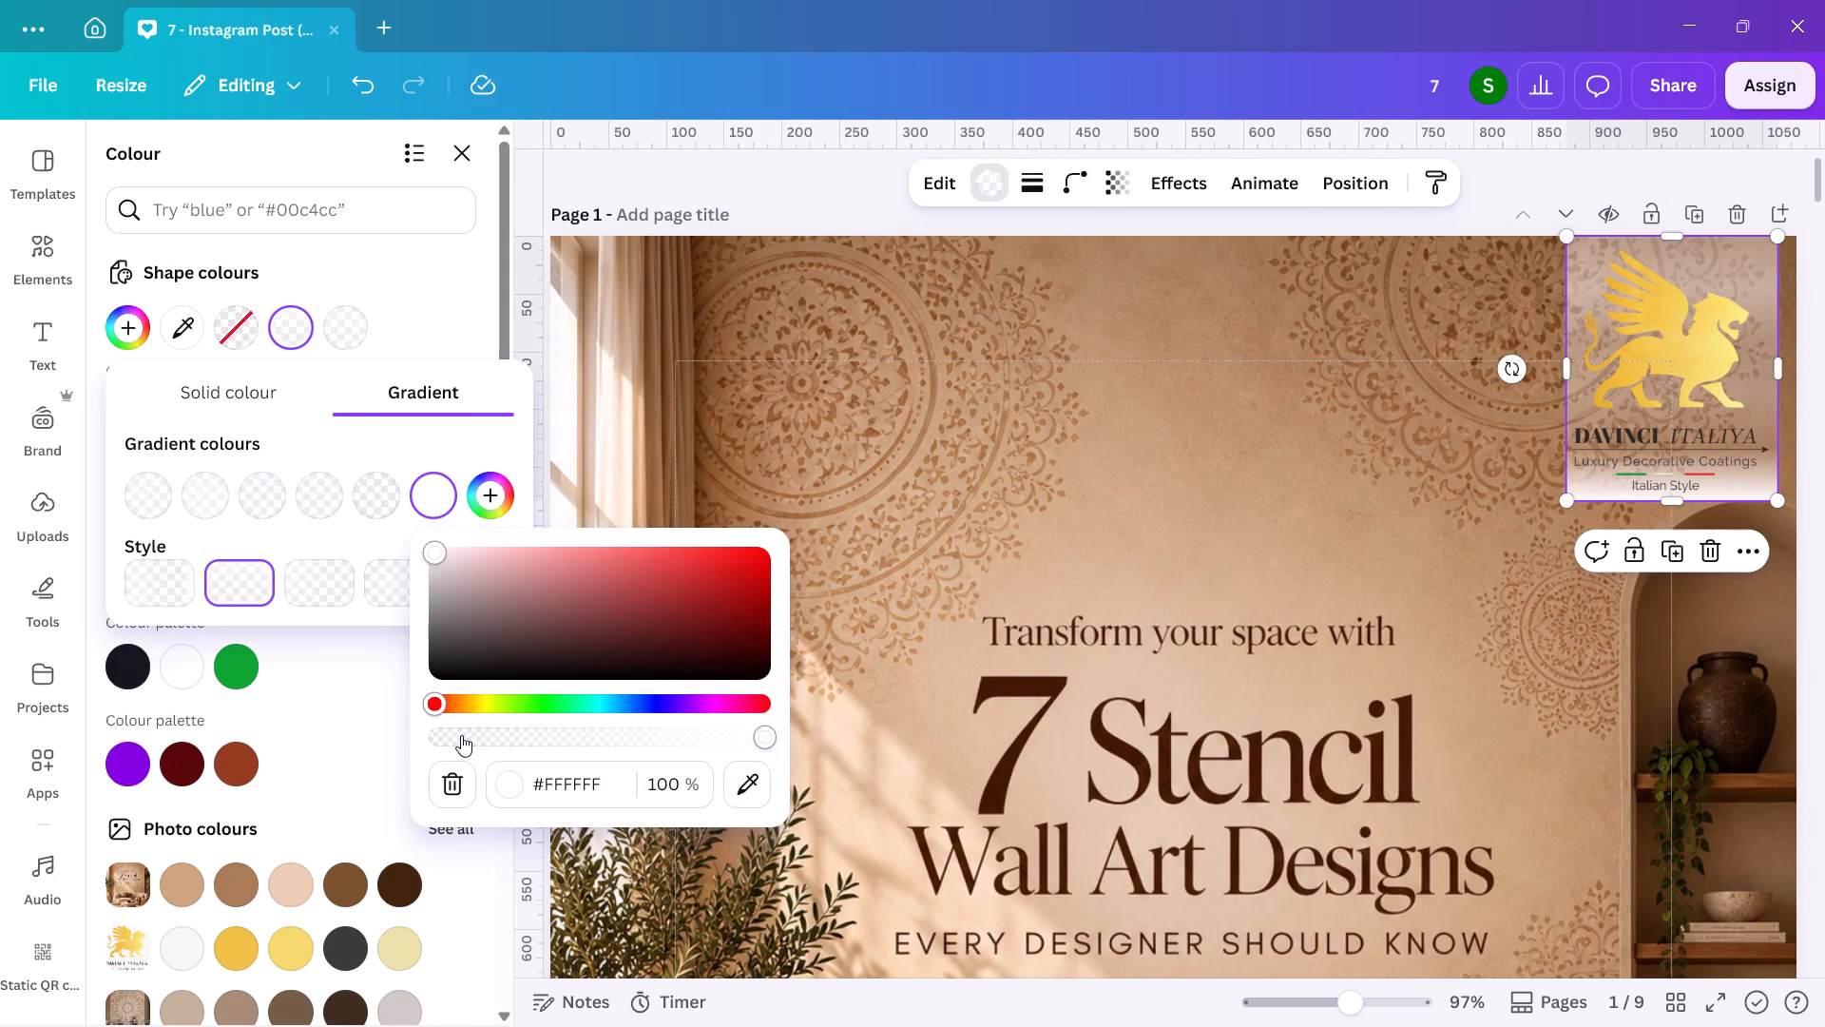
{"action": "left_click_drag", "start_coordinate": [461, 735], "coordinate": [446, 730]}
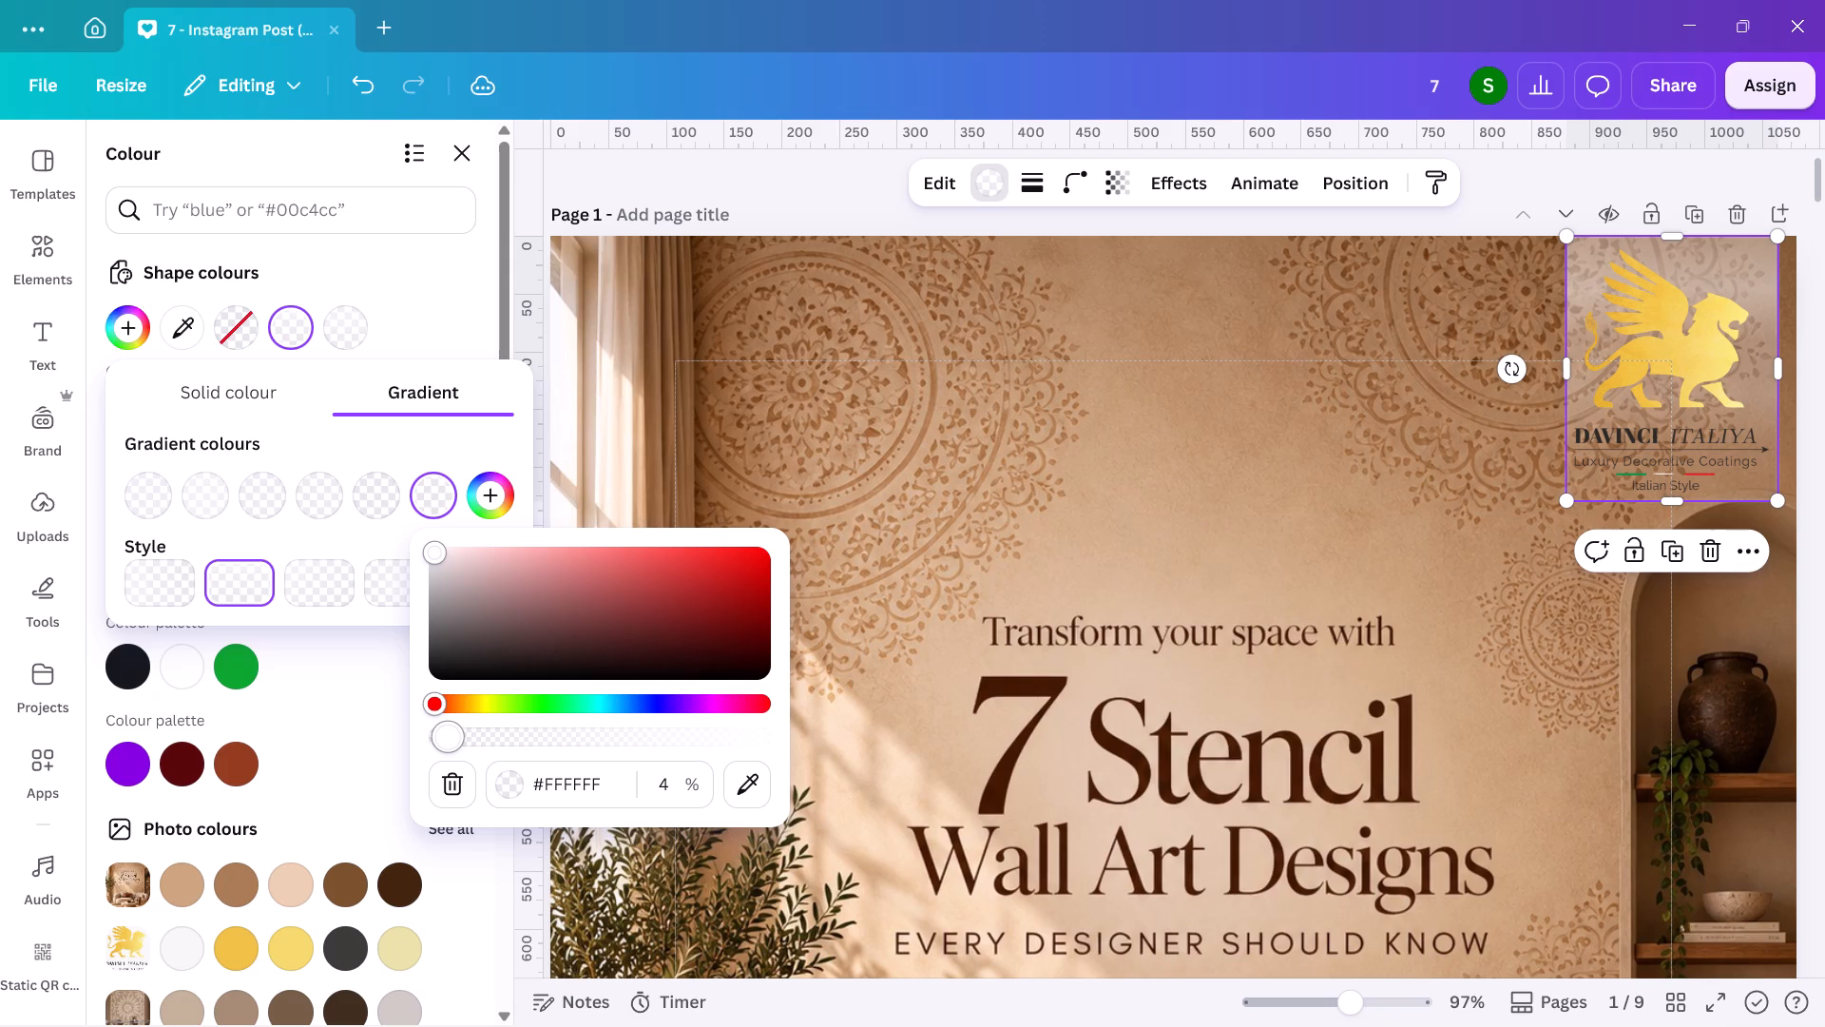
{"action": "left_click_drag", "start_coordinate": [446, 730], "coordinate": [444, 727]}
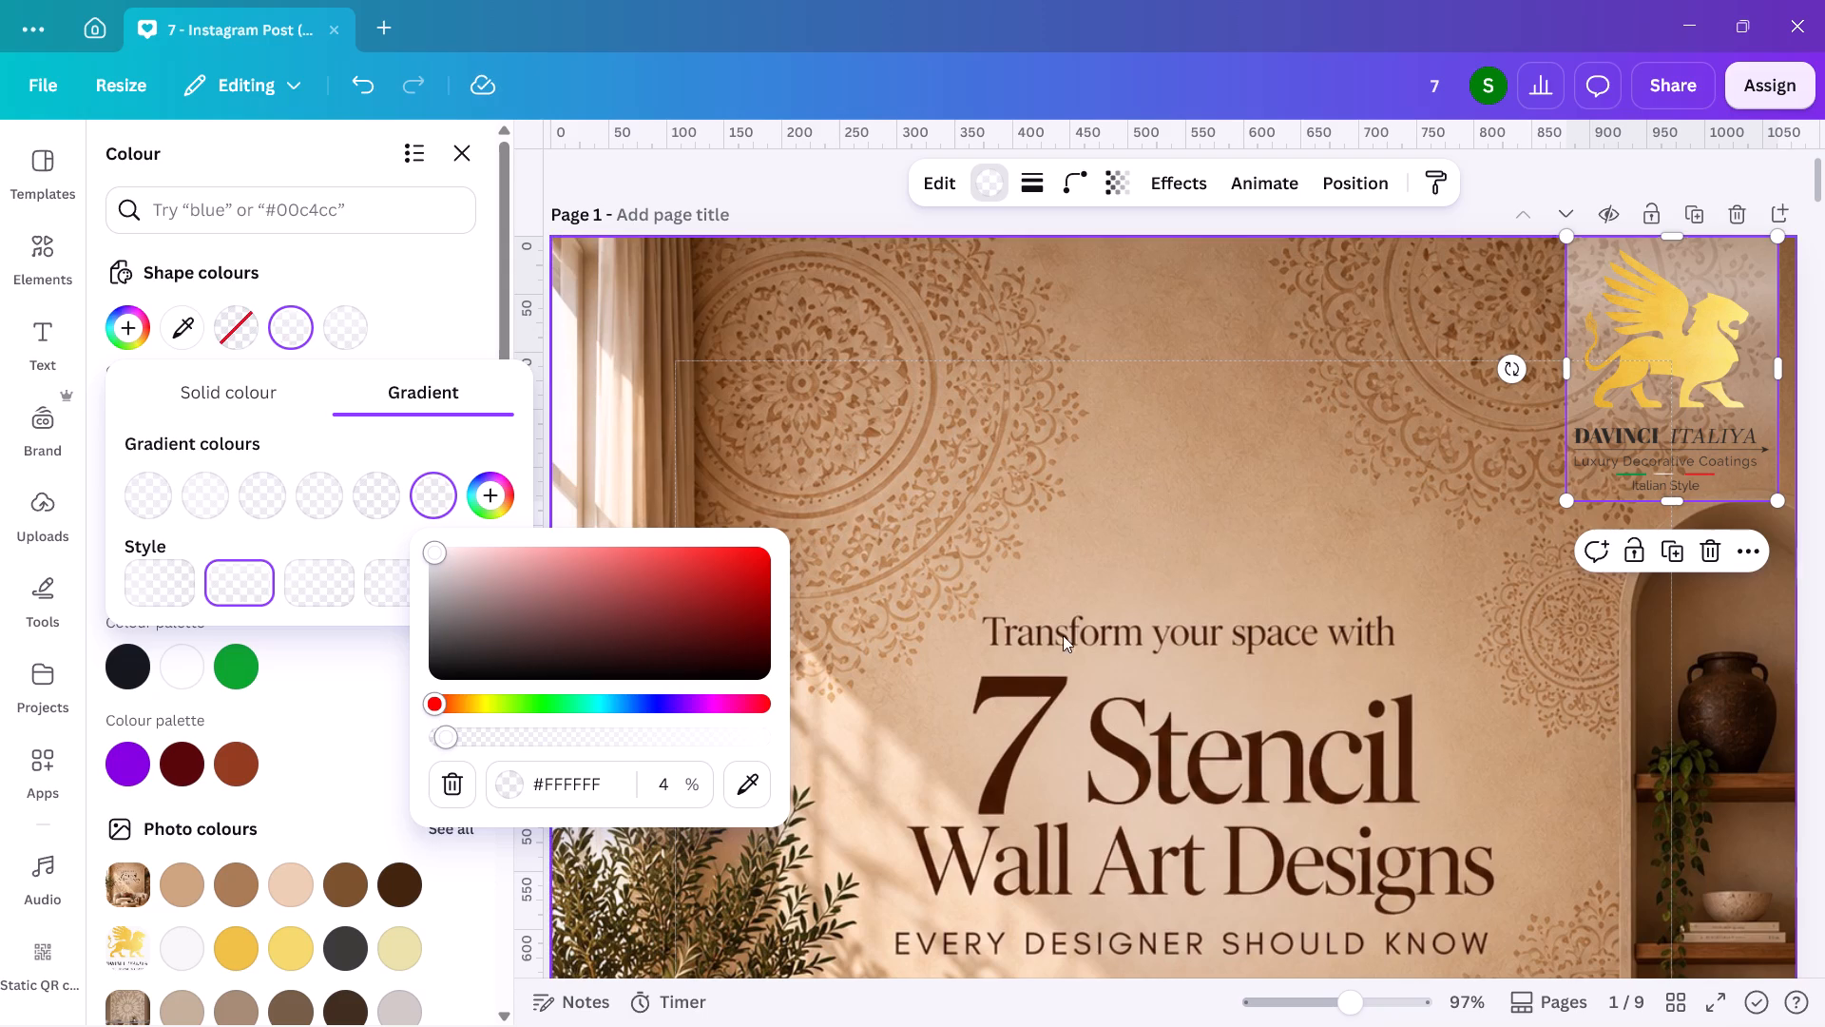
{"action": "double_click", "coordinate": [1155, 661]}
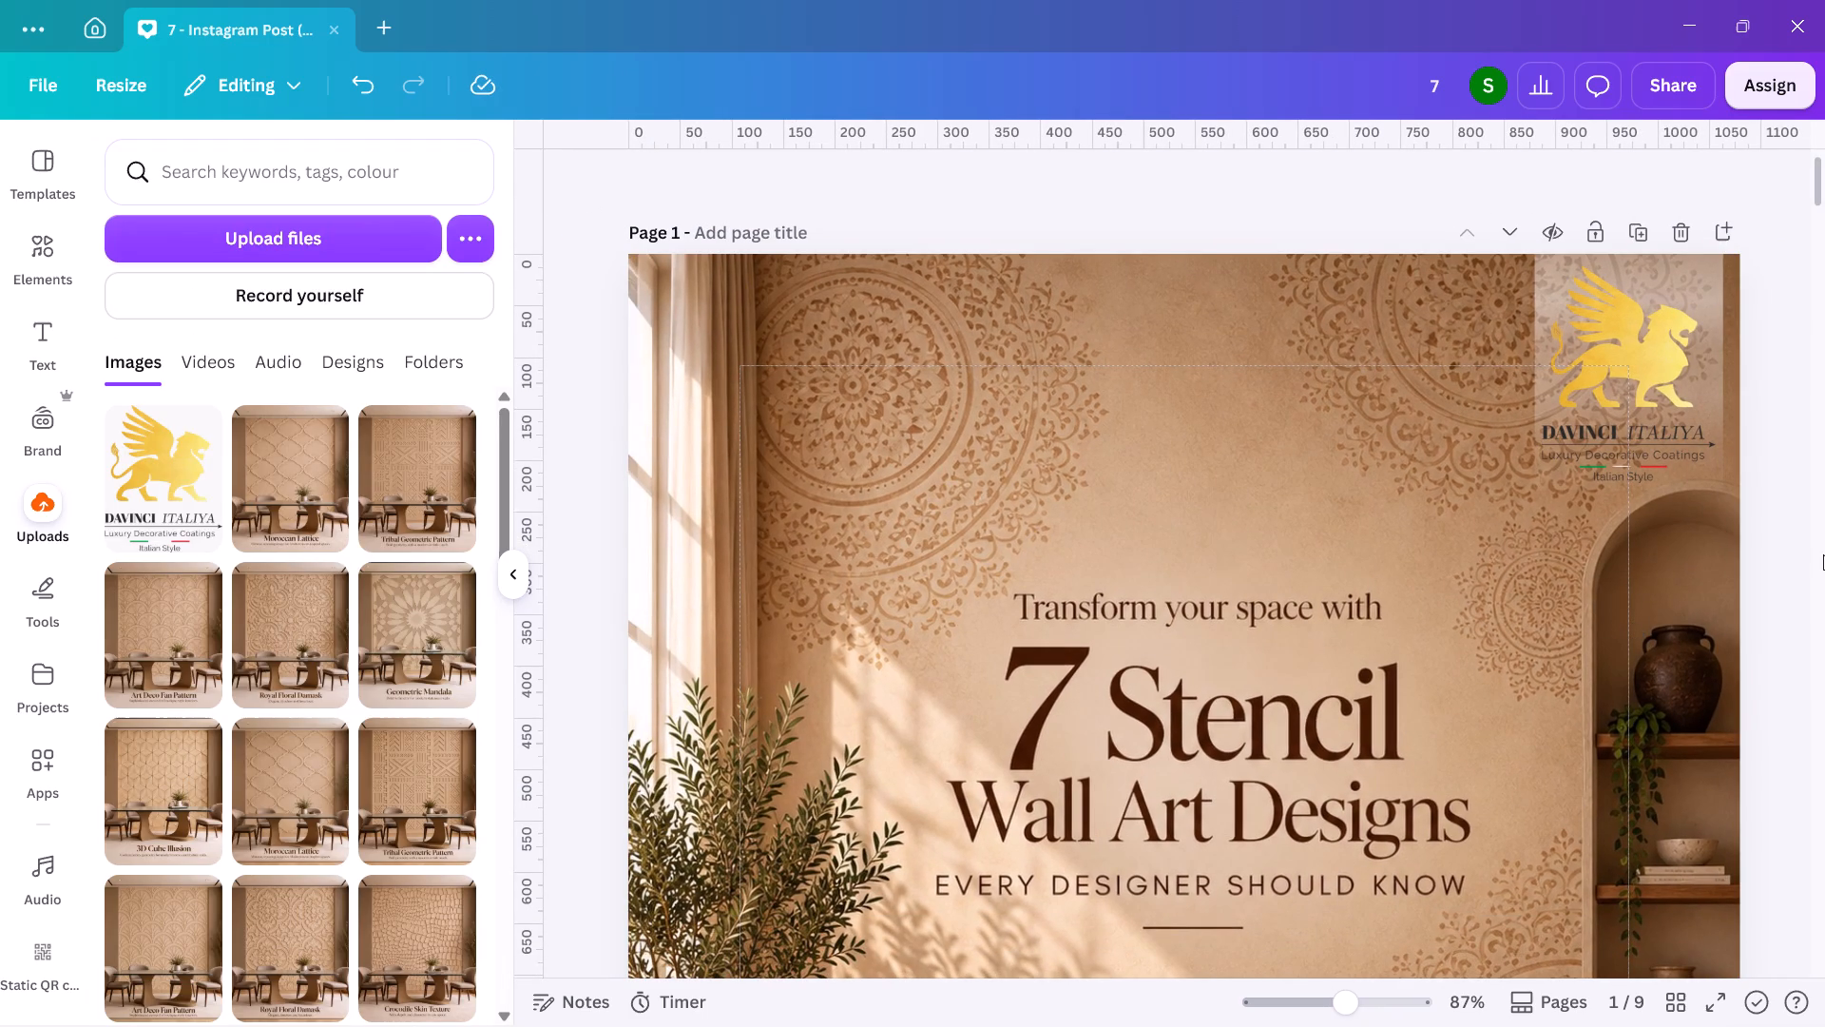
{"action": "double_click", "coordinate": [1792, 546]}
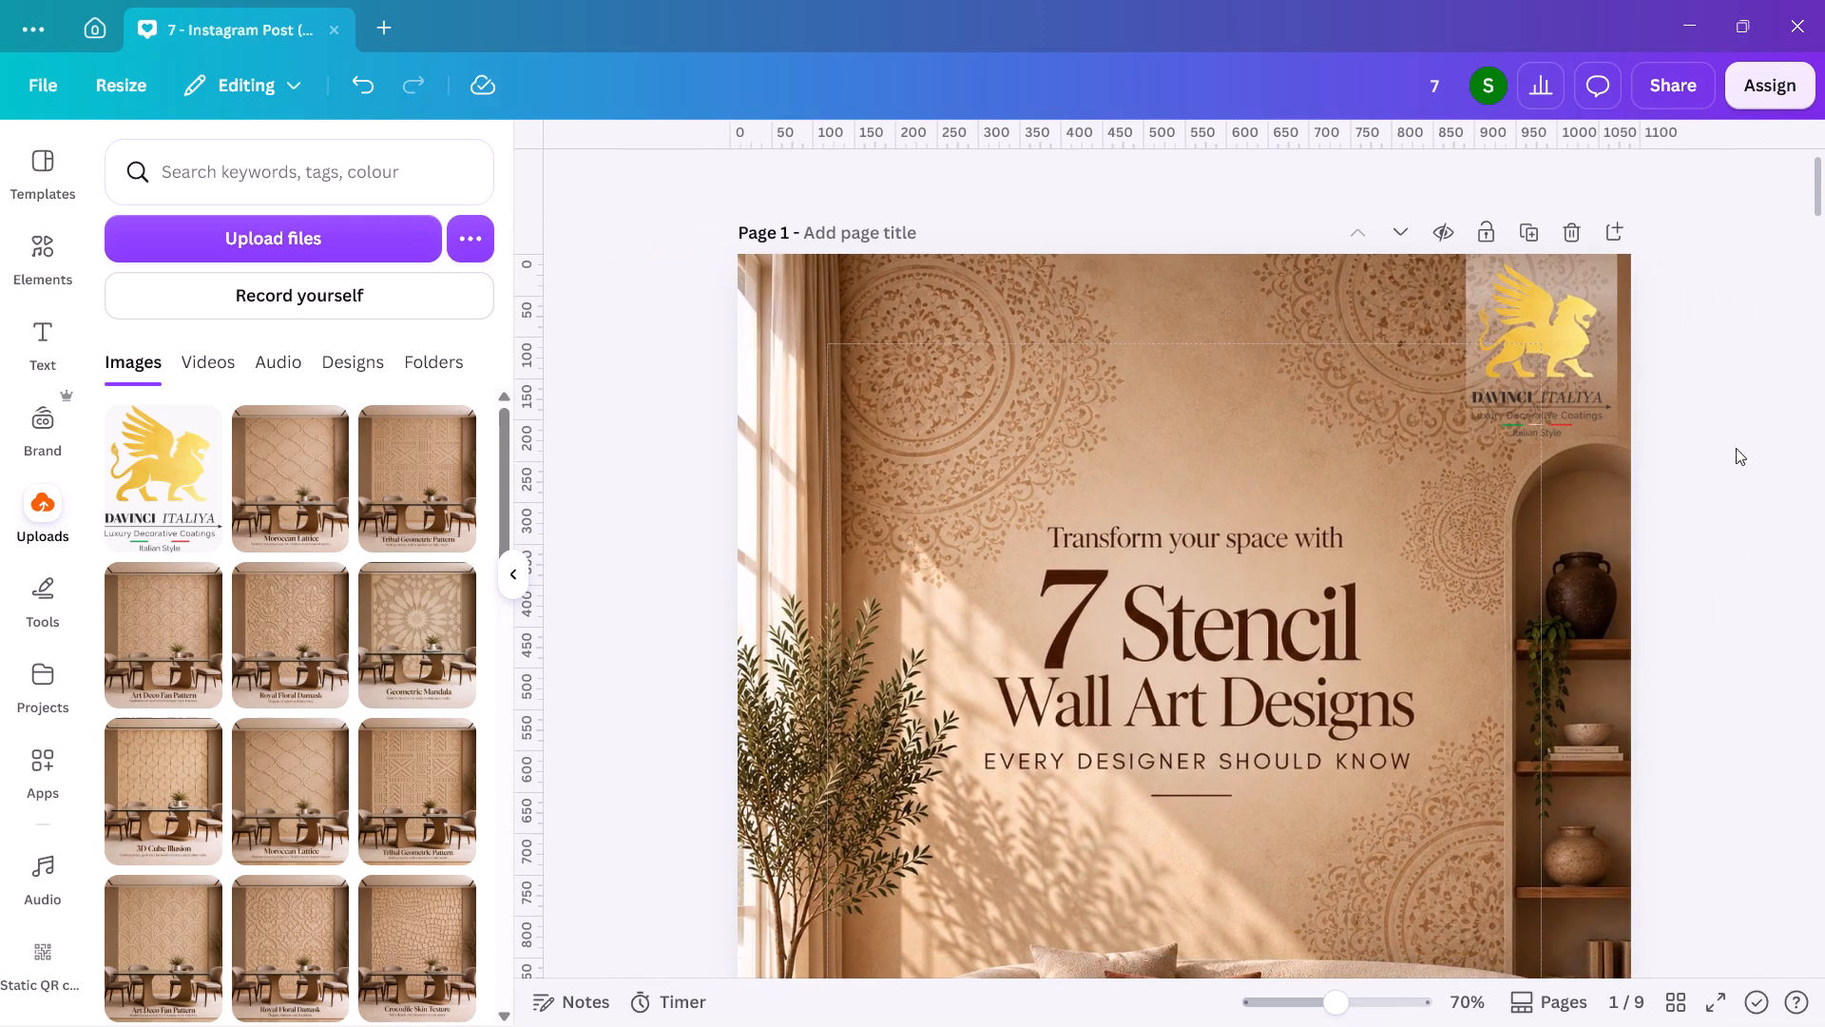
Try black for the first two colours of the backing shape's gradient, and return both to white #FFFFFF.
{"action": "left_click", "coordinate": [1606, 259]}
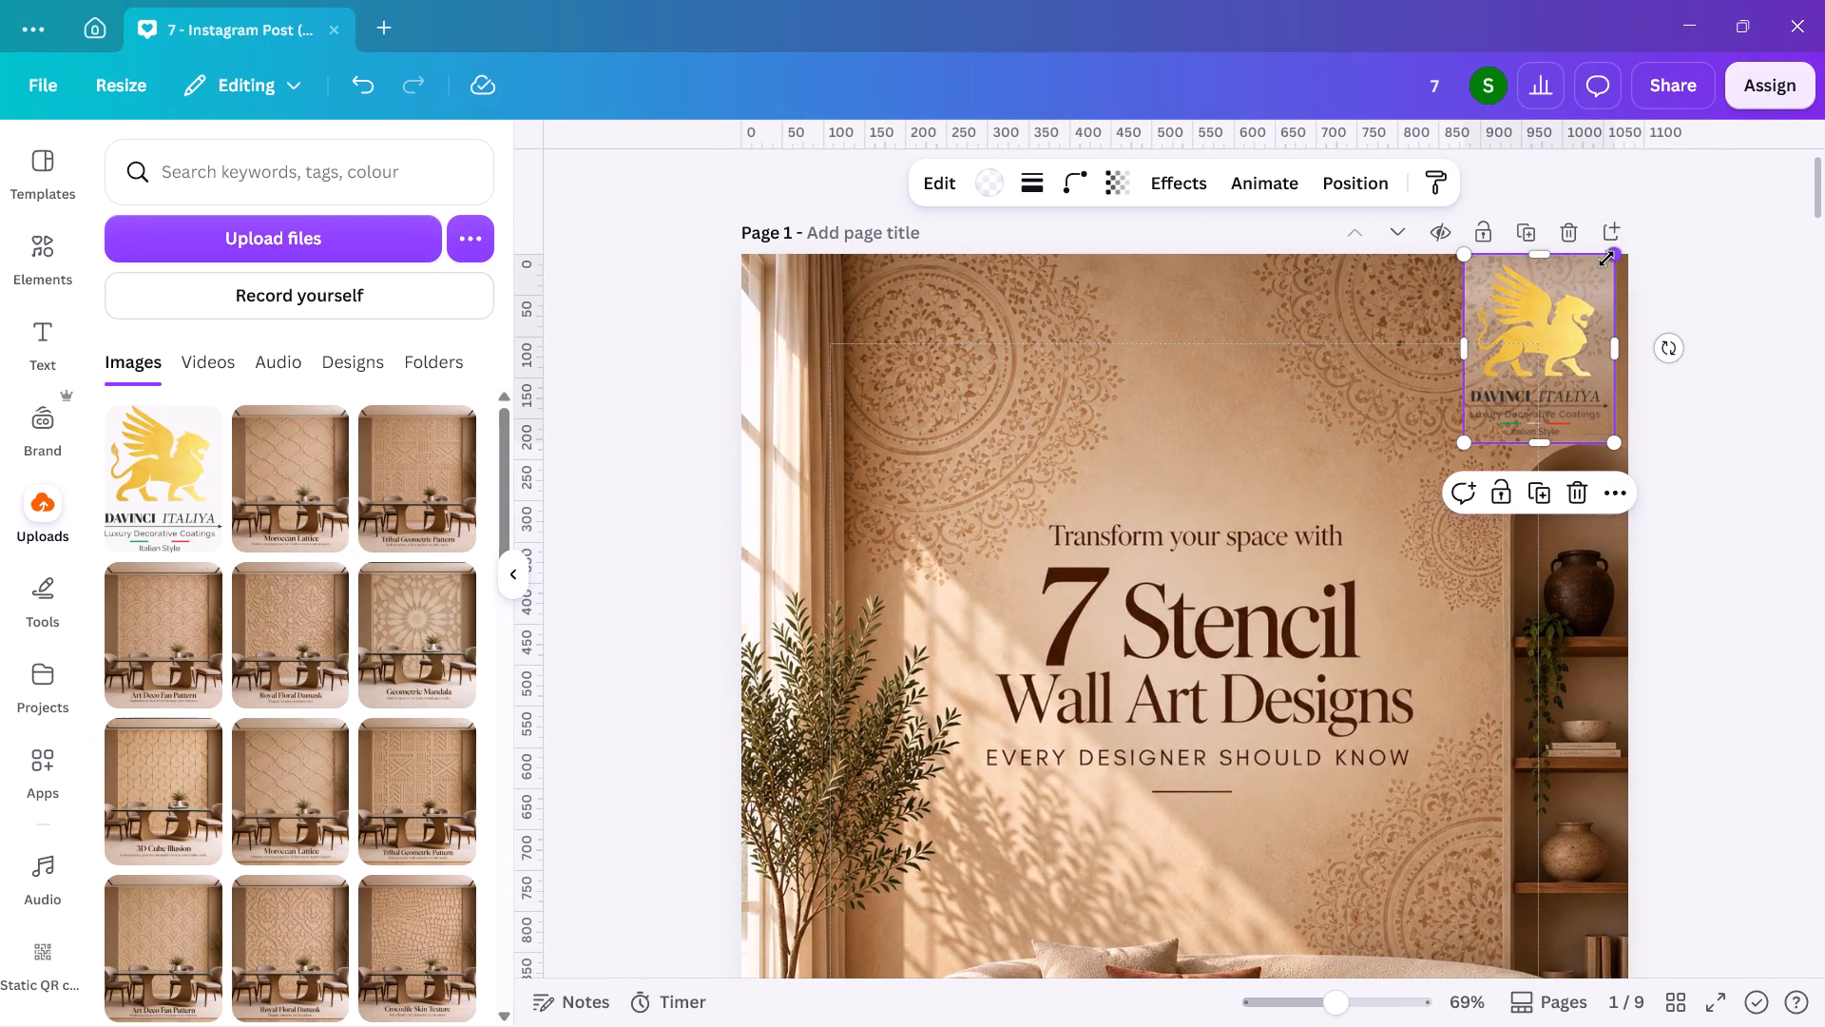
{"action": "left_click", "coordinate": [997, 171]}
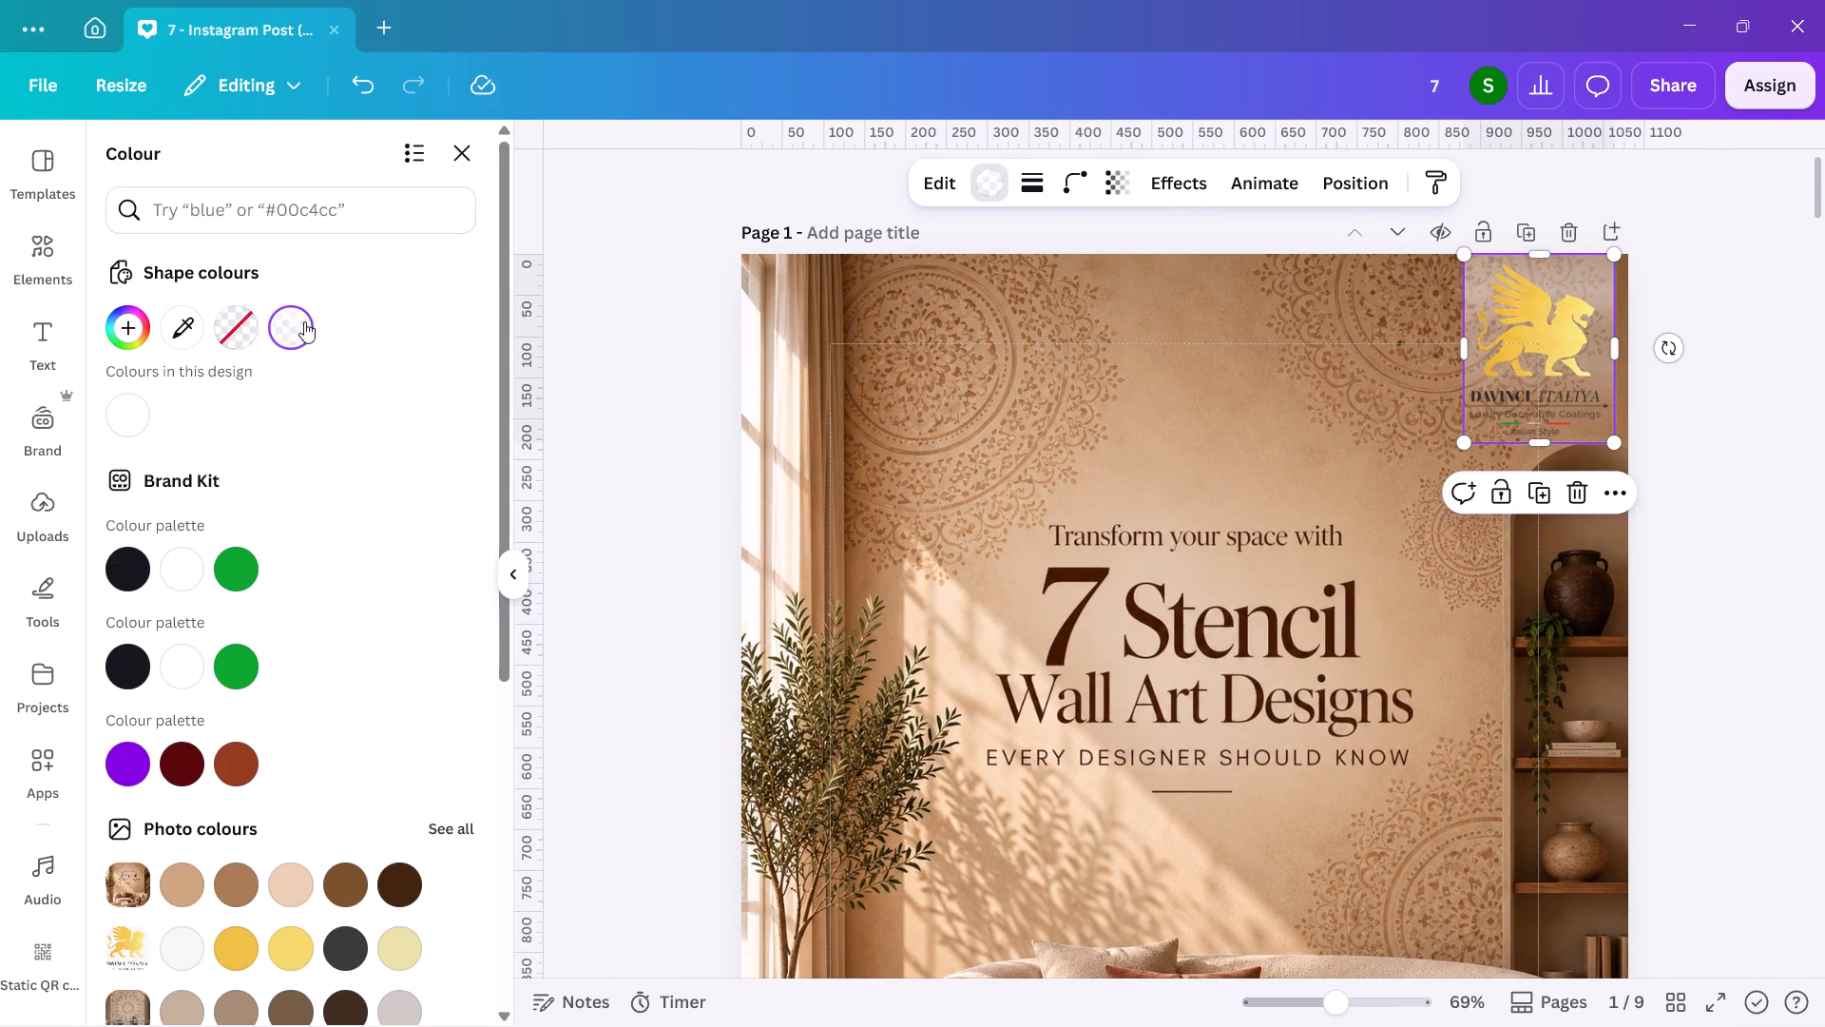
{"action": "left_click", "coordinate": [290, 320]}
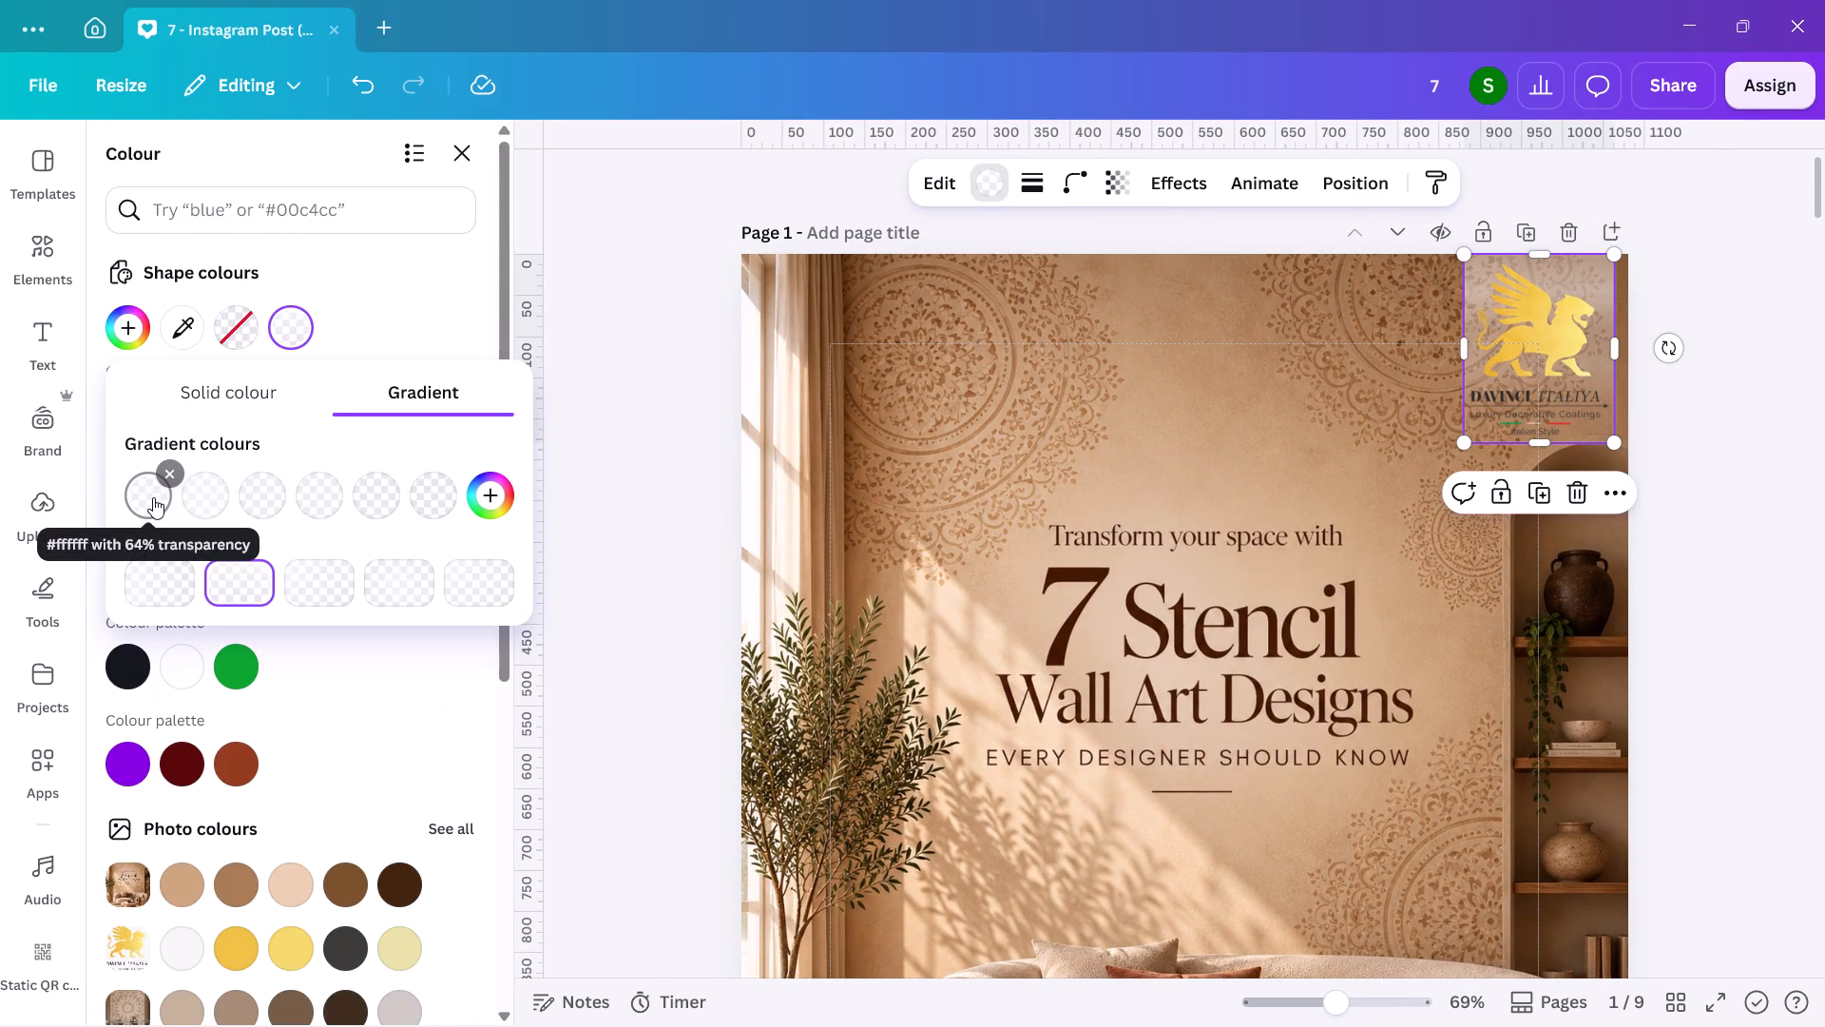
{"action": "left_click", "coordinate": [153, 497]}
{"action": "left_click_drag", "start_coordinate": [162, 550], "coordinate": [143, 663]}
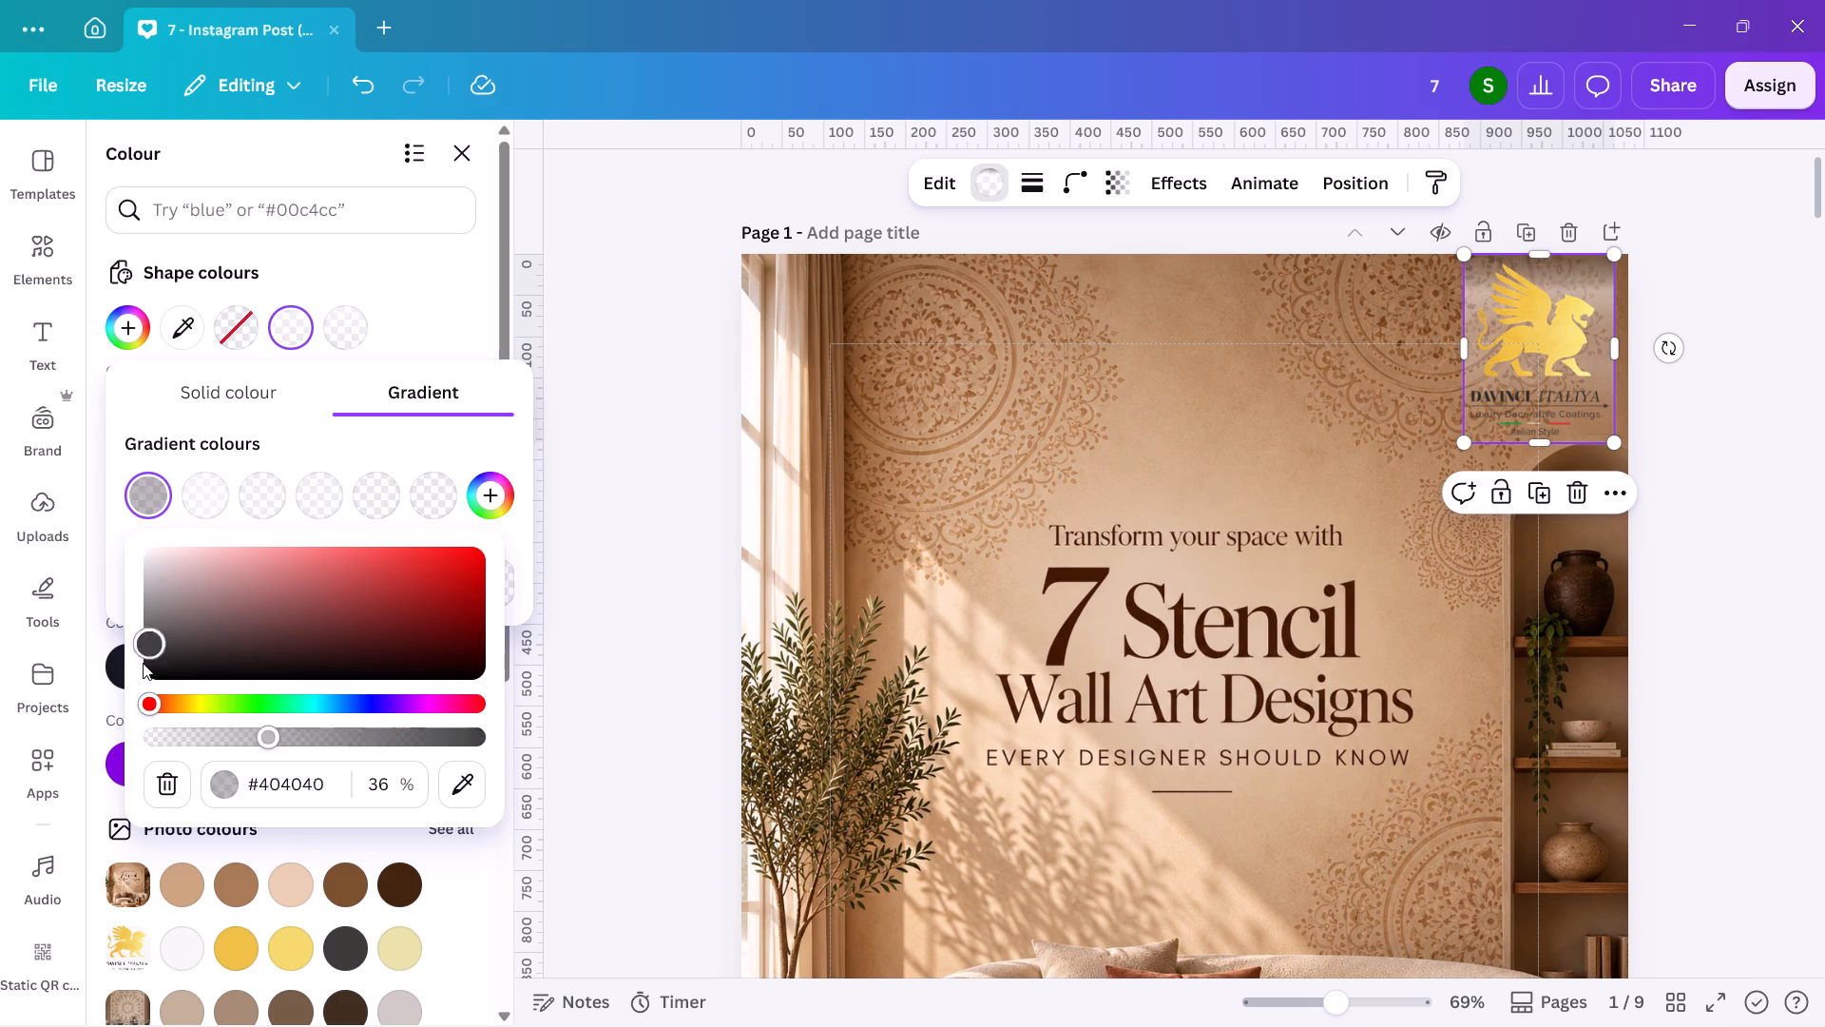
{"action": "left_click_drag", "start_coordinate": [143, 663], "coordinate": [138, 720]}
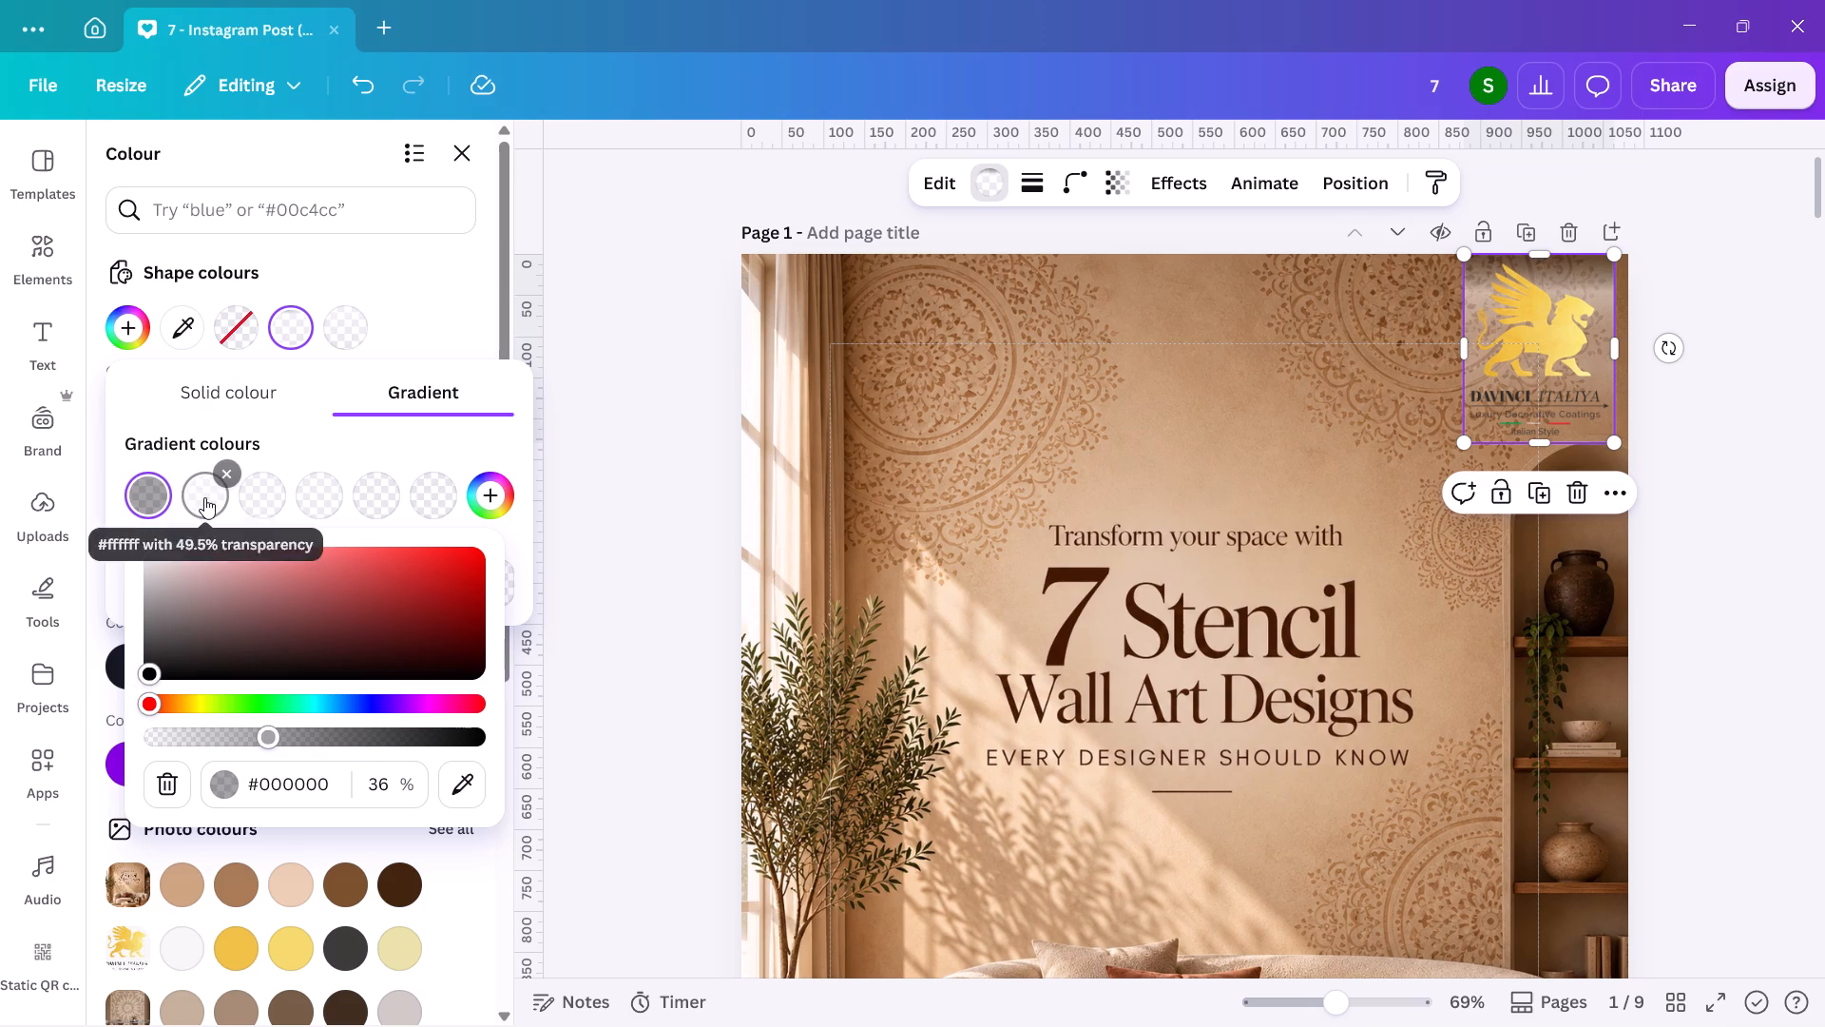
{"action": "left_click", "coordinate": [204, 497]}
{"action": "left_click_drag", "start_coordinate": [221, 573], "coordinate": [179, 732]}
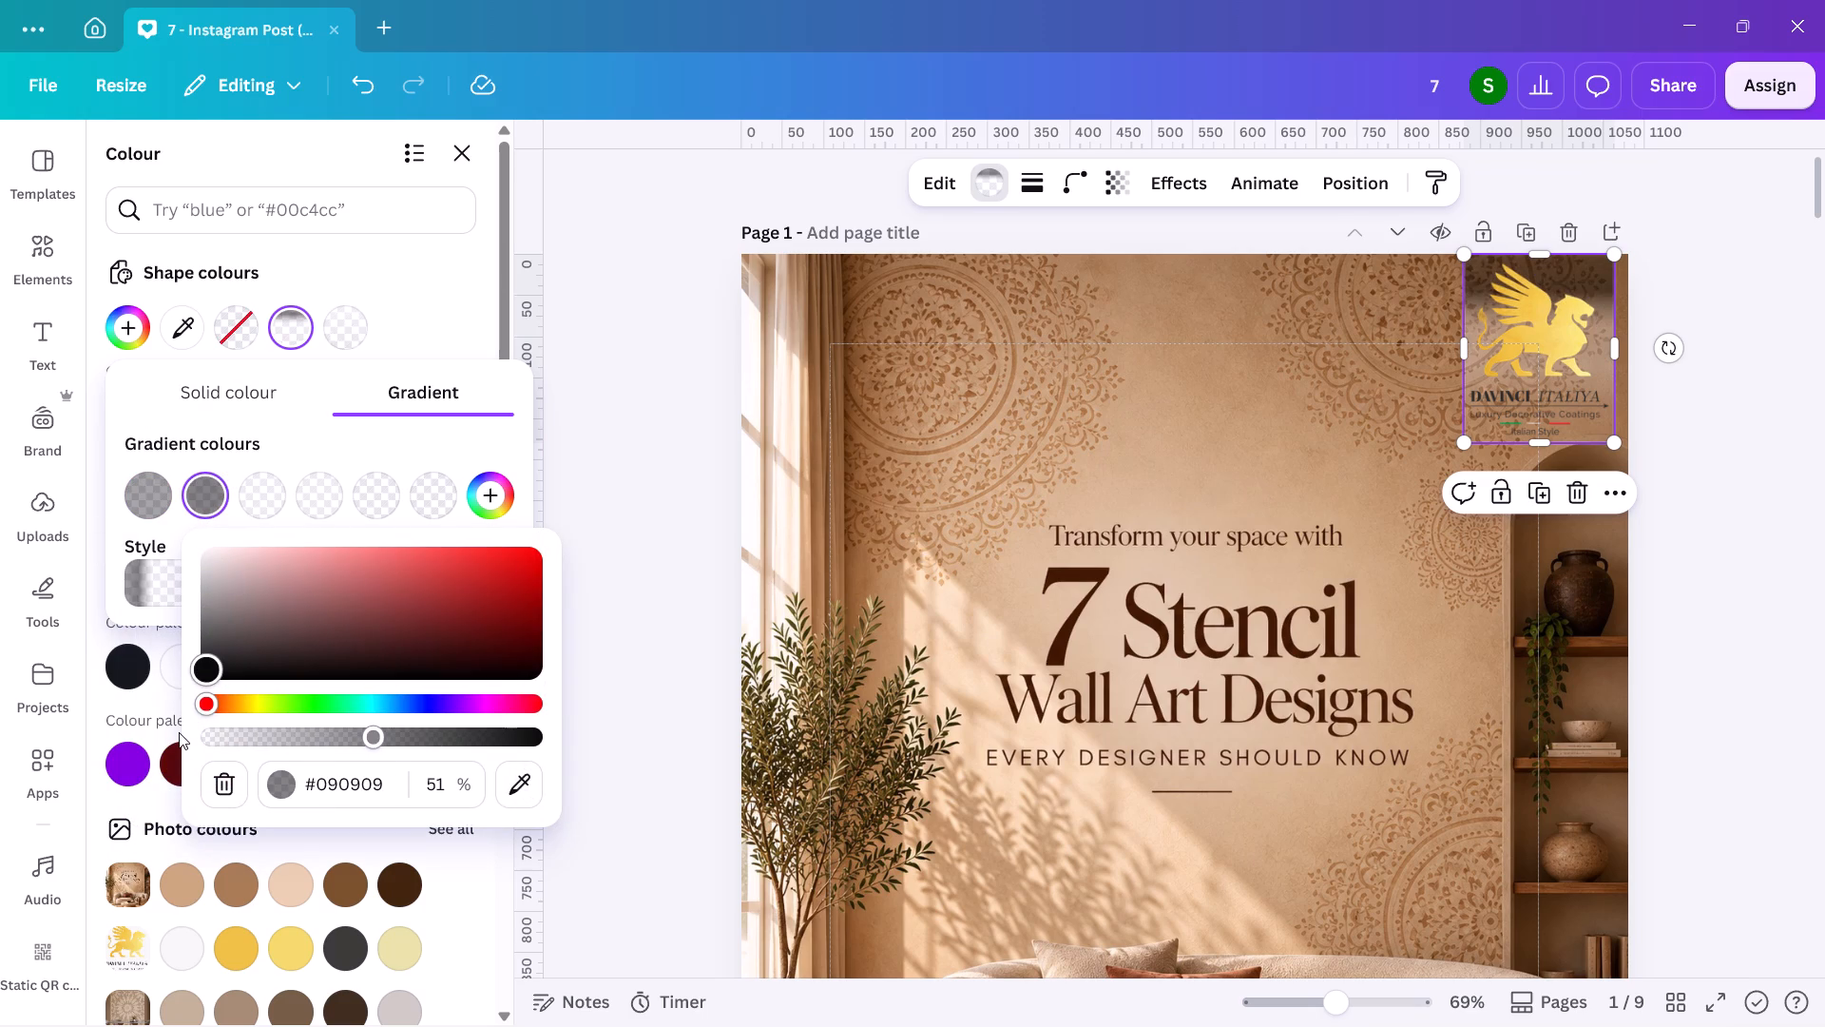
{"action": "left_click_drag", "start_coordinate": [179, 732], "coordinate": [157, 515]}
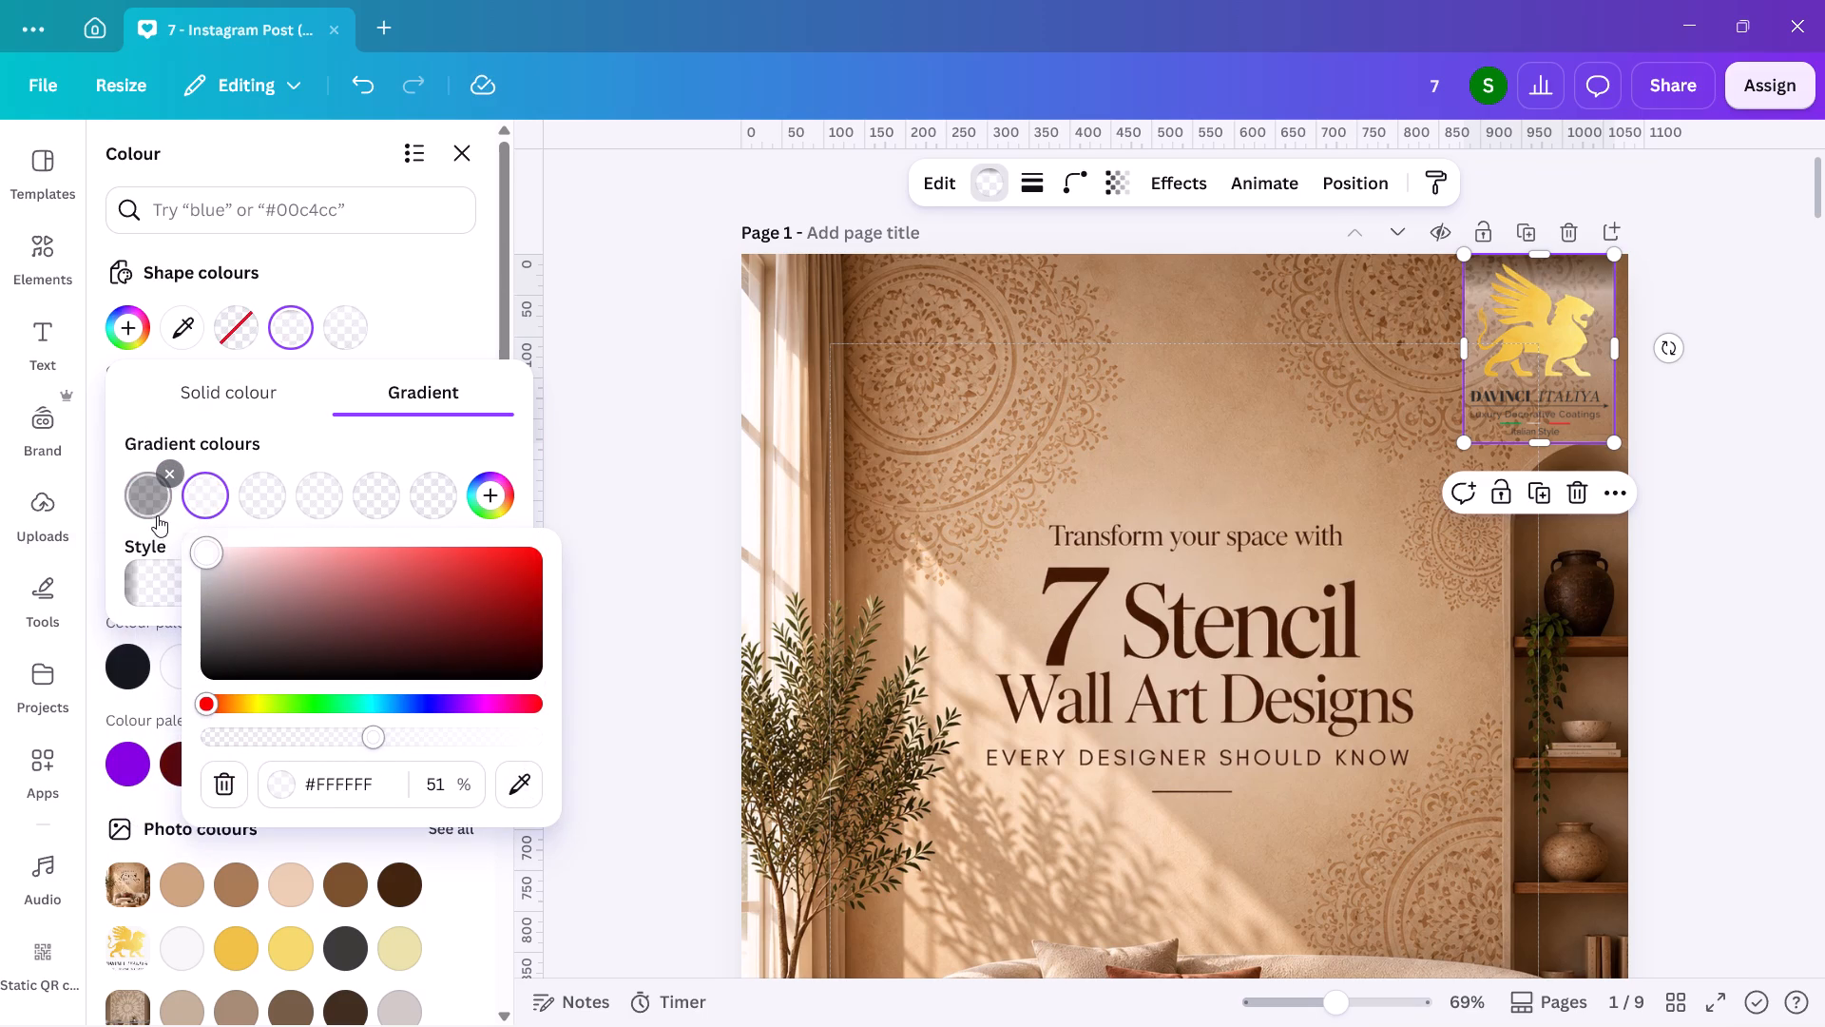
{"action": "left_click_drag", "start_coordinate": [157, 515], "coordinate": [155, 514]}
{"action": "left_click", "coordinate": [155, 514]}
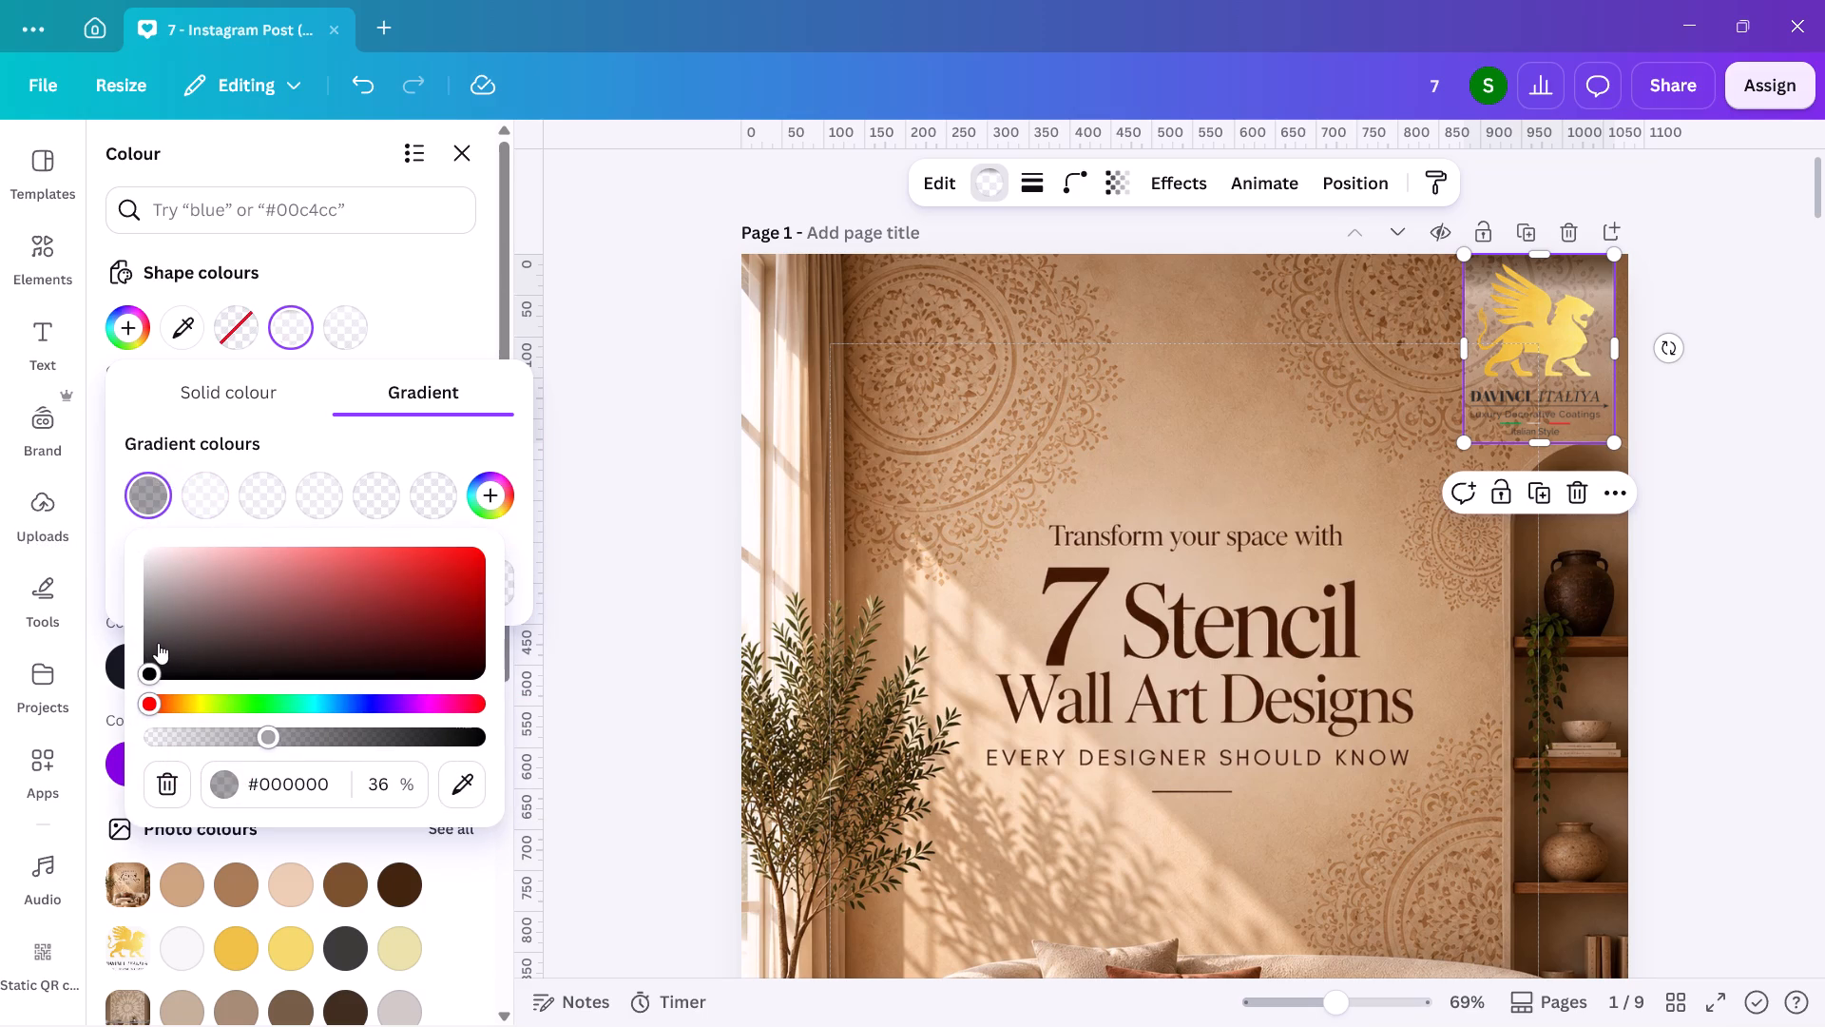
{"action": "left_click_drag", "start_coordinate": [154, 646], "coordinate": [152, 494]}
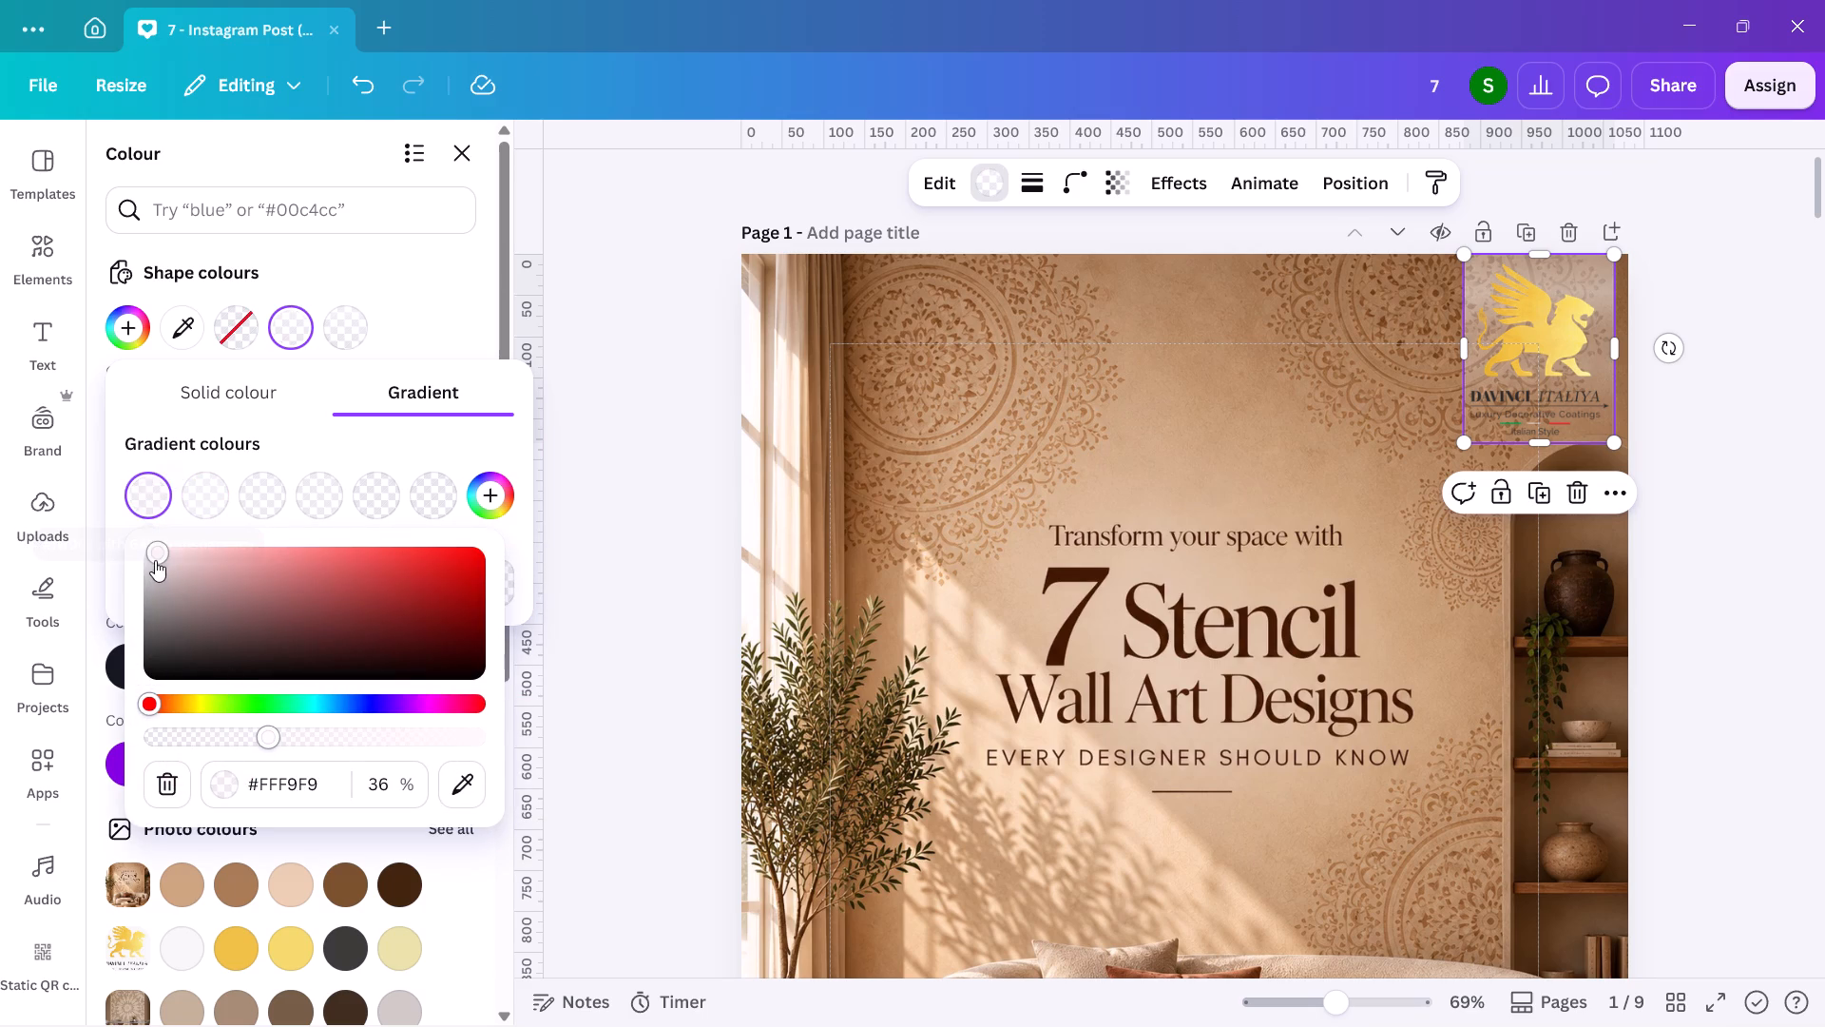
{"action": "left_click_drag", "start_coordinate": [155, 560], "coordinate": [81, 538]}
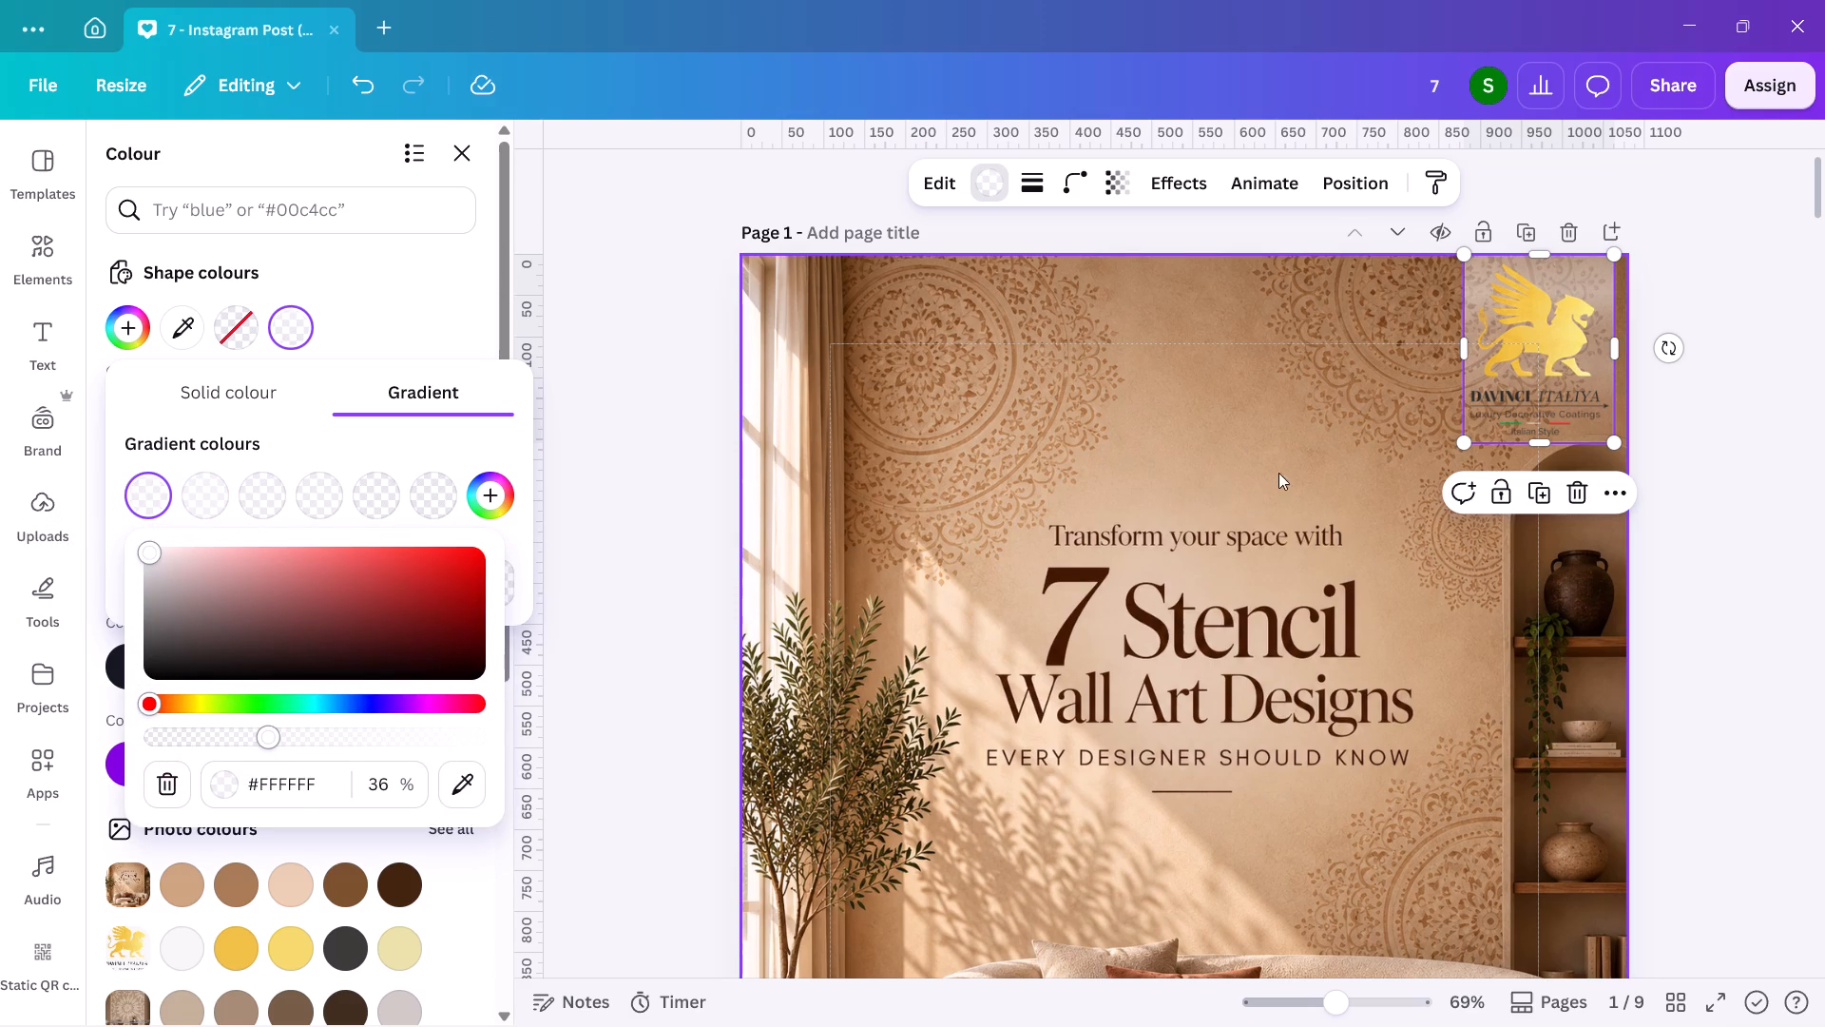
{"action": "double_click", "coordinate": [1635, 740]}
Add a rectangle to the cover page, place it along the bottom edge and widen it across the full page width.
{"action": "scroll", "coordinate": [1635, 740], "scroll_direction": "down", "scroll_amount": 2}
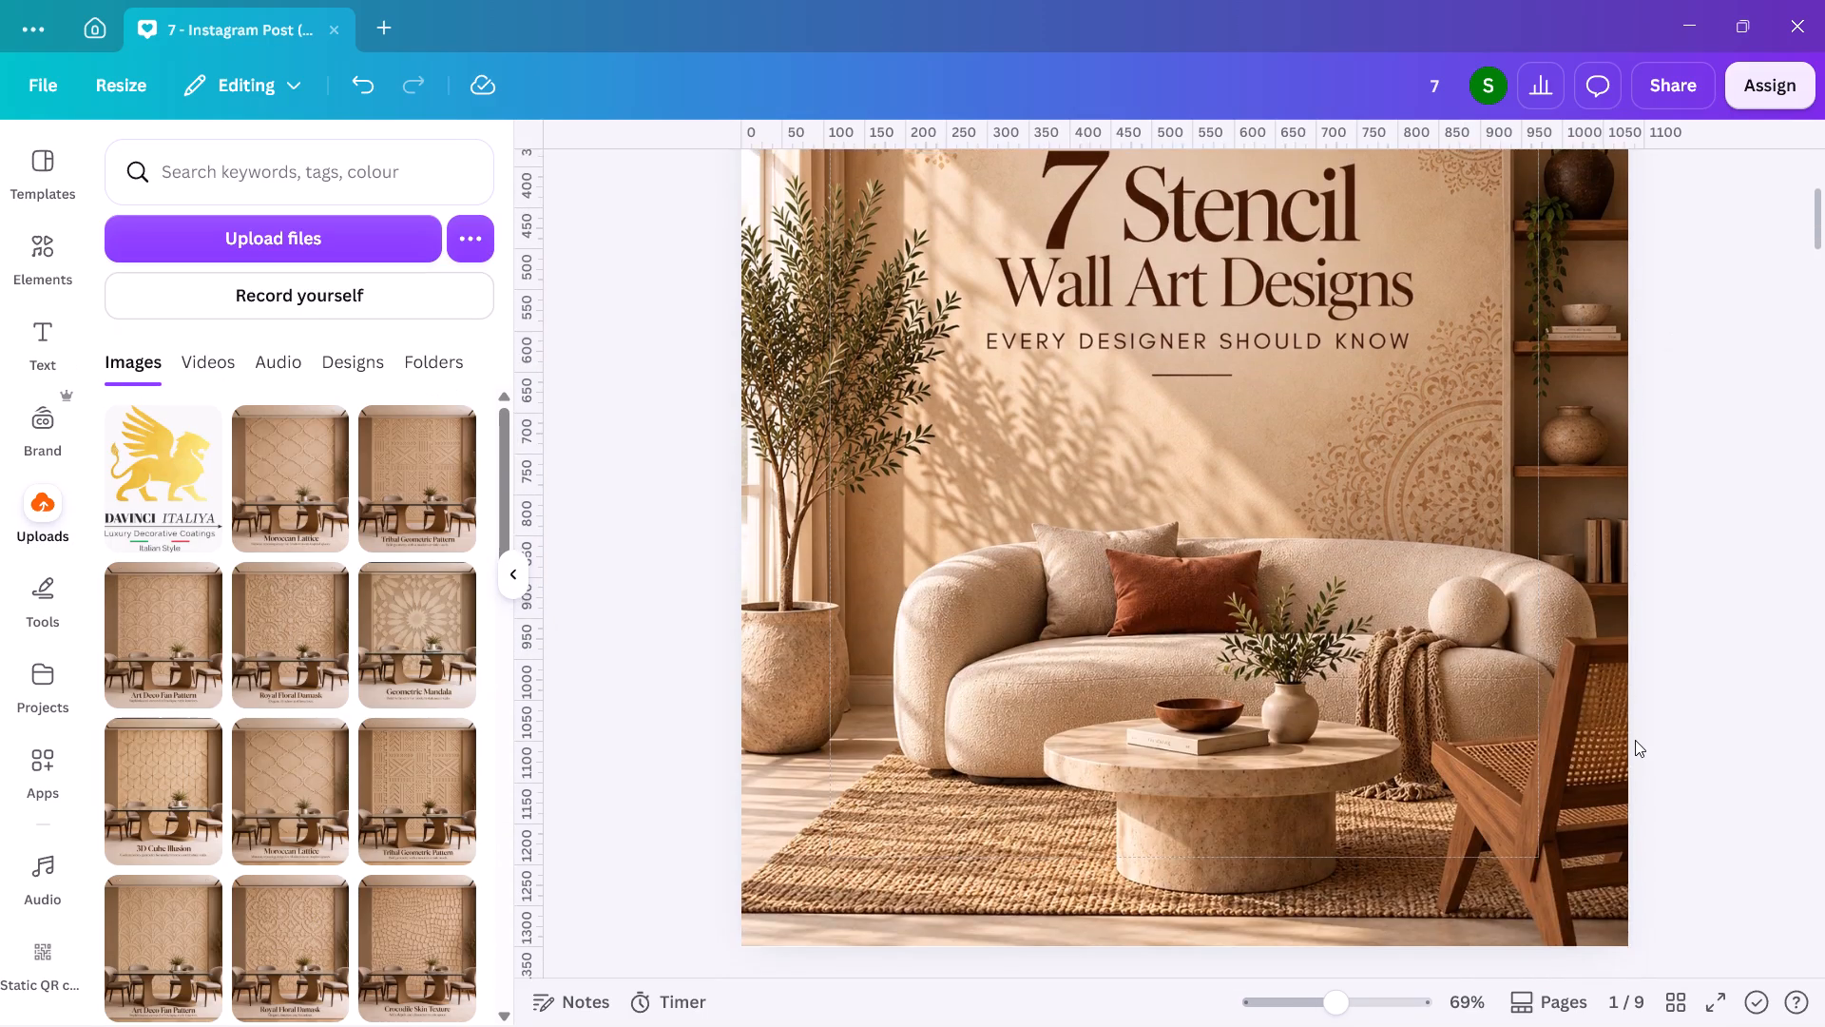
{"action": "scroll", "coordinate": [1635, 740], "scroll_direction": "down", "scroll_amount": 1}
{"action": "scroll", "coordinate": [1635, 740], "scroll_direction": "up", "scroll_amount": 2}
{"action": "scroll", "coordinate": [1635, 740], "scroll_direction": "down", "scroll_amount": 1}
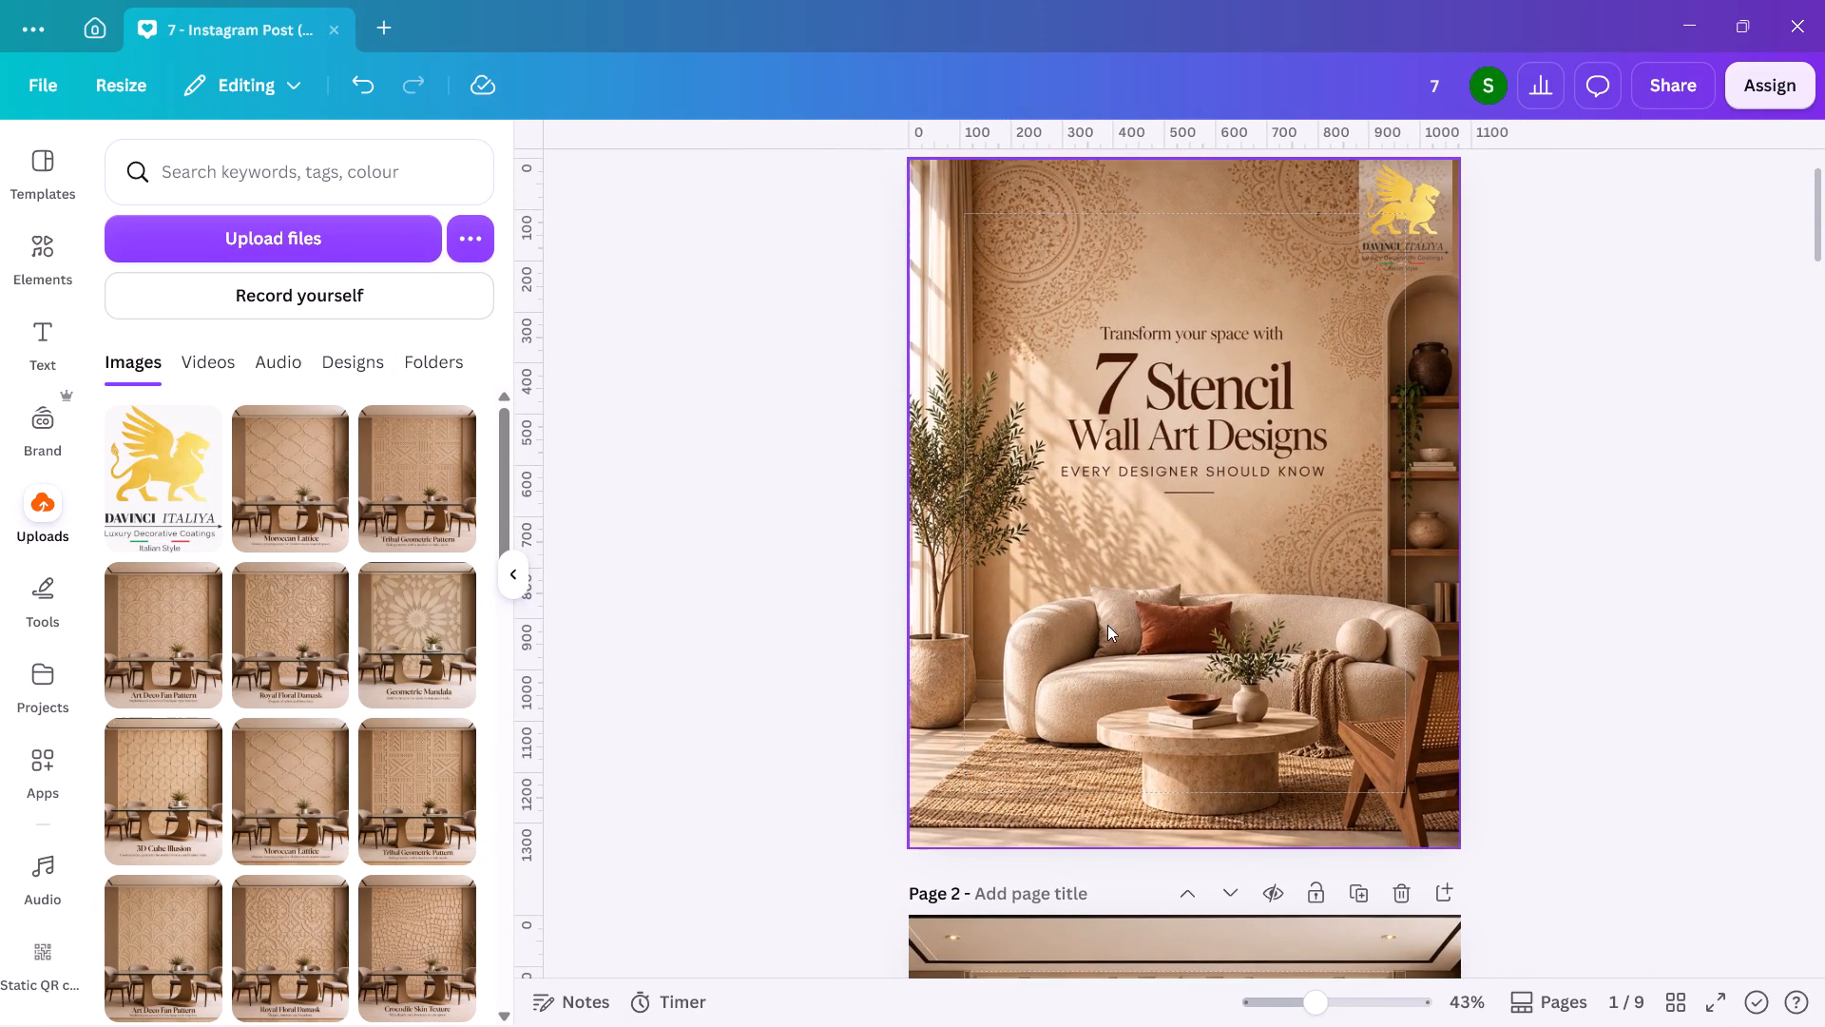
{"action": "key", "text": "r"}
{"action": "double_click", "coordinate": [1596, 644]}
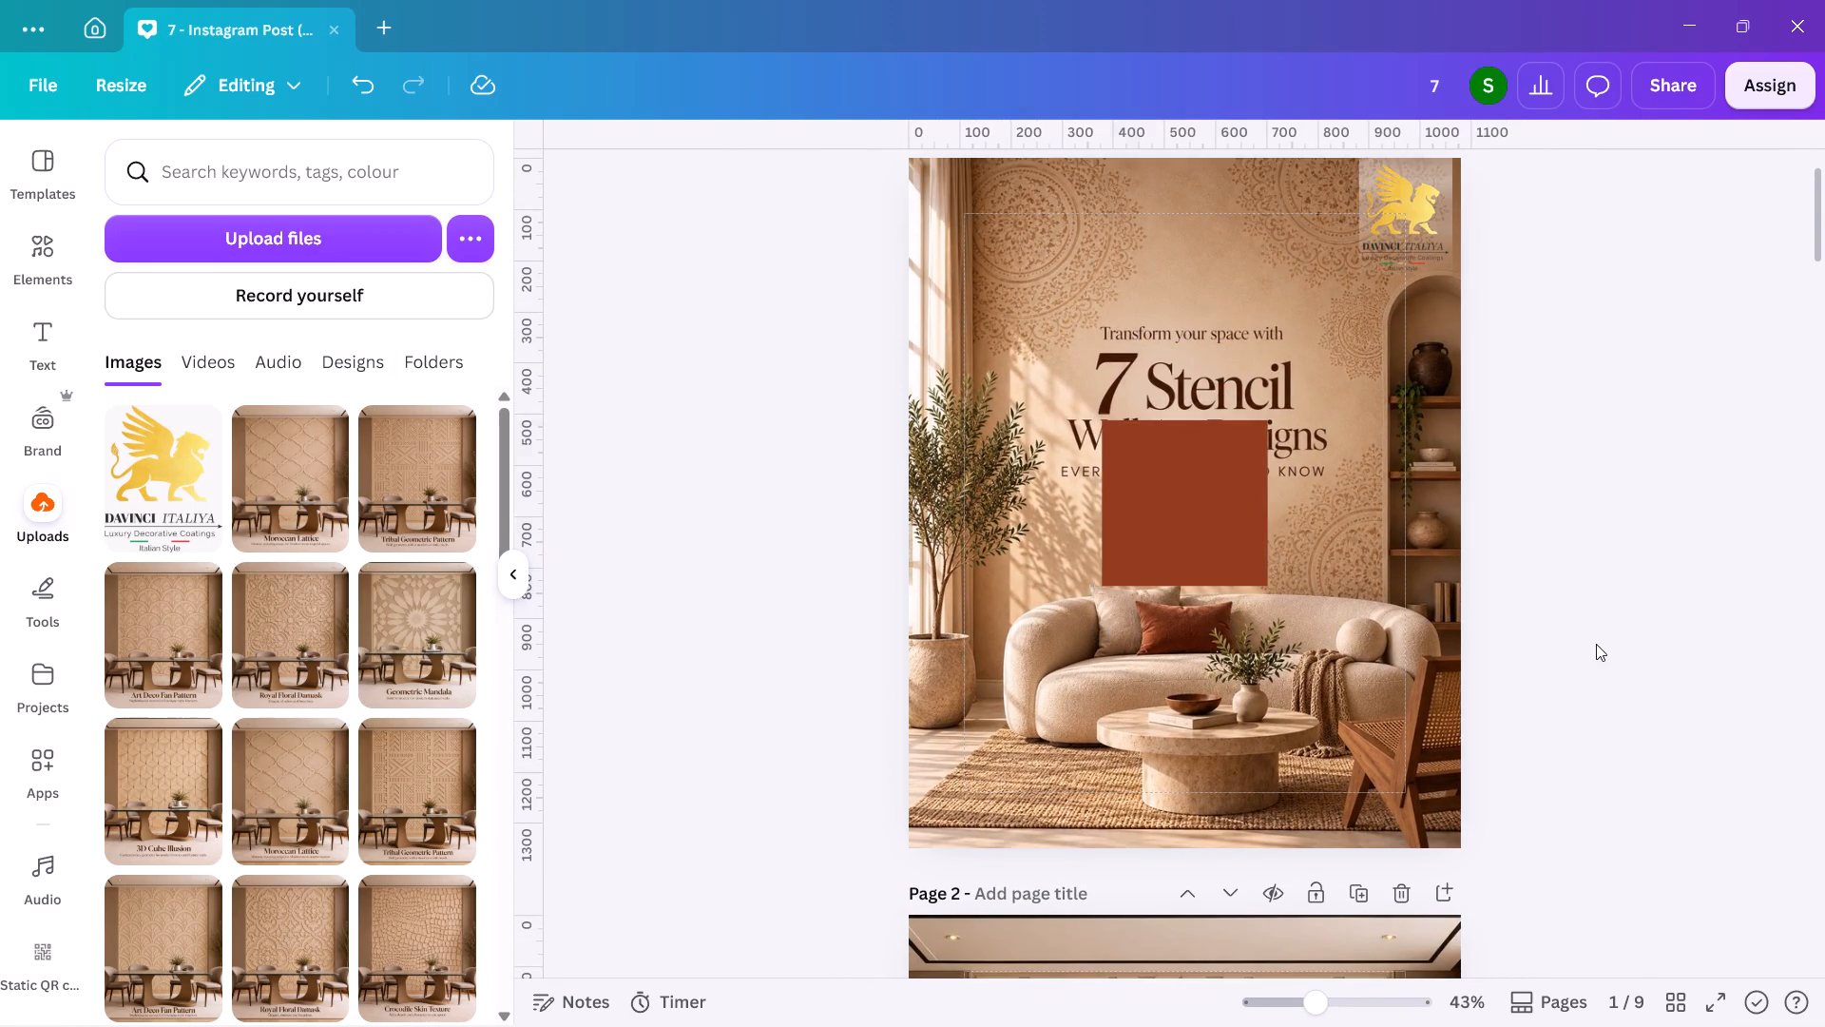
{"action": "left_click_drag", "start_coordinate": [1195, 501], "coordinate": [1001, 769]}
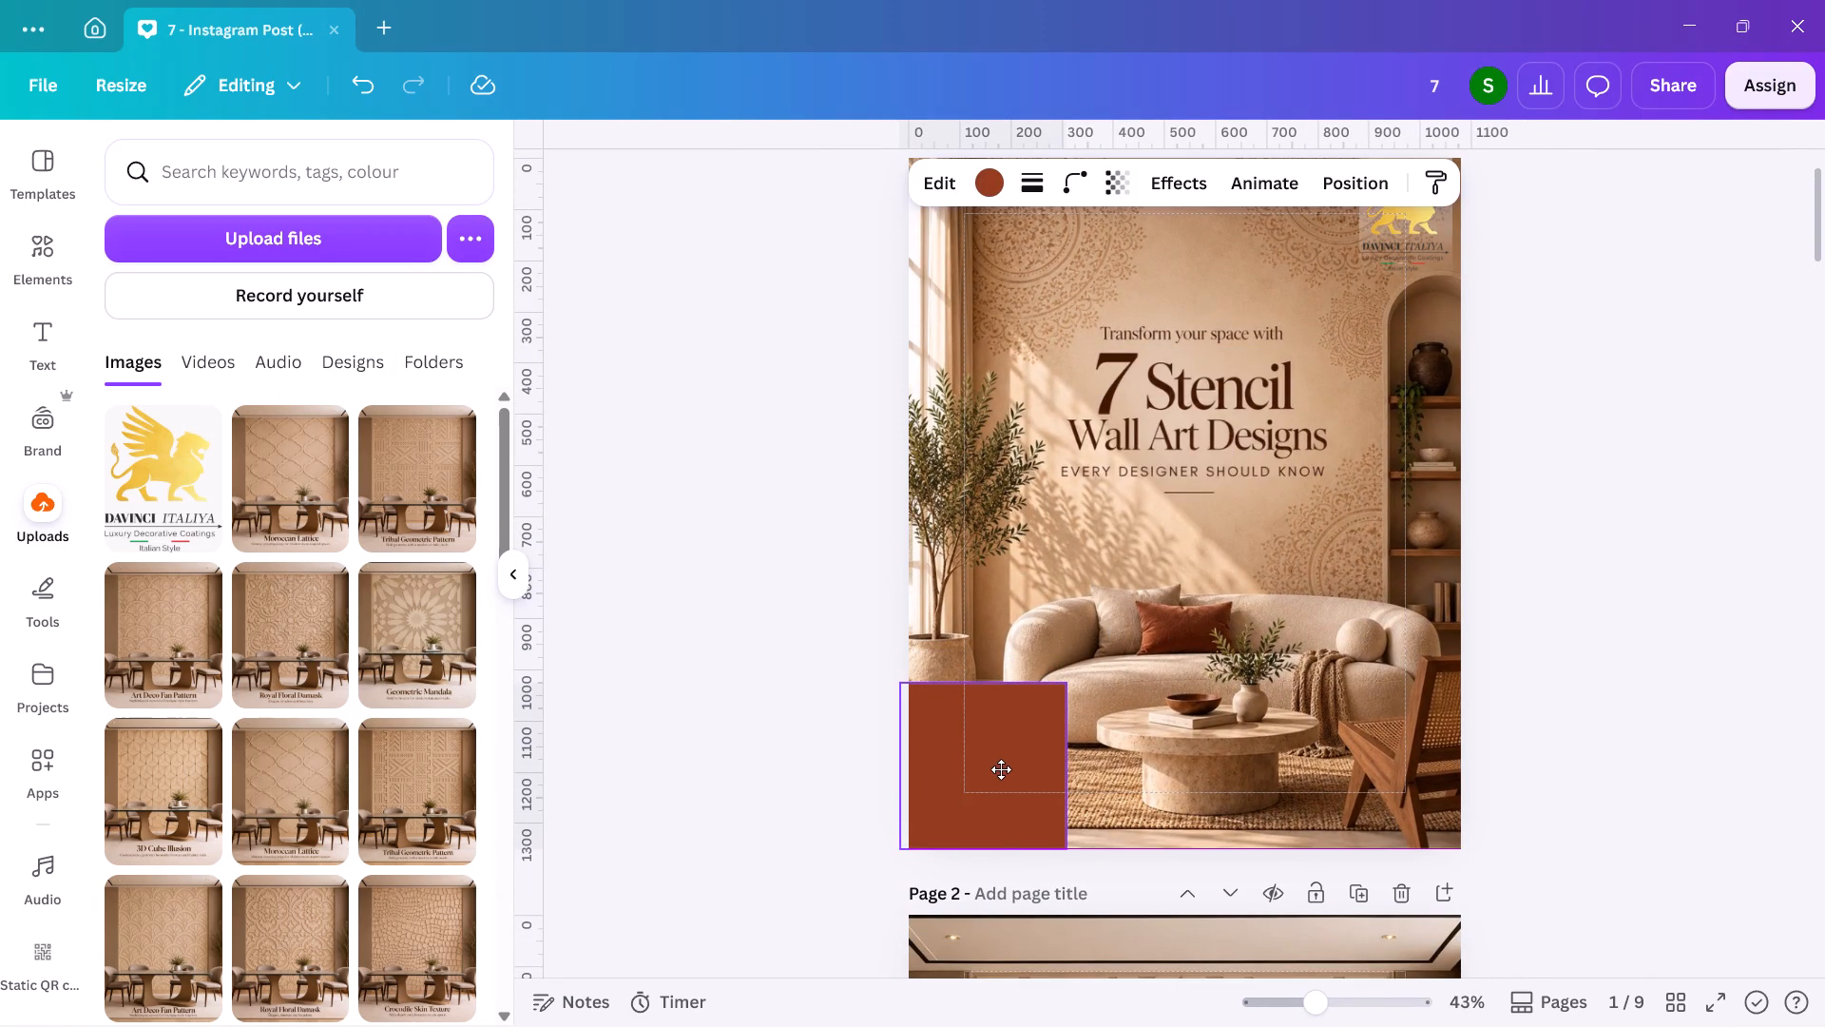
{"action": "left_click_drag", "start_coordinate": [1001, 769], "coordinate": [1002, 769]}
{"action": "left_click_drag", "start_coordinate": [1073, 768], "coordinate": [1408, 755]}
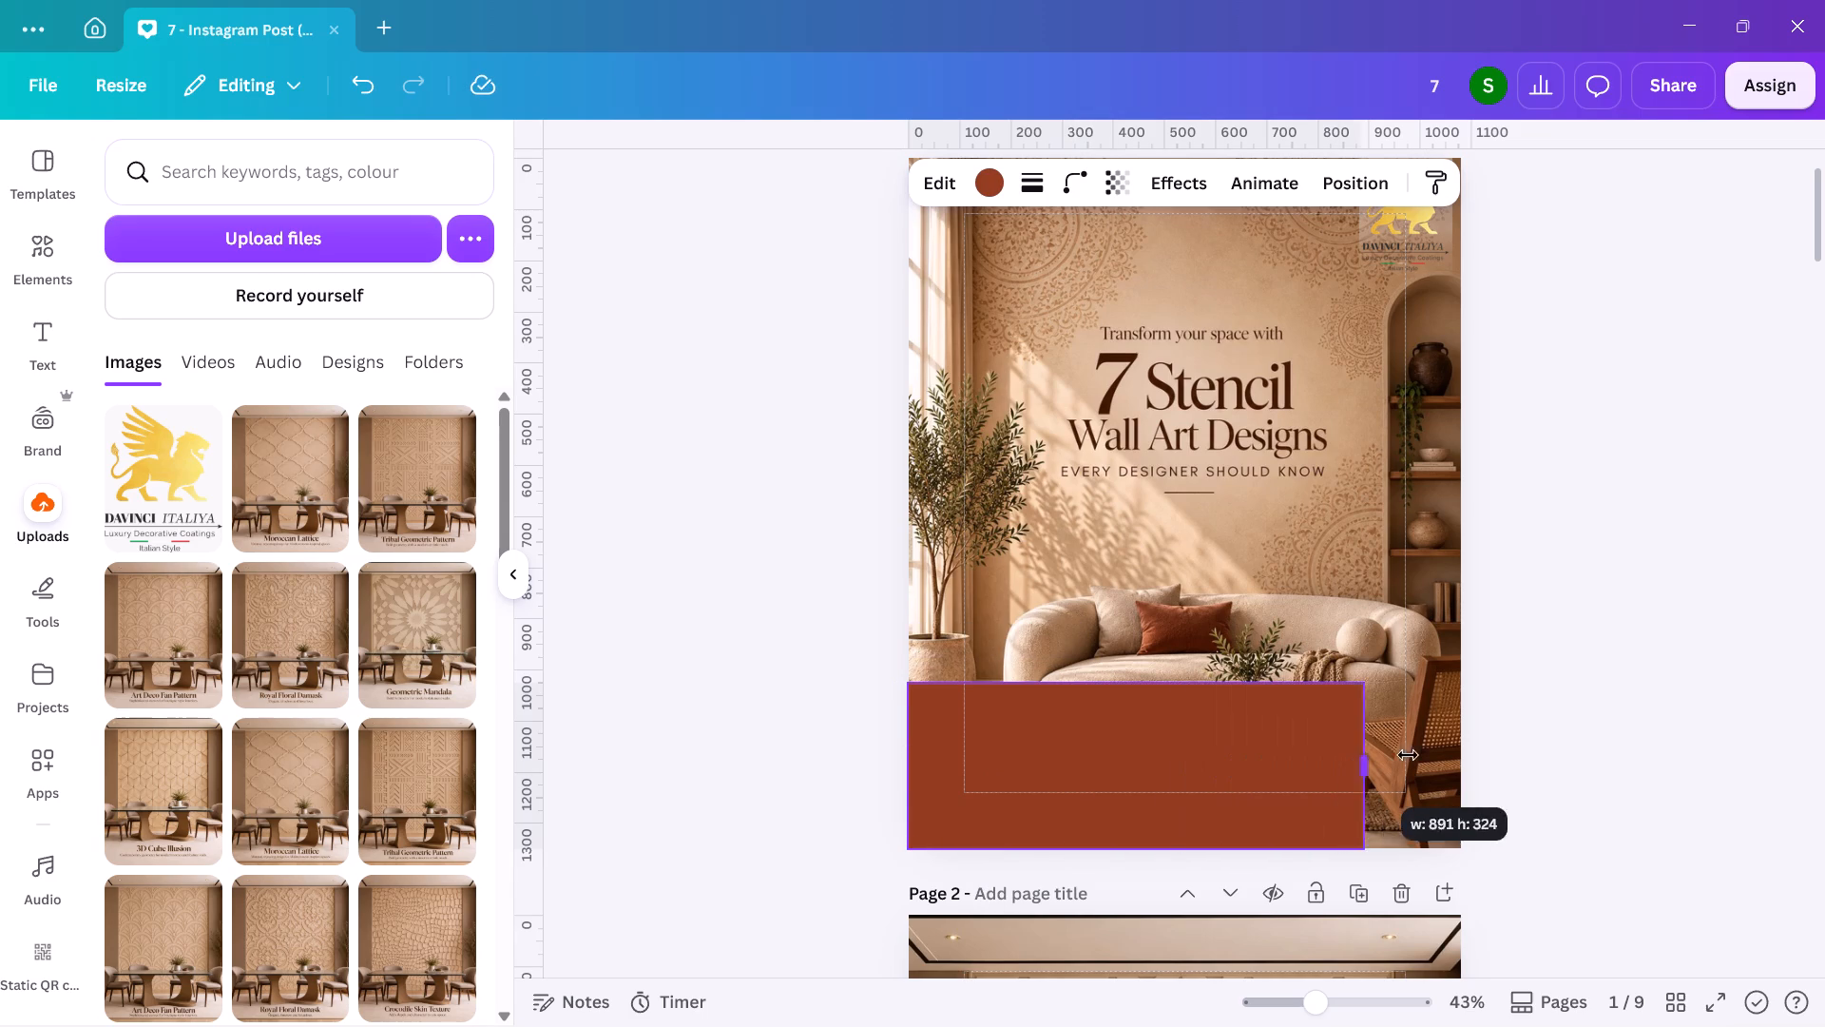
{"action": "left_click_drag", "start_coordinate": [1408, 755], "coordinate": [1467, 744]}
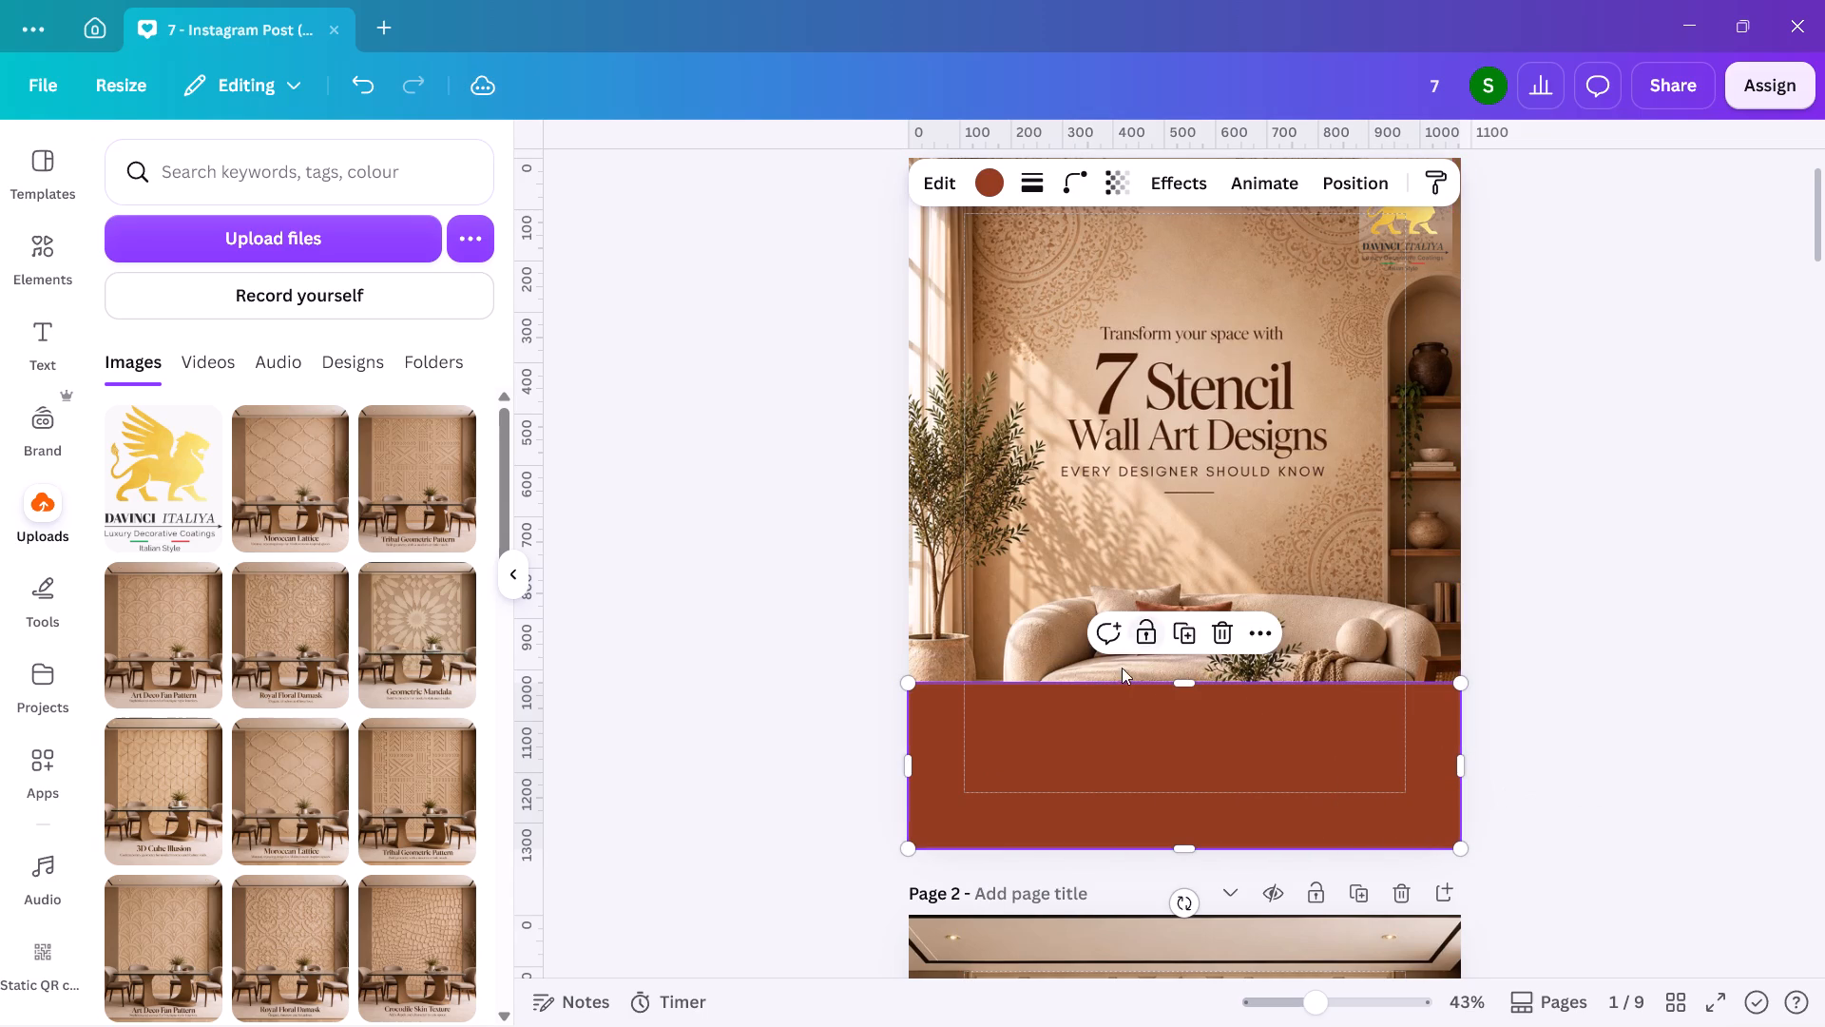
Lower the rectangle's top edge to form a slim band and extend its bottom past the page edge, about 173 high overall.
{"action": "left_click_drag", "start_coordinate": [1173, 686], "coordinate": [1174, 793]}
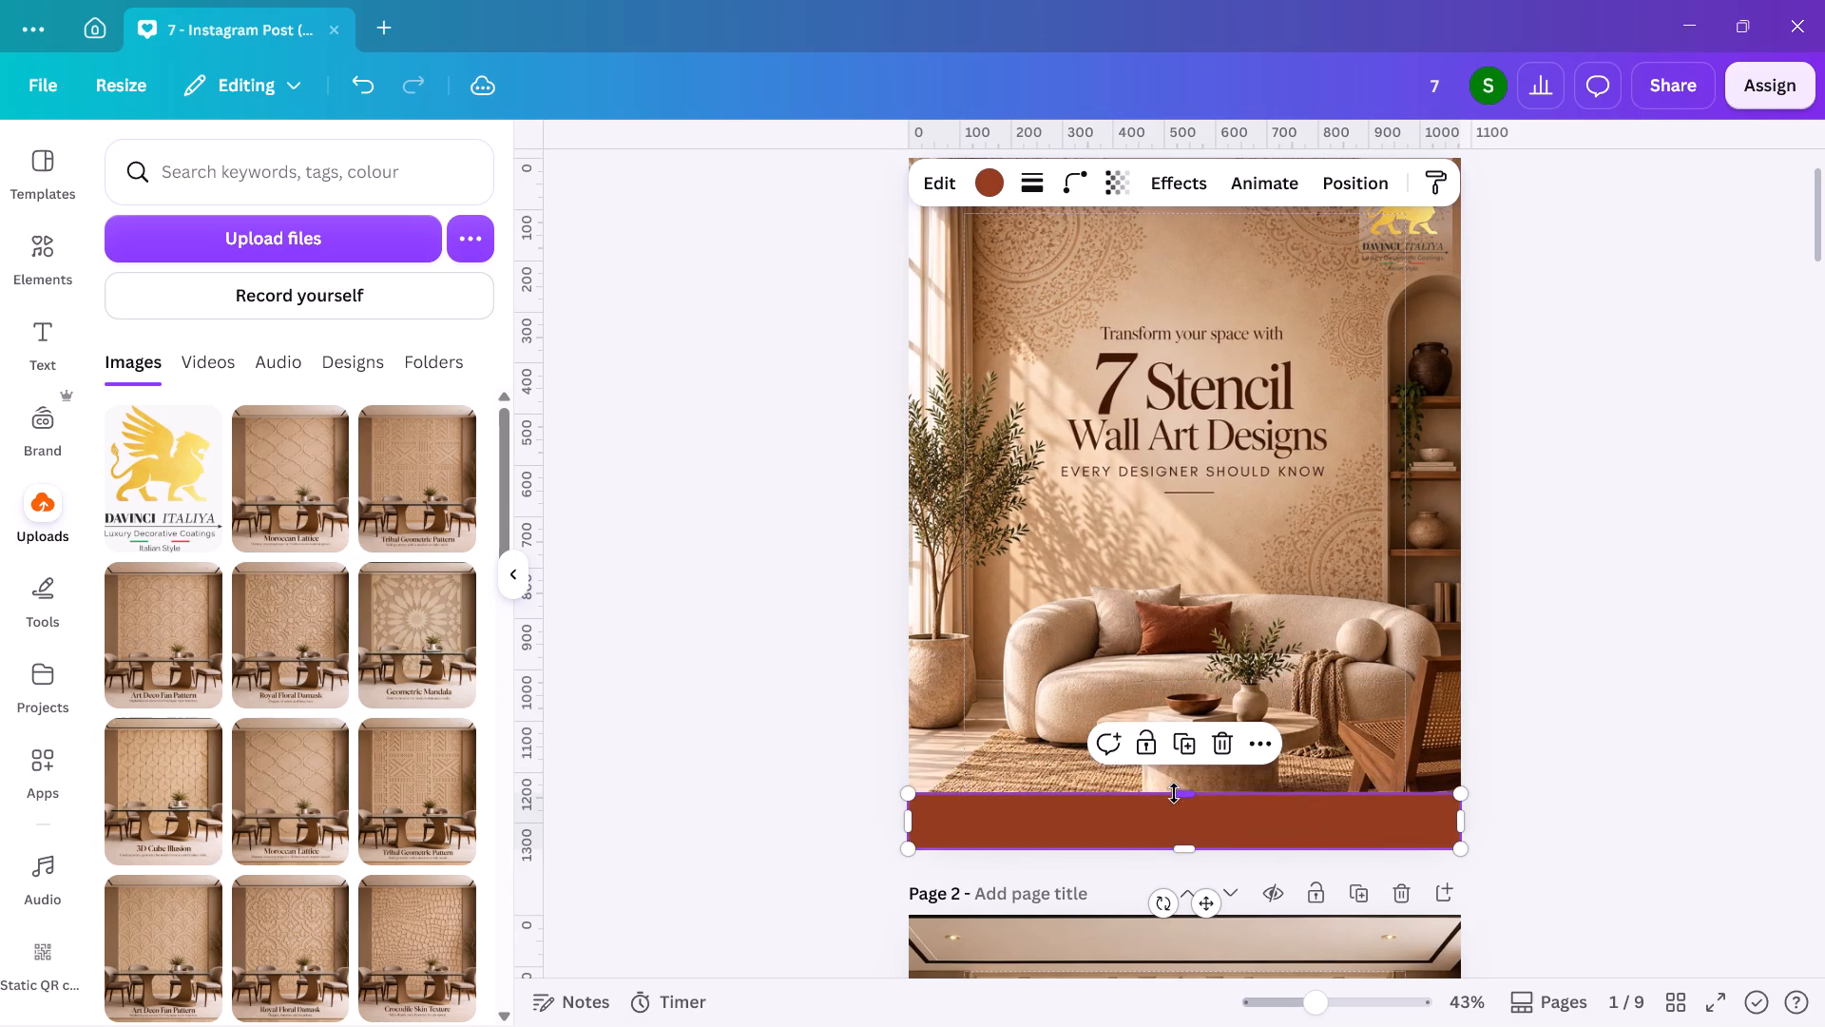
{"action": "left_click_drag", "start_coordinate": [1170, 858], "coordinate": [1170, 891]}
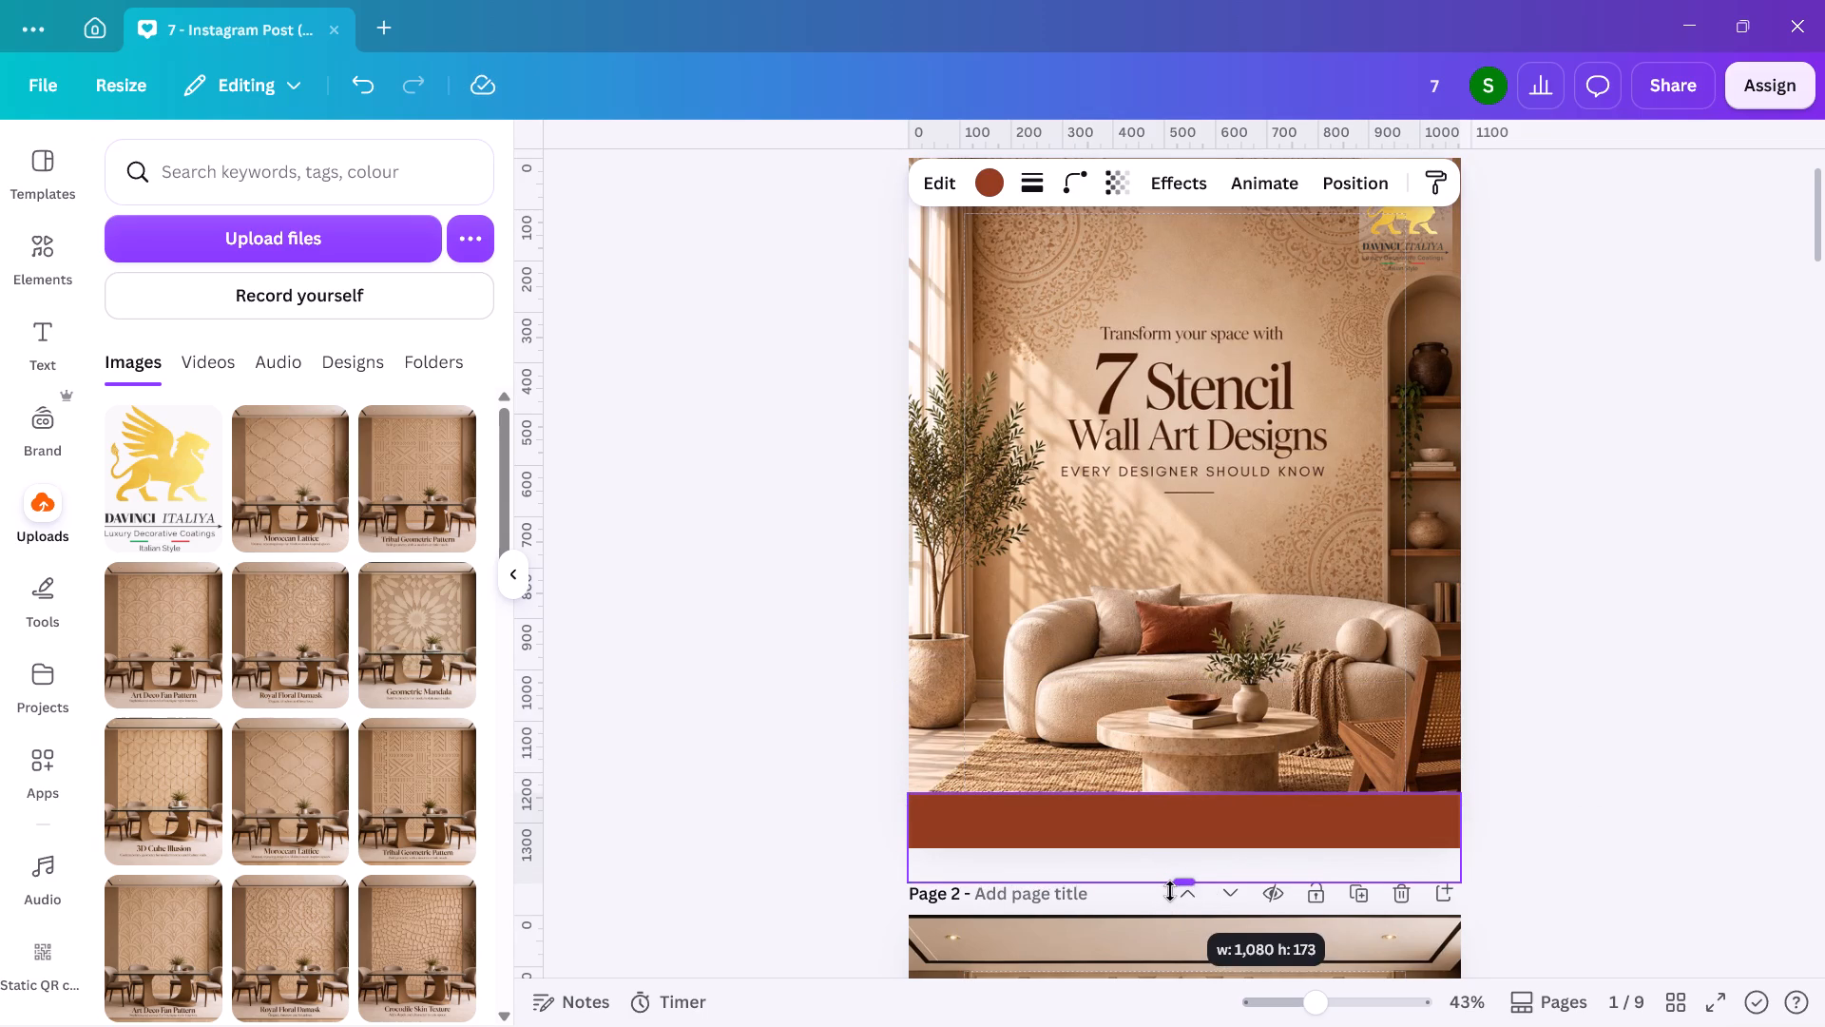
{"action": "left_click_drag", "start_coordinate": [1170, 891], "coordinate": [1170, 890]}
Give the bottom band a solid outline with stroke weight 10 in the lighter yellow from the logo's photo colours.
{"action": "left_click", "coordinate": [1047, 184]}
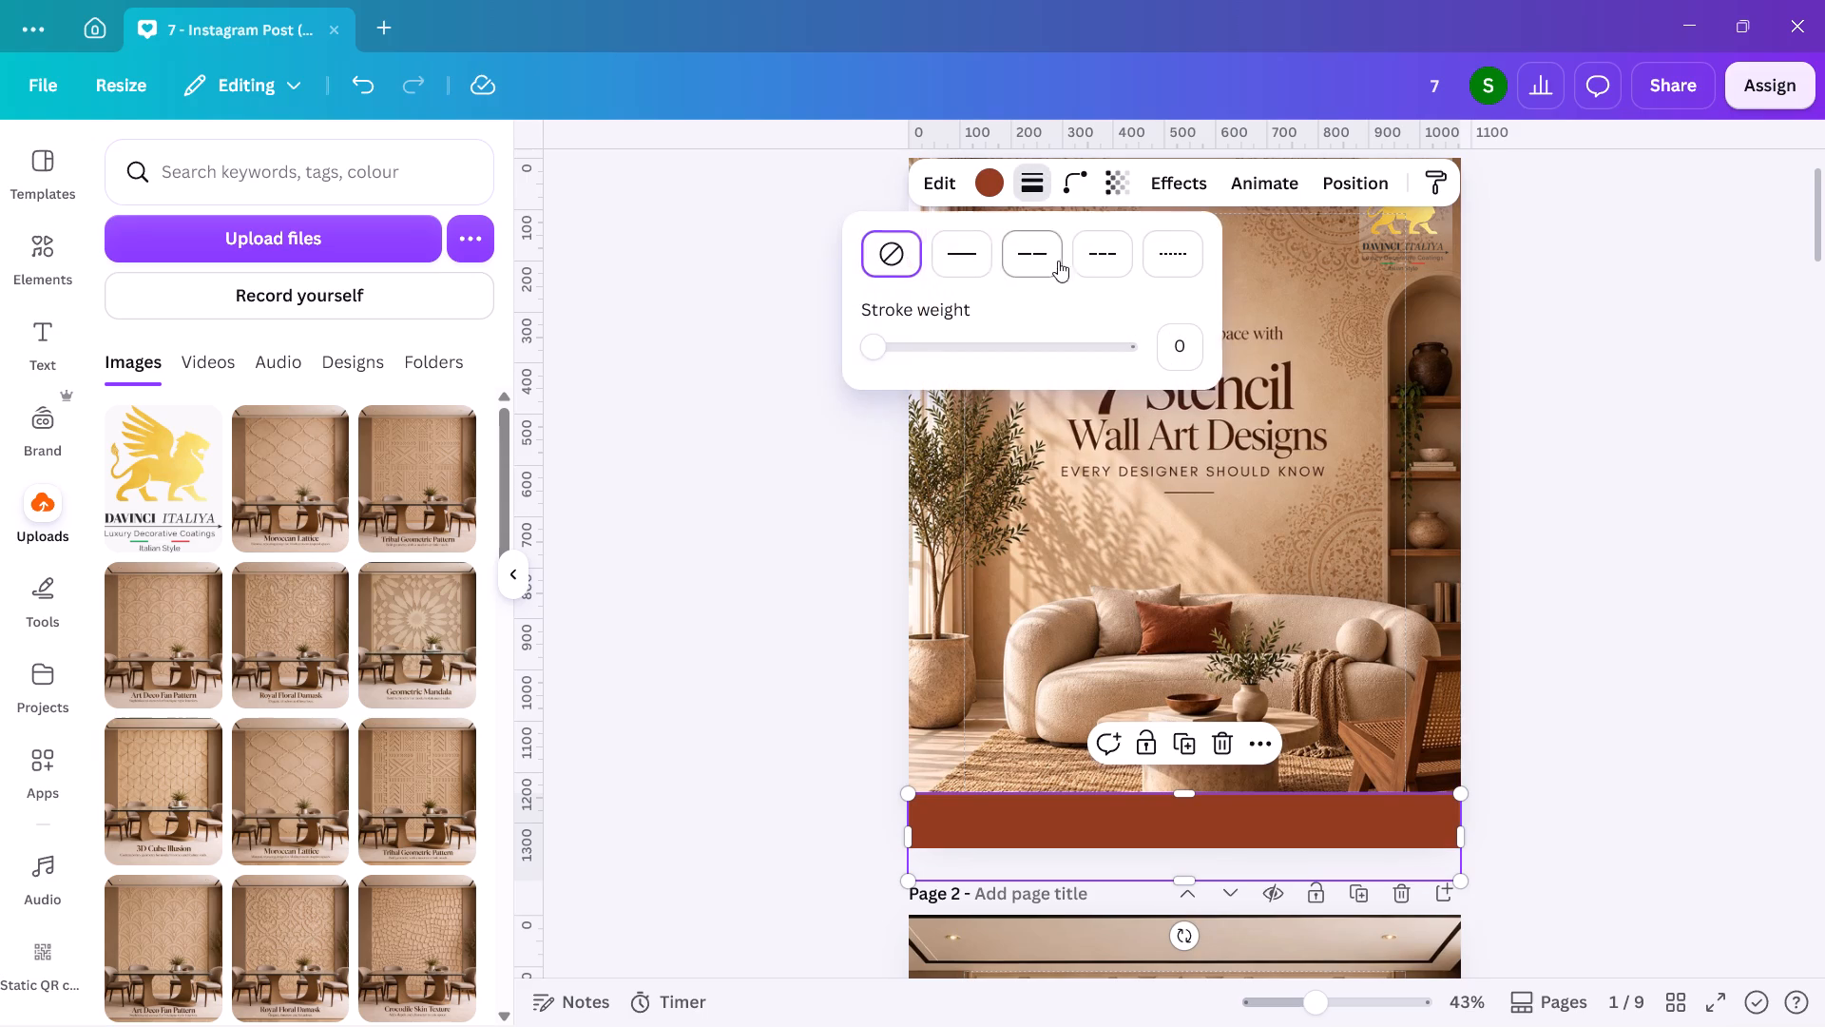
{"action": "left_click_drag", "start_coordinate": [878, 342], "coordinate": [893, 343]}
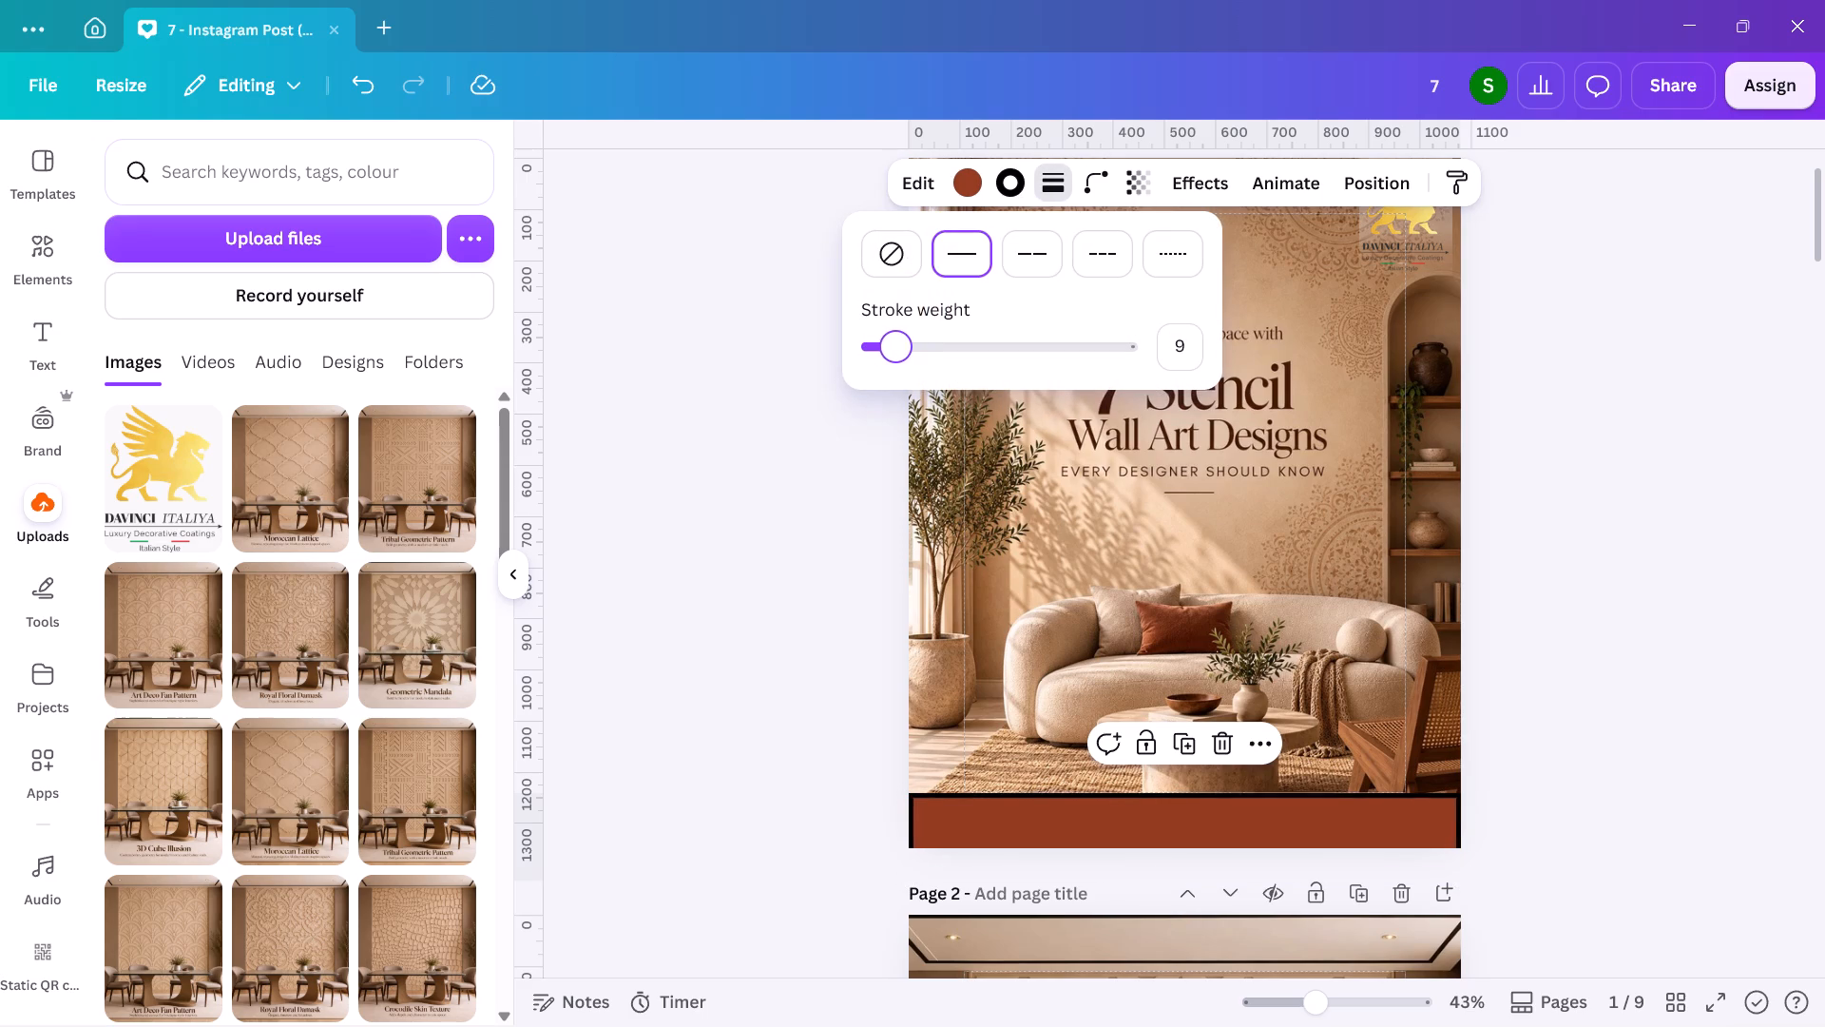
{"action": "left_click_drag", "start_coordinate": [893, 343], "coordinate": [894, 338]}
{"action": "left_click_drag", "start_coordinate": [894, 338], "coordinate": [896, 336]}
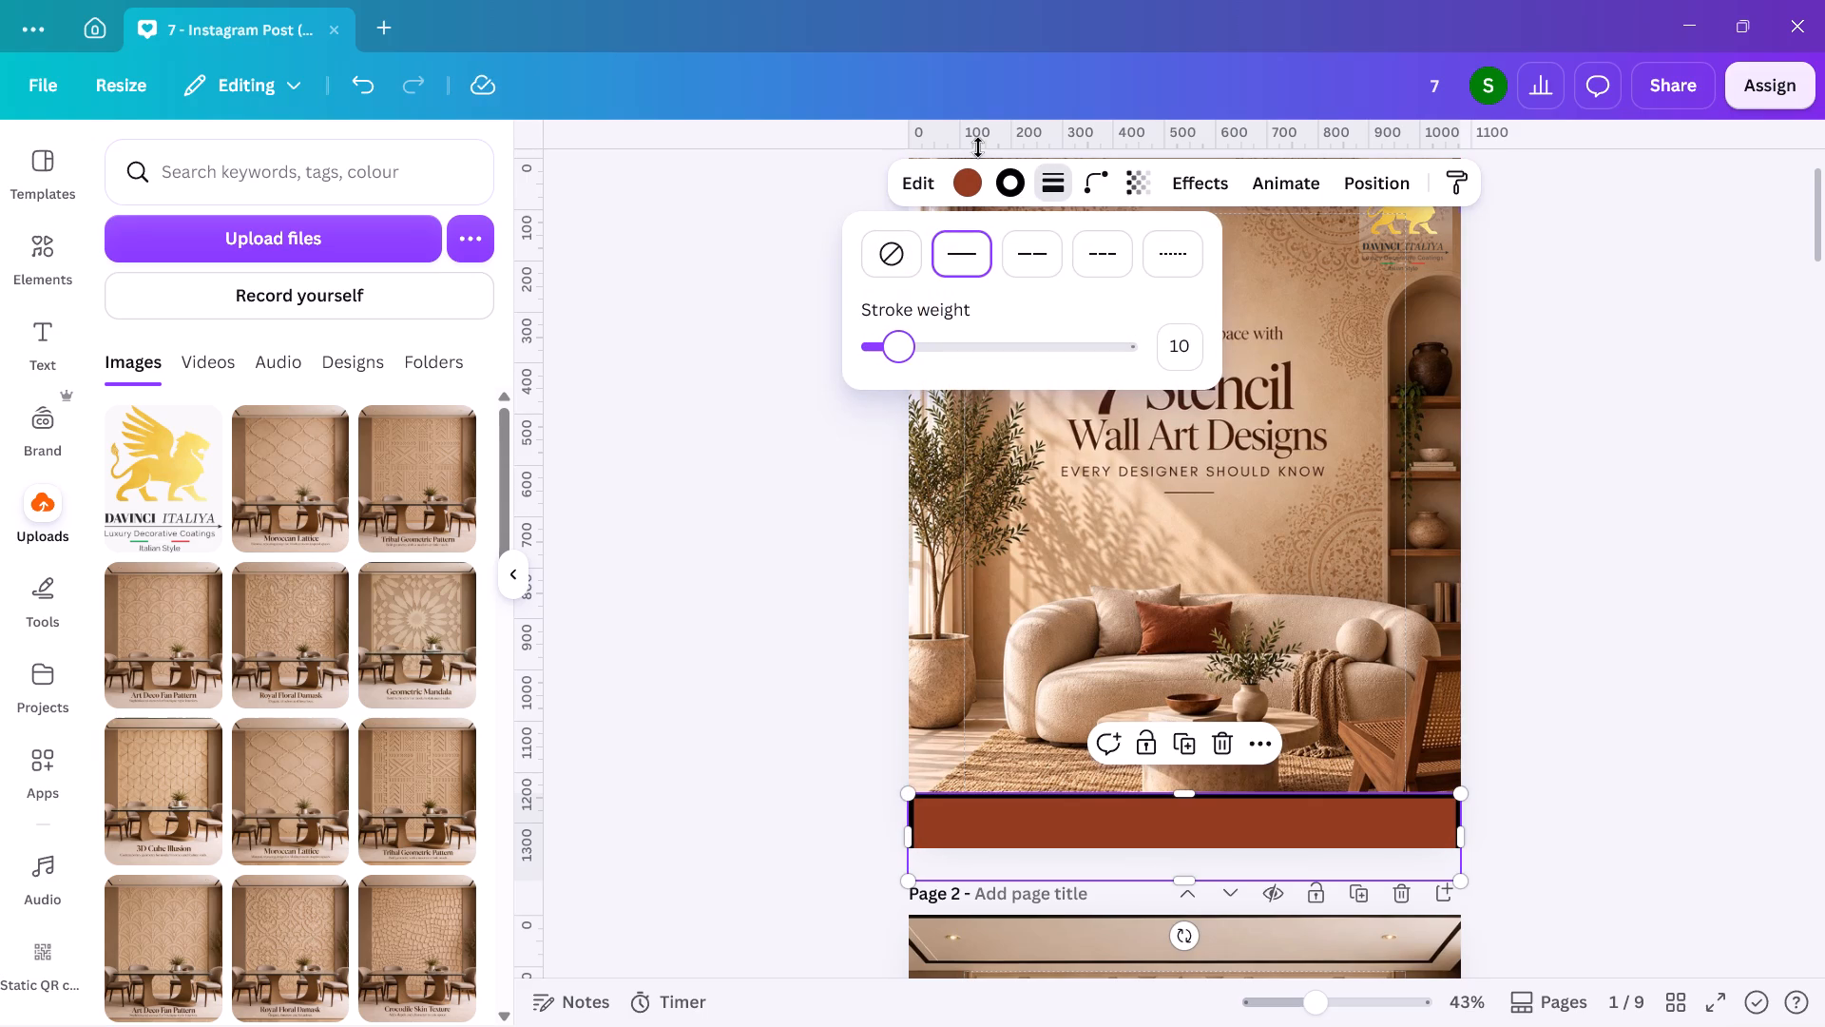
{"action": "left_click", "coordinate": [1007, 175]}
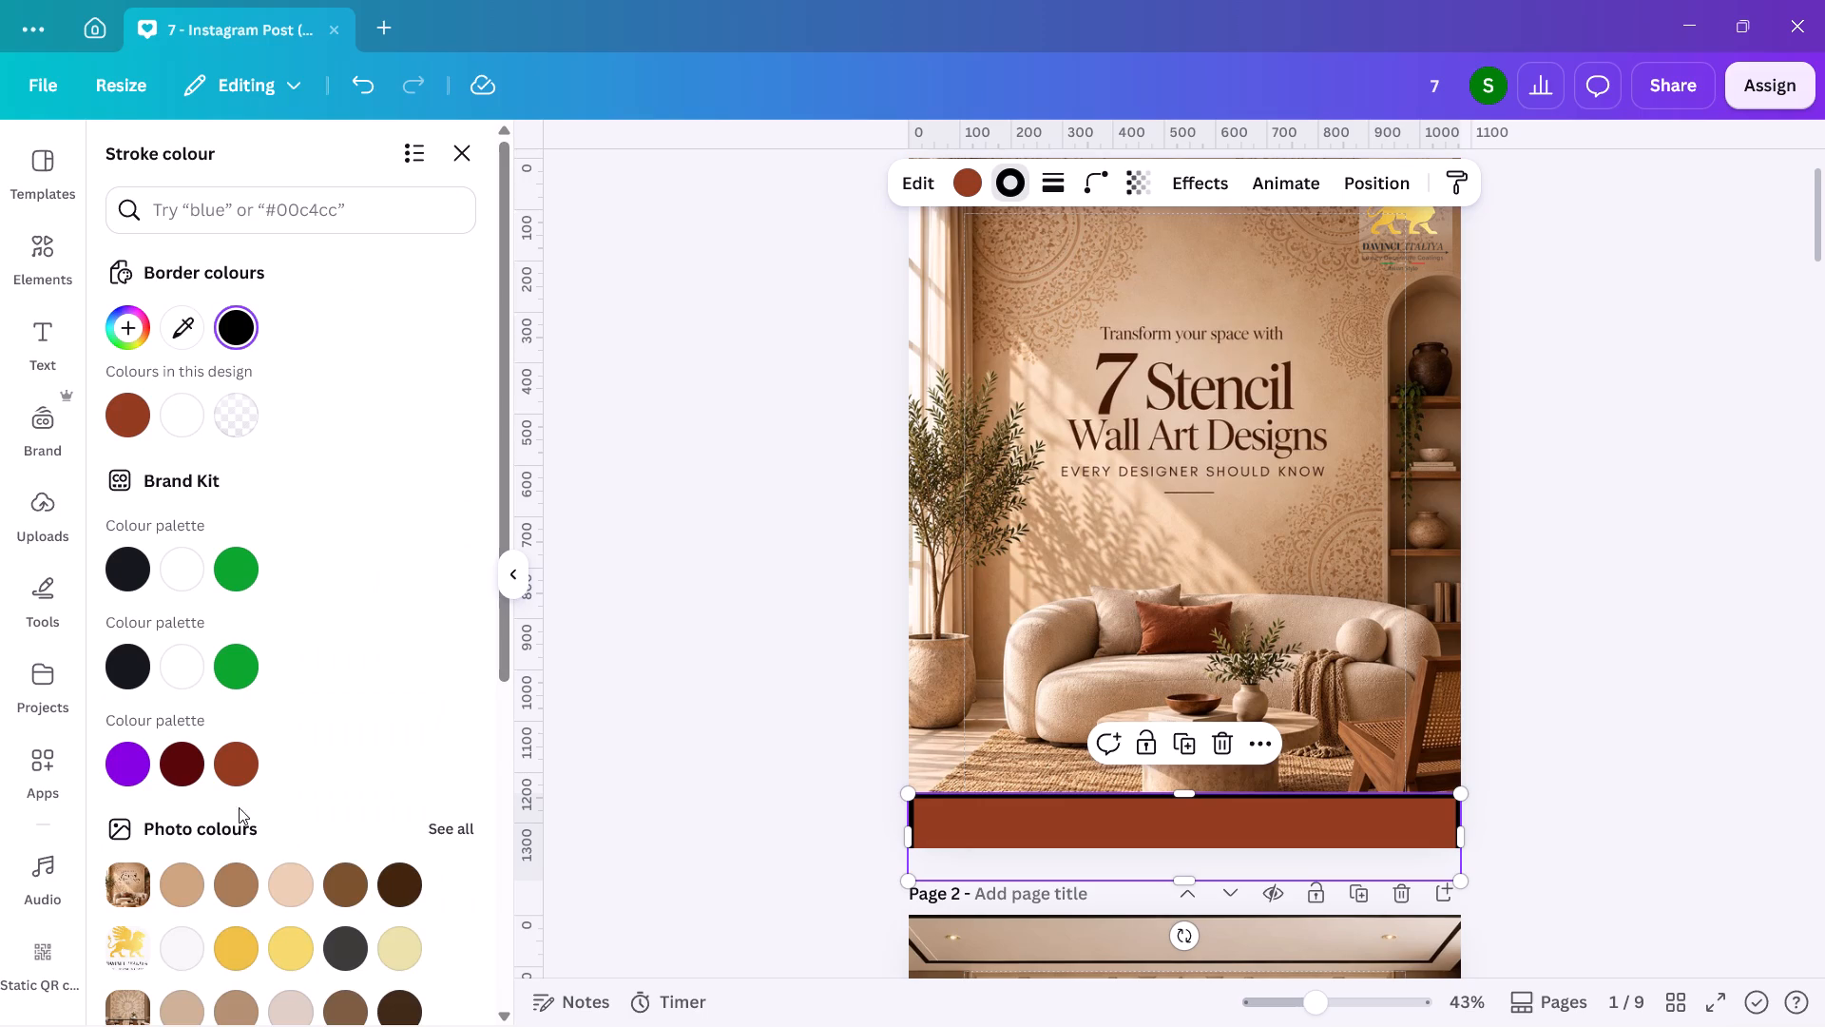
{"action": "left_click", "coordinate": [250, 953]}
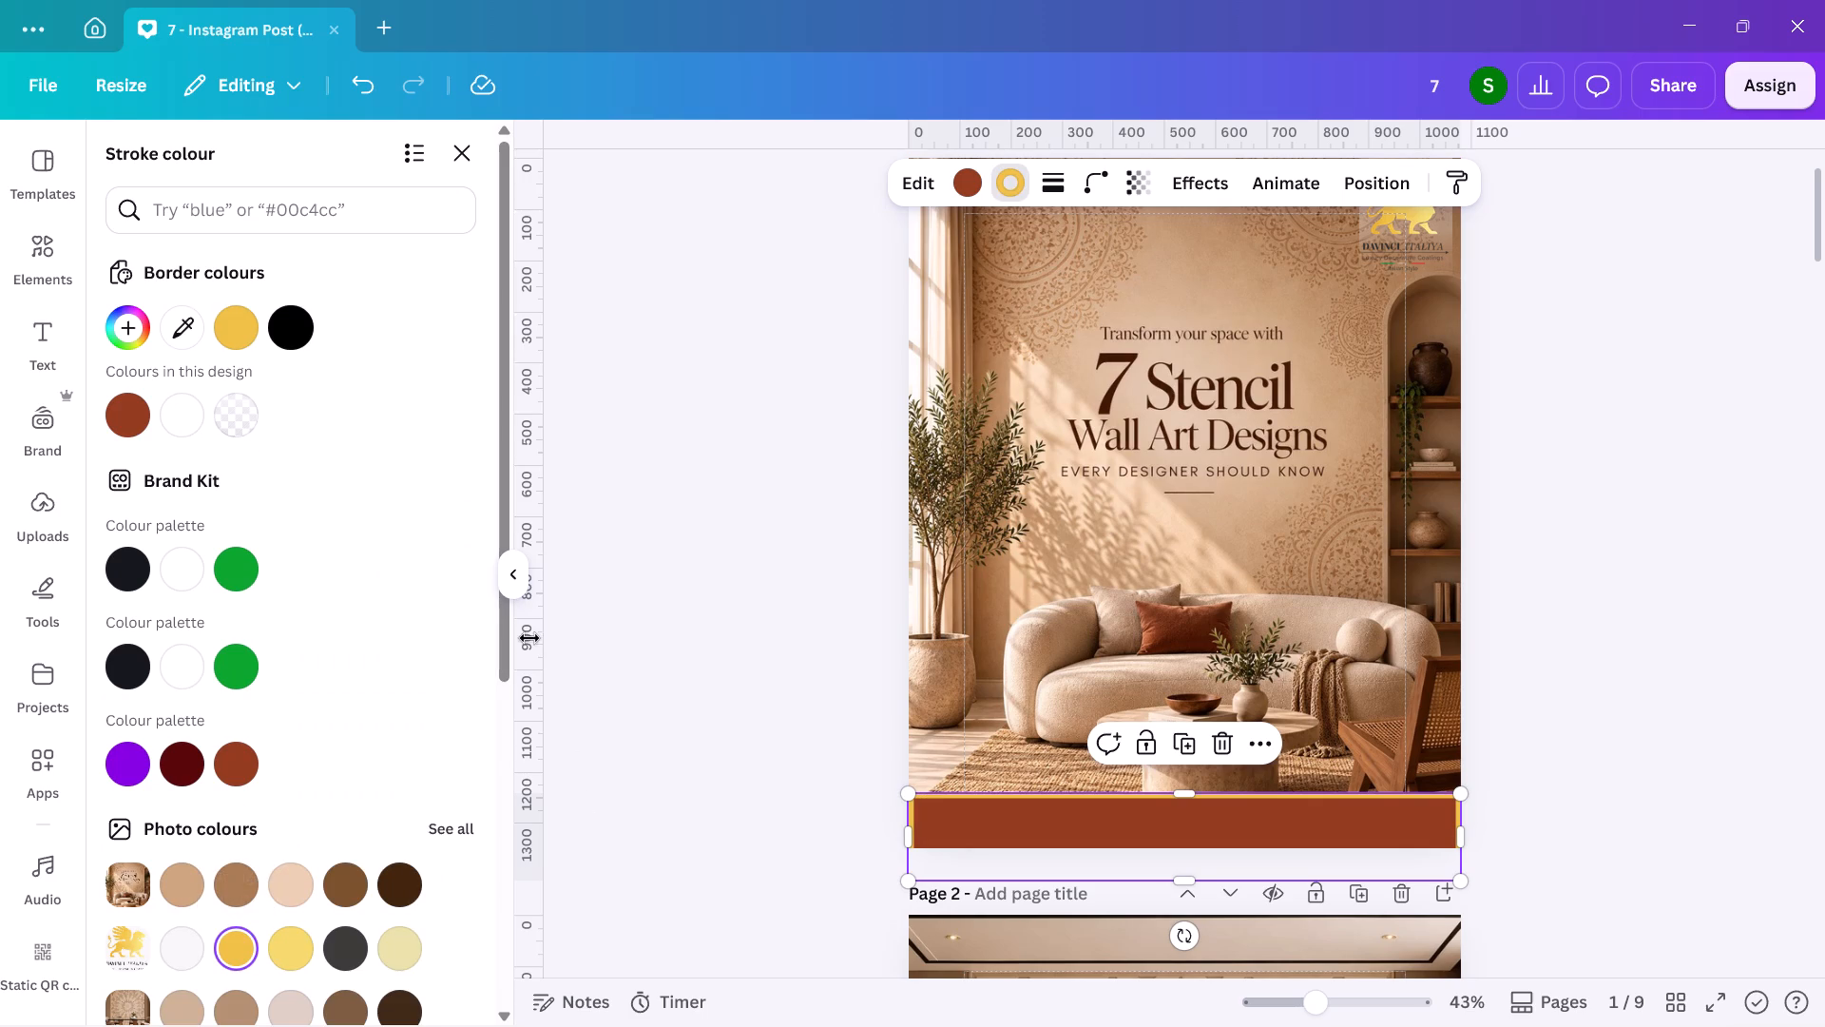
{"action": "left_click", "coordinate": [282, 954]}
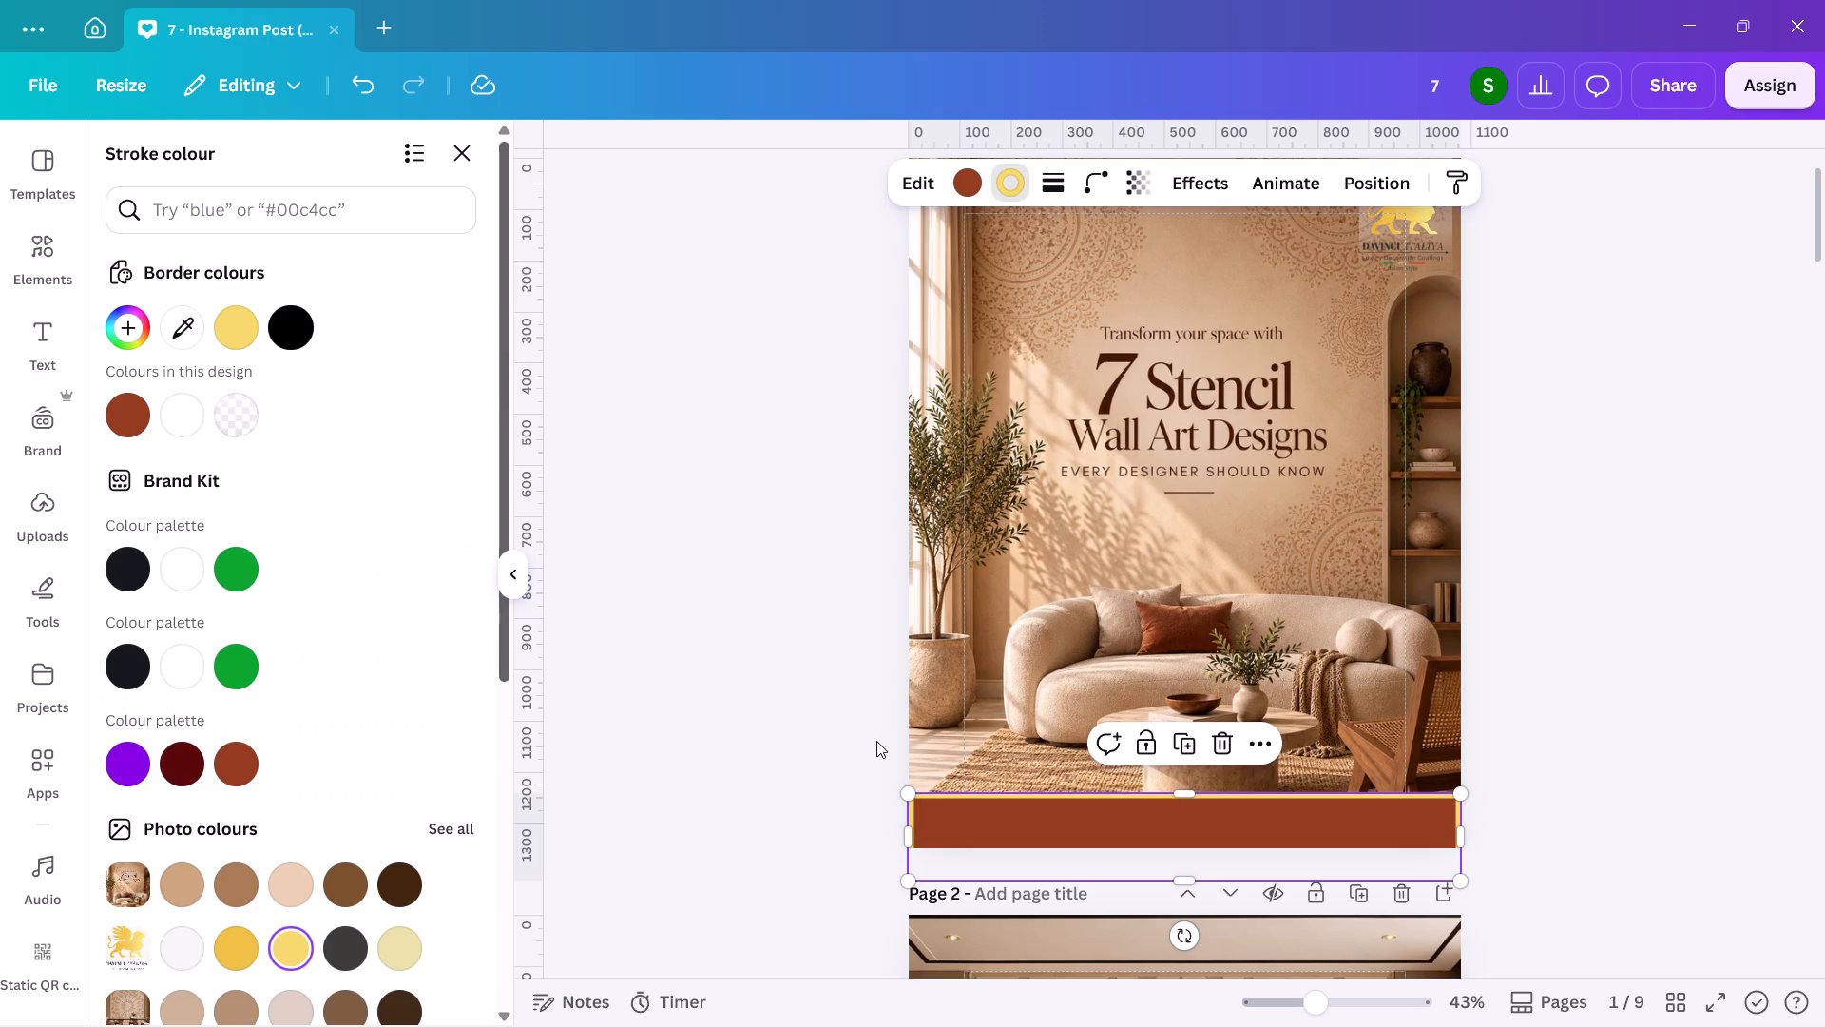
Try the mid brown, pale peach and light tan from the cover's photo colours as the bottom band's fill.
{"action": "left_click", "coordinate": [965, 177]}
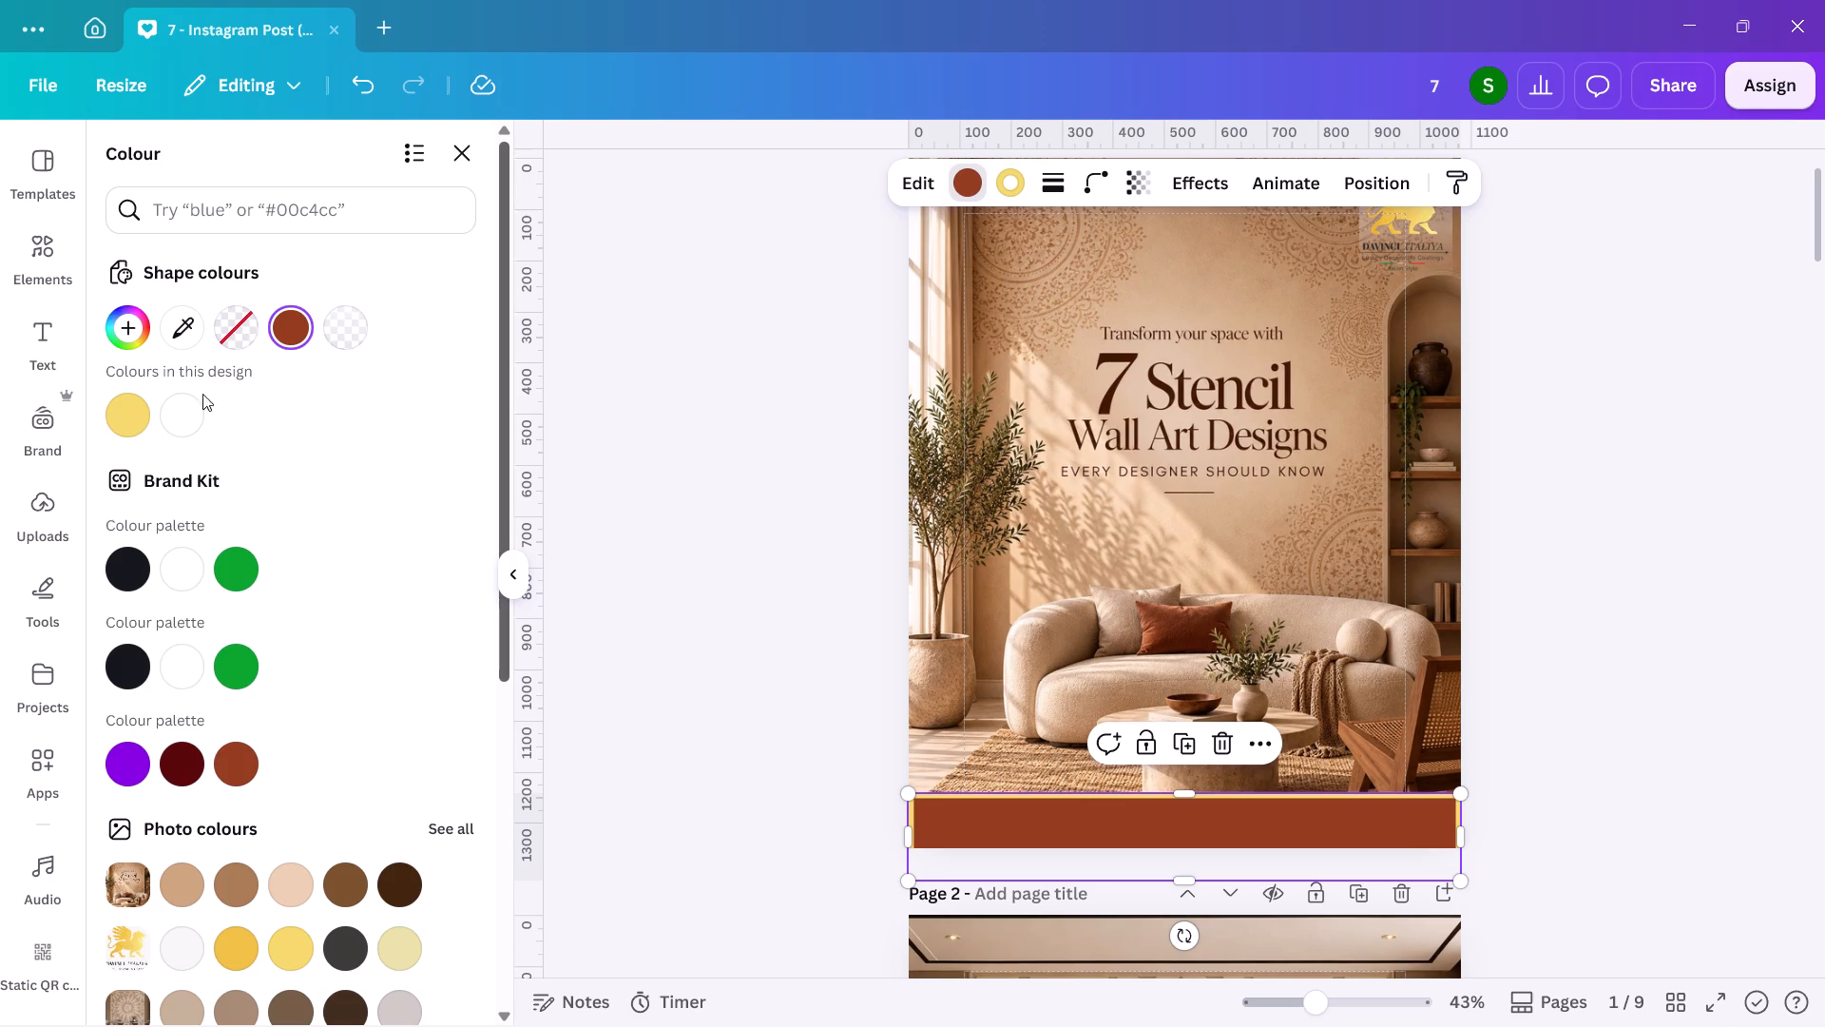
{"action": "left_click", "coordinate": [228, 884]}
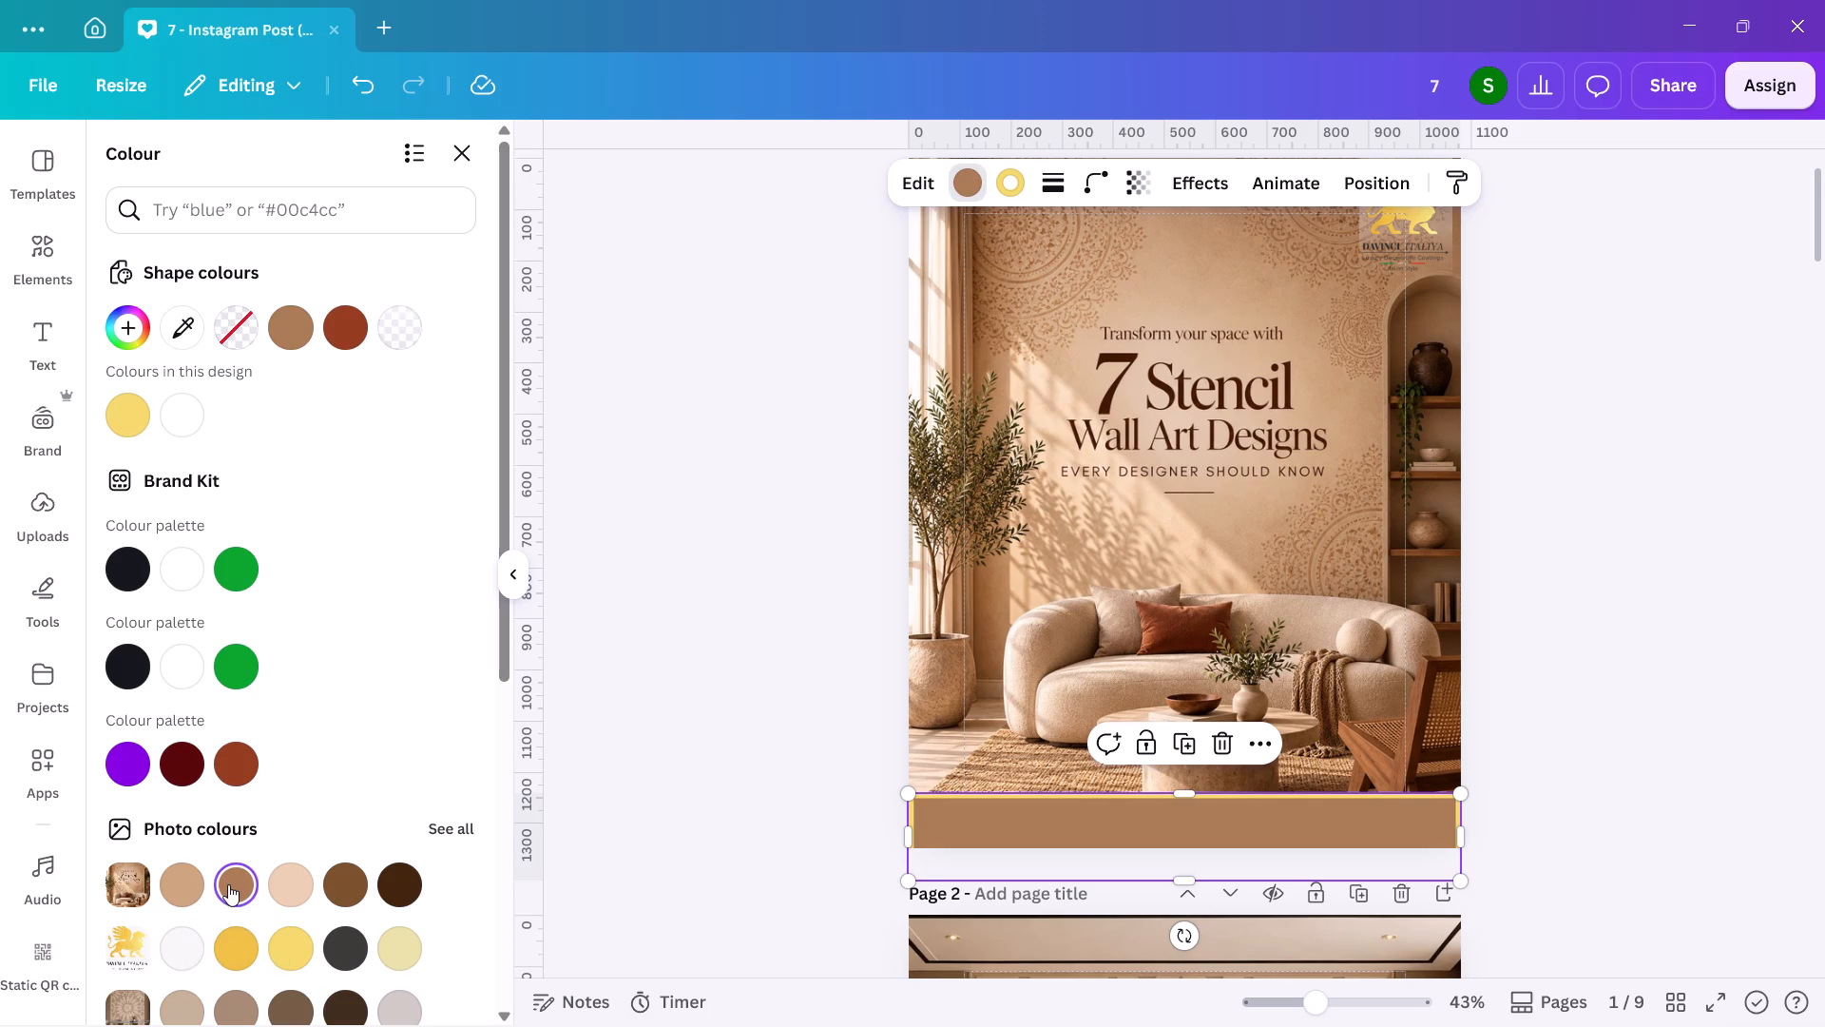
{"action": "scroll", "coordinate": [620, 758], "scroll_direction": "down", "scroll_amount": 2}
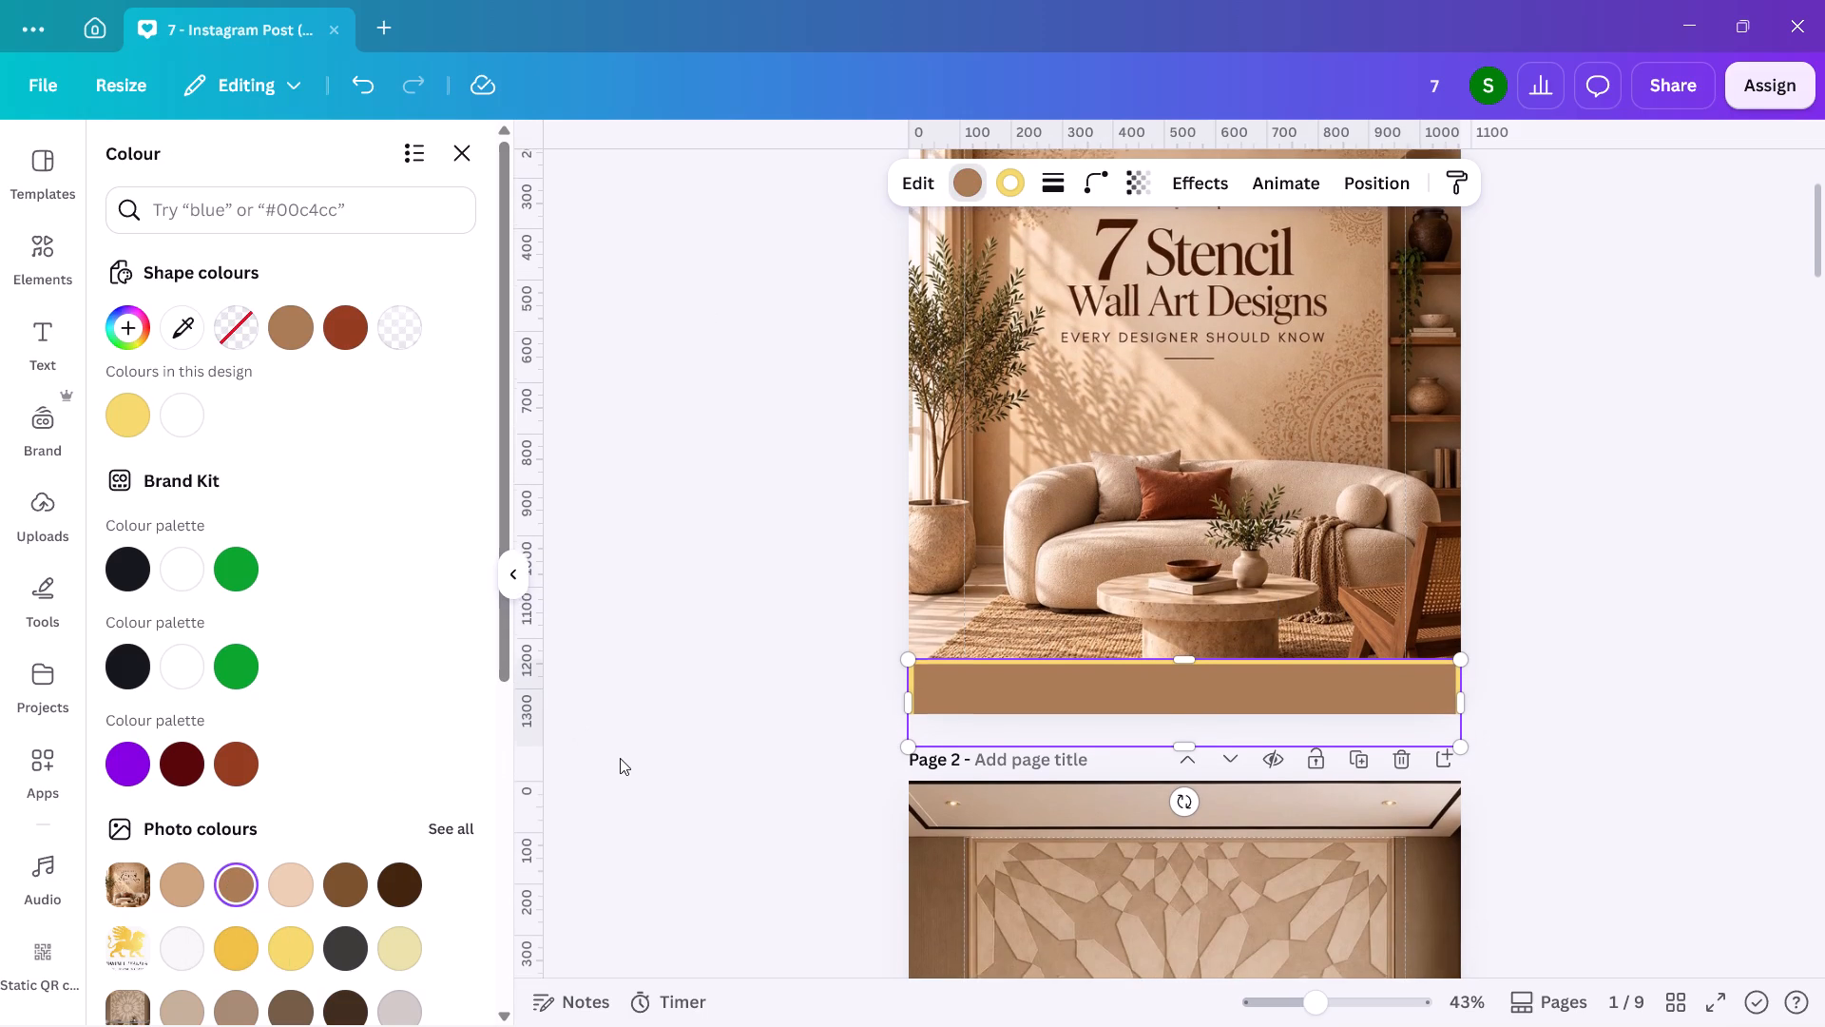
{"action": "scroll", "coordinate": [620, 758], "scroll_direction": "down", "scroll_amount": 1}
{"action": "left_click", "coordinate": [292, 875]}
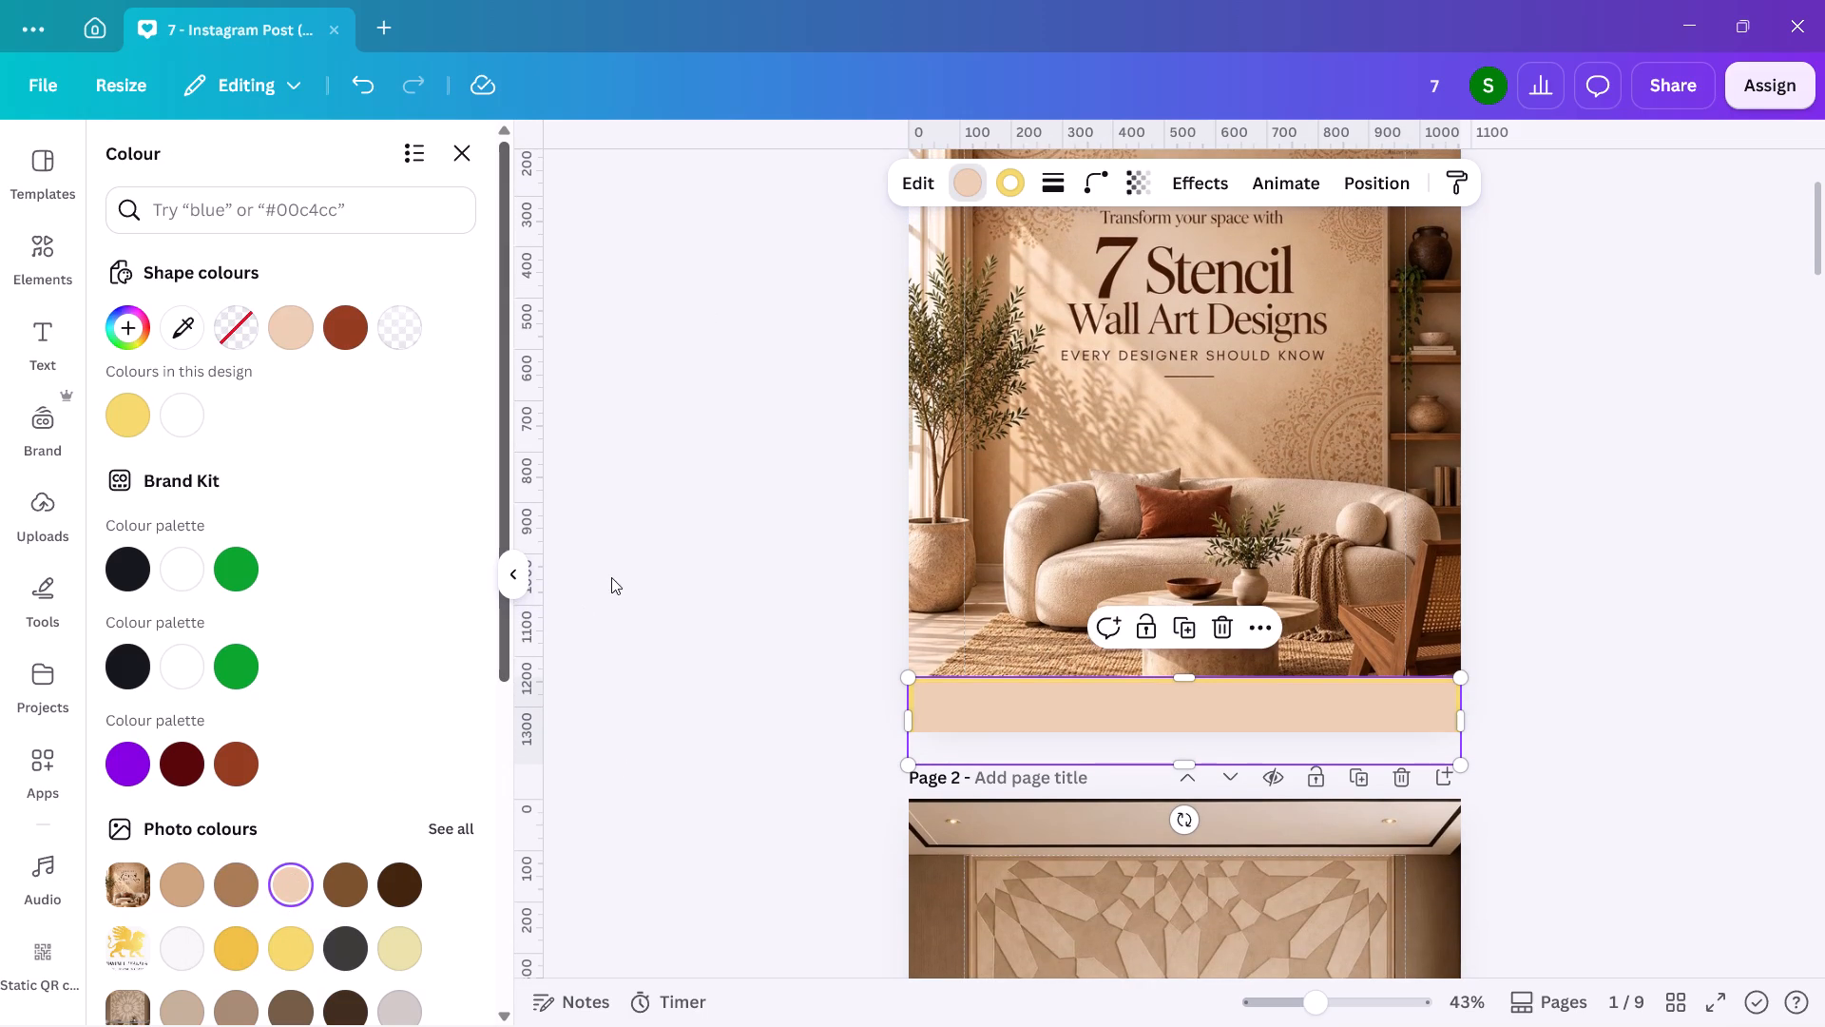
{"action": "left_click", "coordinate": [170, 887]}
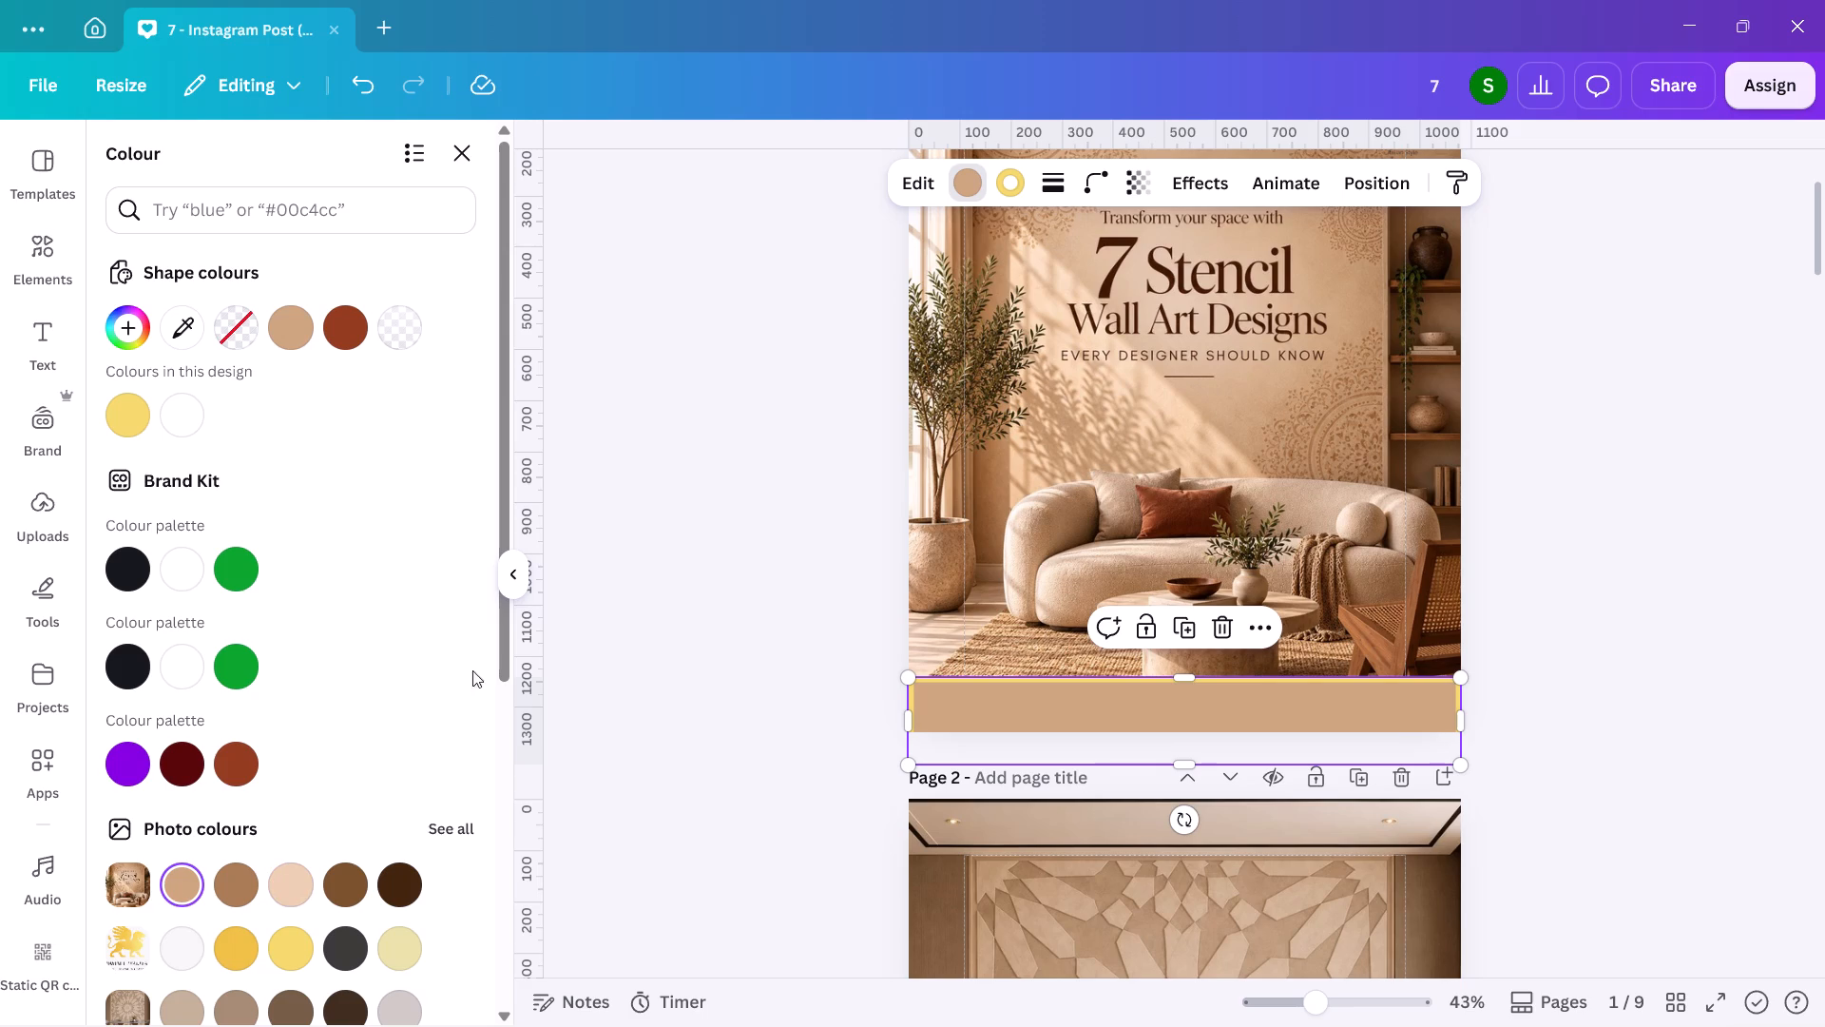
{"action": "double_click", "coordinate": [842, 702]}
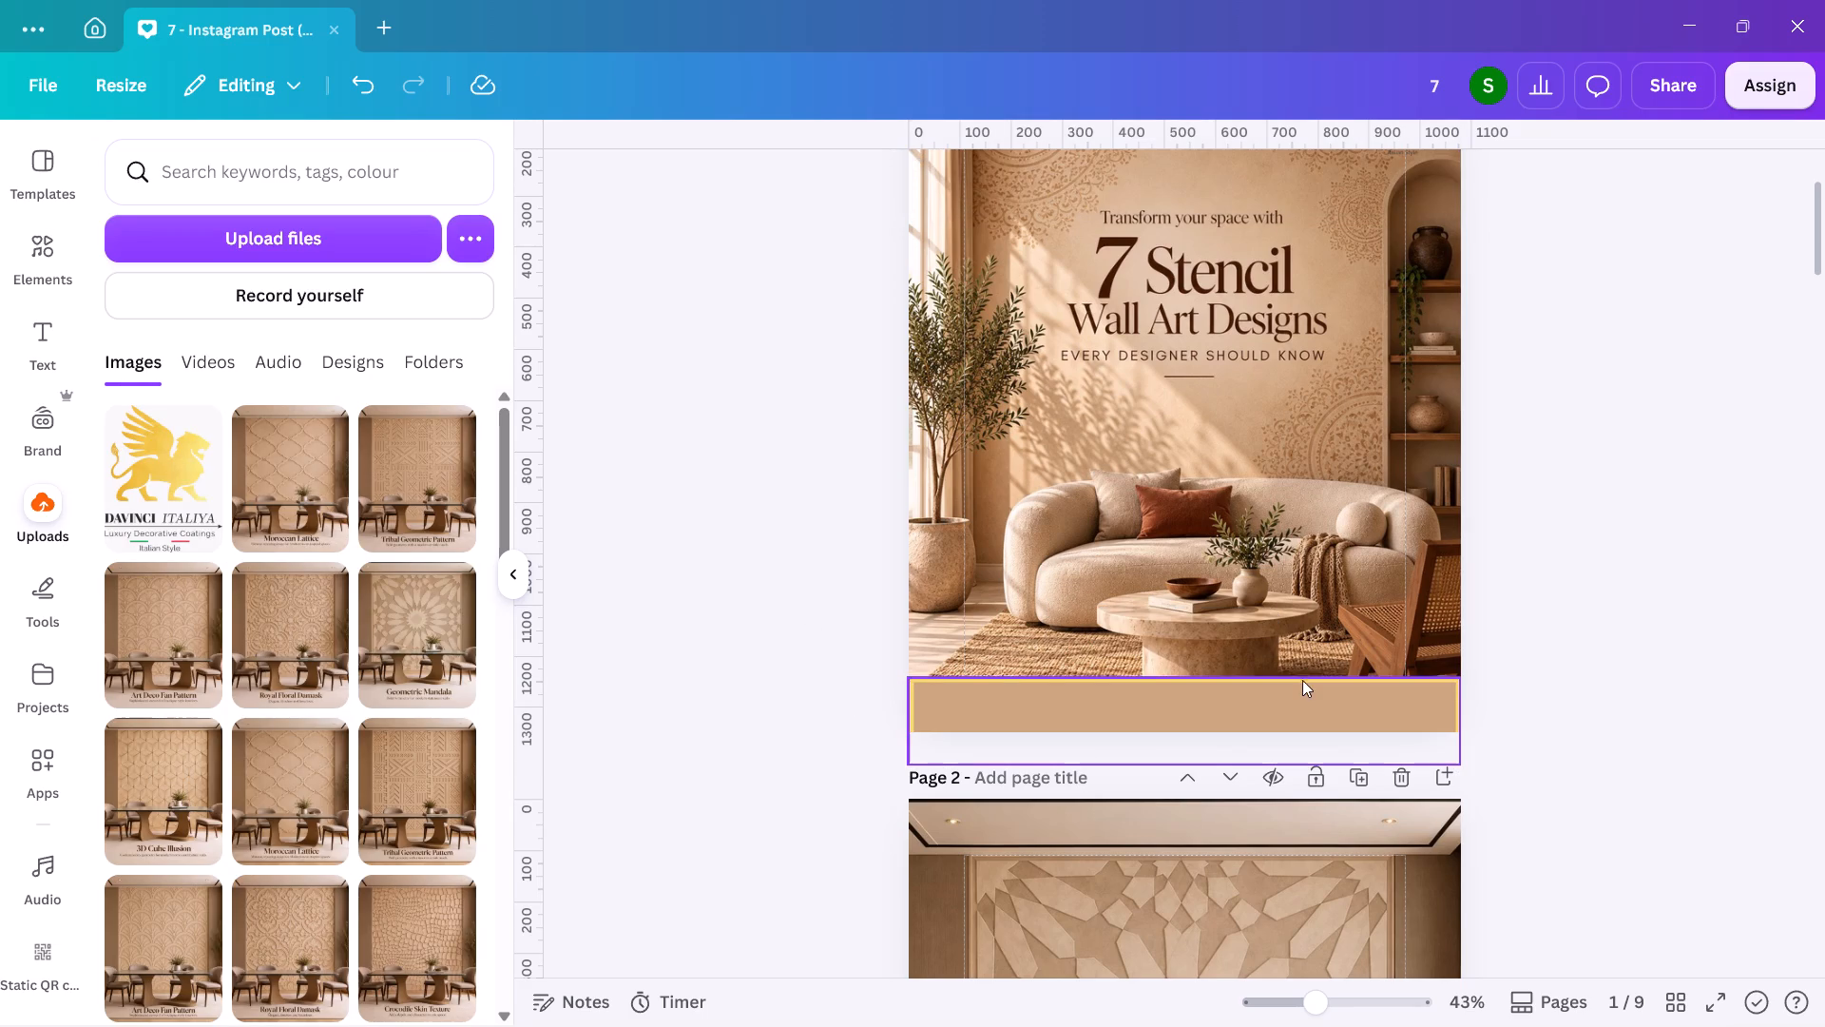
Round the bottom band's corners with a corner rounding of 40.
{"action": "left_click", "coordinate": [1302, 697]}
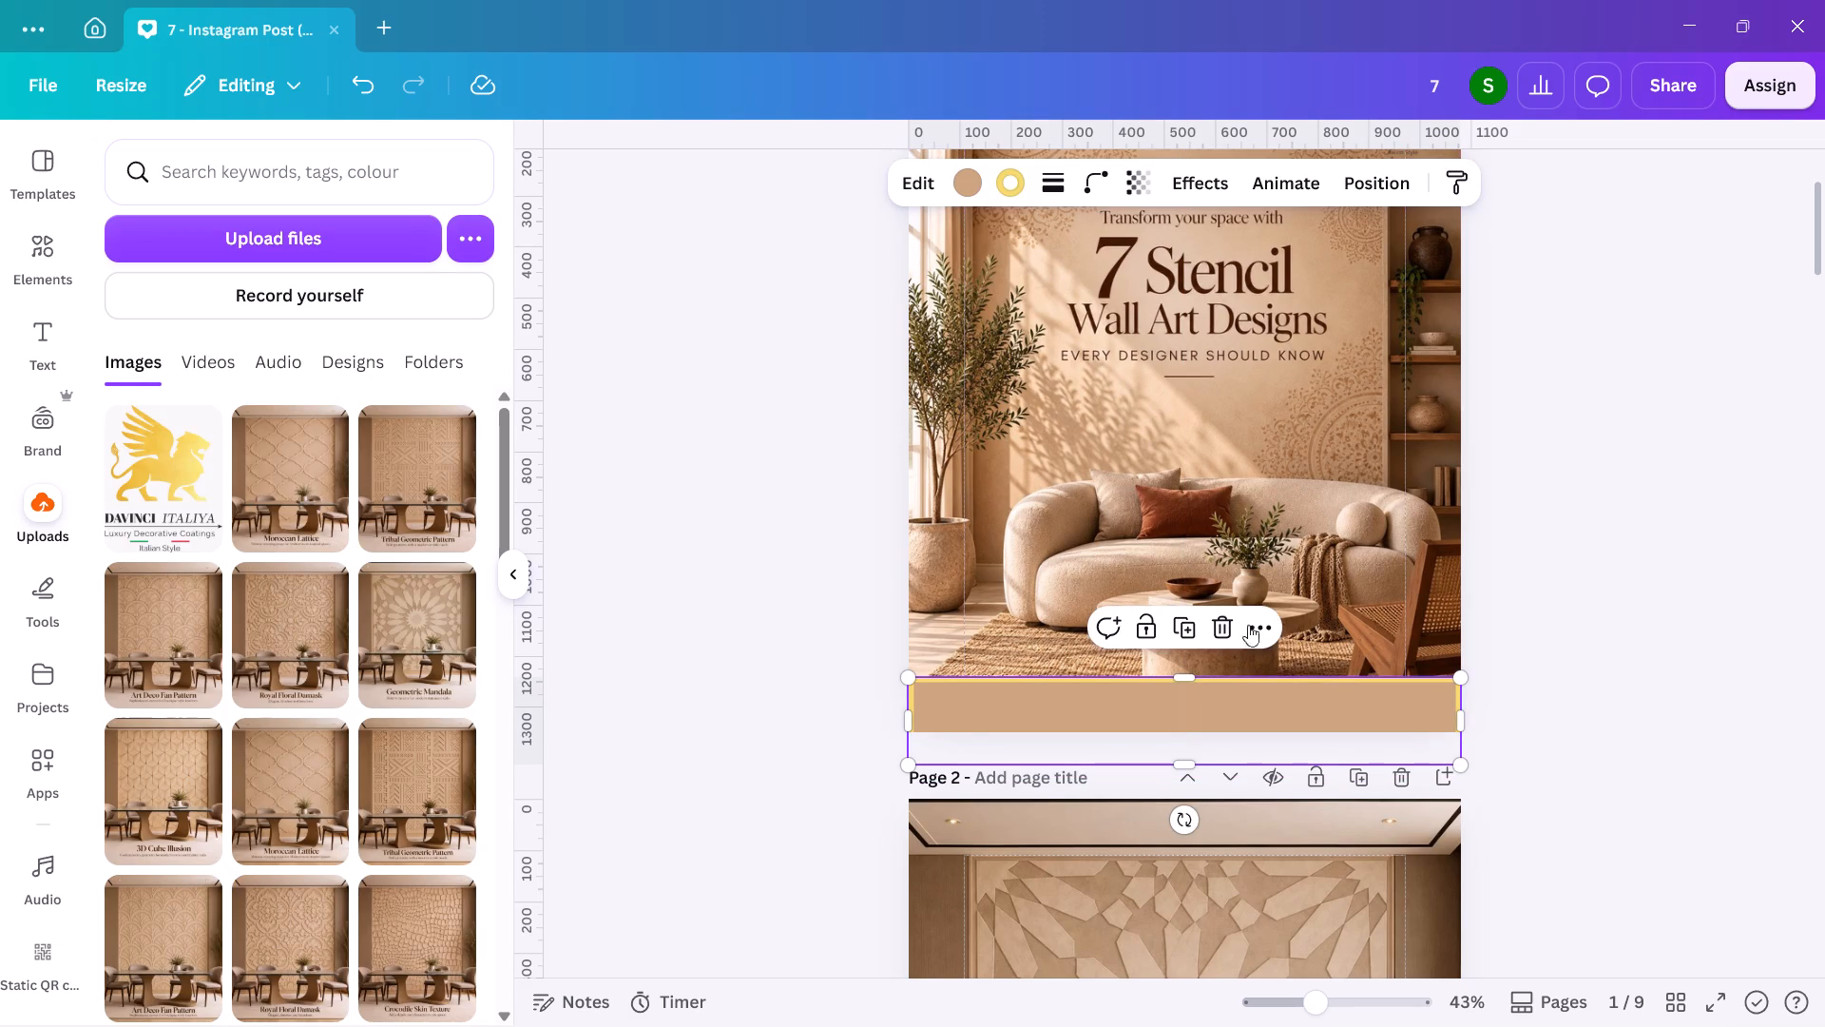
{"action": "left_click_drag", "start_coordinate": [1104, 166], "coordinate": [1120, 195]}
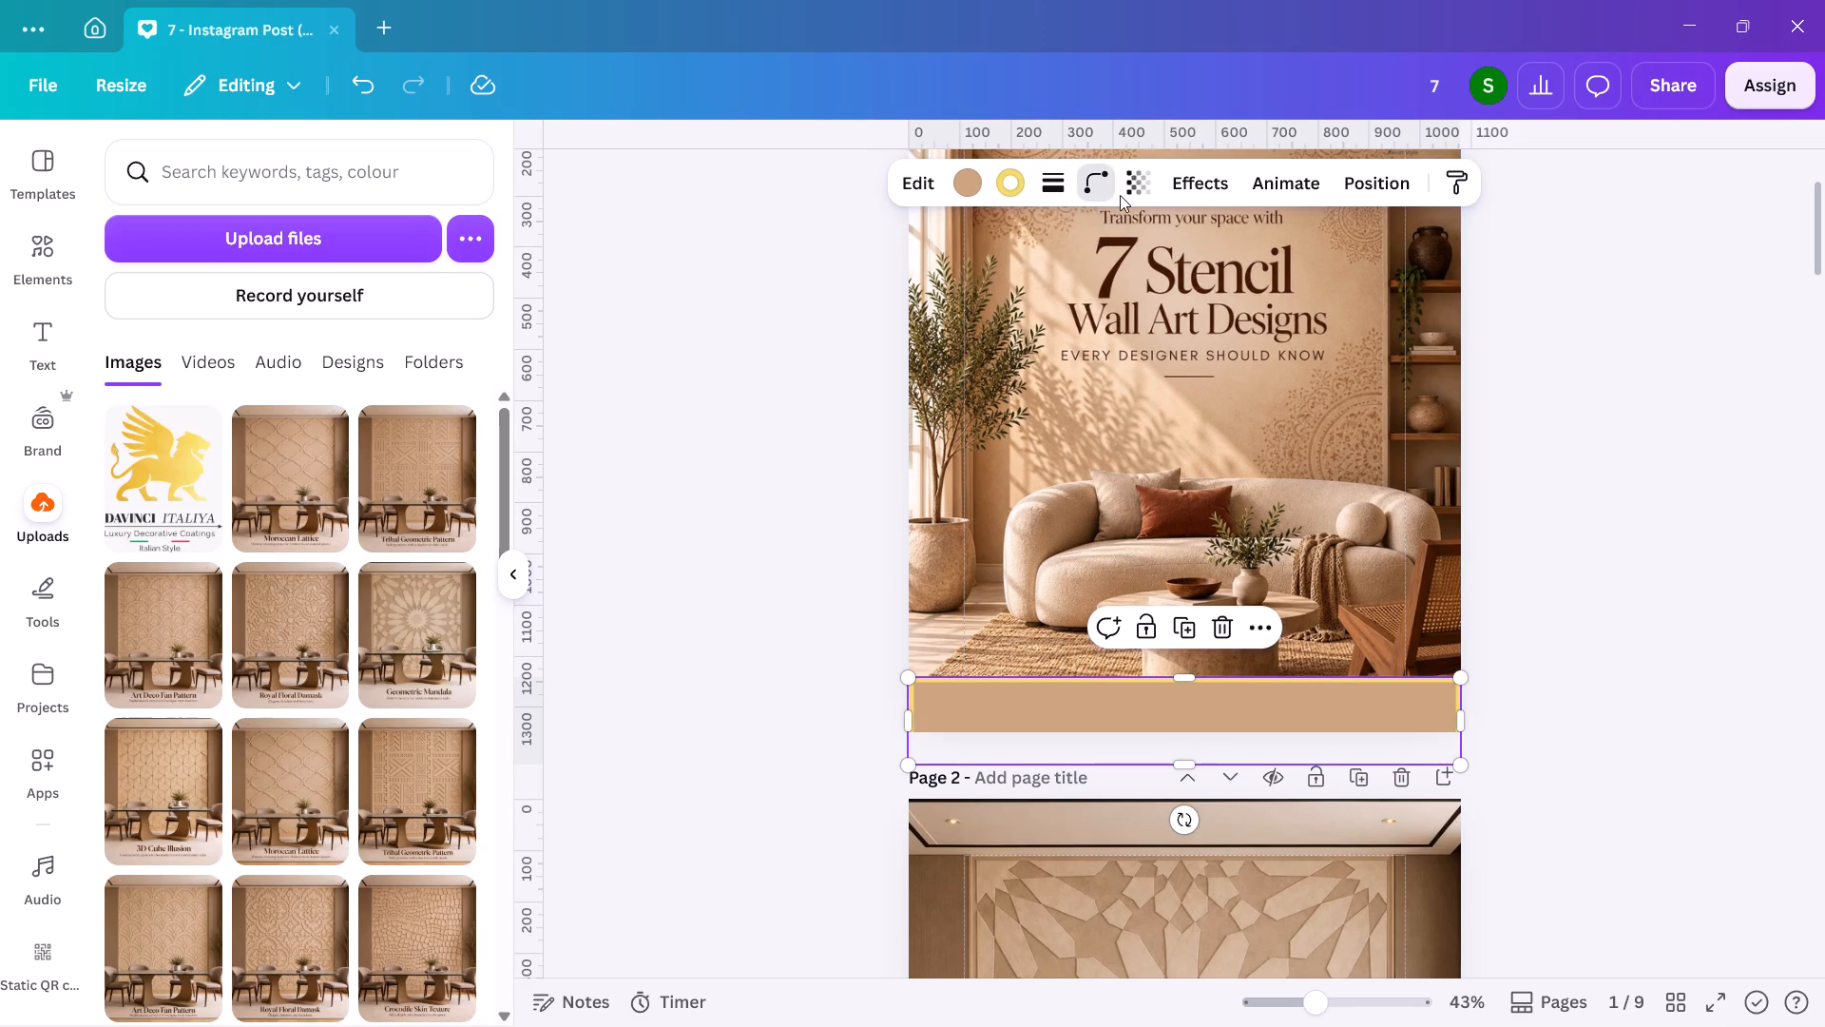
{"action": "left_click_drag", "start_coordinate": [1120, 195], "coordinate": [1100, 184]}
{"action": "left_click", "coordinate": [1100, 184]}
{"action": "left_click", "coordinate": [1094, 189]}
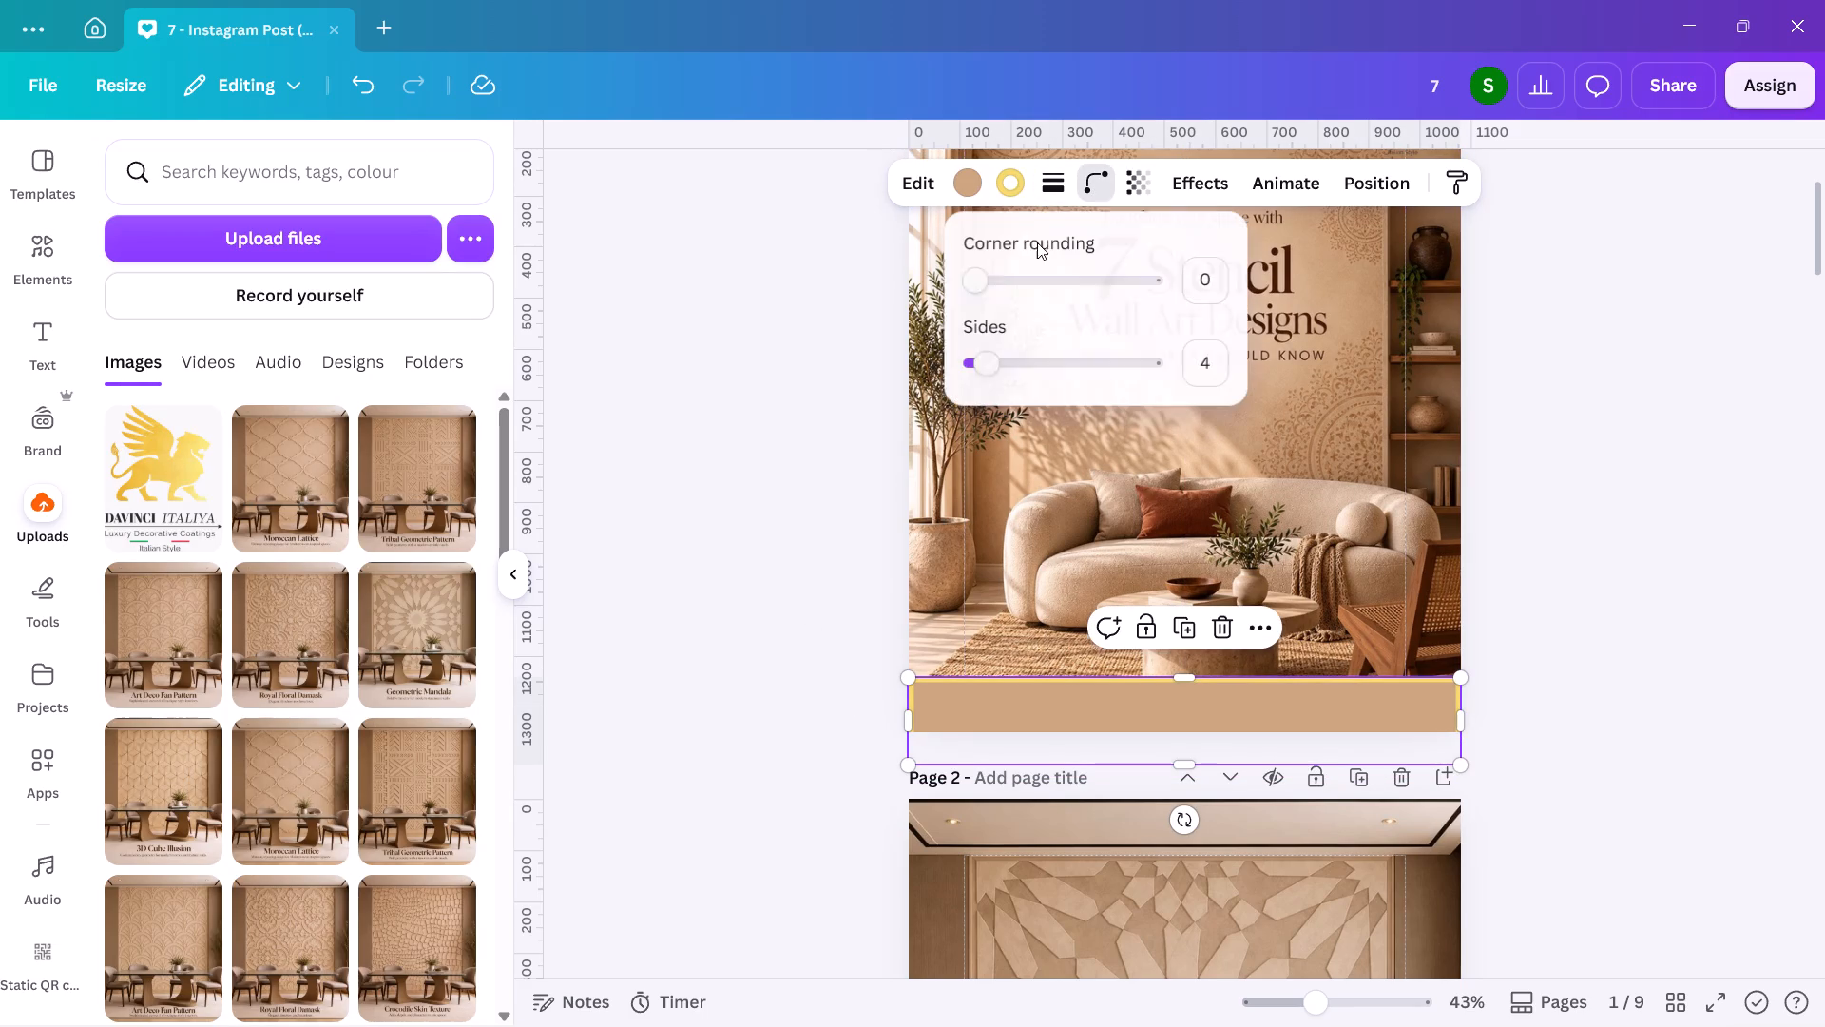
{"action": "left_click_drag", "start_coordinate": [971, 272], "coordinate": [1049, 274]}
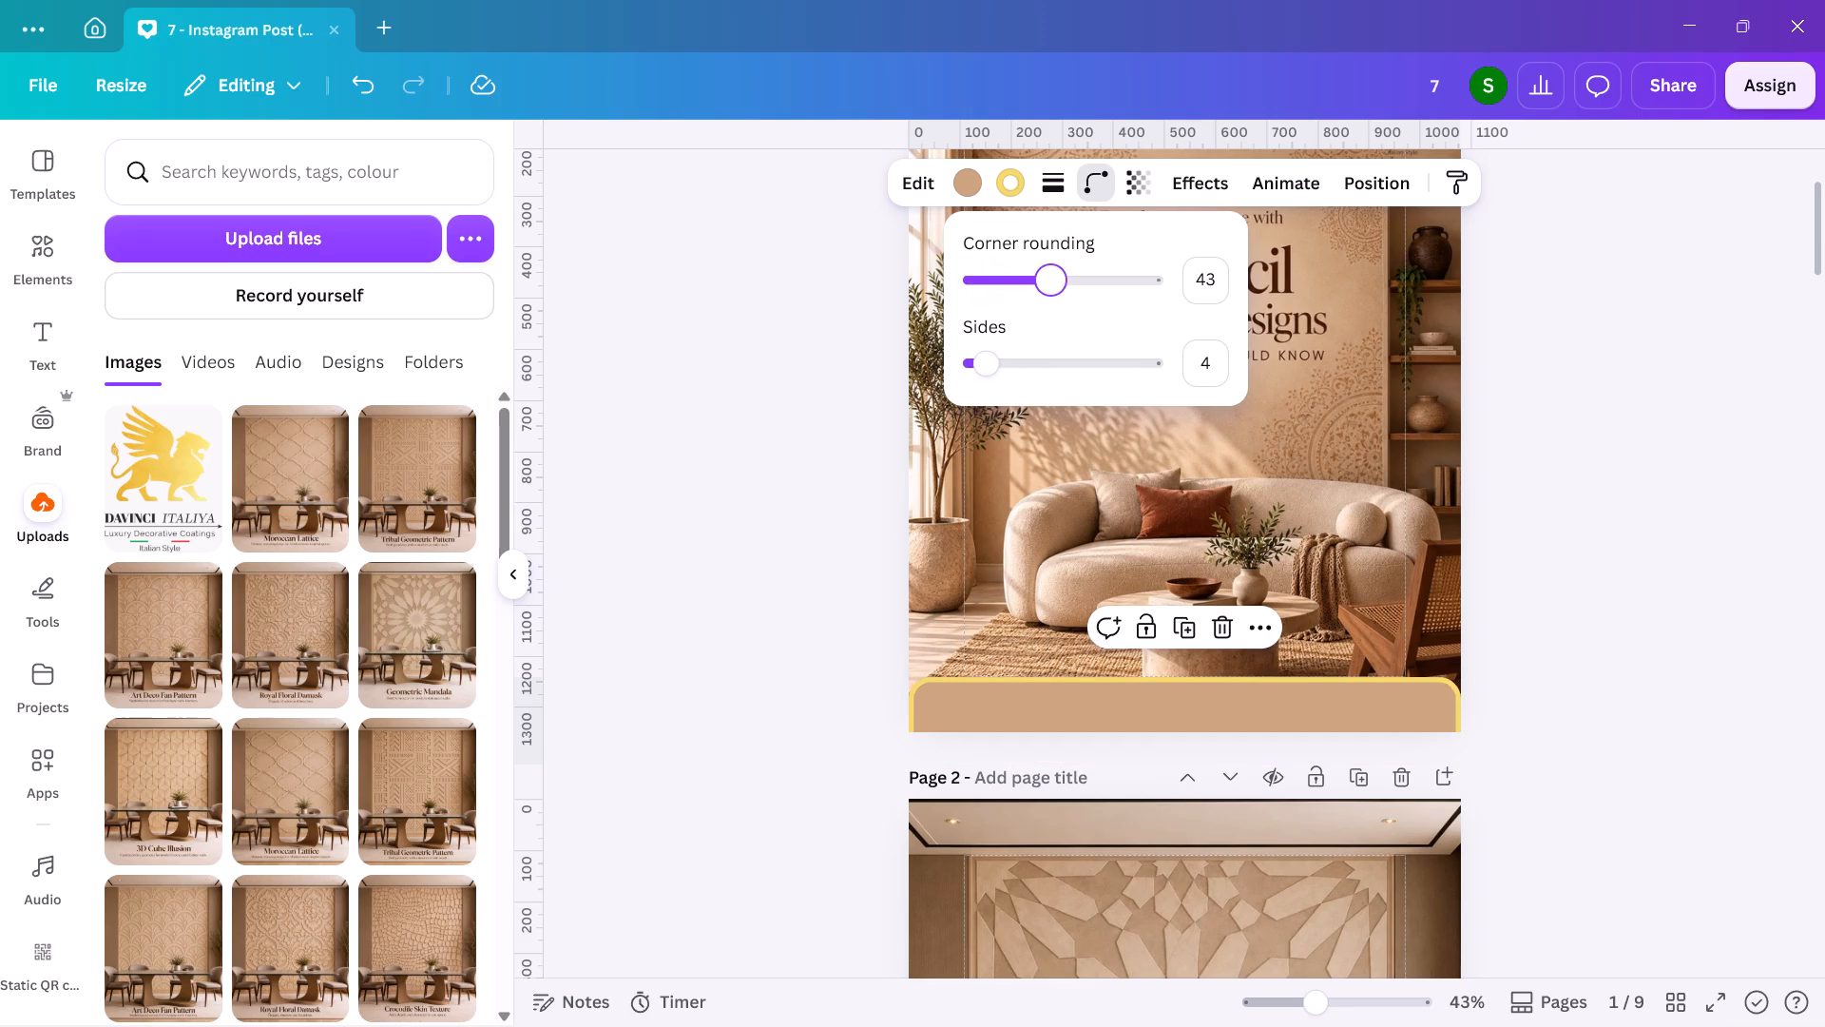
{"action": "left_click_drag", "start_coordinate": [1049, 274], "coordinate": [1061, 269]}
{"action": "left_click_drag", "start_coordinate": [1061, 269], "coordinate": [1047, 274]}
{"action": "left_click_drag", "start_coordinate": [1047, 274], "coordinate": [1045, 274]}
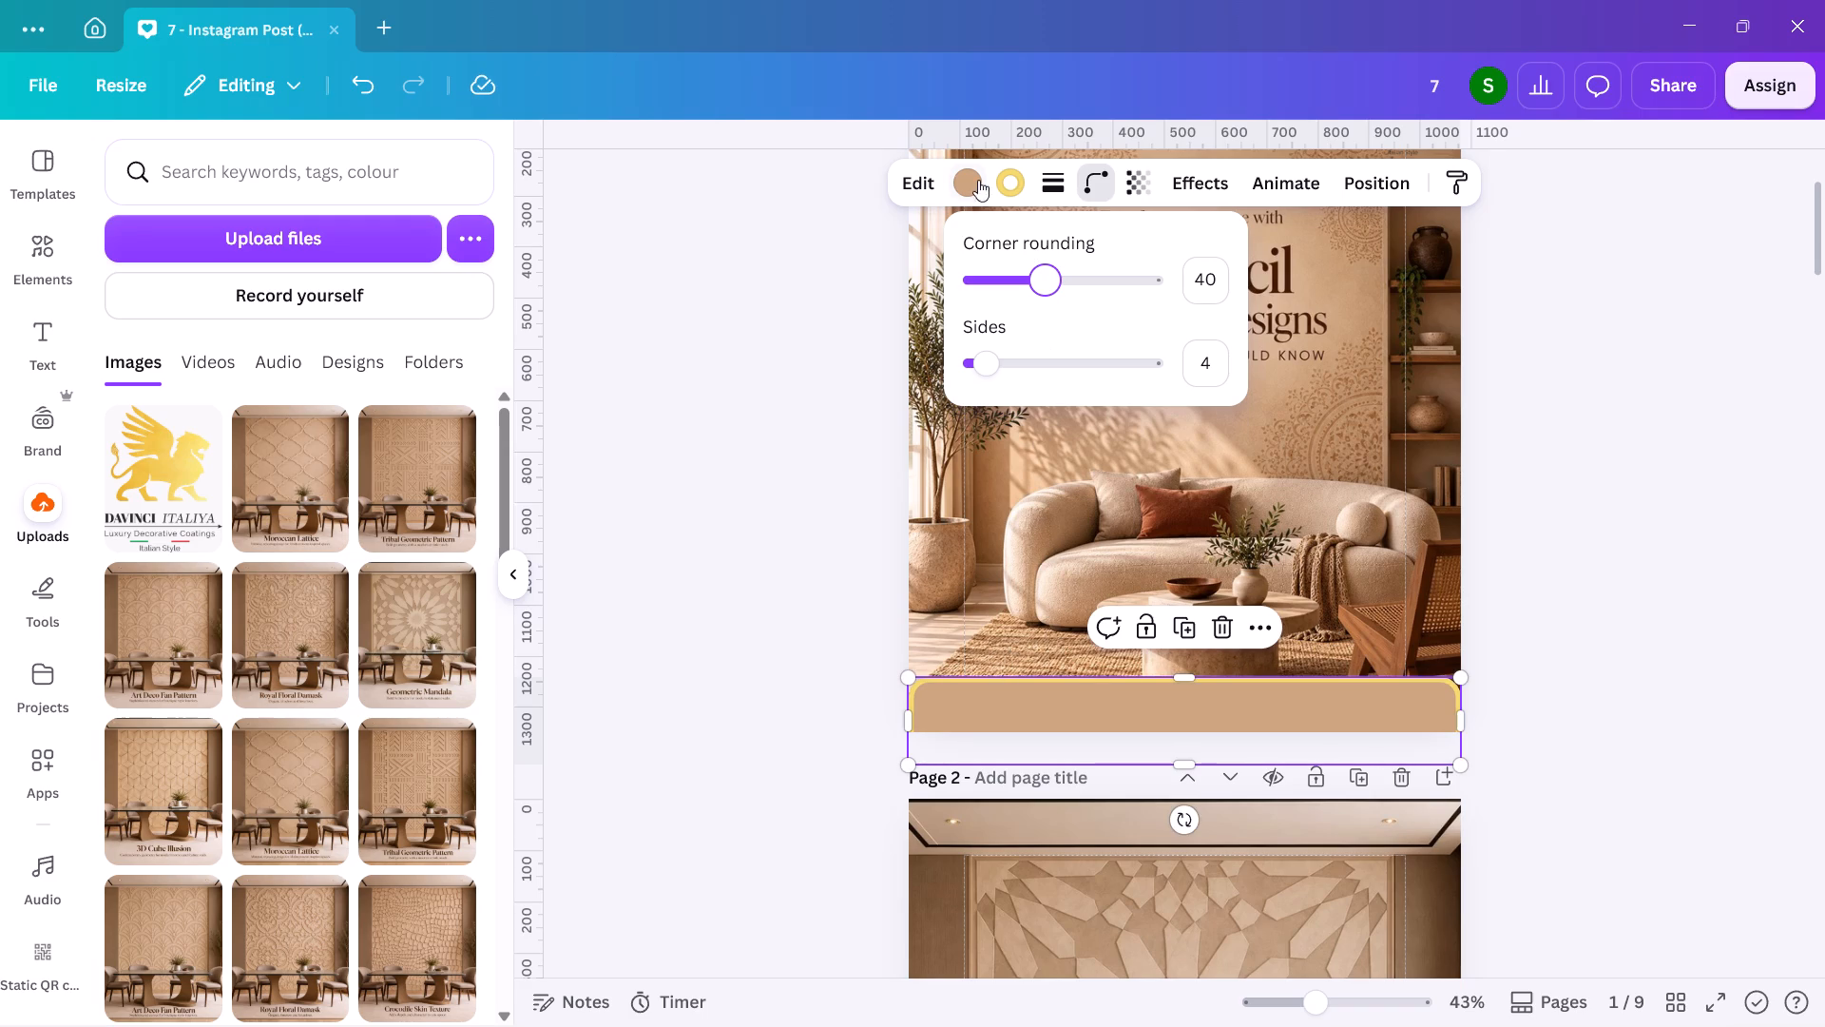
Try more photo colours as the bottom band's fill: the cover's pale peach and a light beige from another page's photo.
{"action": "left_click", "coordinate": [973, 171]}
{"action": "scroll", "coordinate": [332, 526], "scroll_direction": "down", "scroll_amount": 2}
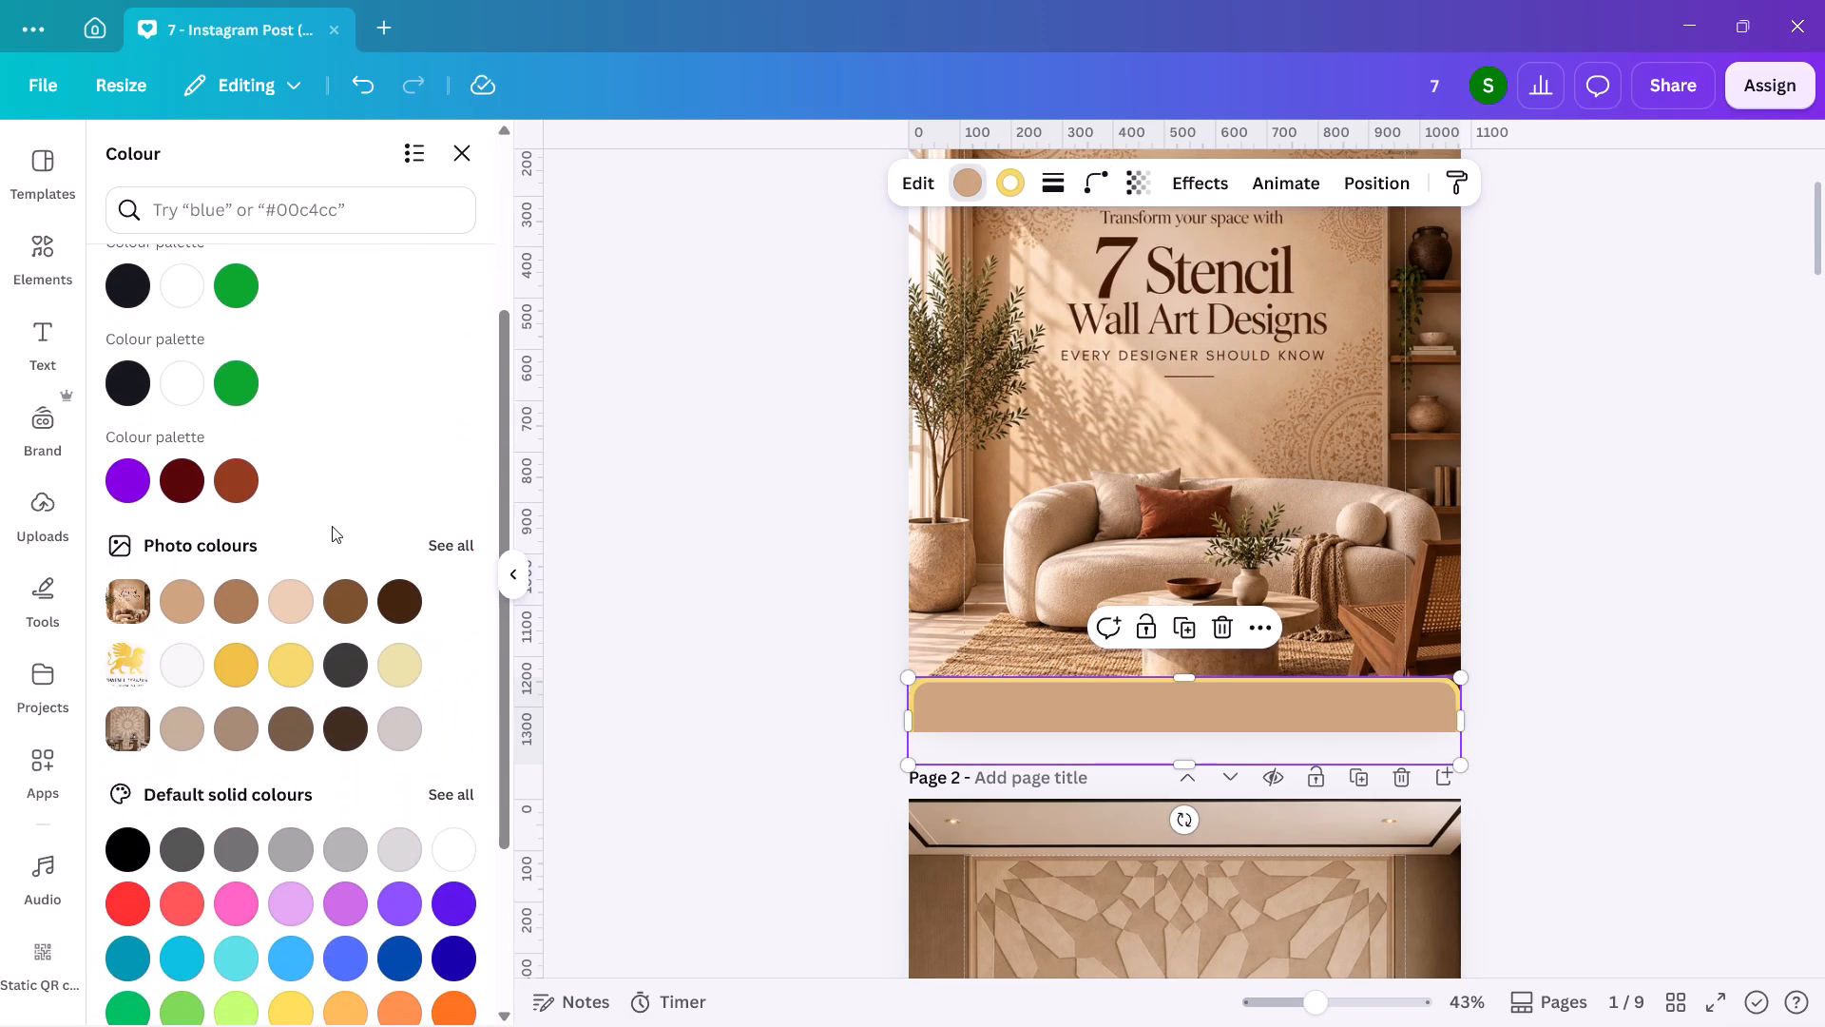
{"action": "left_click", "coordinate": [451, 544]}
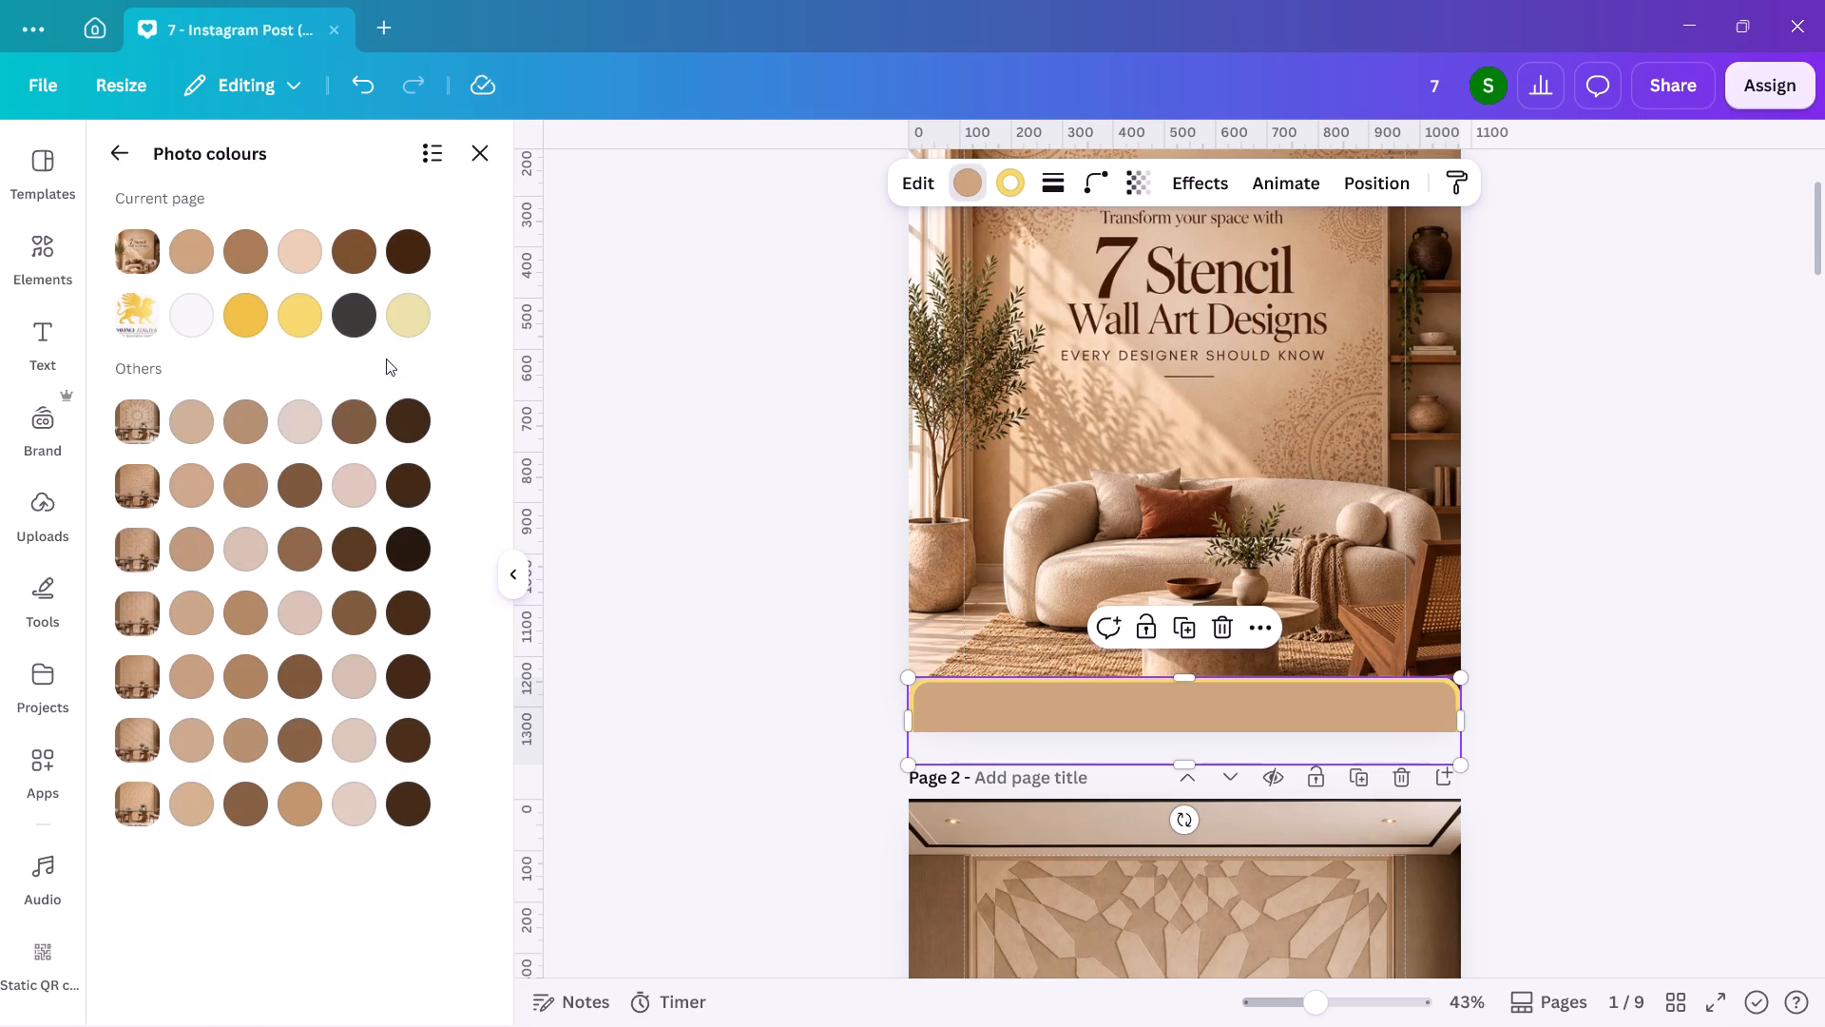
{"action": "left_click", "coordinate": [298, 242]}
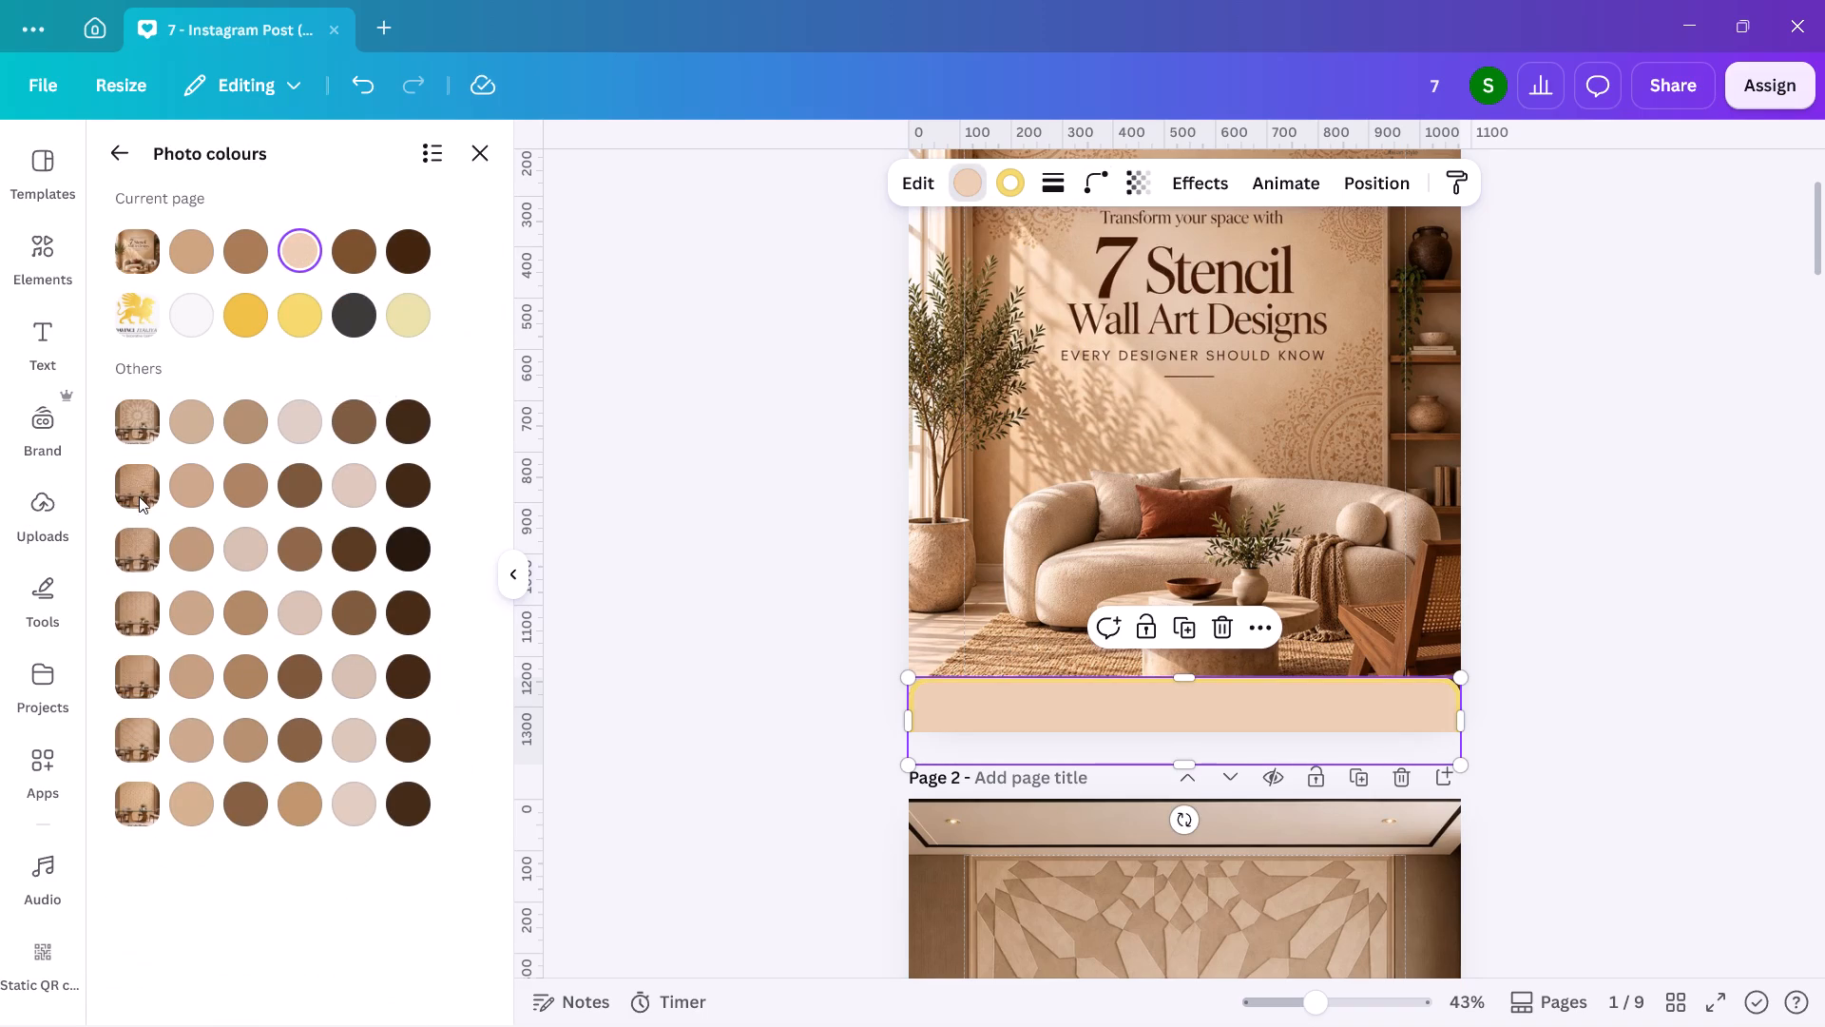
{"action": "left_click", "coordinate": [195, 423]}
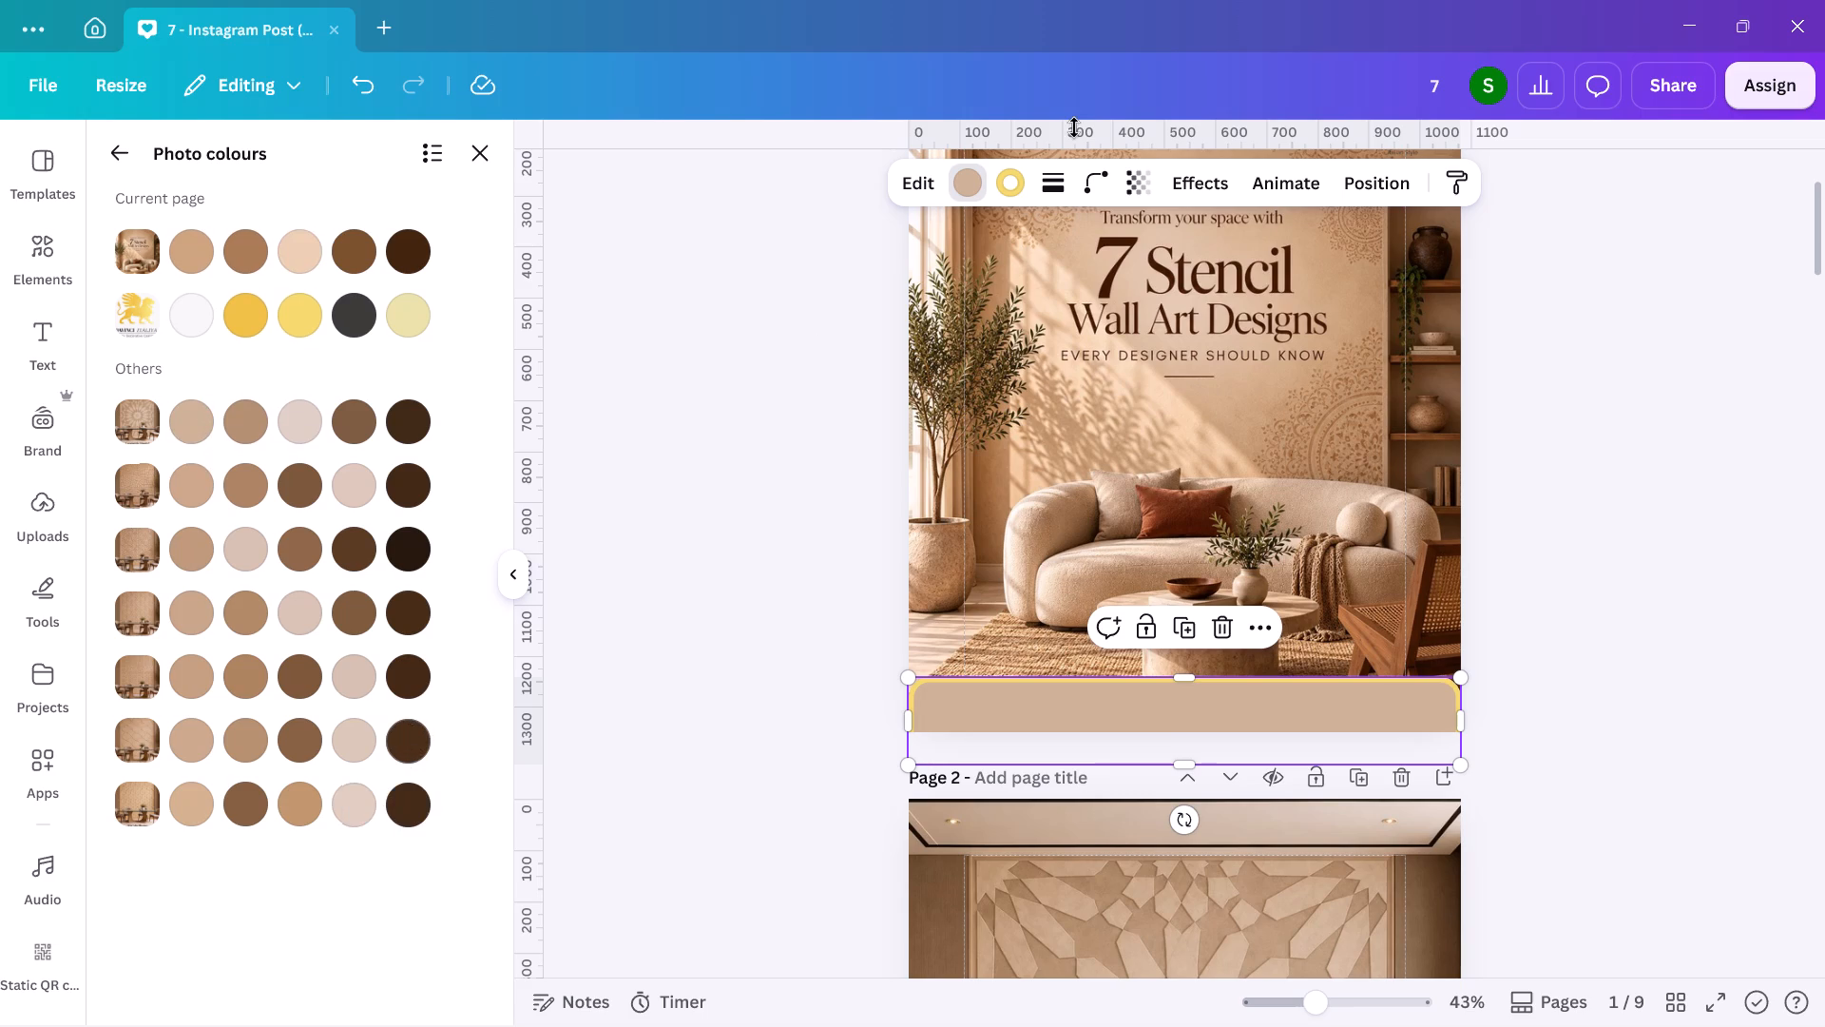
Change the bottom band's outline to the default yellow-to-orange gradient.
{"action": "left_click", "coordinate": [1019, 174]}
{"action": "scroll", "coordinate": [451, 545], "scroll_direction": "down", "scroll_amount": 6}
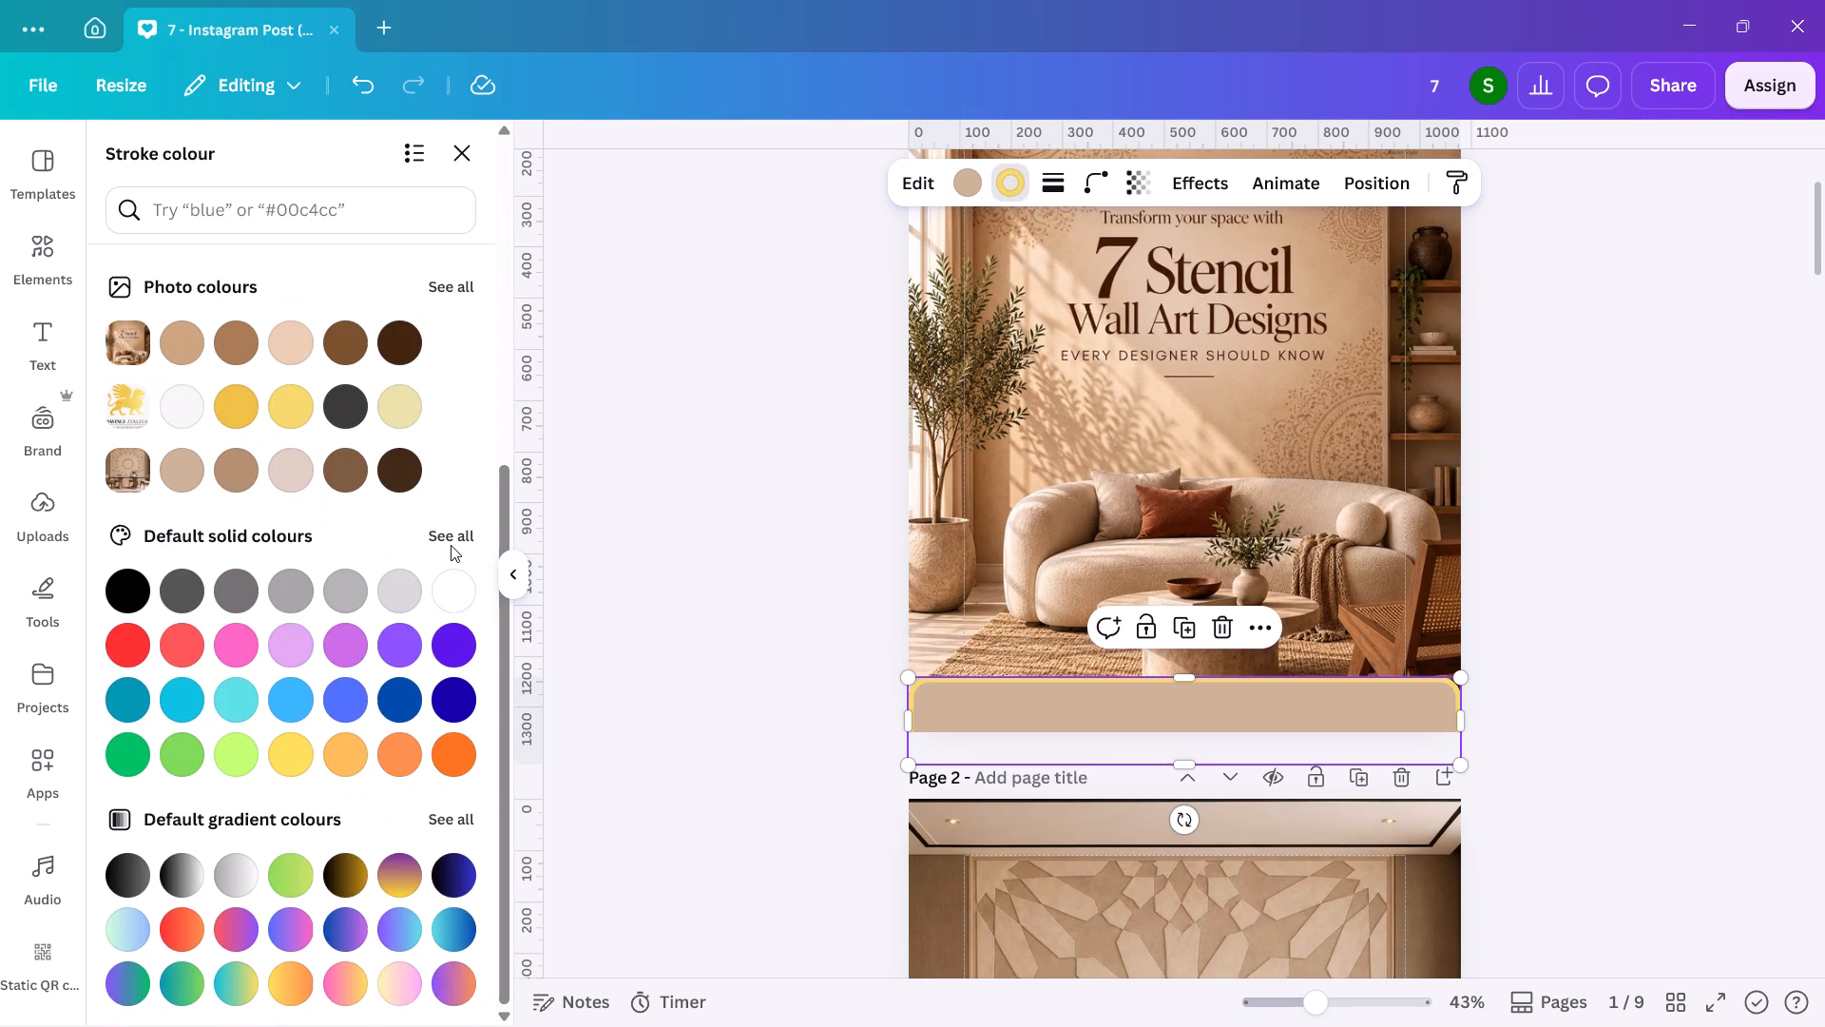
{"action": "left_click", "coordinate": [292, 990]}
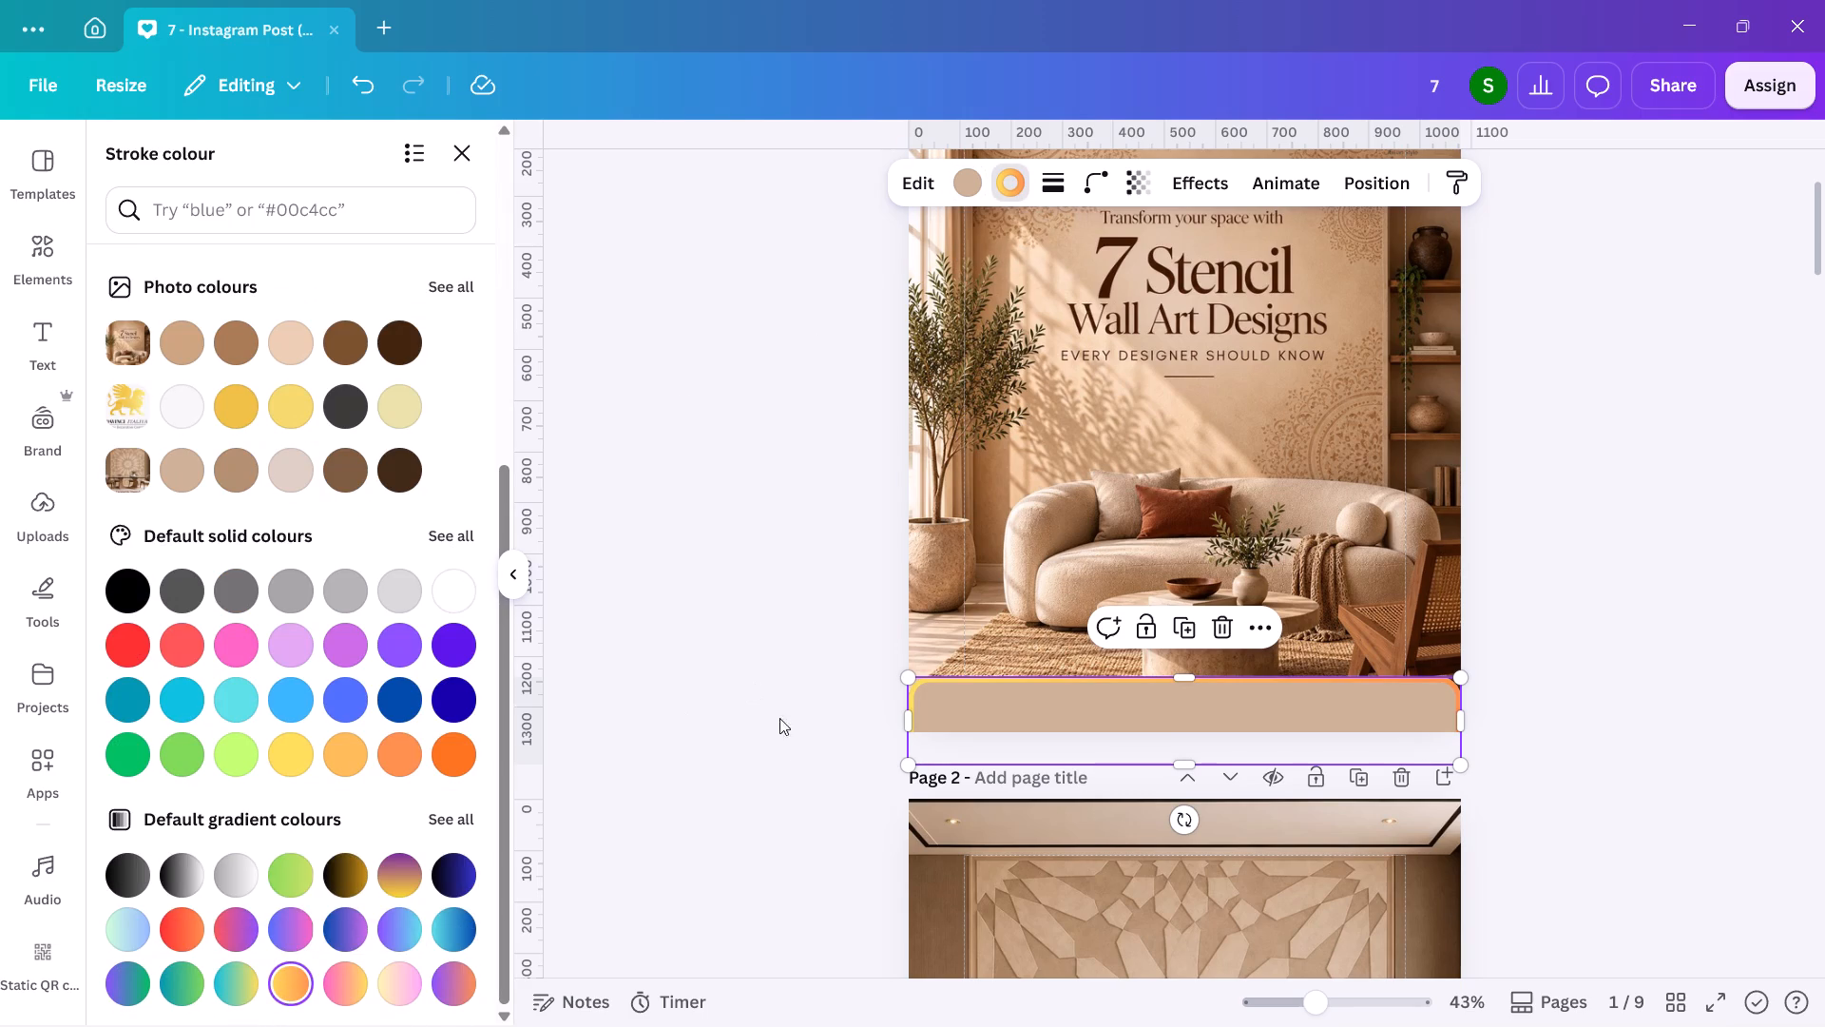
{"action": "double_click", "coordinate": [797, 759]}
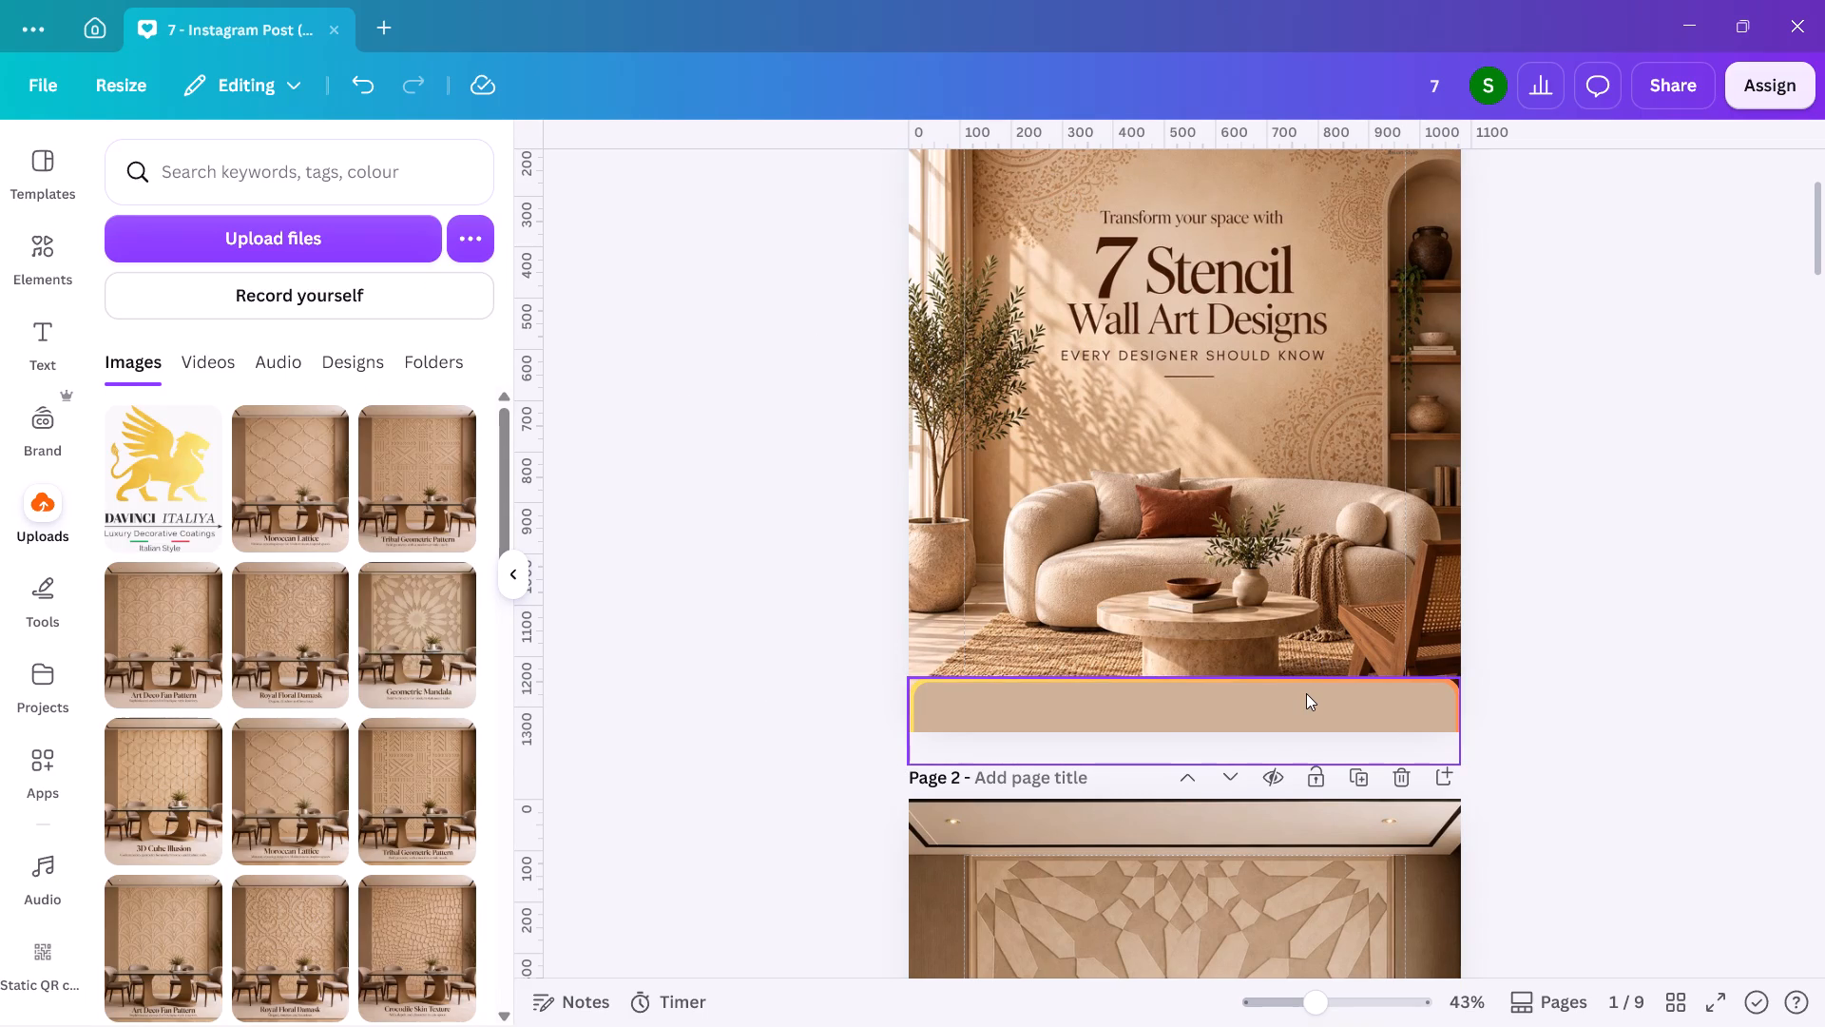
{"action": "double_click", "coordinate": [1674, 623]}
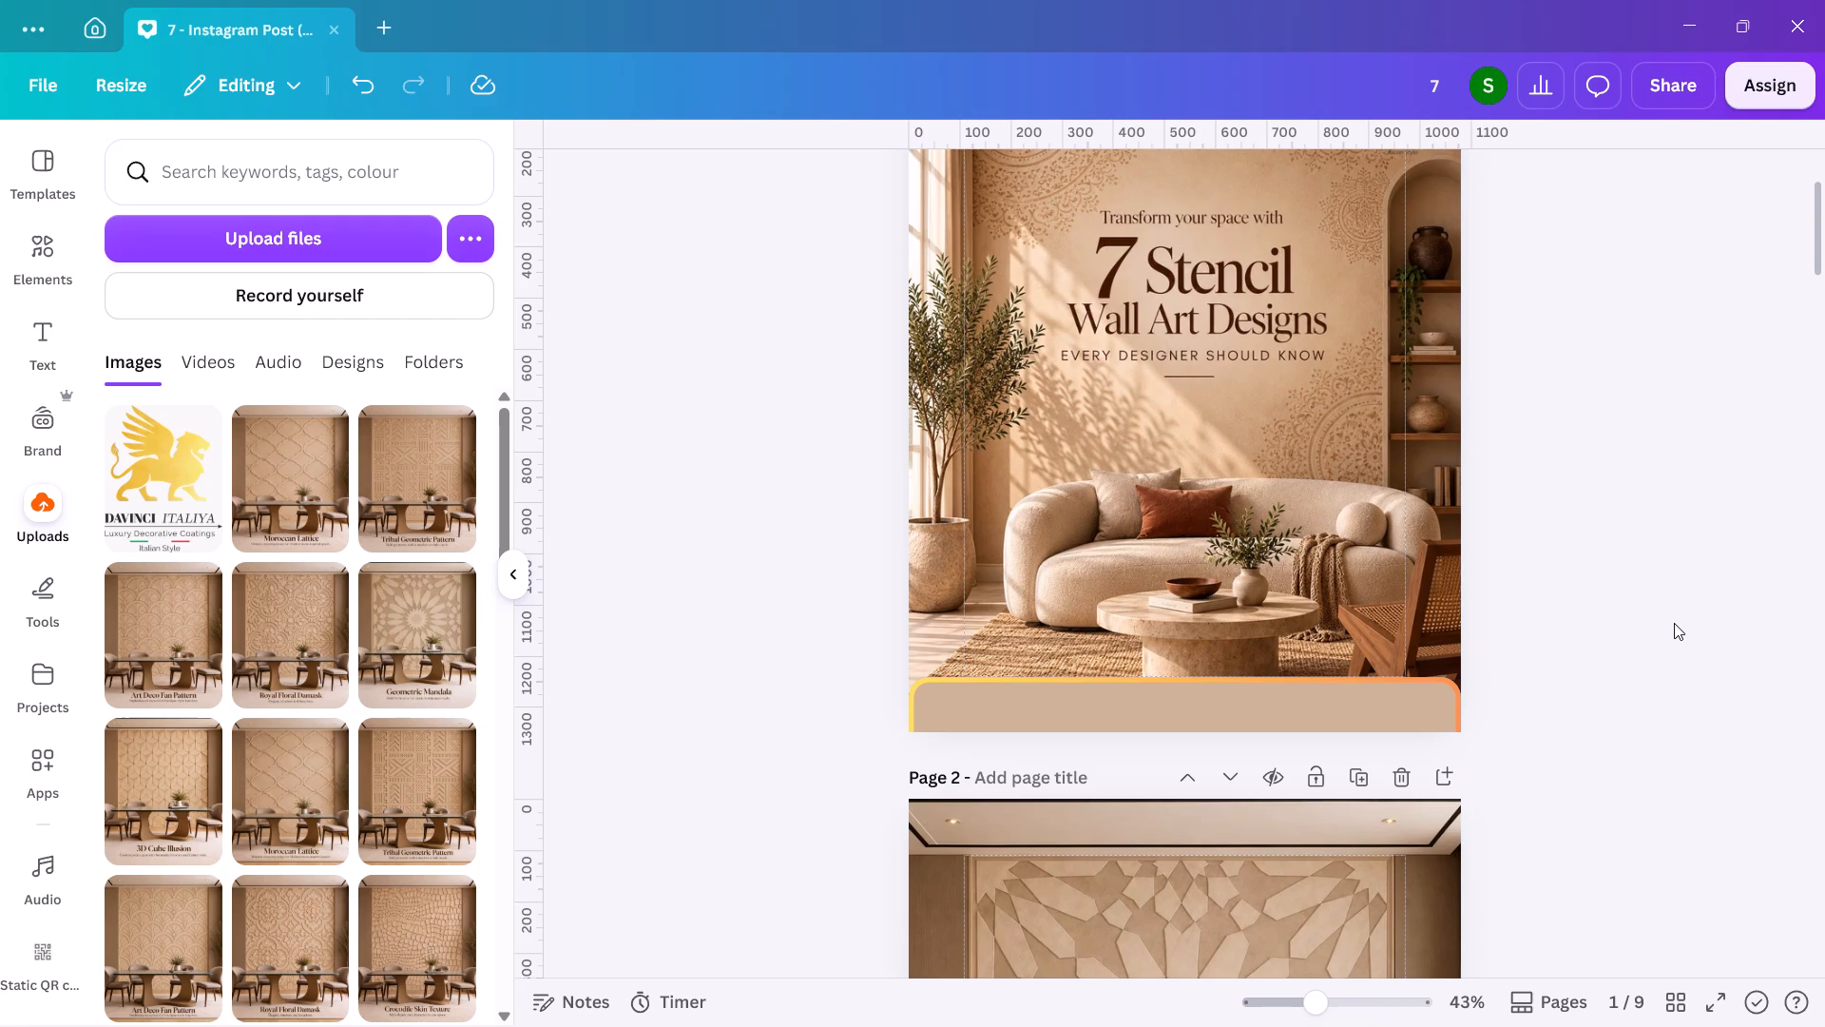
Fill the bottom band with the dark brown sampled from the headline's large 7.
{"action": "left_click", "coordinate": [1109, 728]}
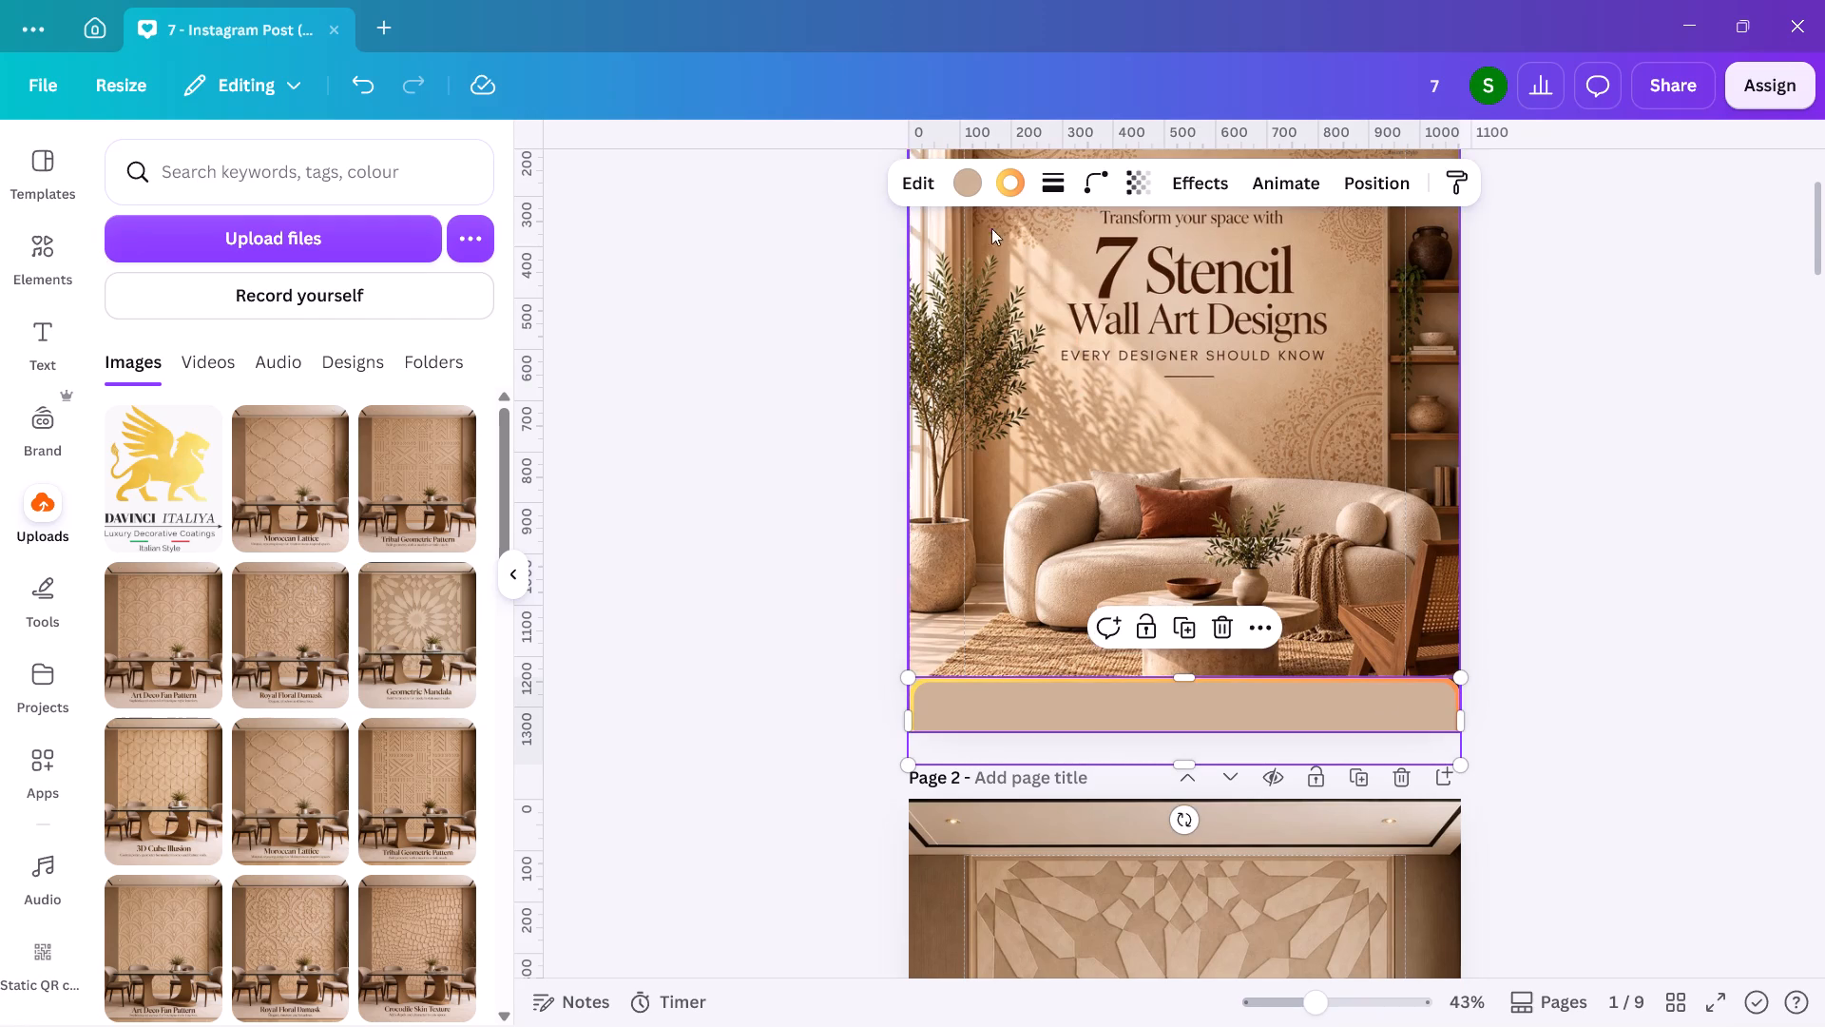
{"action": "left_click", "coordinate": [973, 193]}
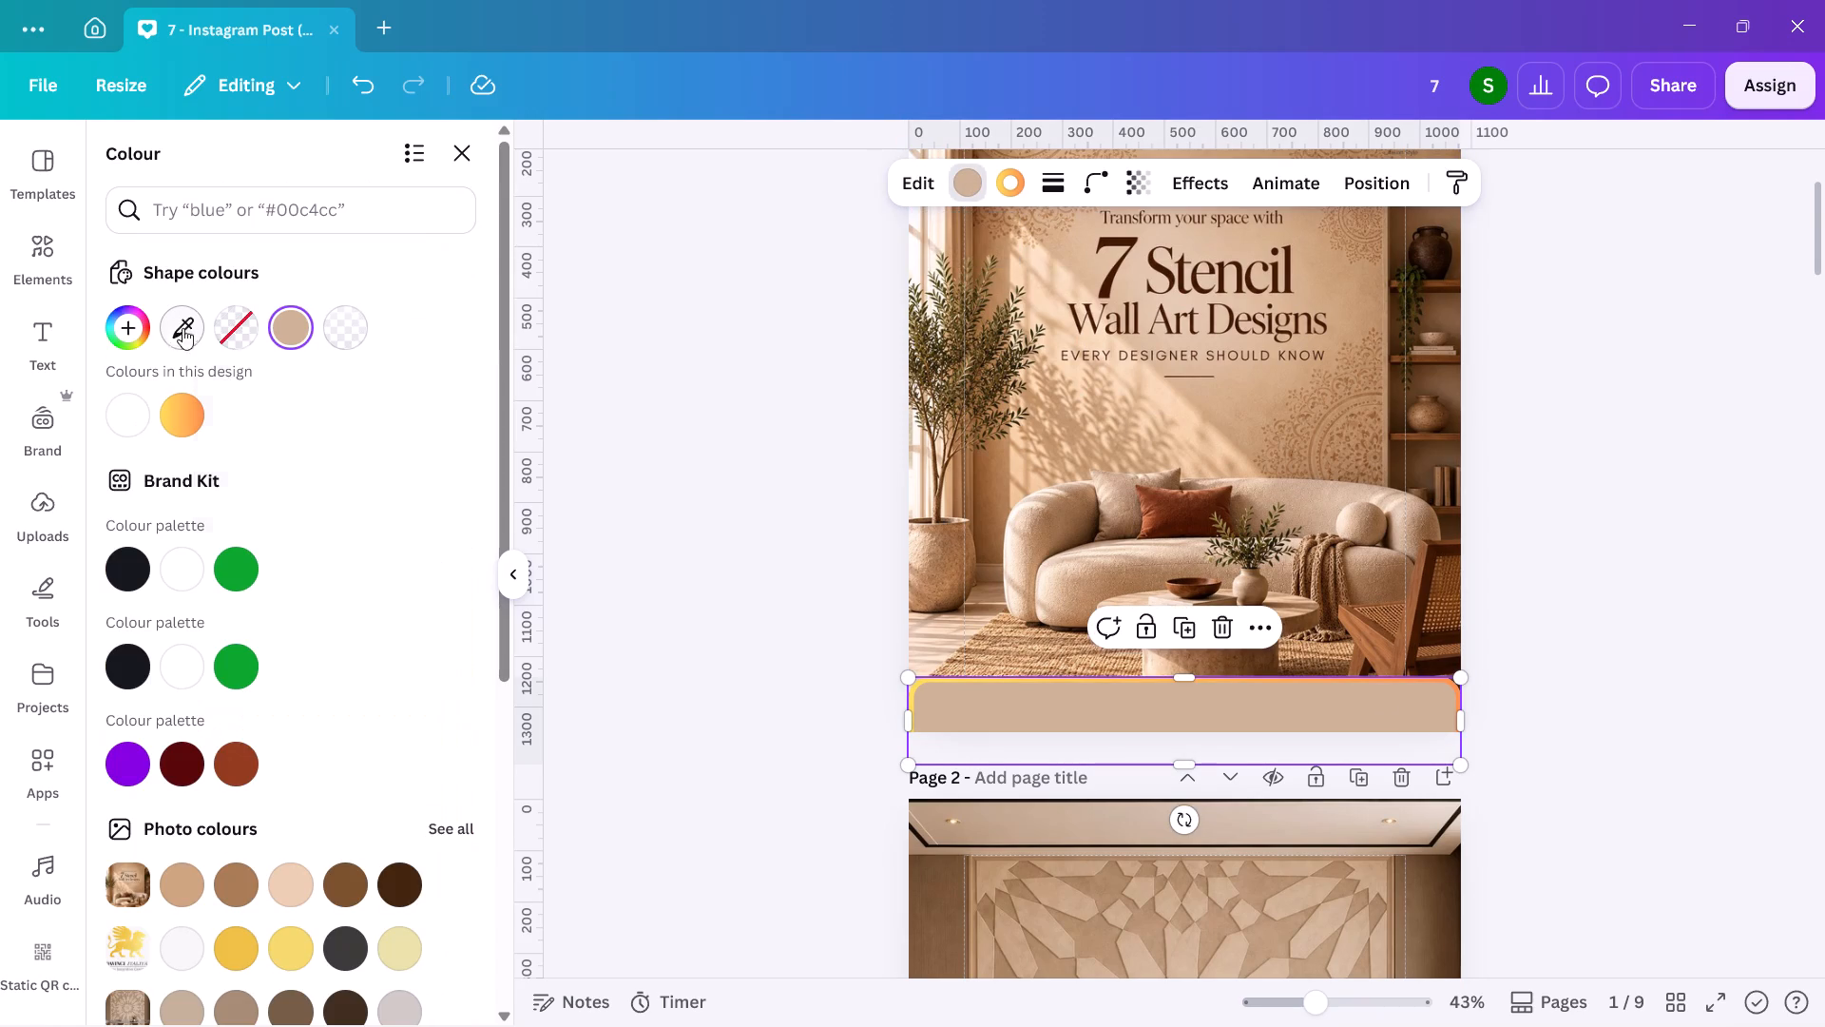
{"action": "left_click", "coordinate": [170, 326]}
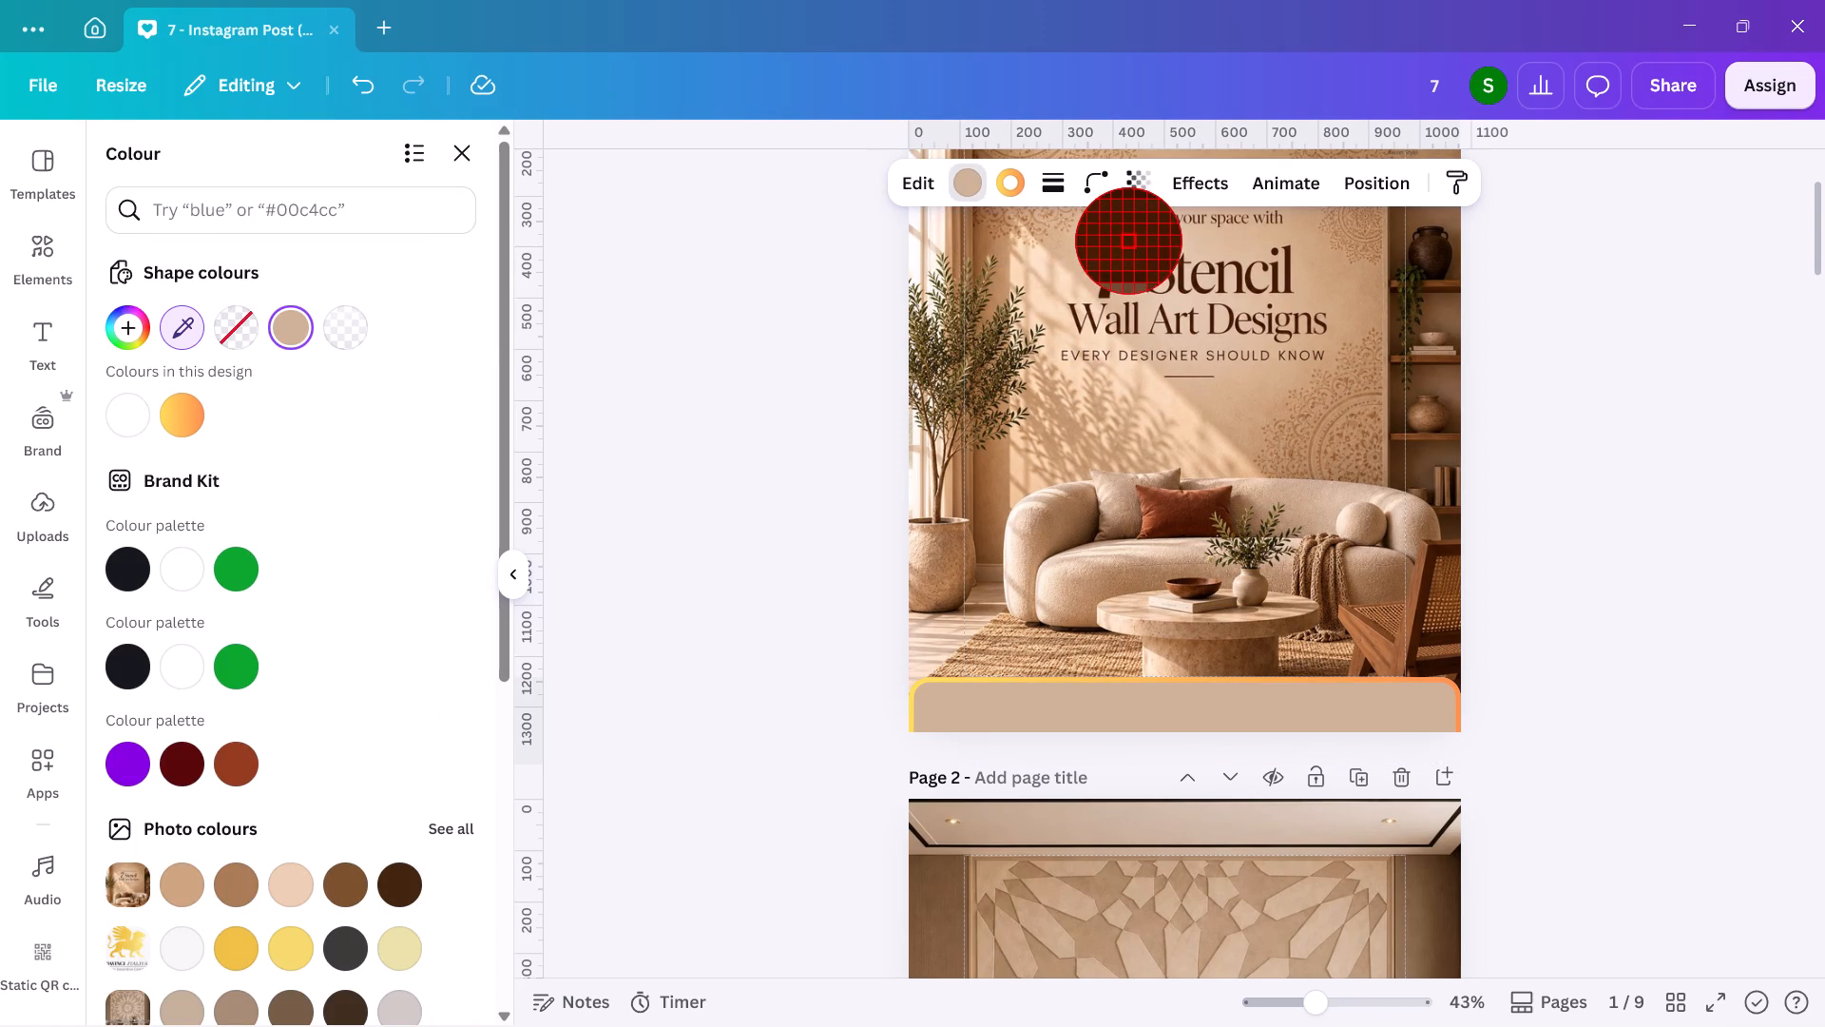
{"action": "left_click", "coordinate": [1127, 242]}
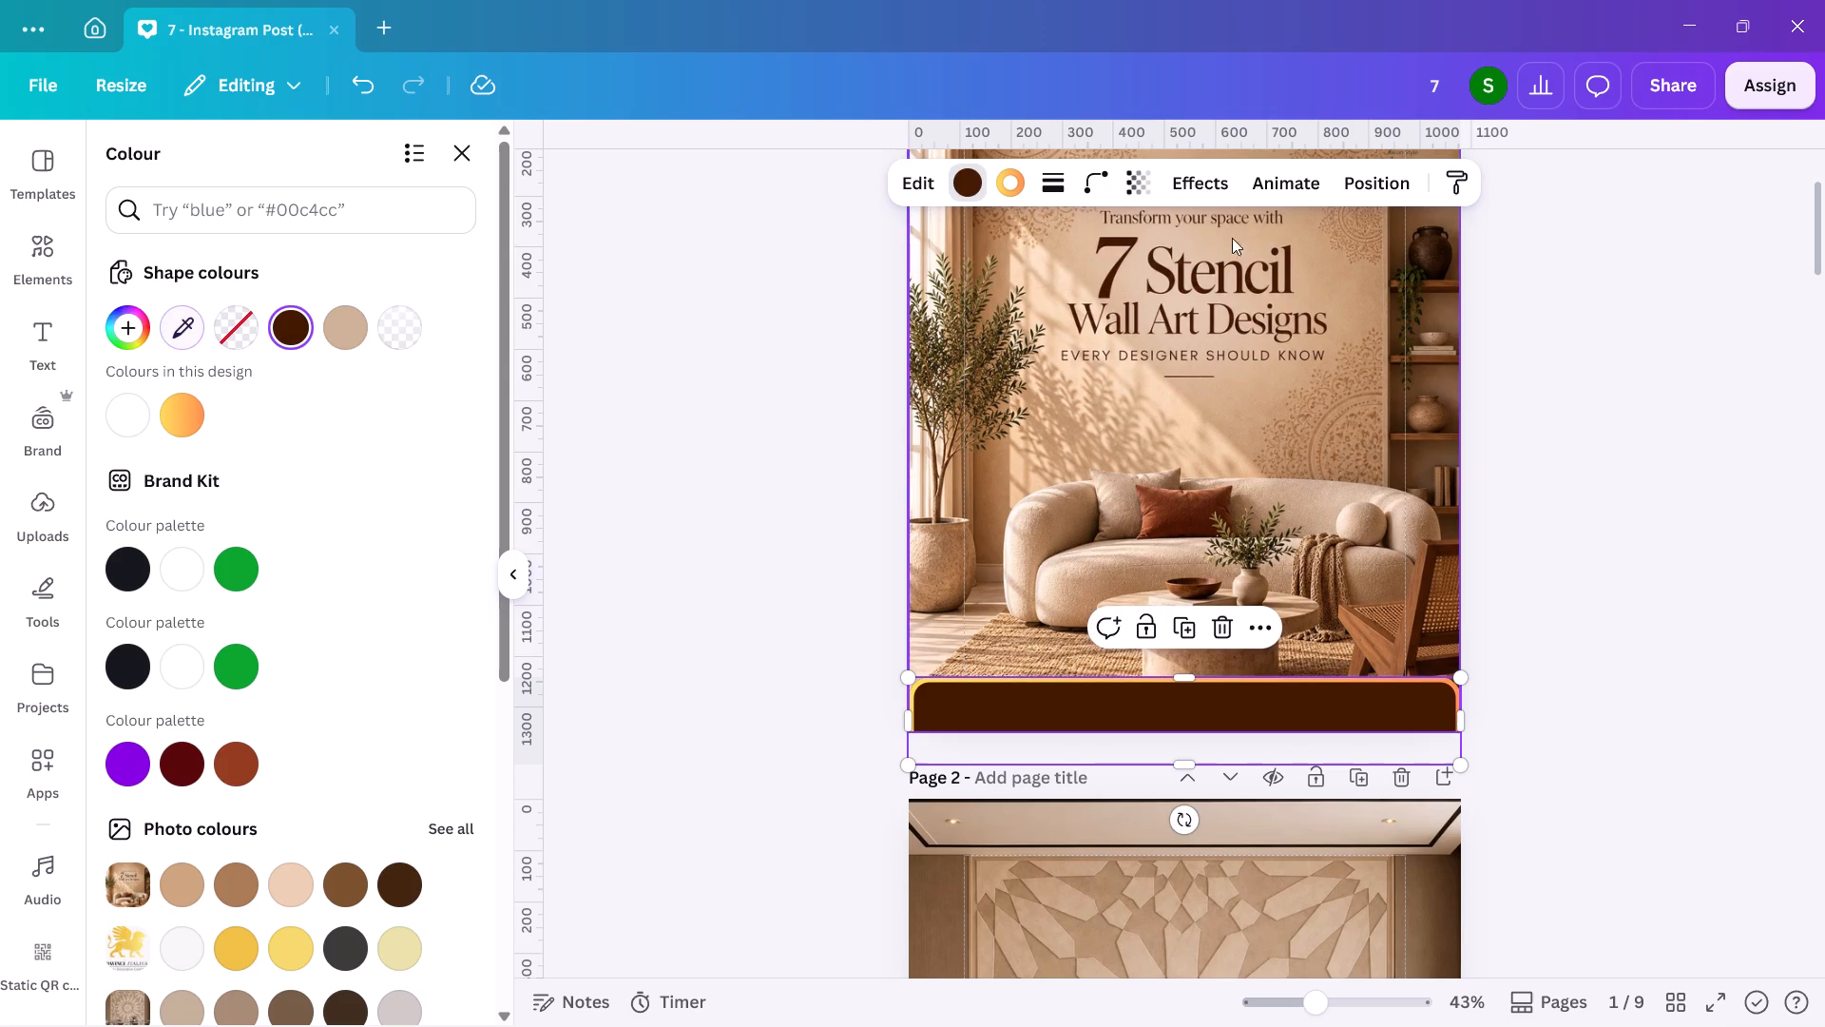
{"action": "double_click", "coordinate": [1583, 513]}
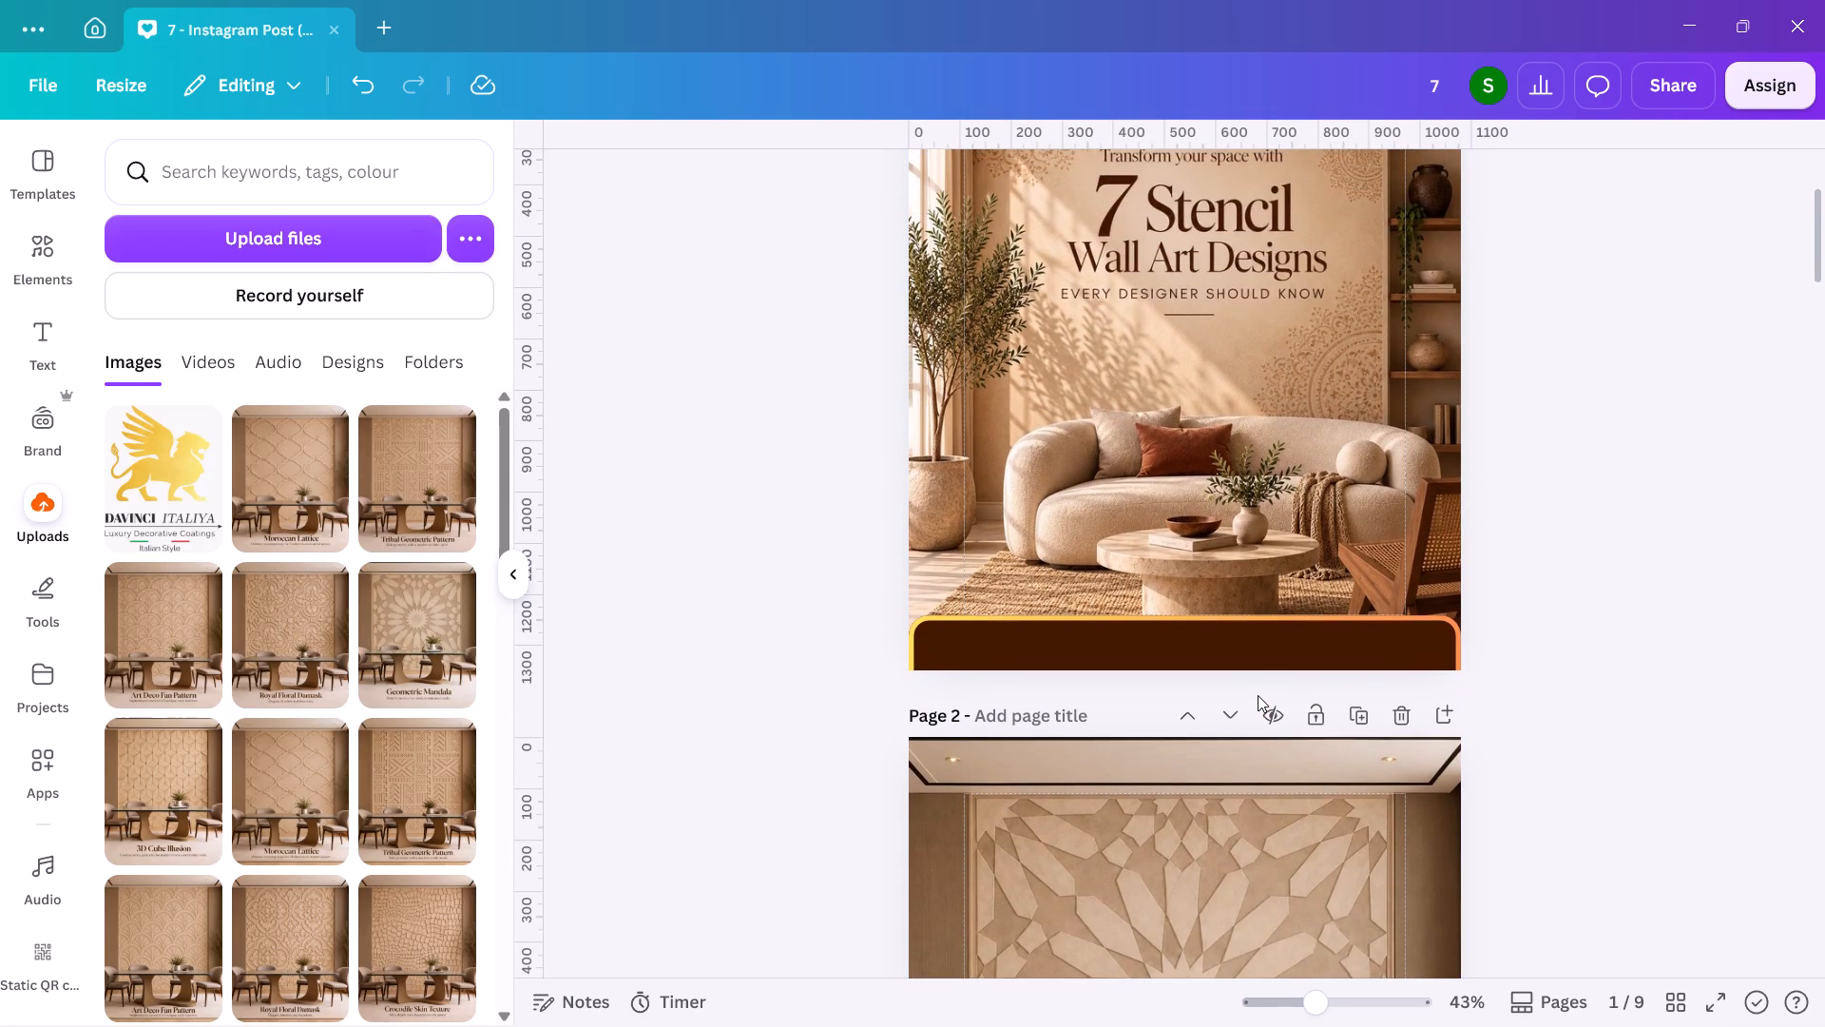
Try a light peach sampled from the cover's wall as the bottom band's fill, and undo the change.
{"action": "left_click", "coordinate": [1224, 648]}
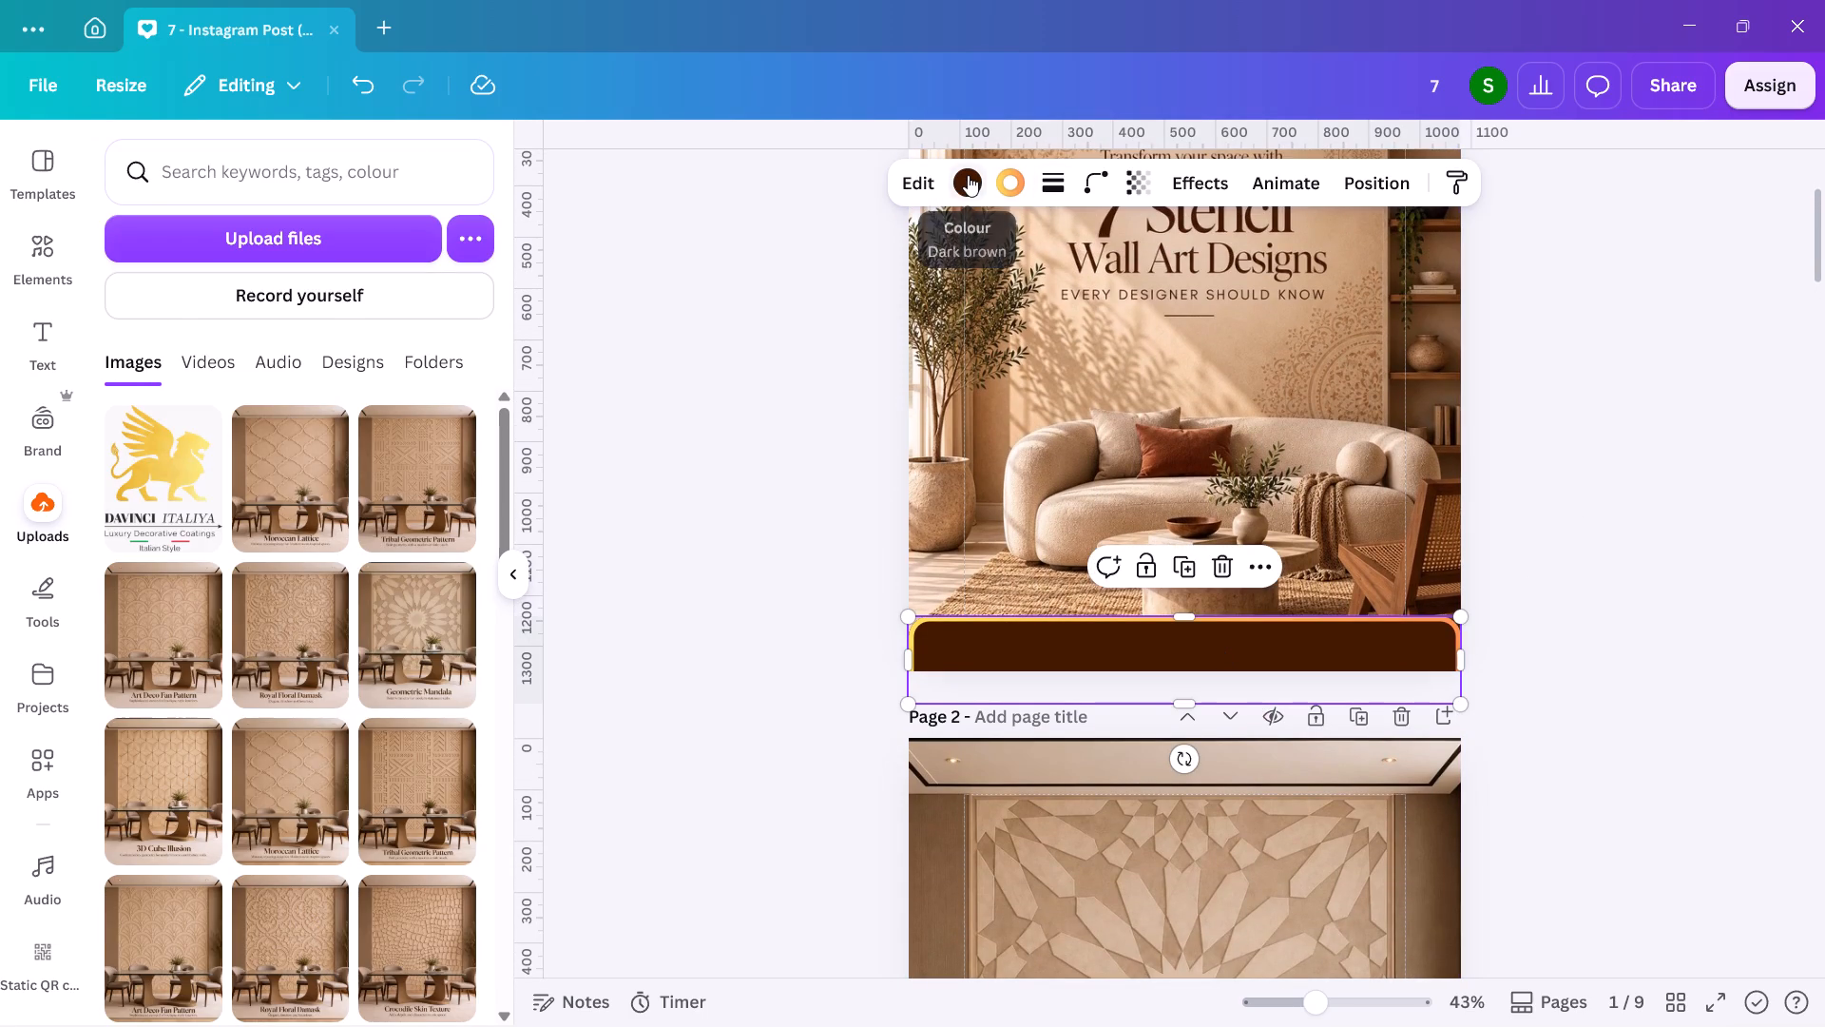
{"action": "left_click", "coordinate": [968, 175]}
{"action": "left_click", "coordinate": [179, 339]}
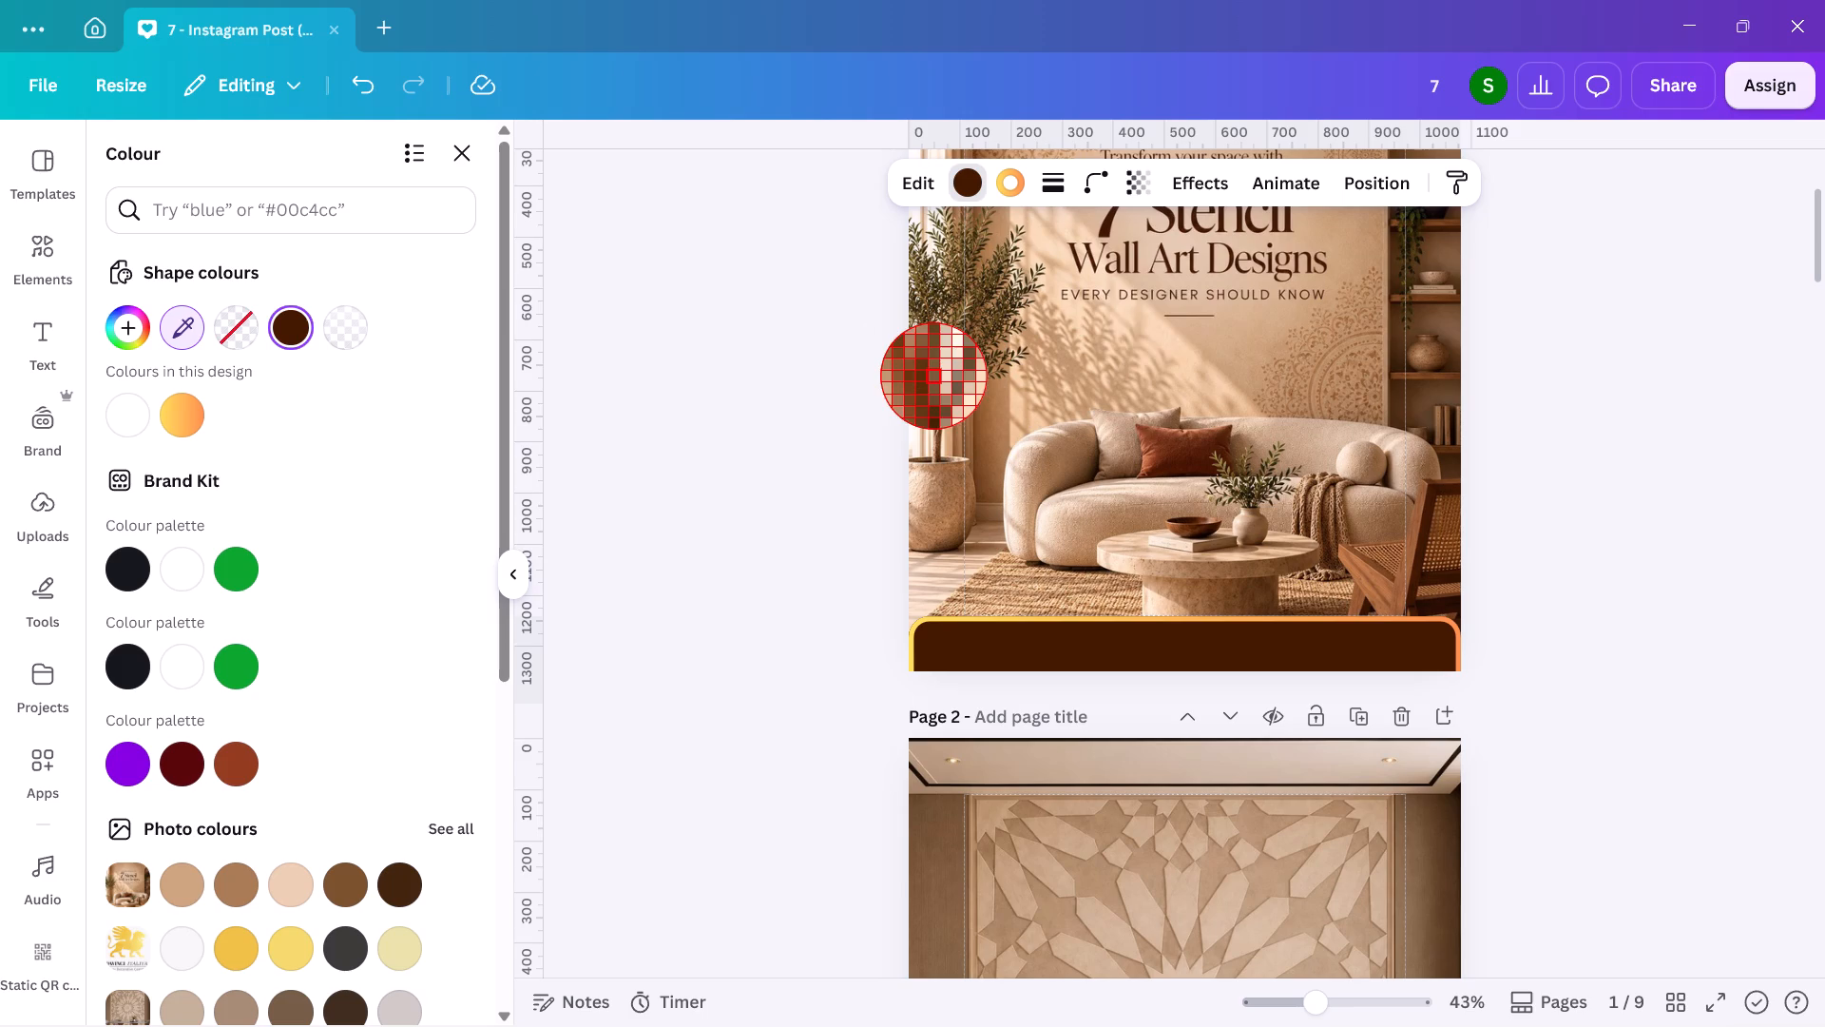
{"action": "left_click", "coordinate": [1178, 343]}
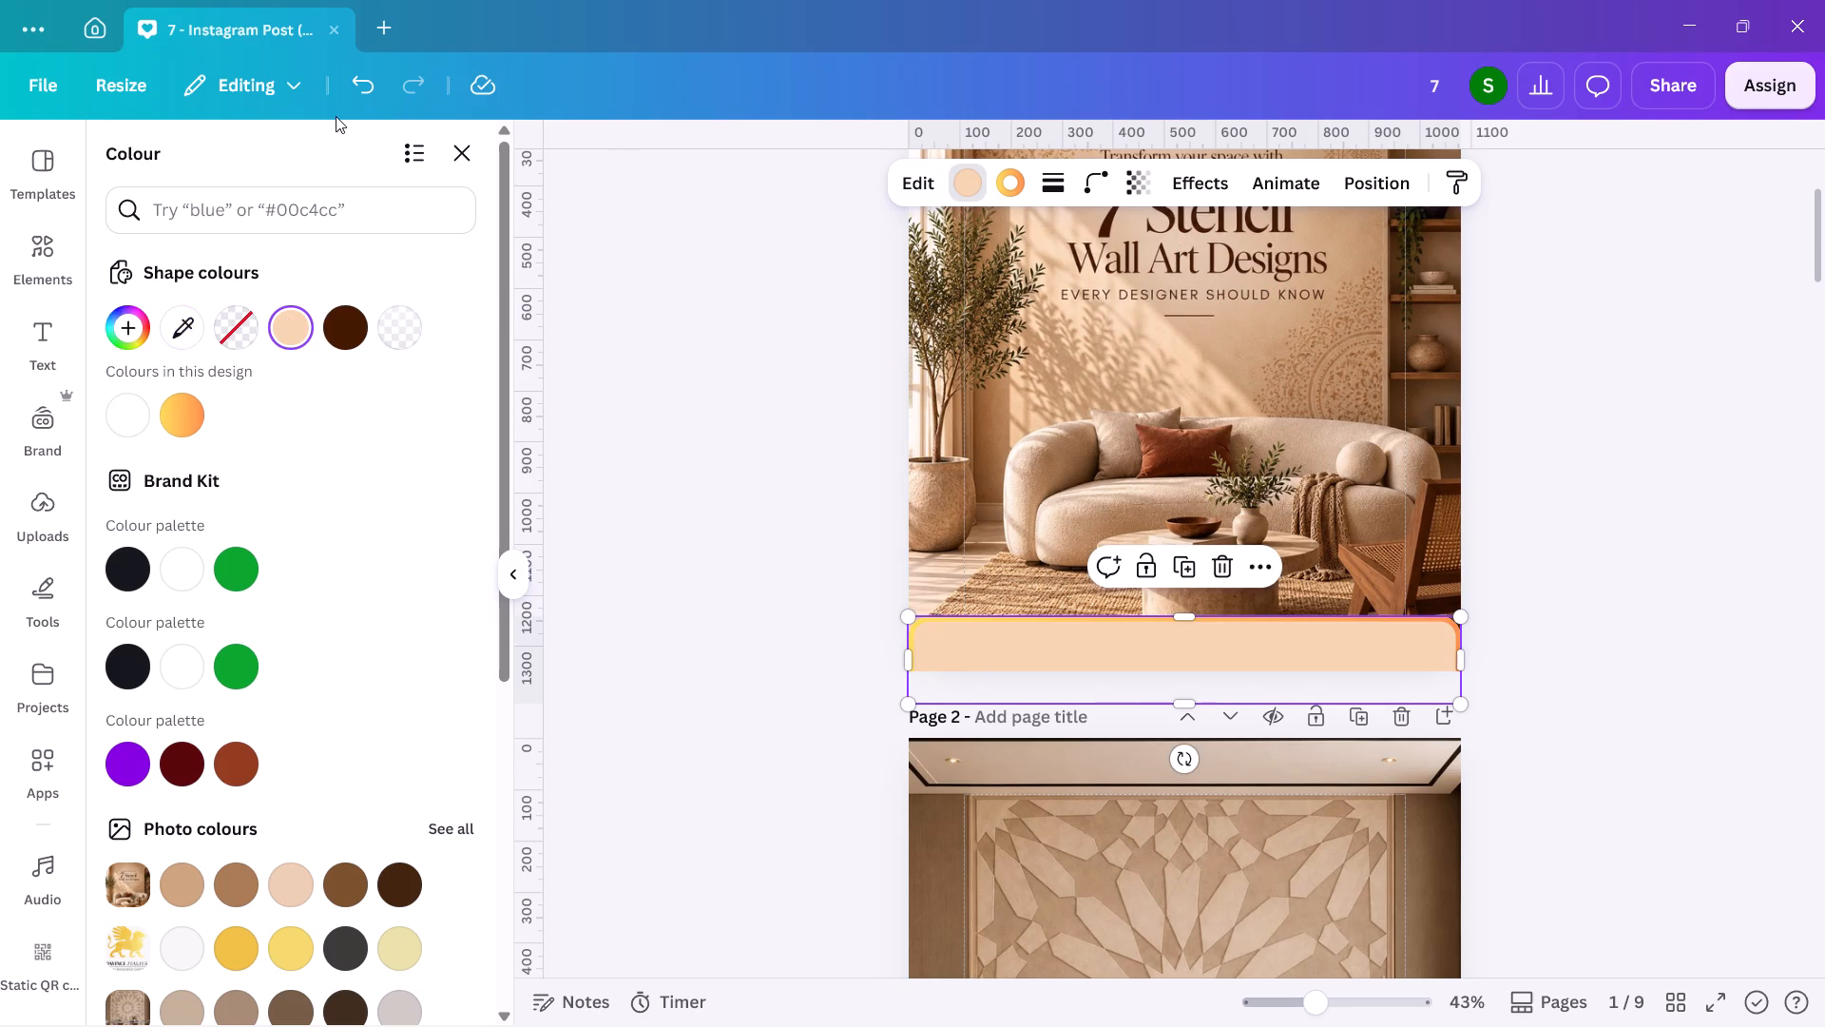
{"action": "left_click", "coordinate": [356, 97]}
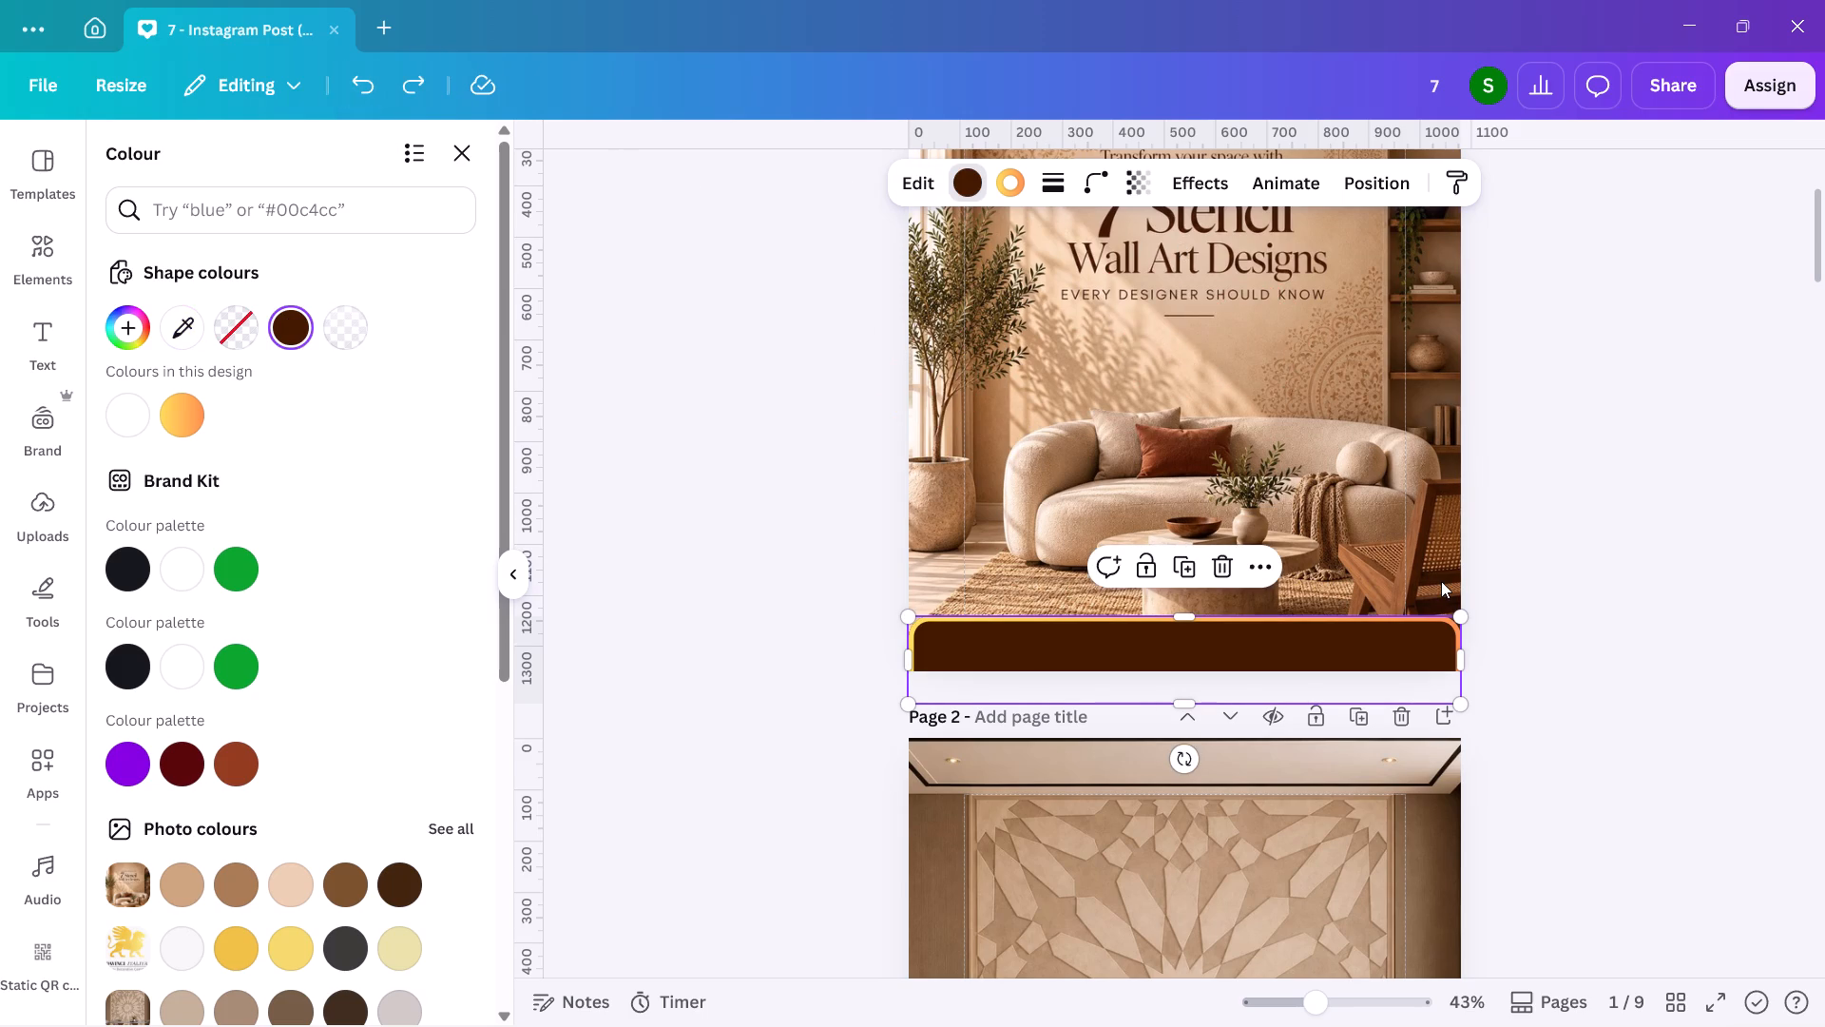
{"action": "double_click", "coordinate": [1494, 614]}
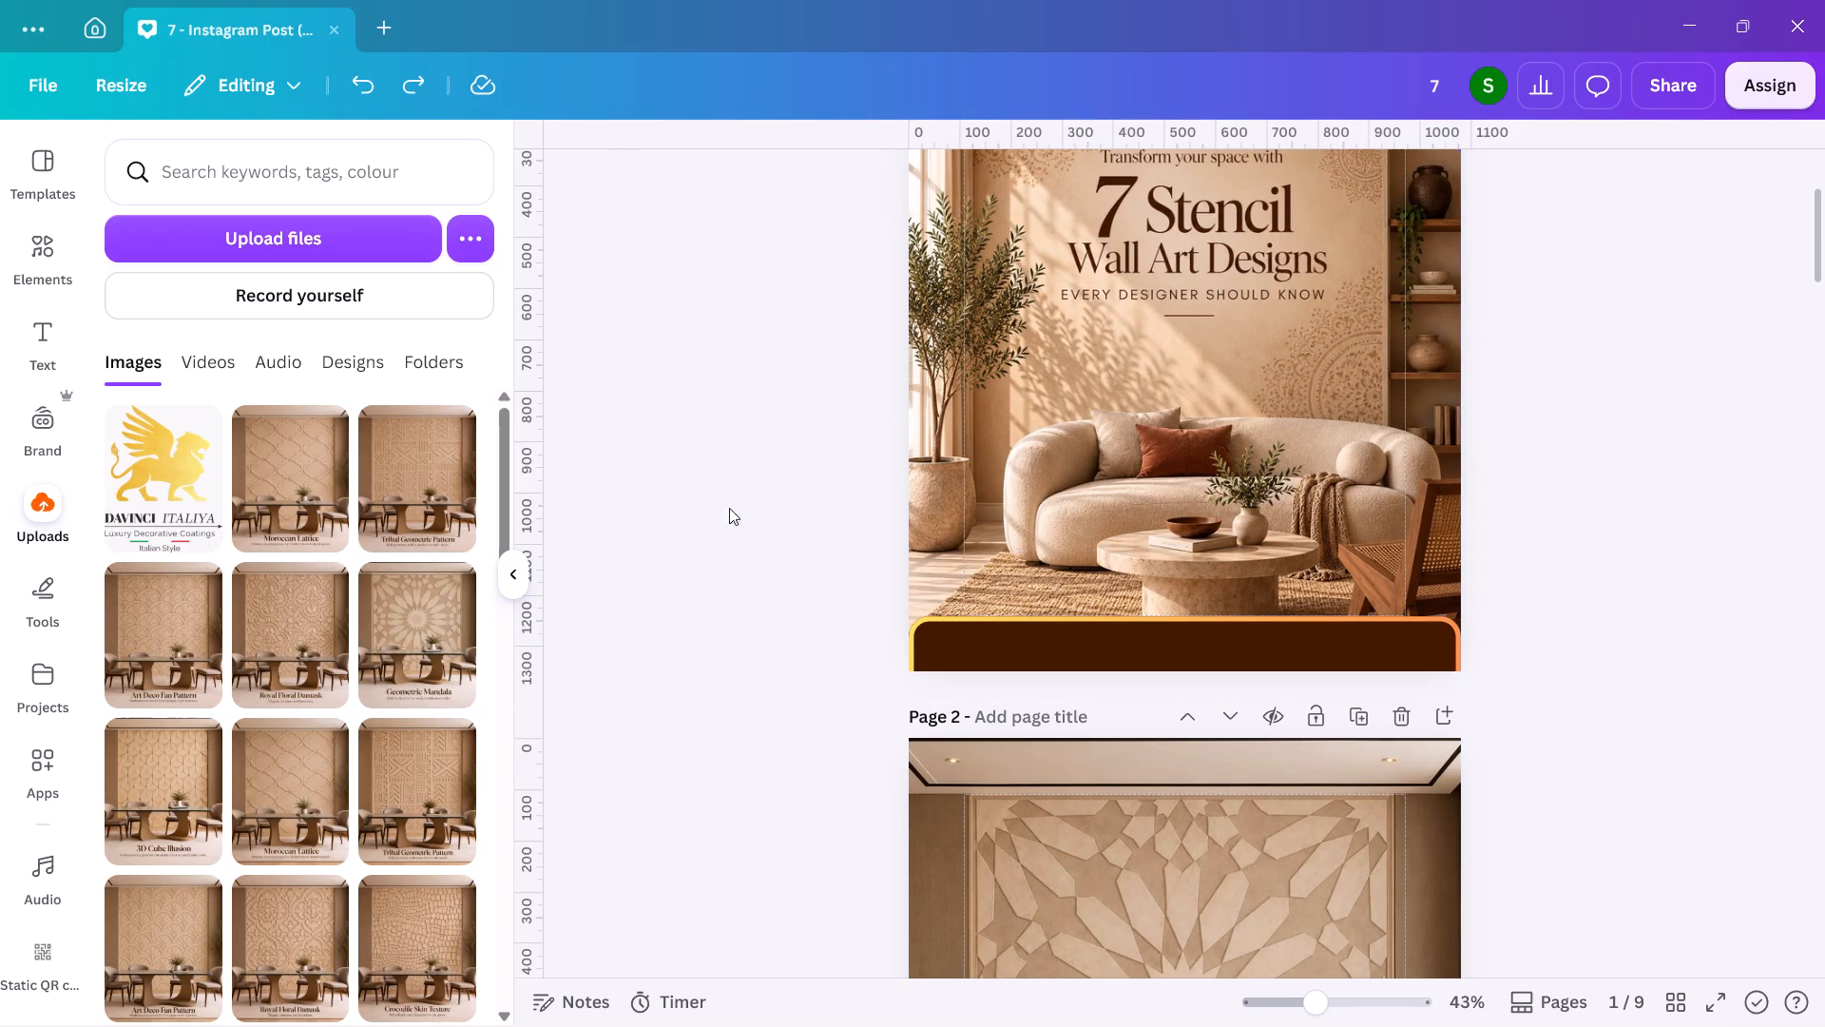
Search the elements for "phone icon", add the round black handset graphic, and shrink it into the left part of the bottom band.
{"action": "left_click", "coordinate": [38, 261]}
{"action": "left_click", "coordinate": [283, 184]}
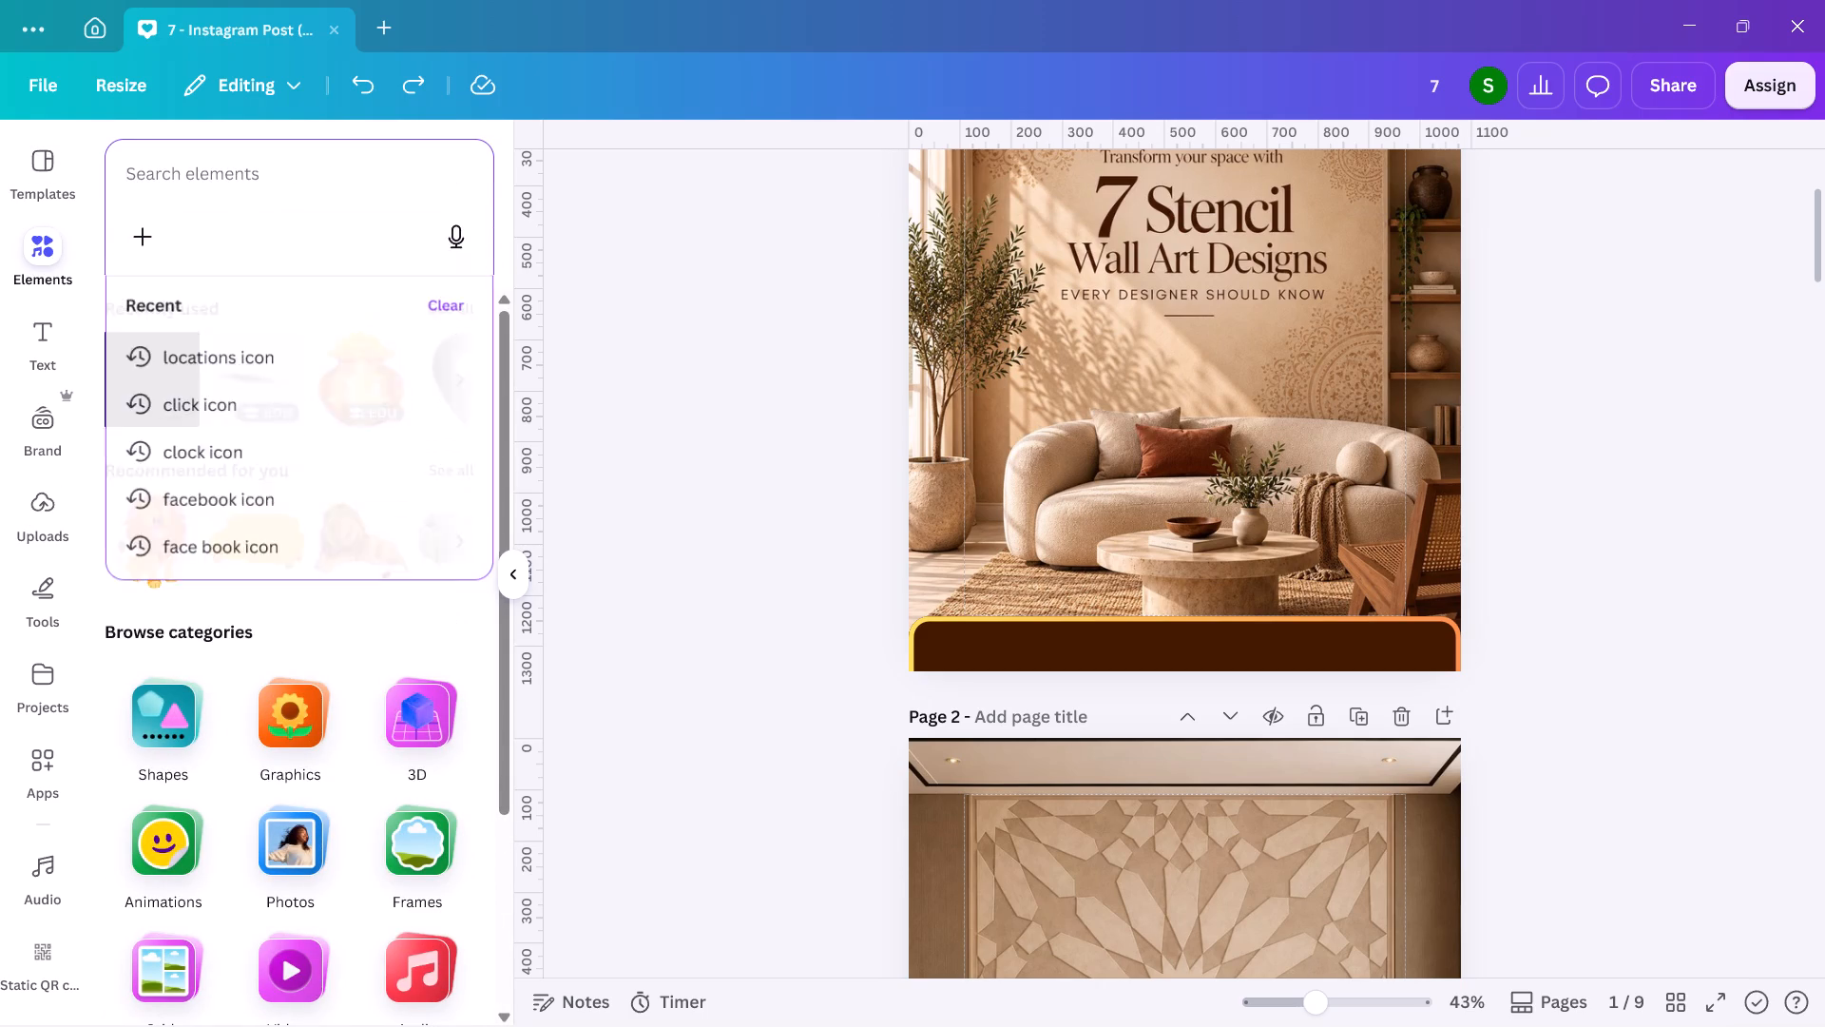
{"action": "type", "text": "Phone"}
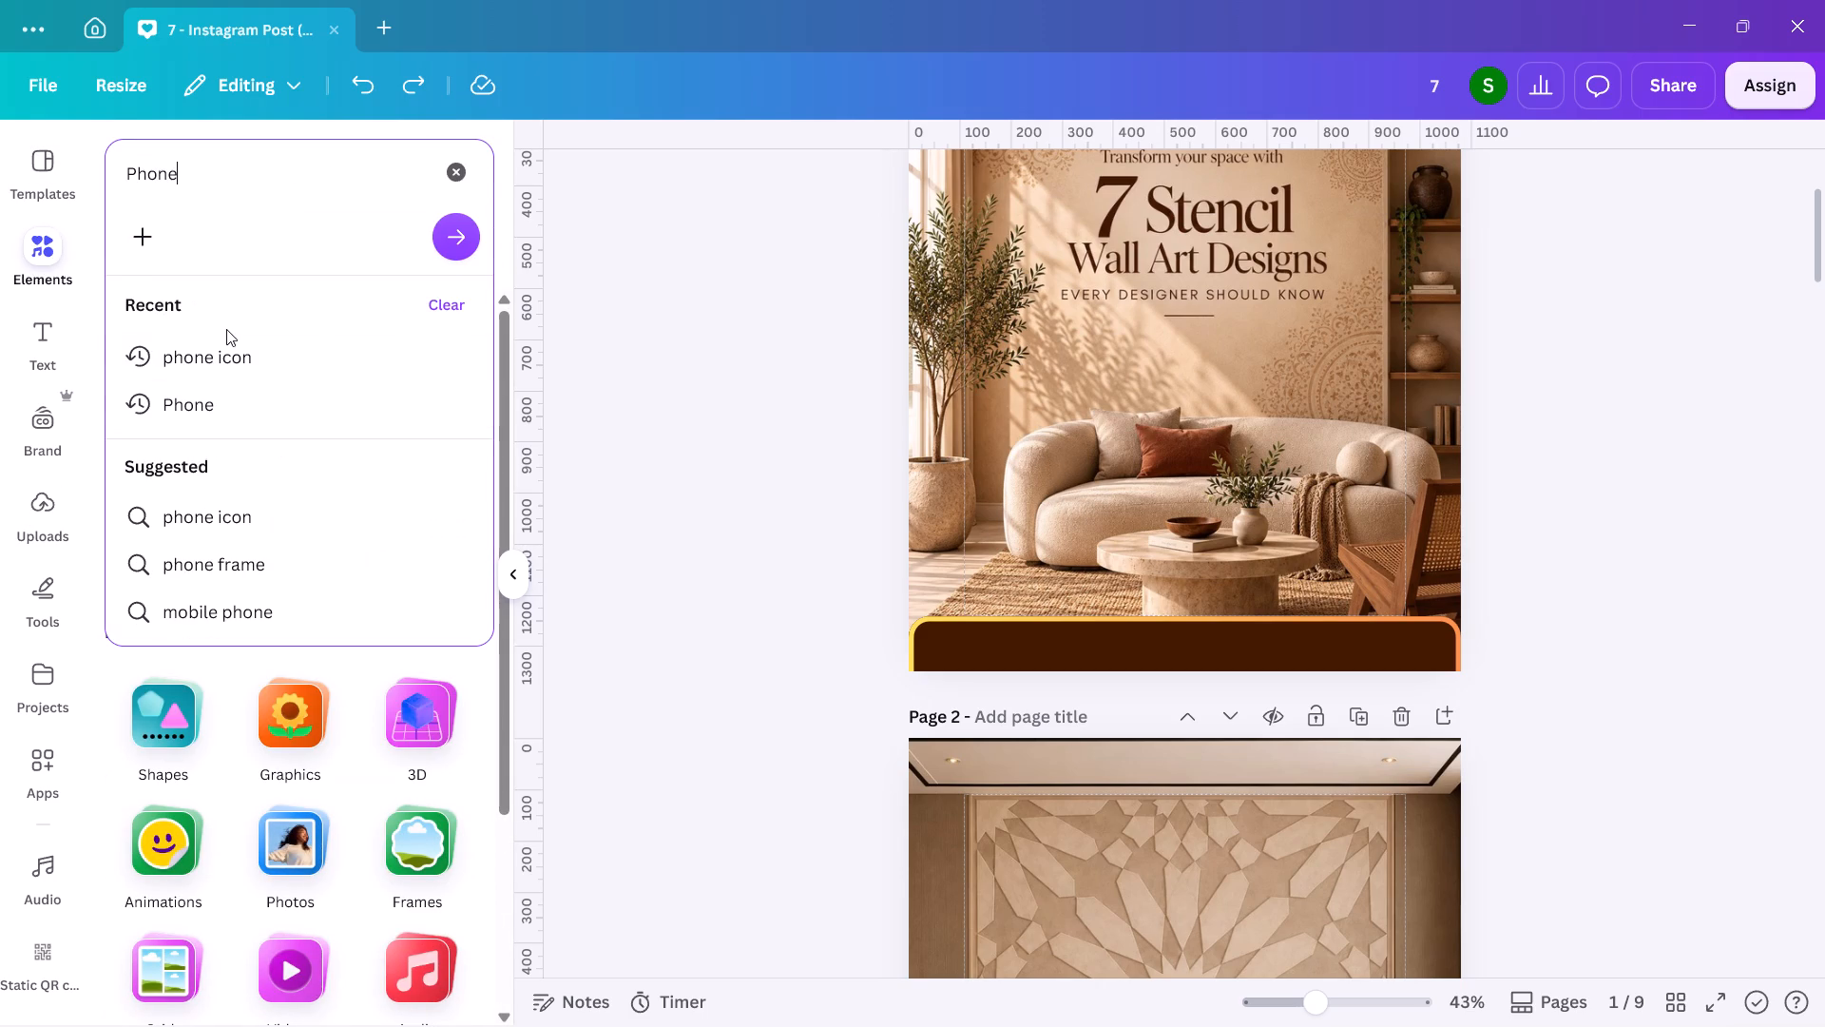
{"action": "left_click", "coordinate": [245, 346]}
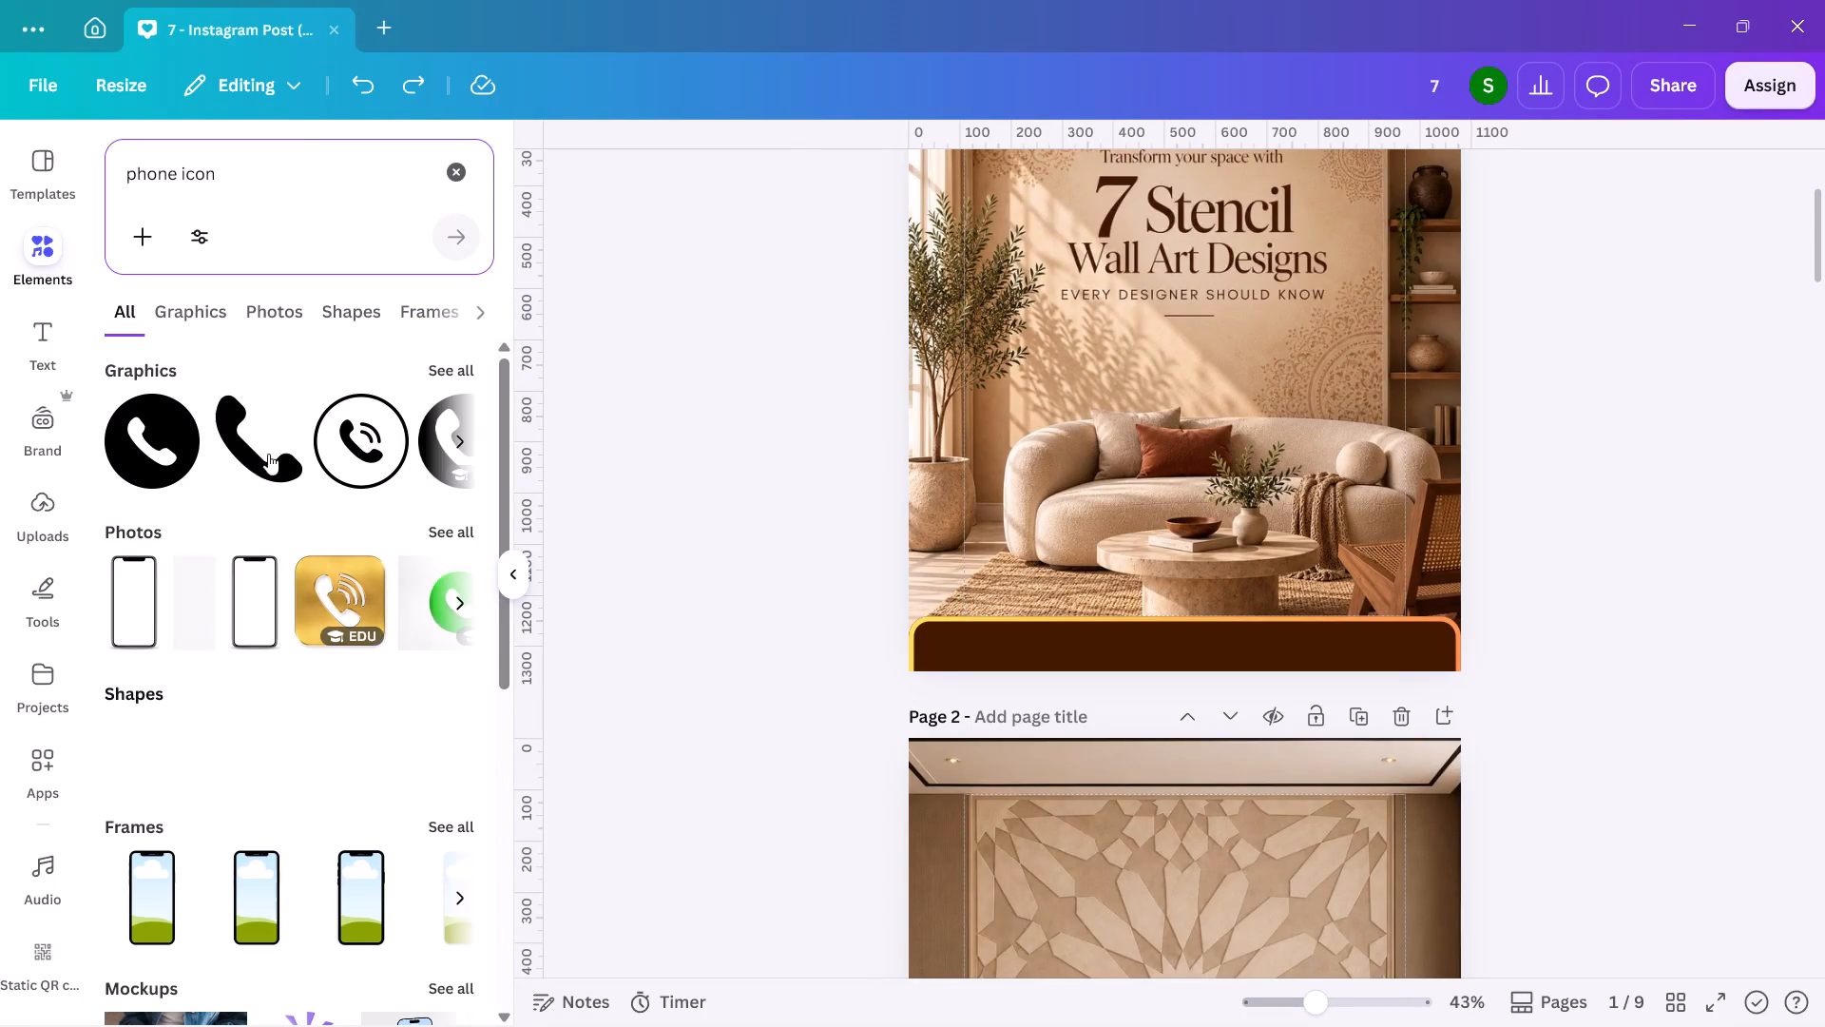
{"action": "left_click", "coordinate": [144, 458]}
{"action": "left_click_drag", "start_coordinate": [1220, 281], "coordinate": [1105, 517]}
{"action": "left_click_drag", "start_coordinate": [1180, 450], "coordinate": [1006, 635]}
Switch to the browser window with the ChatGPT conversation "Redesign Sofa Interior".
{"action": "key", "text": "alt+Tab"}
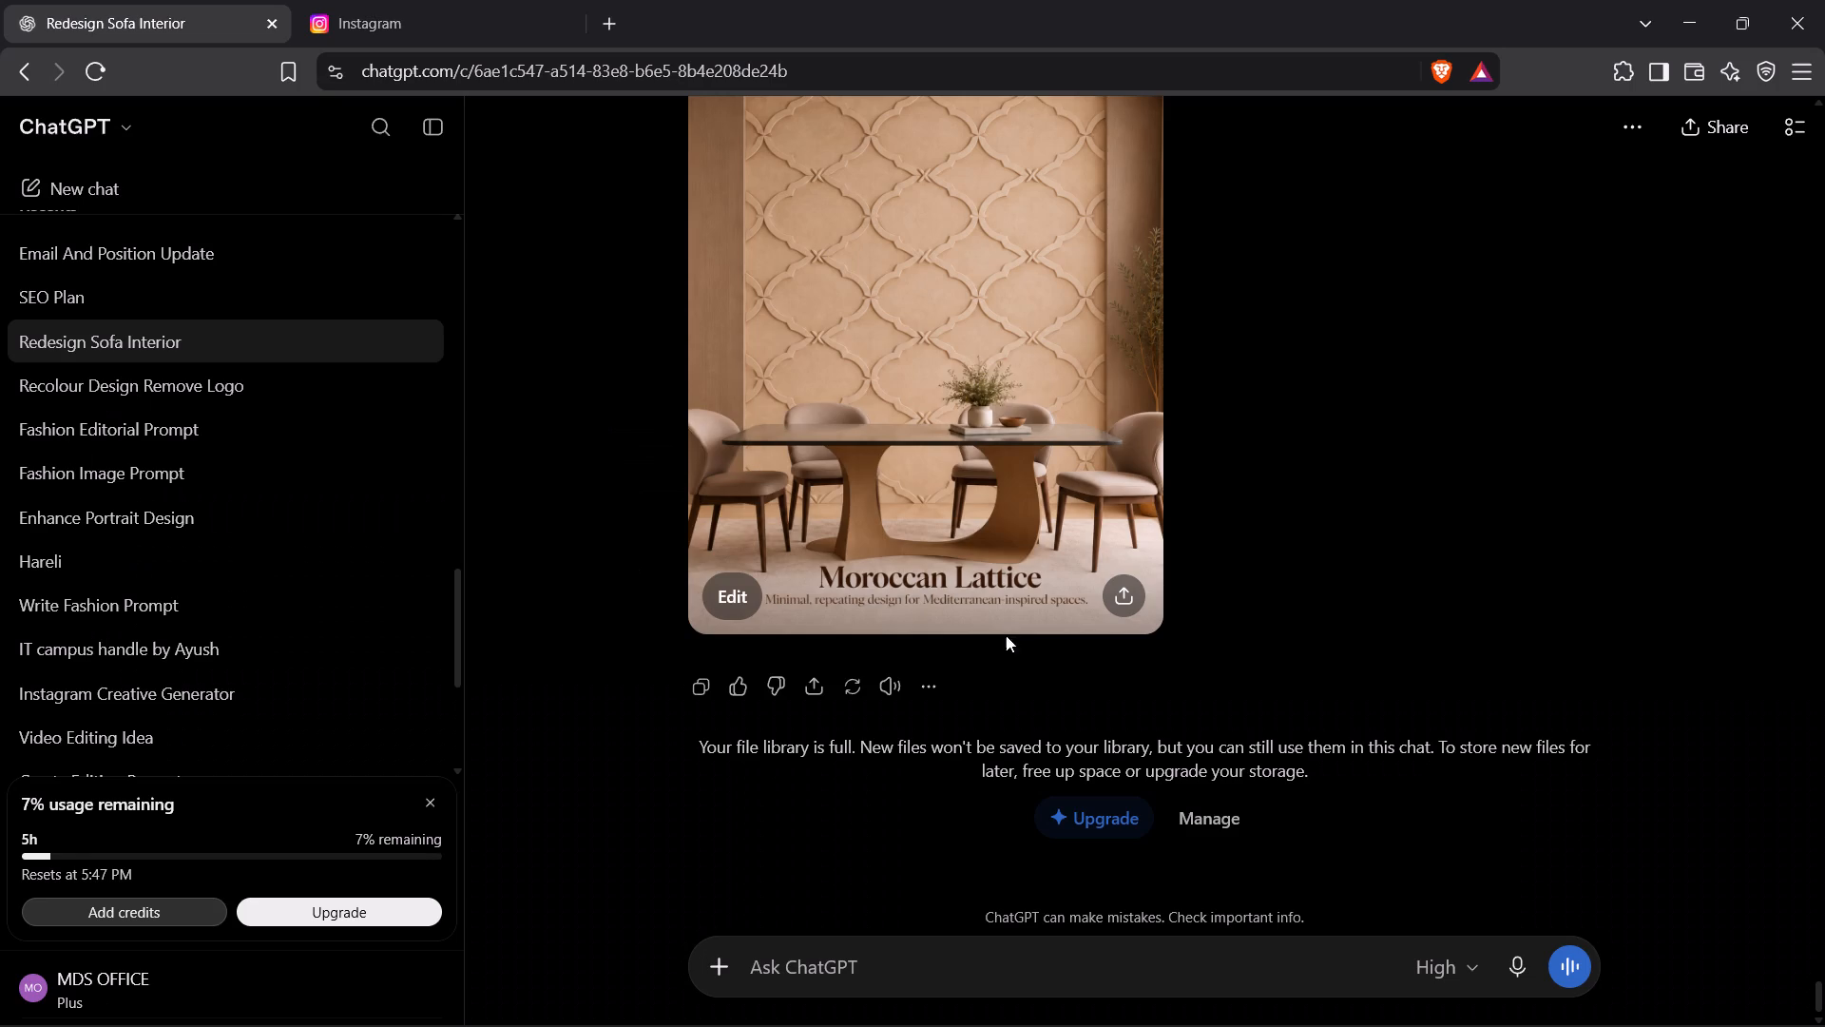
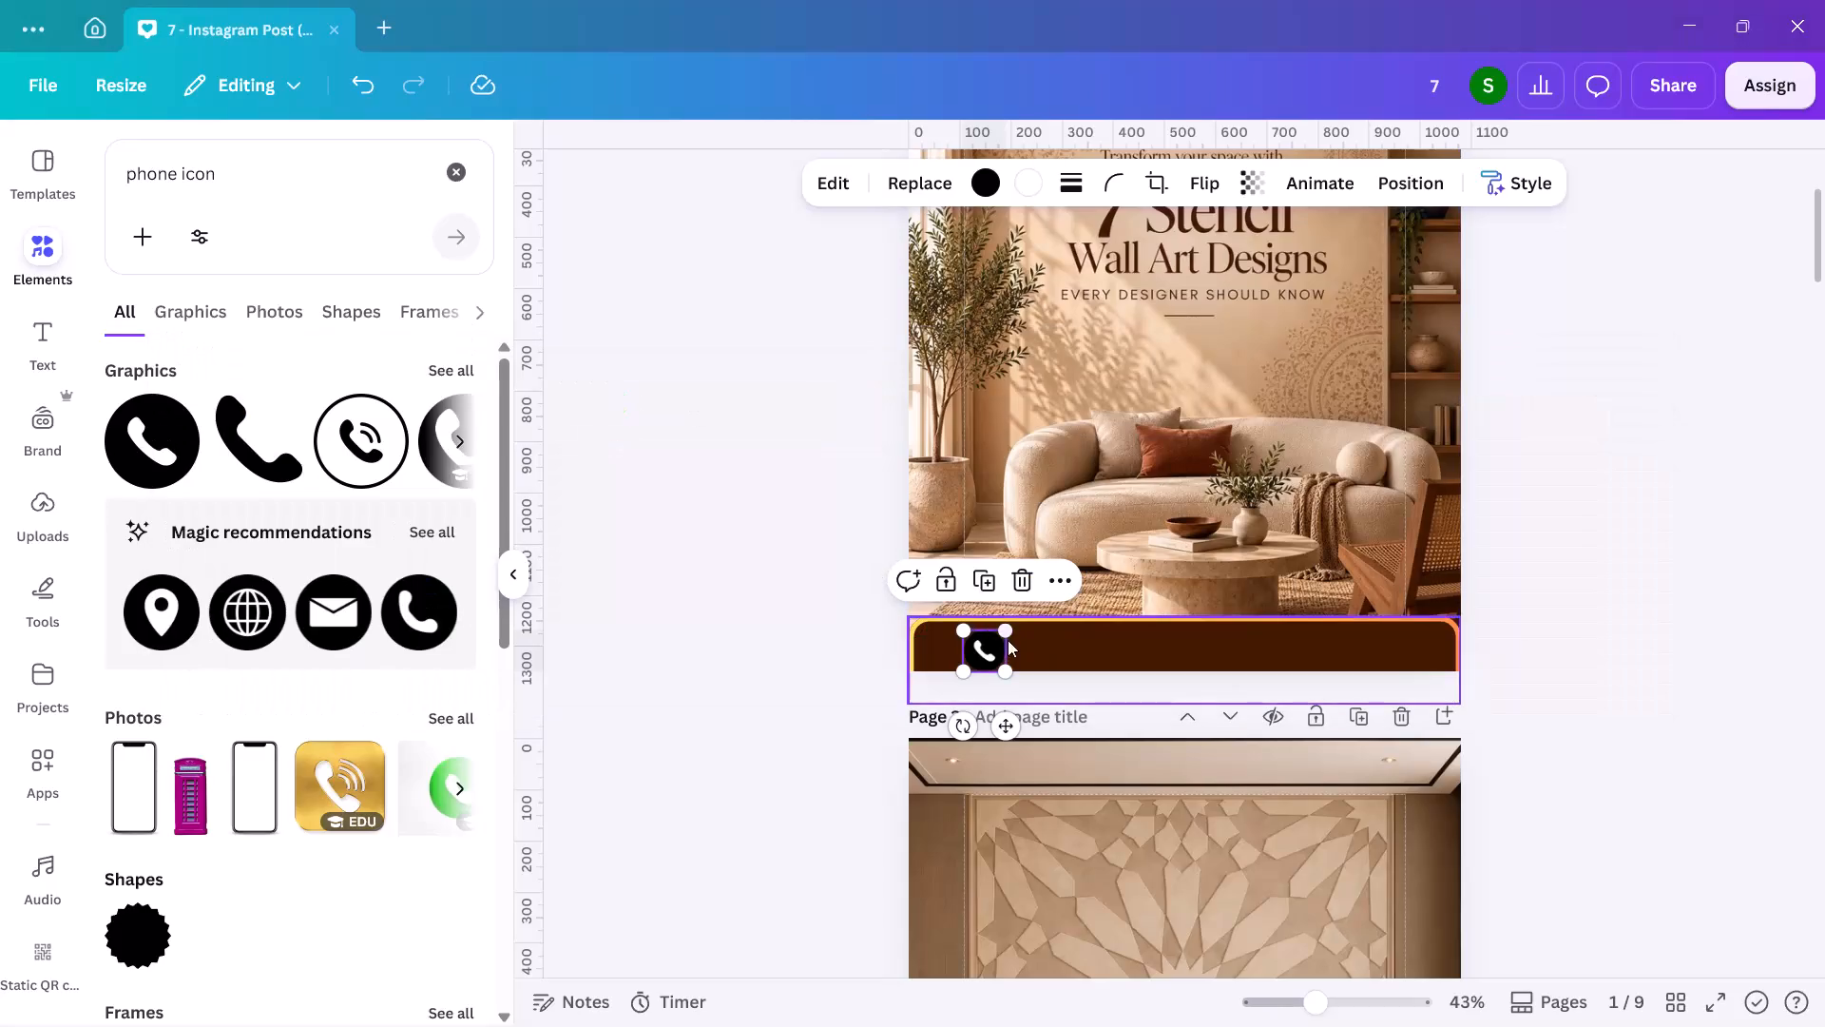
Shrink the phone icon slightly more and move it closer to the left end of the cover's dark brown bottom band.
{"action": "left_click_drag", "start_coordinate": [1003, 663], "coordinate": [990, 658]}
{"action": "left_click_drag", "start_coordinate": [981, 646], "coordinate": [970, 647]}
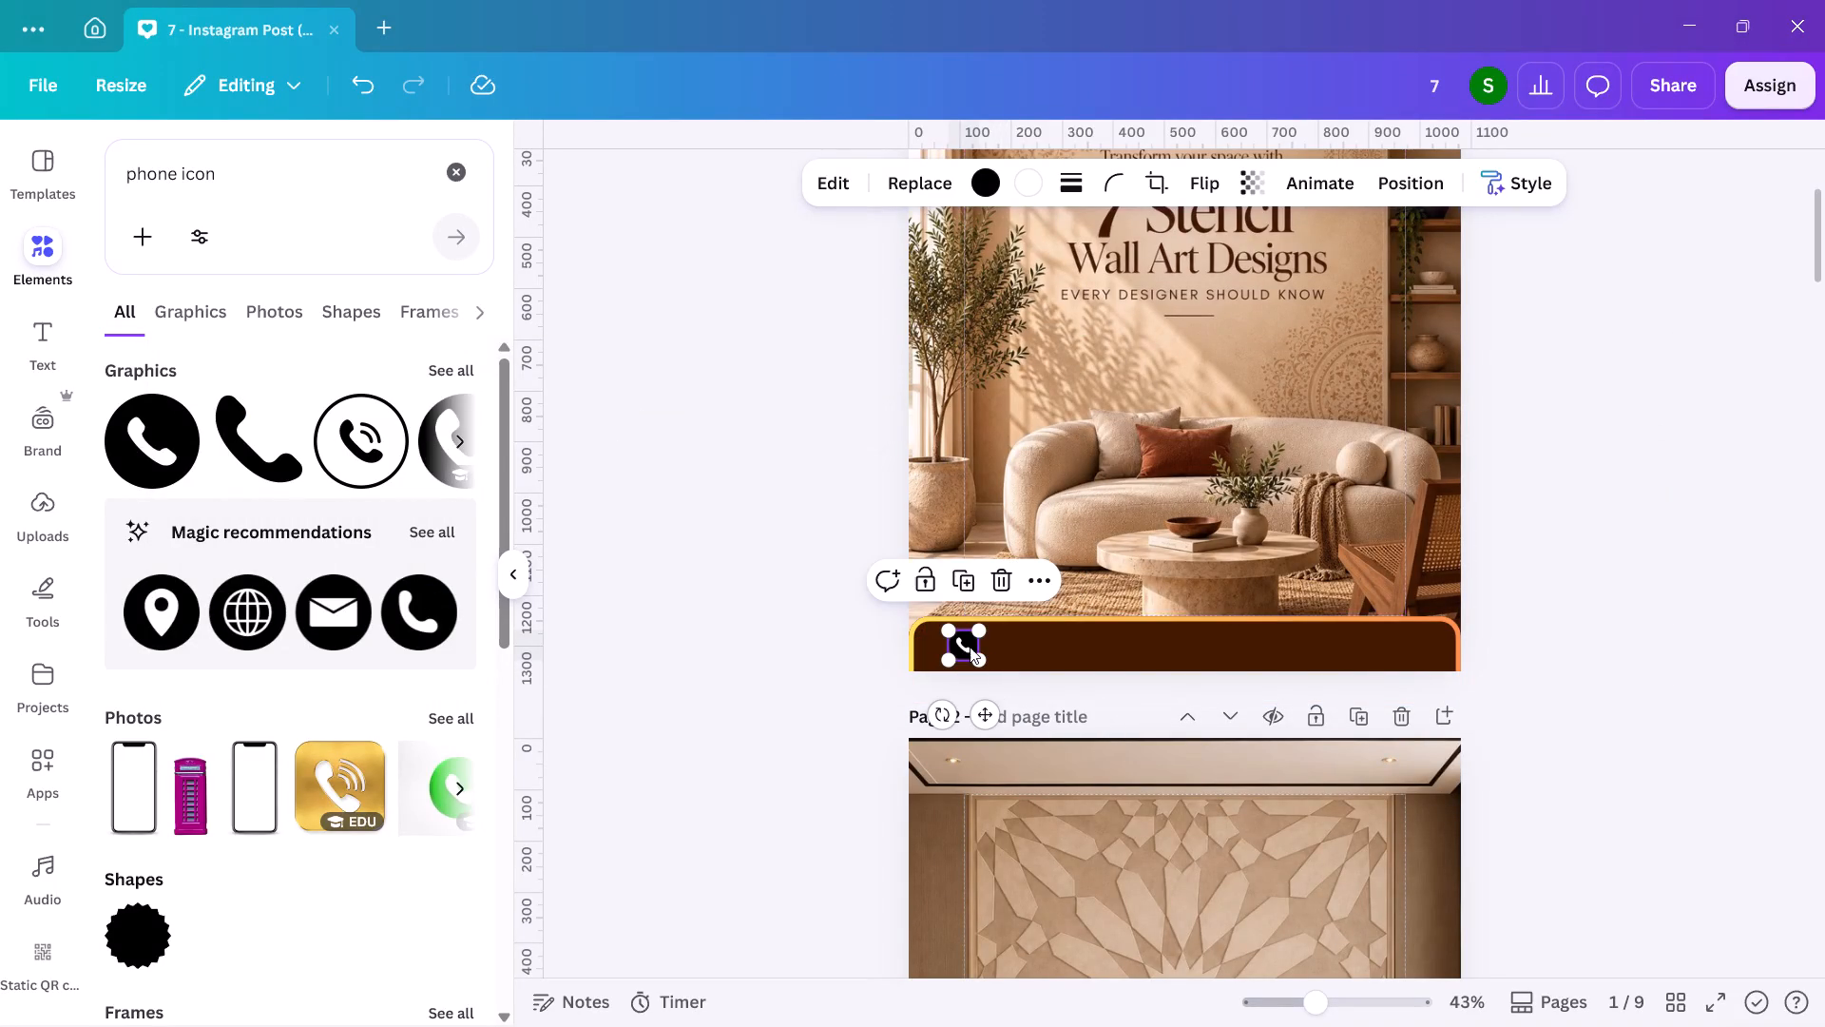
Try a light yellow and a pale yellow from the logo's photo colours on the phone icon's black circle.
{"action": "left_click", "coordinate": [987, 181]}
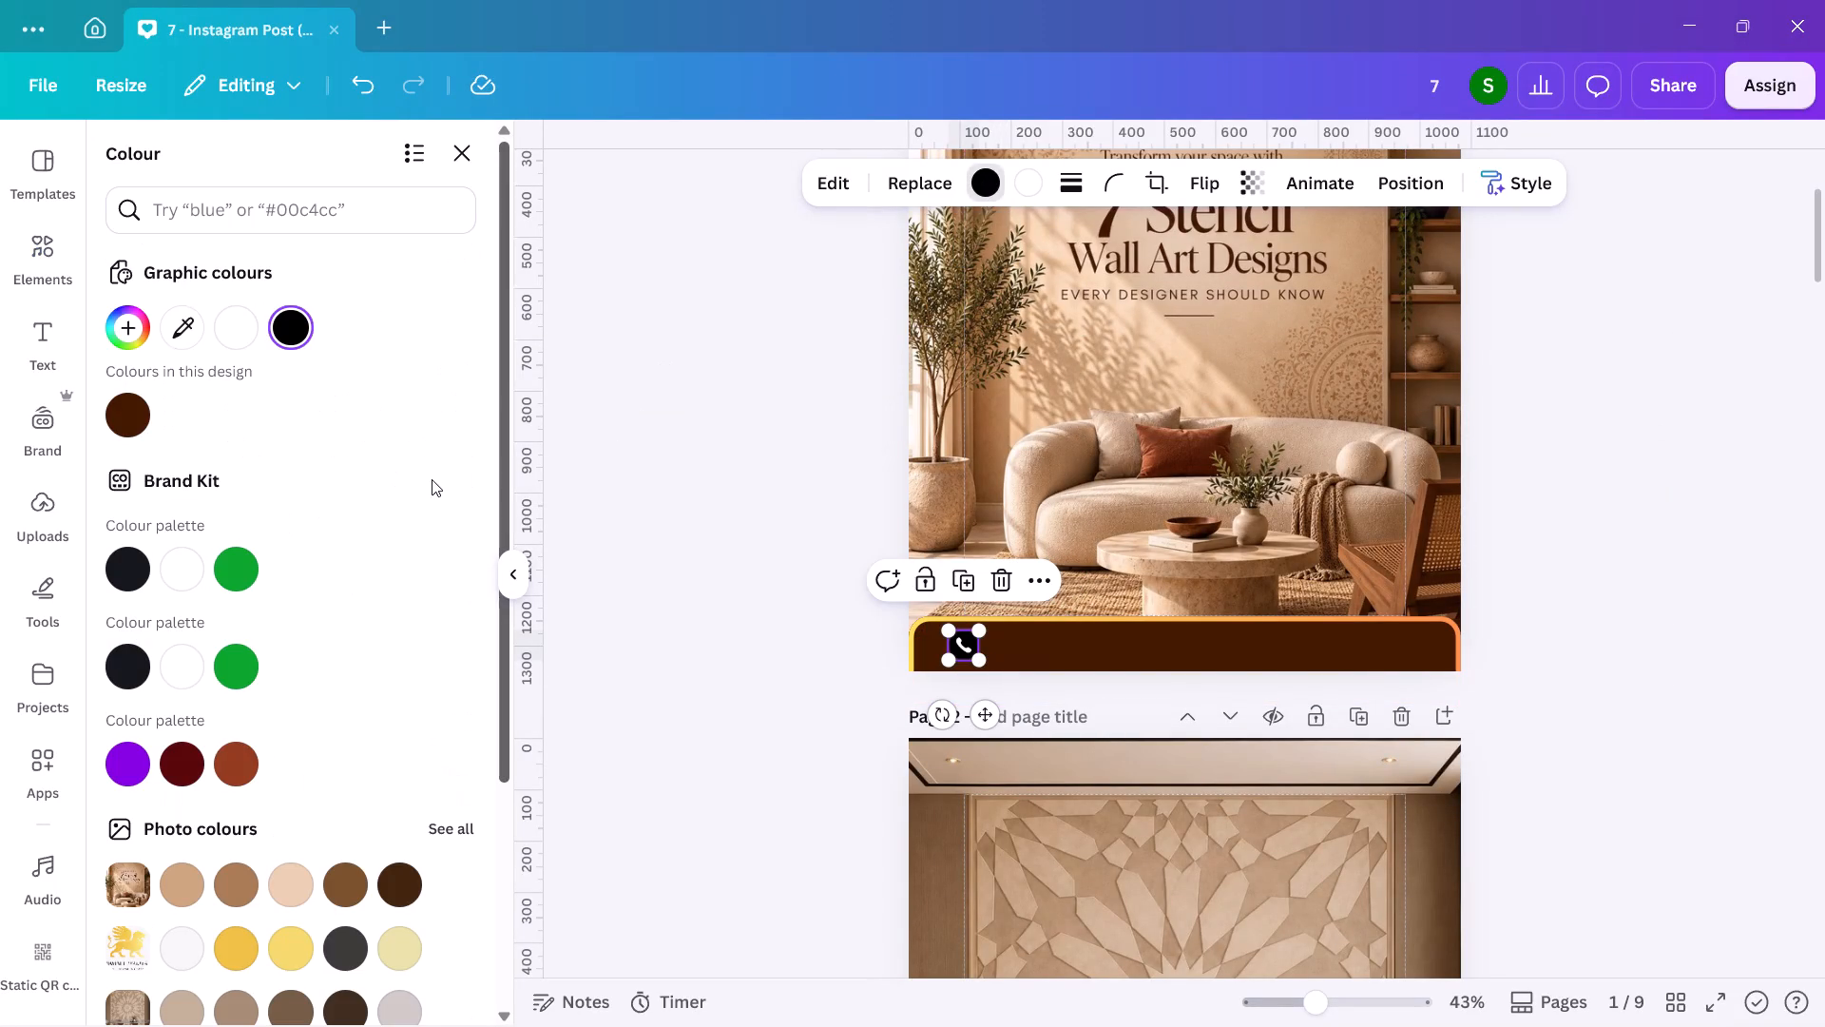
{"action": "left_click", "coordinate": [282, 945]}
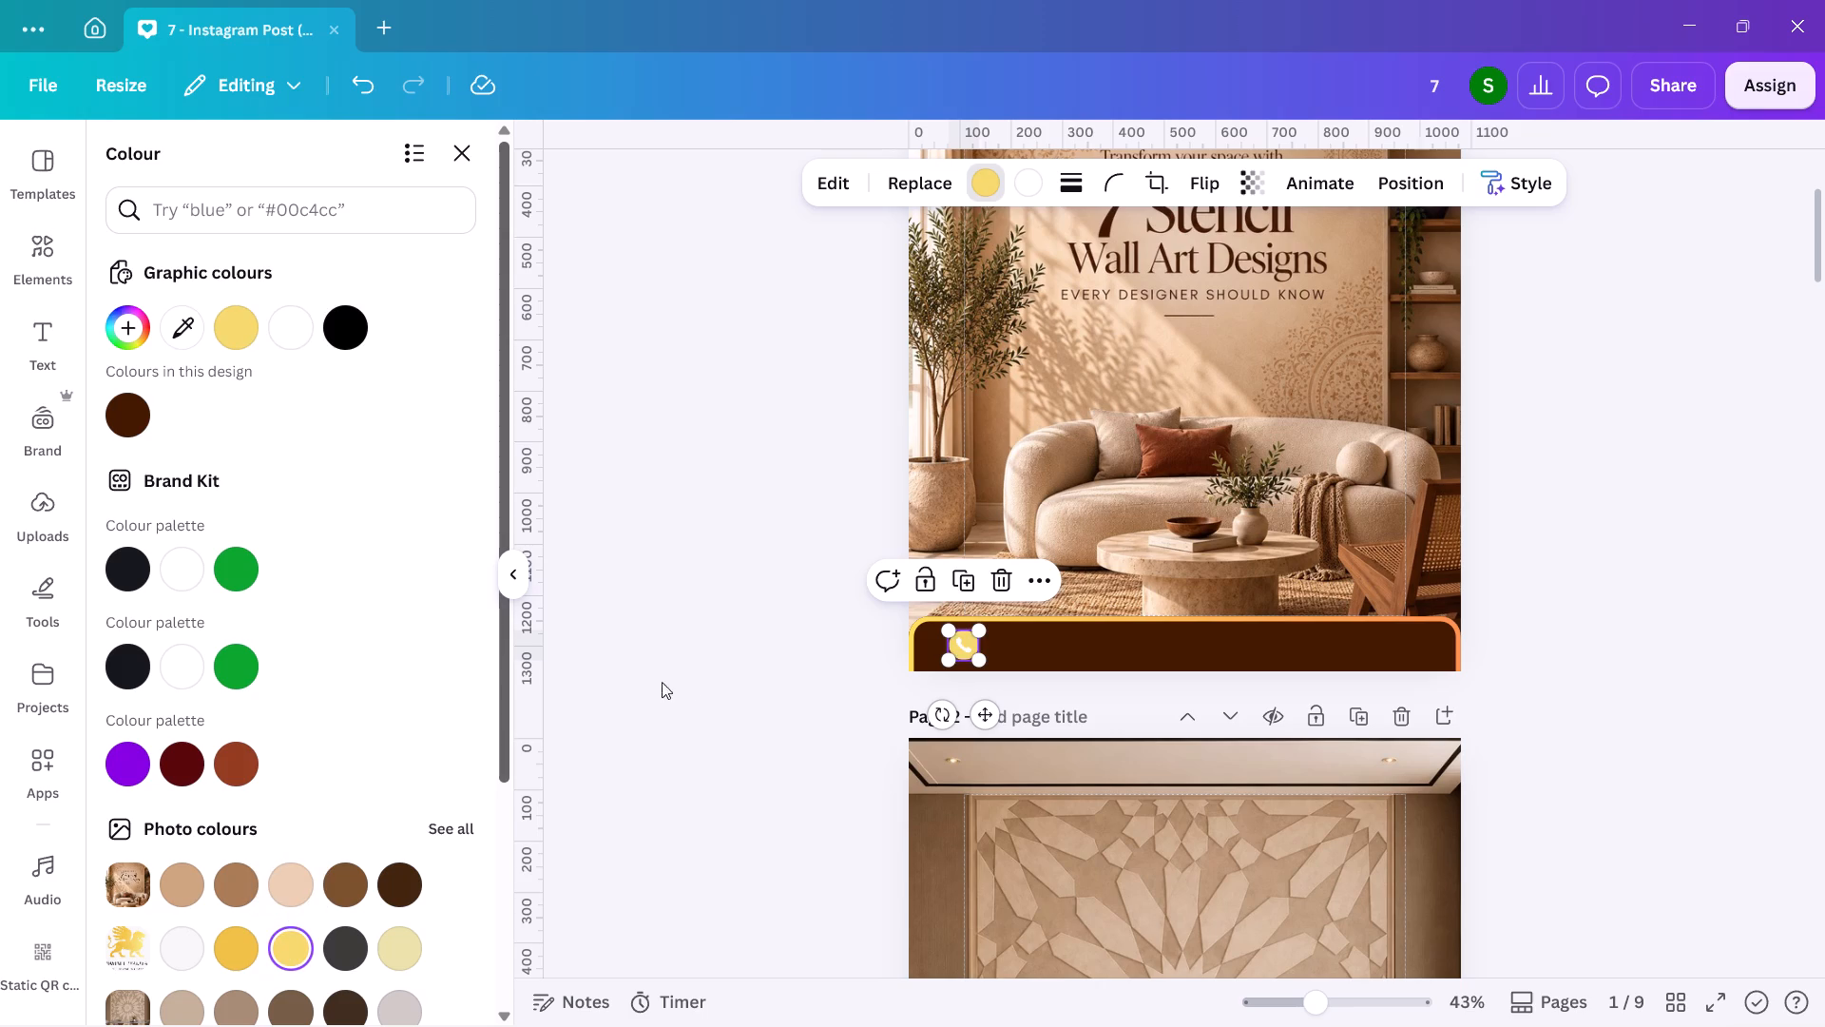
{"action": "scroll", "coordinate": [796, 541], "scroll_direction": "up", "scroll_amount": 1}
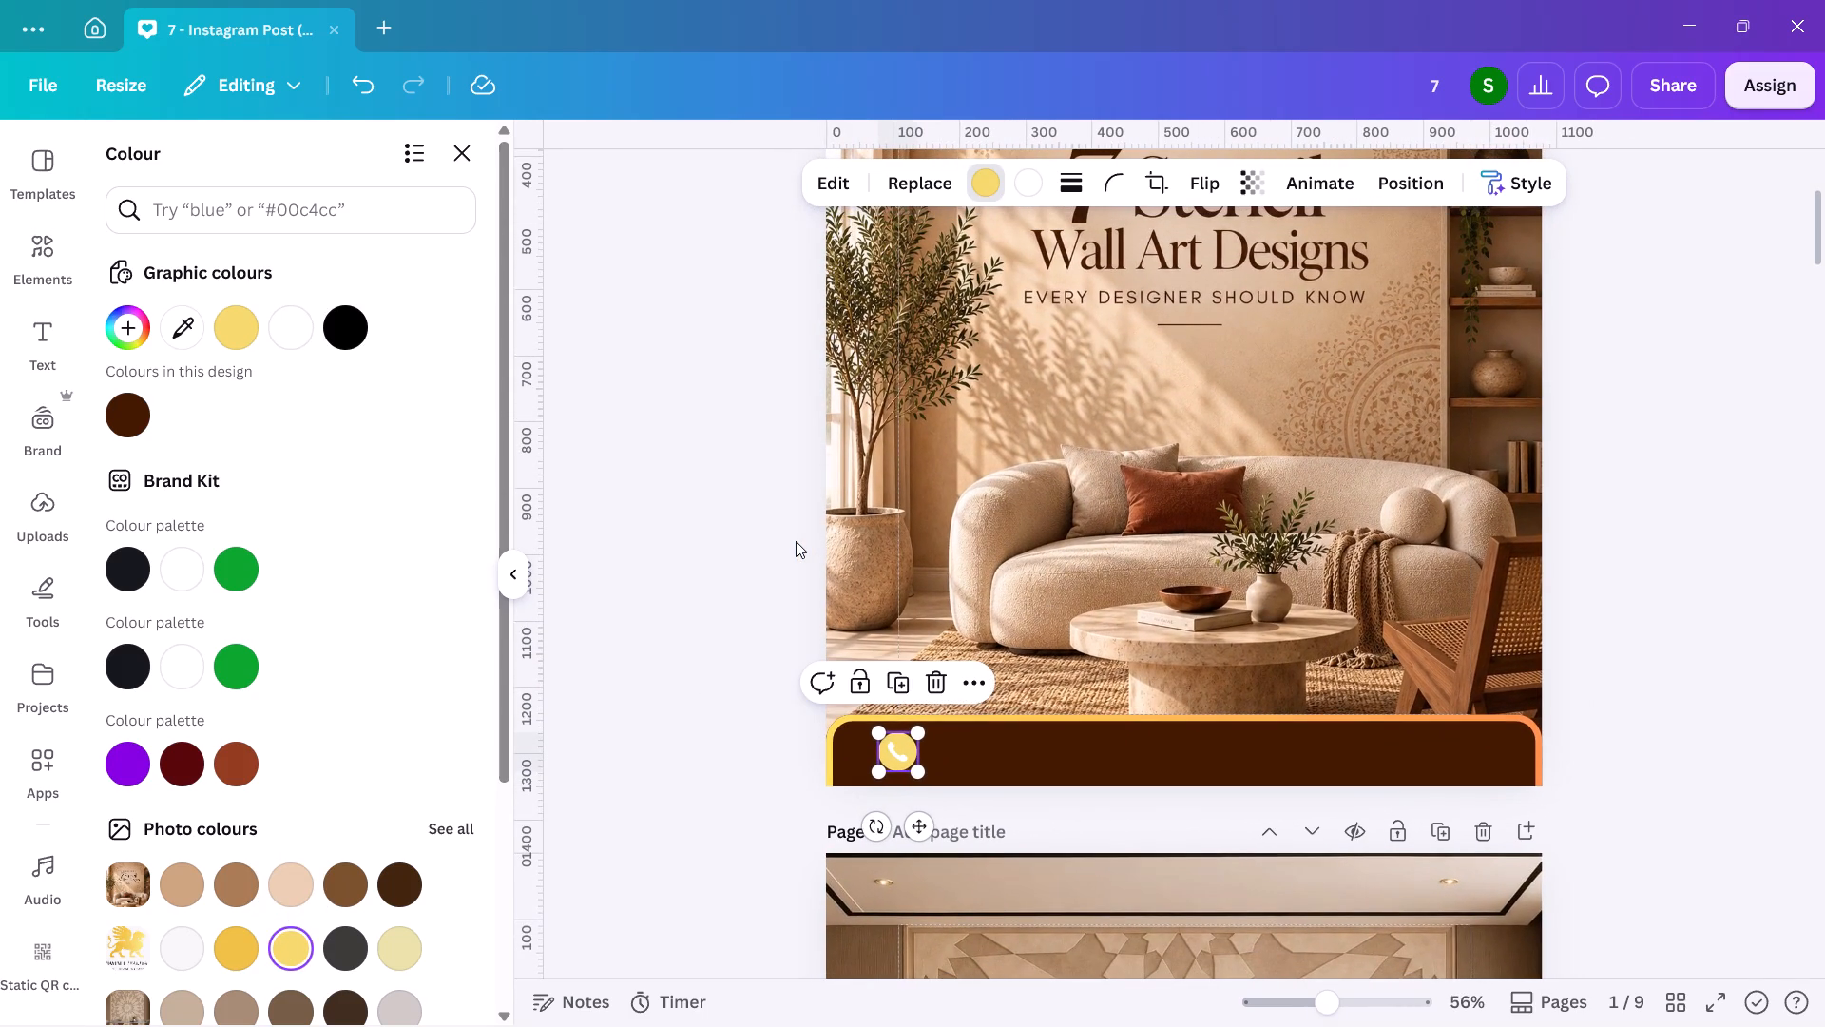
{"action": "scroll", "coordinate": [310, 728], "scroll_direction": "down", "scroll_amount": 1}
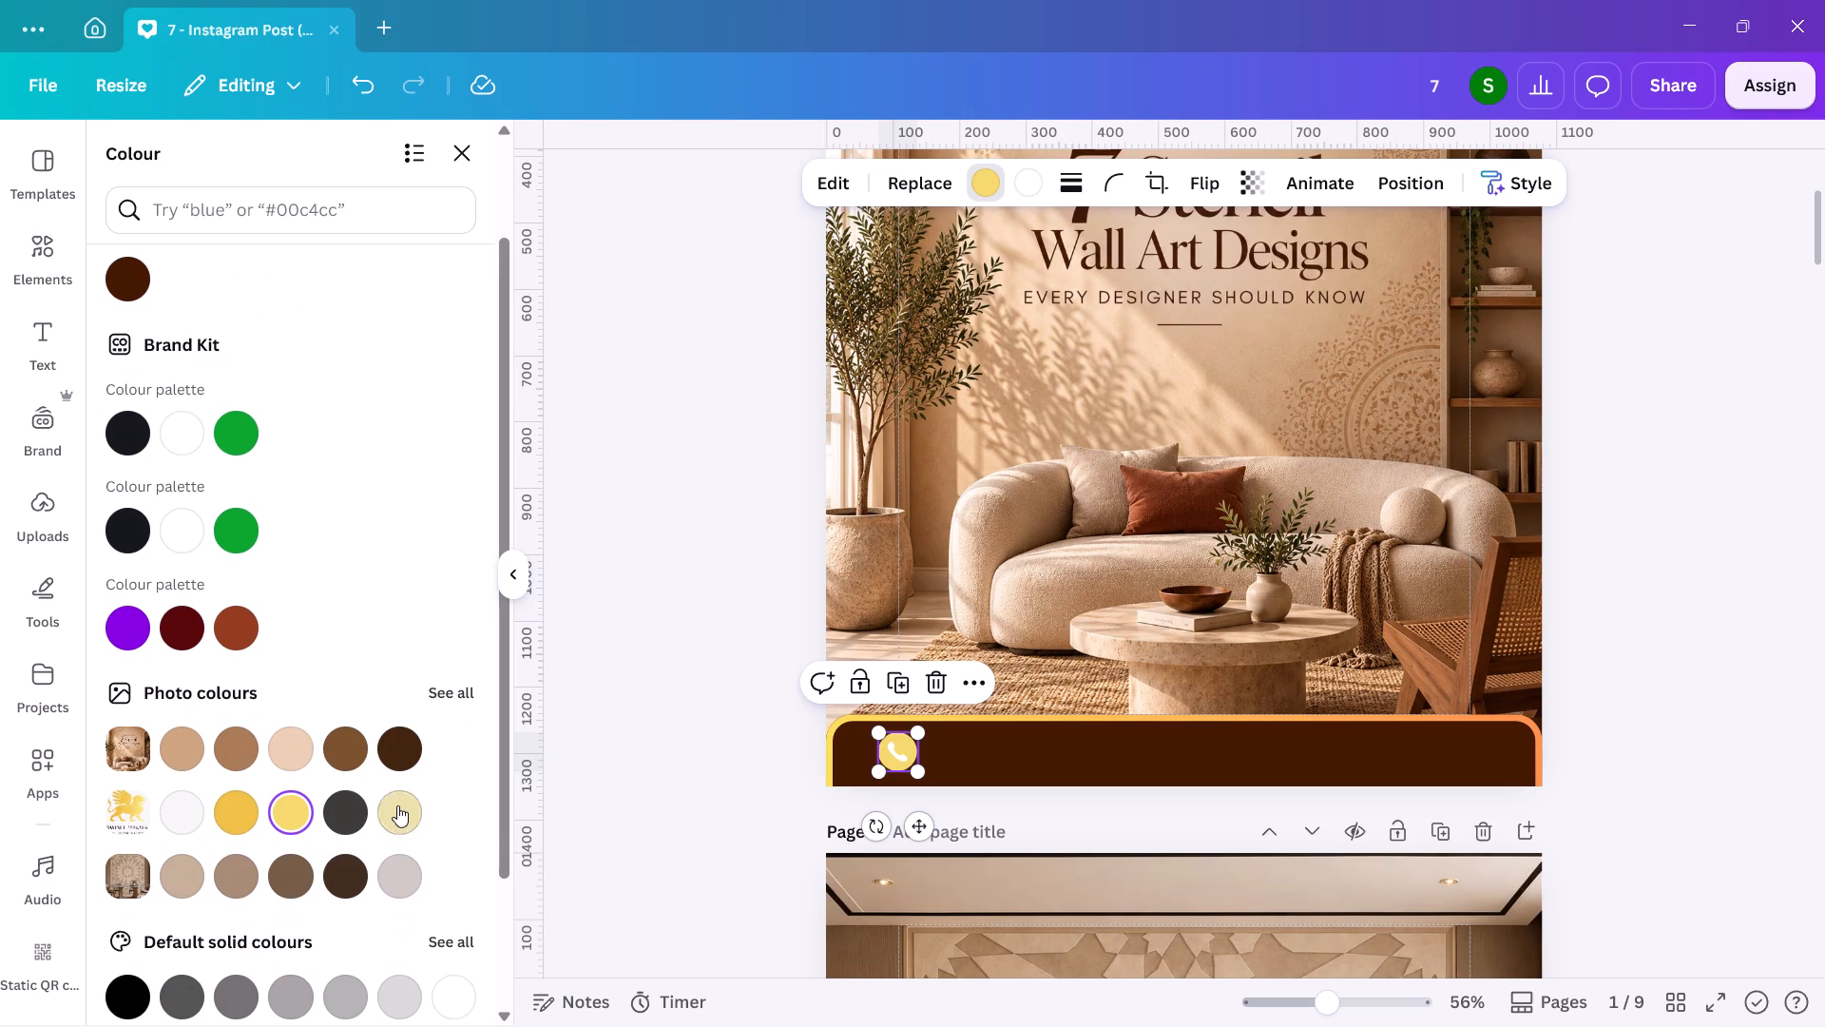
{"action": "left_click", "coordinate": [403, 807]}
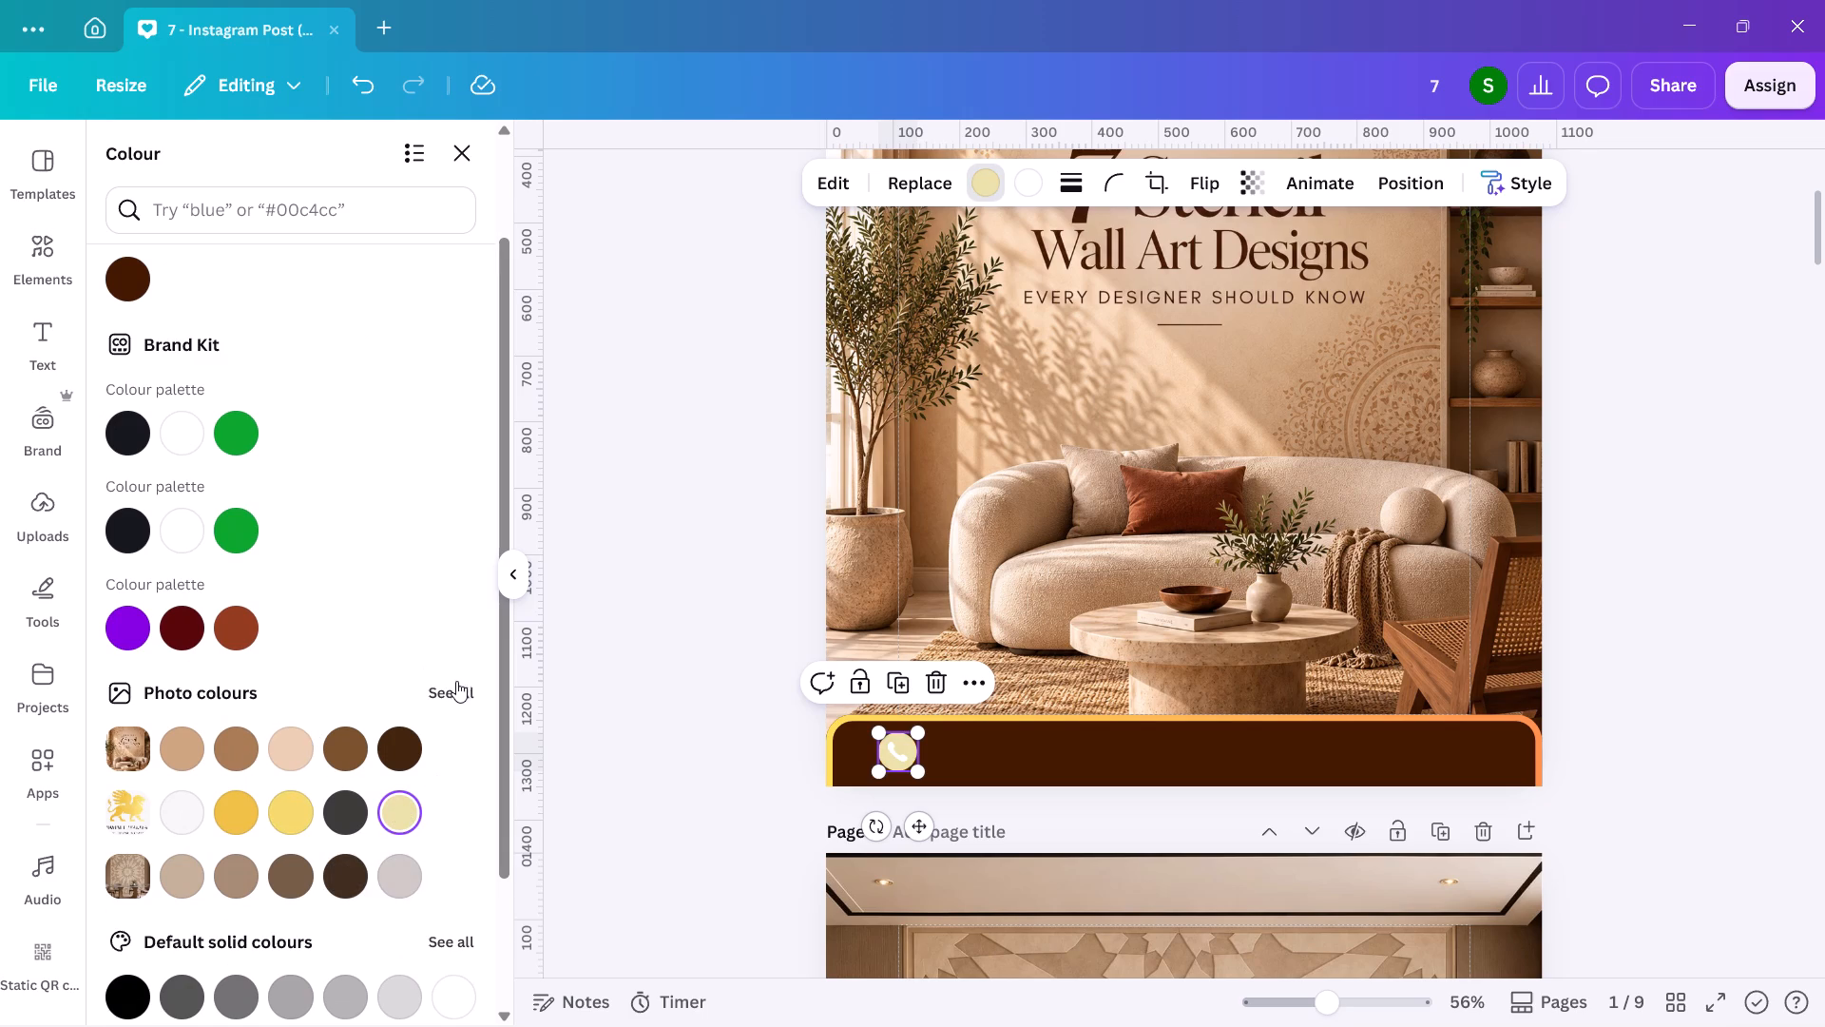
Recolour the phone icon's circle with the golden yellow from the logo's photo colours on the current page.
{"action": "left_click", "coordinate": [457, 684]}
{"action": "left_click", "coordinate": [235, 317]}
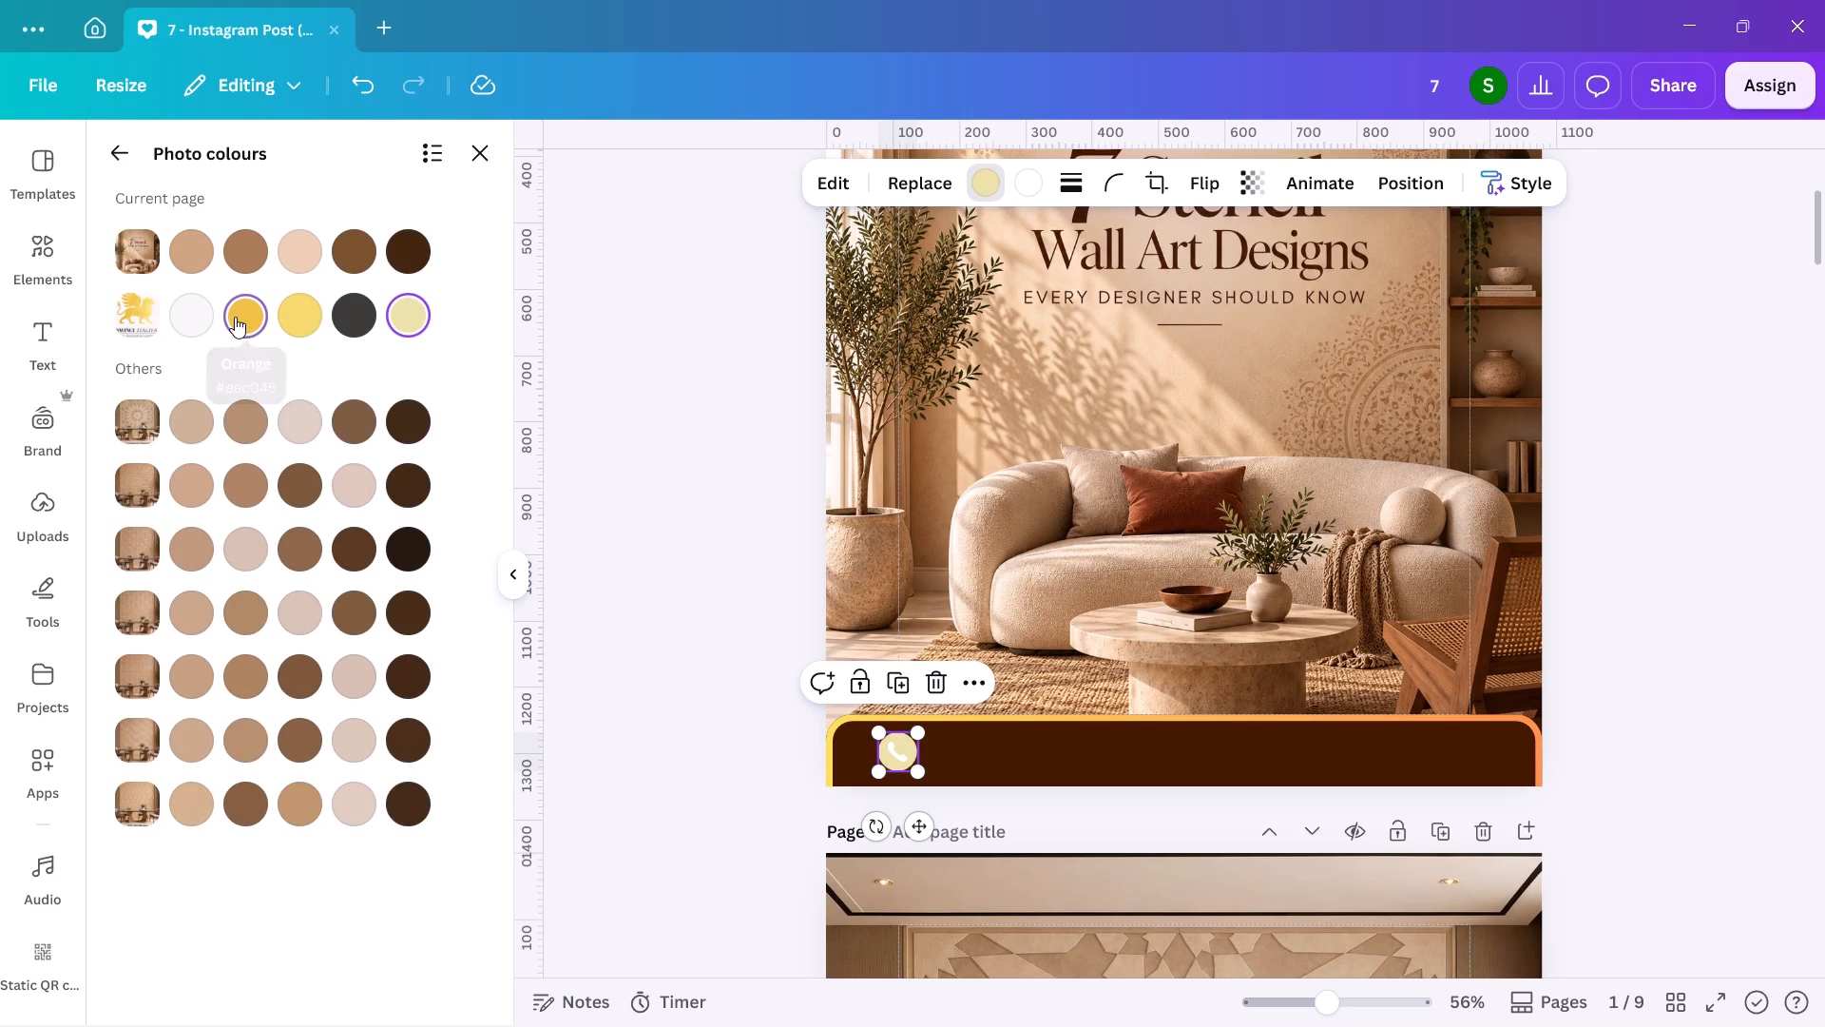
Recolour the handset inside the phone icon with the design's dark brown #431900.
{"action": "left_click", "coordinate": [901, 756]}
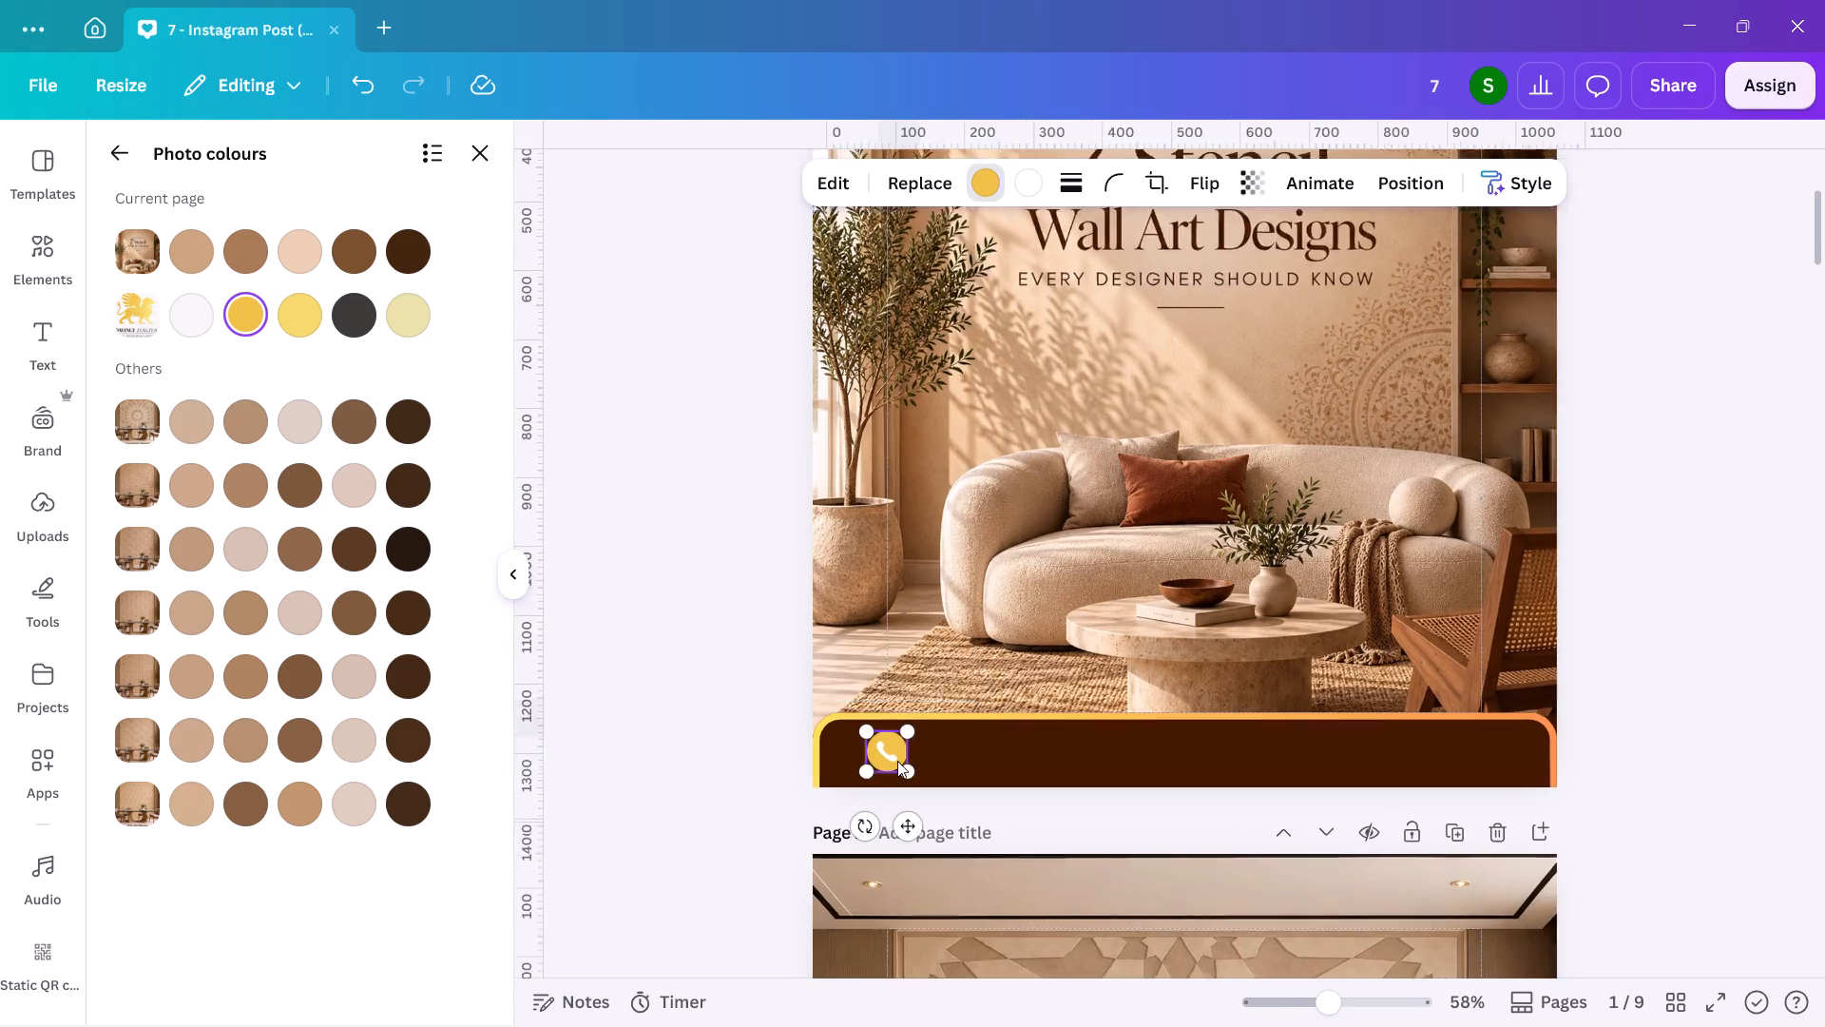
{"action": "left_click", "coordinate": [756, 747]}
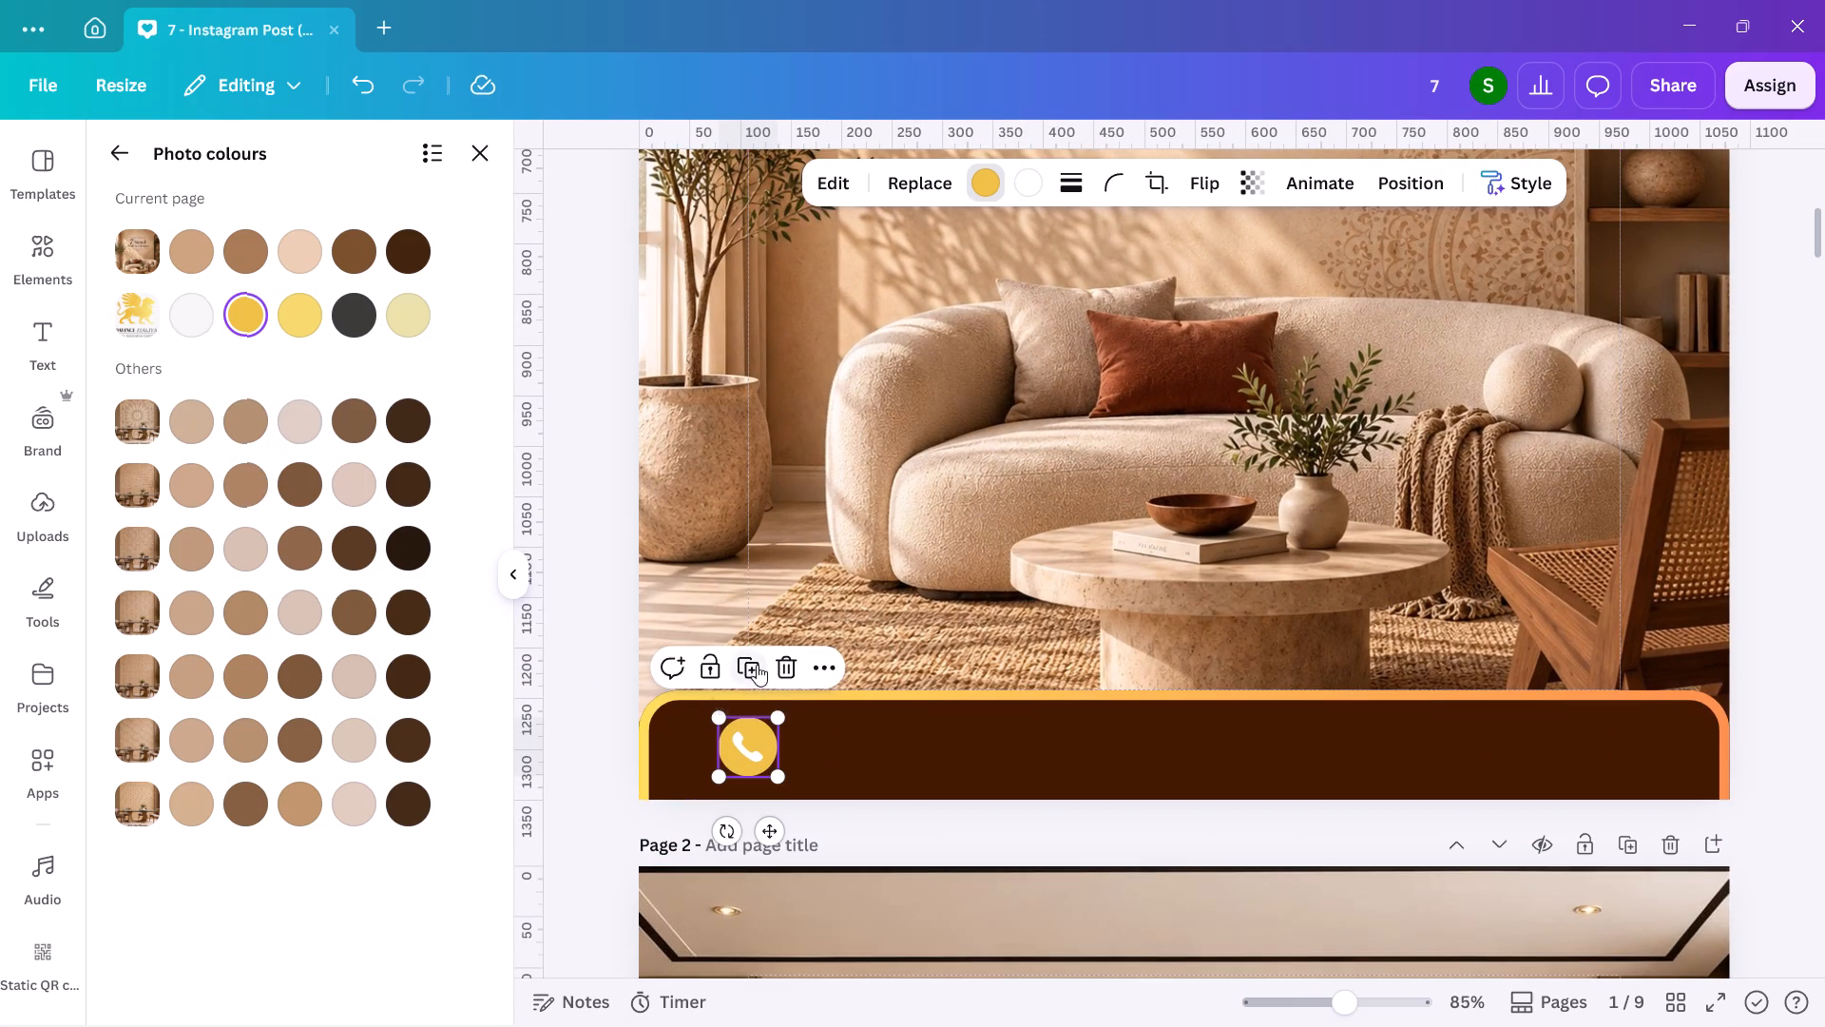
{"action": "left_click", "coordinate": [1026, 178]}
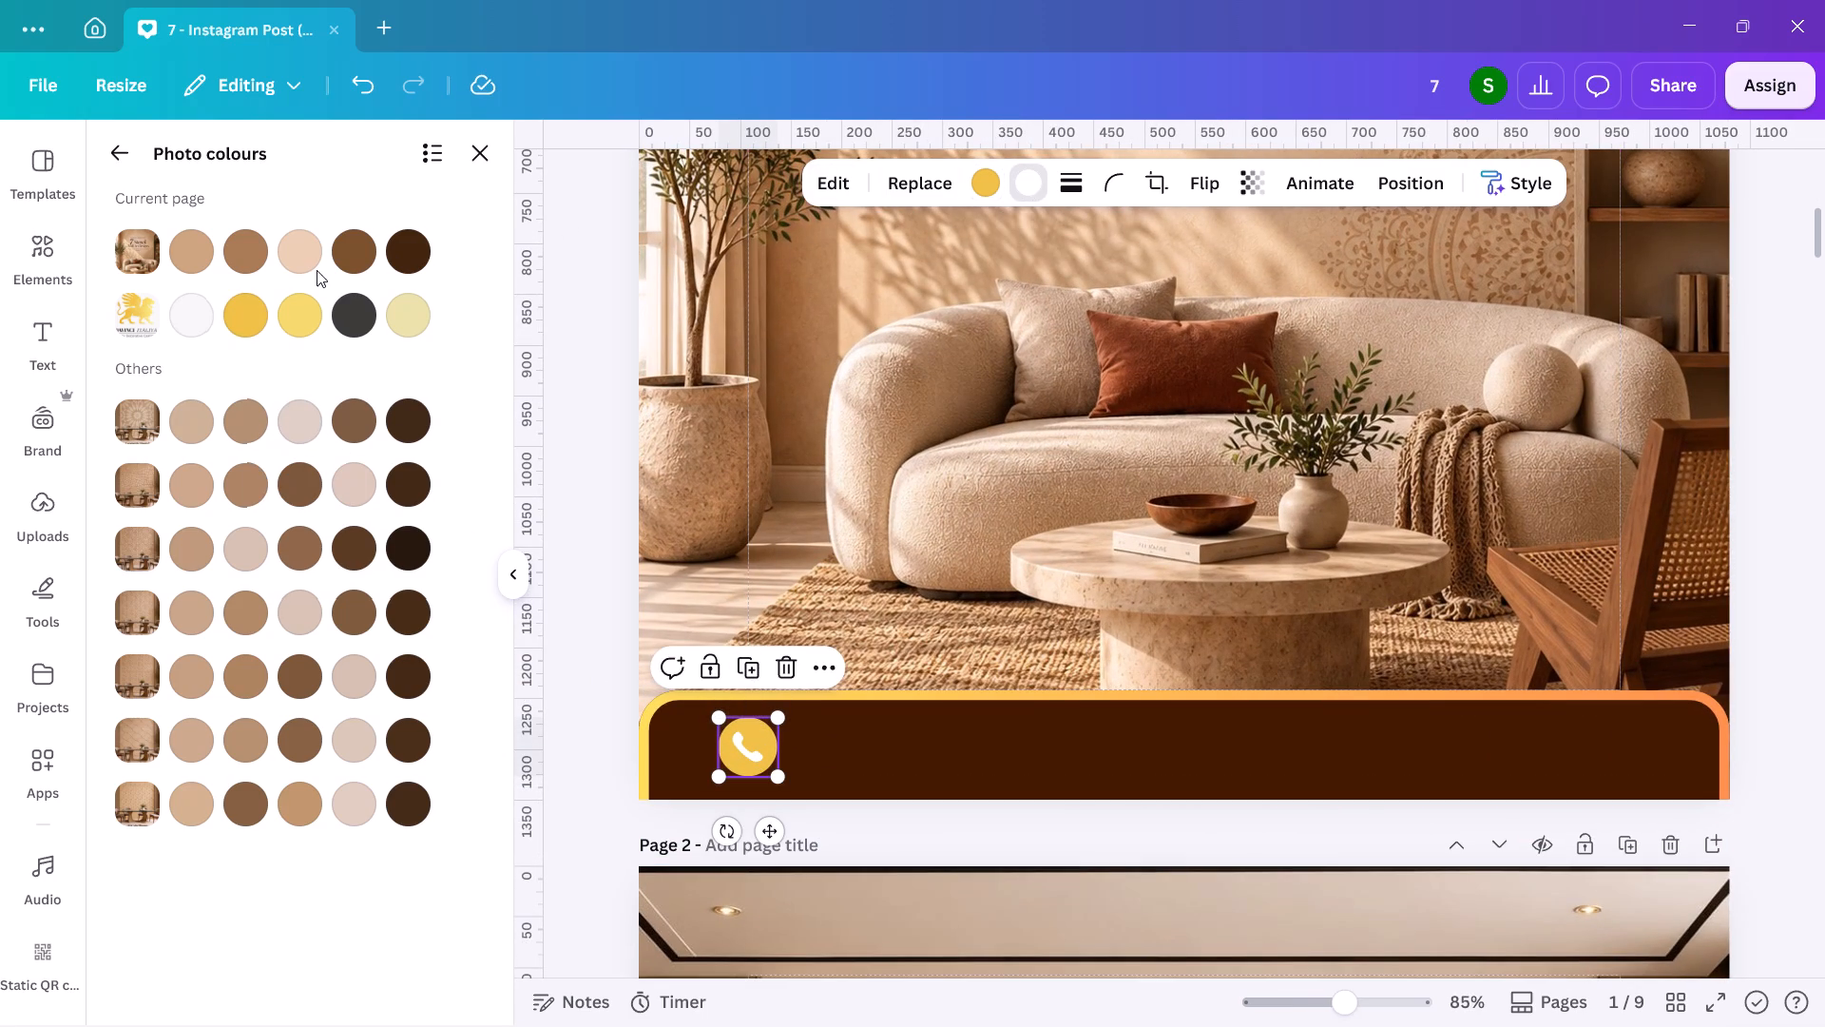
{"action": "left_click", "coordinate": [125, 170]}
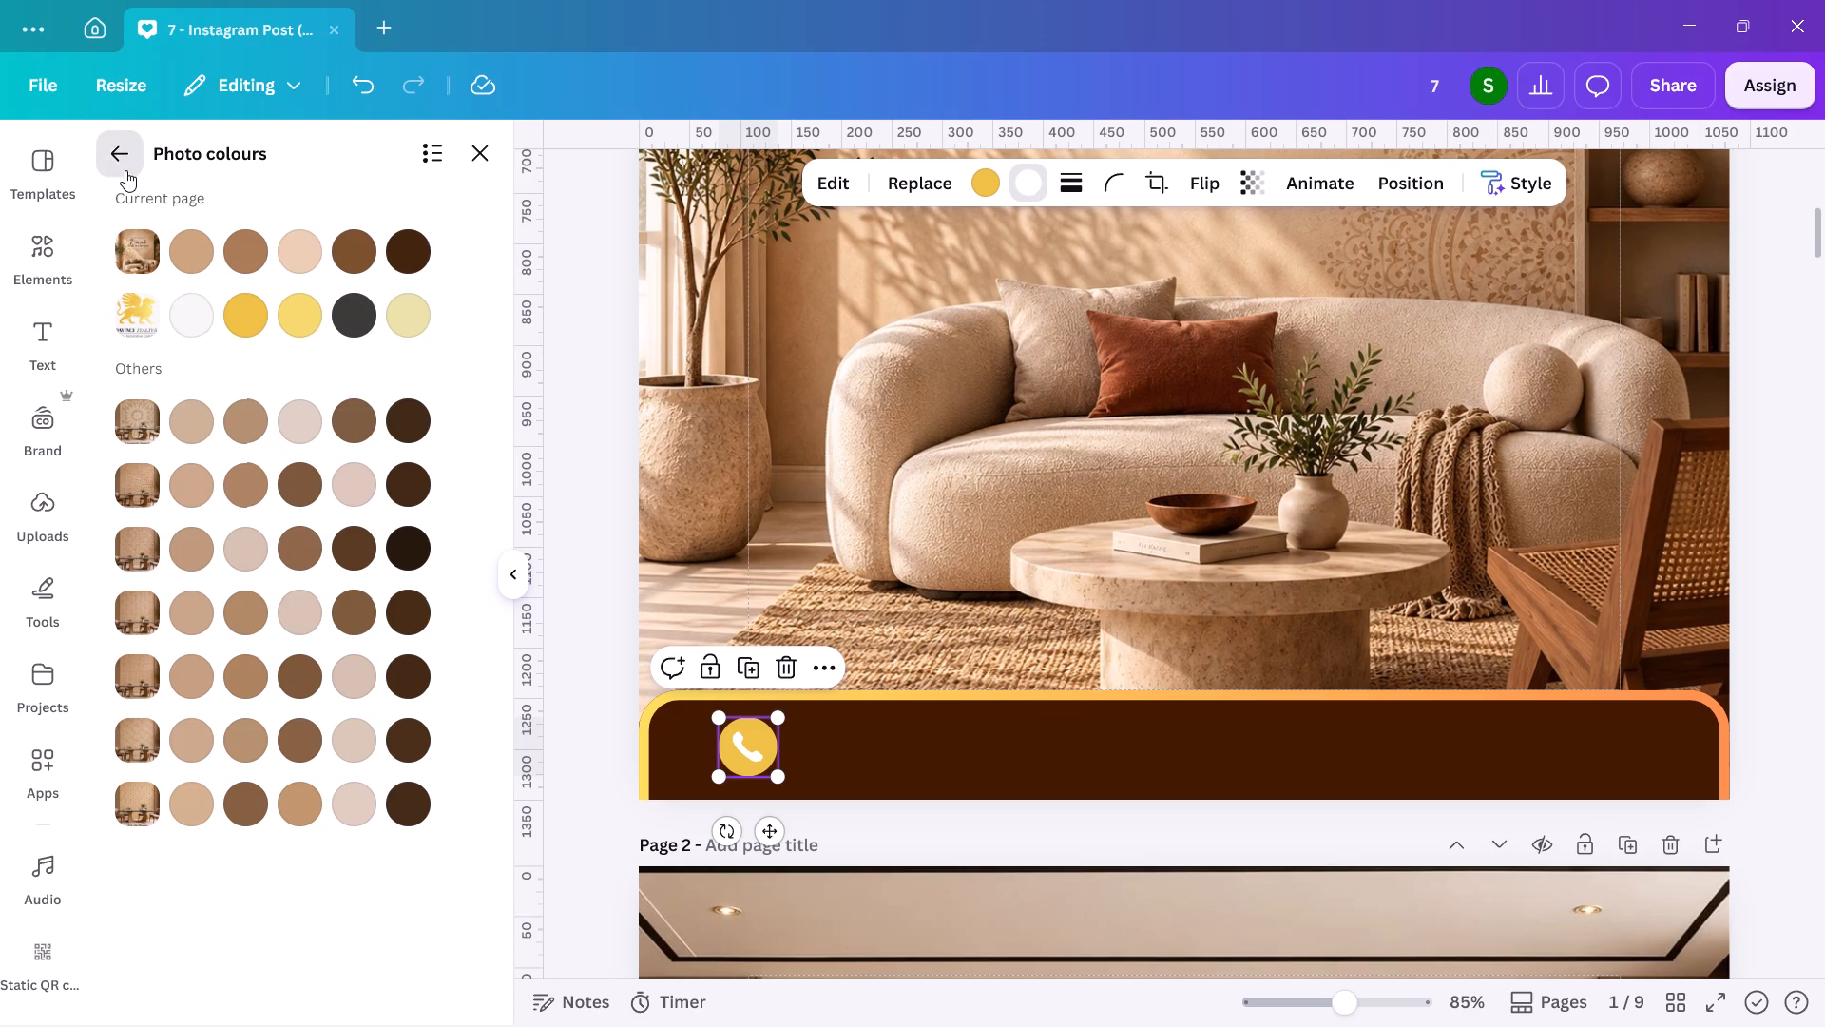
{"action": "left_click", "coordinate": [132, 418]}
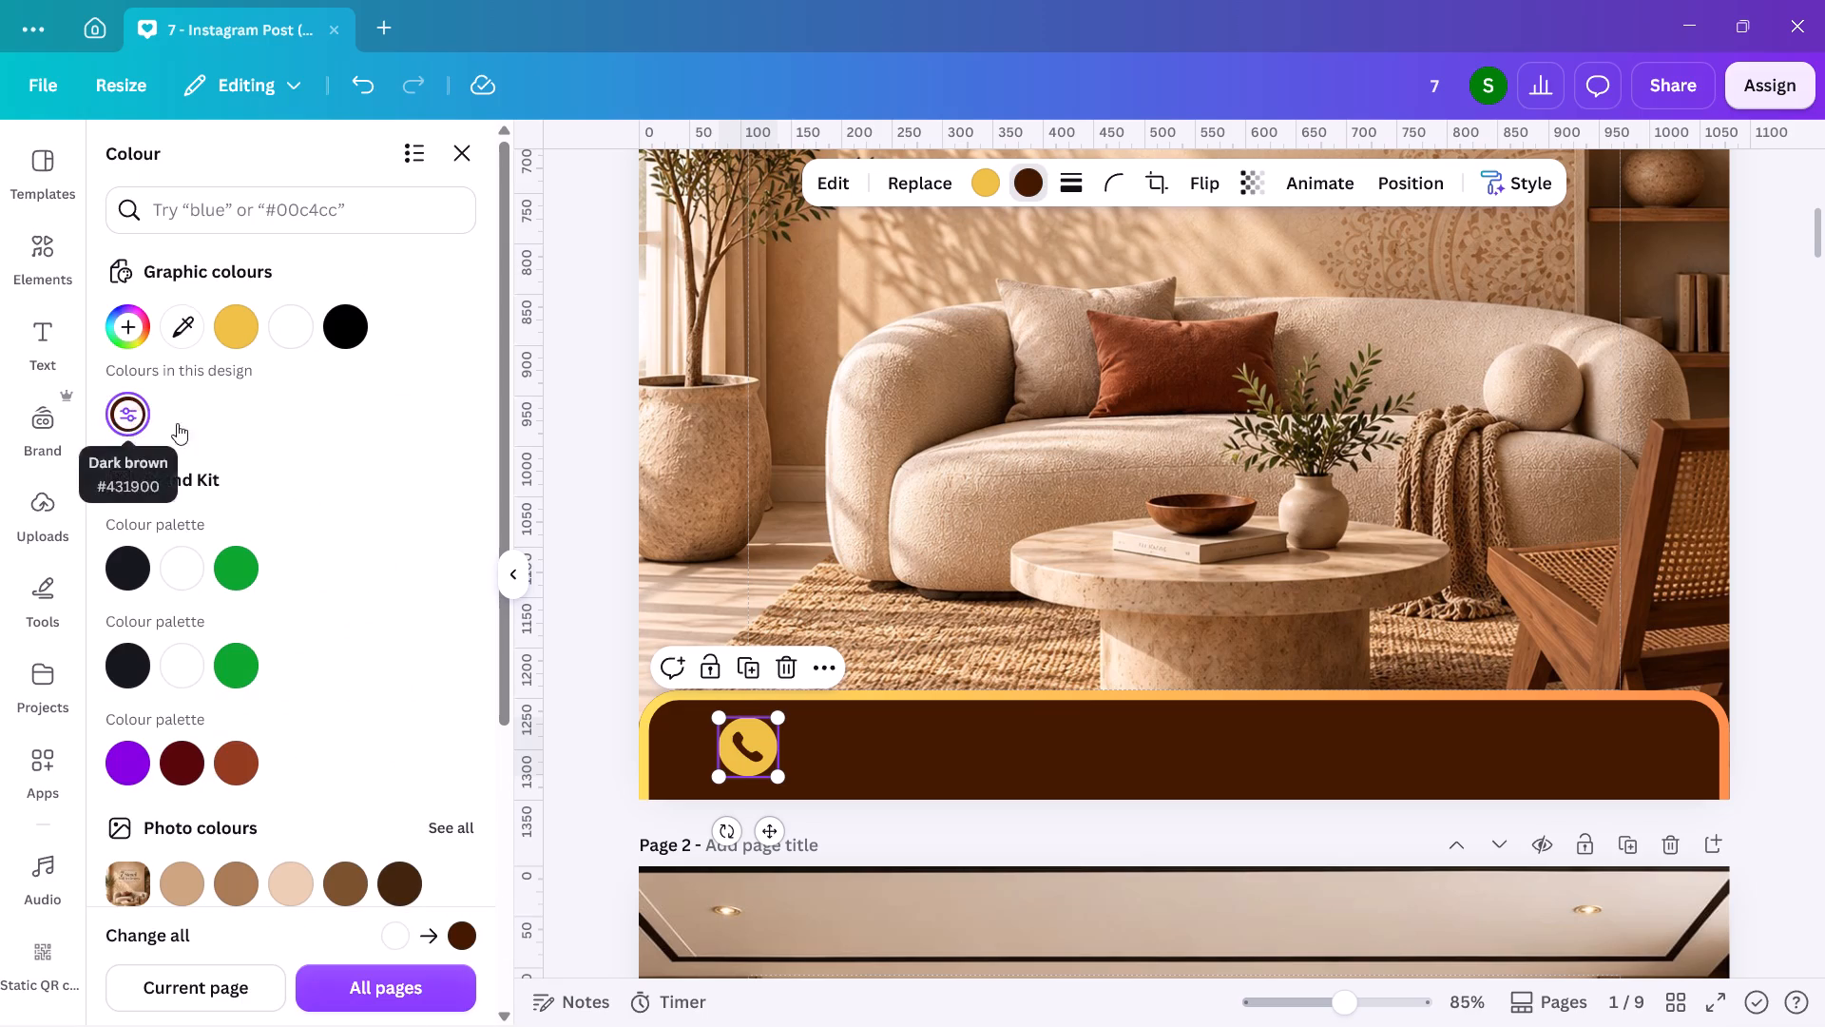
Add a Title-style text box to the cover and start the contact number with the country code "+91".
{"action": "double_click", "coordinate": [889, 740]}
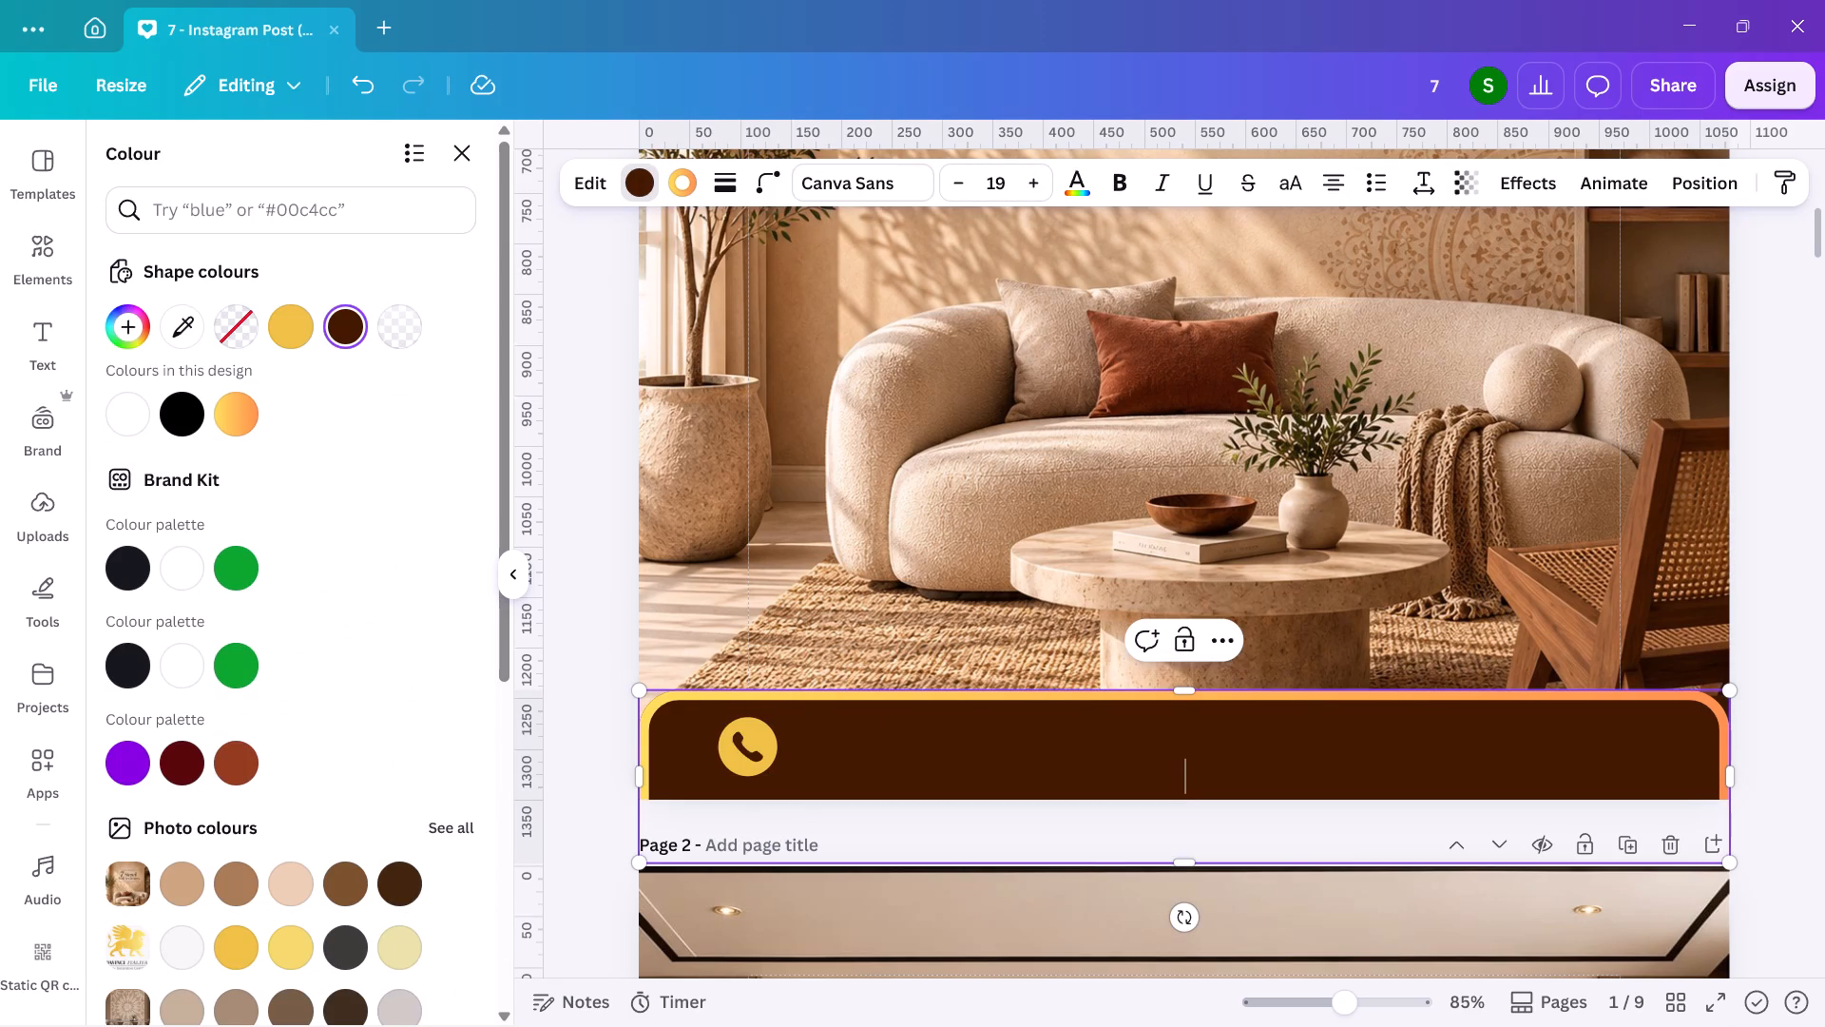
{"action": "left_click", "coordinate": [45, 336]}
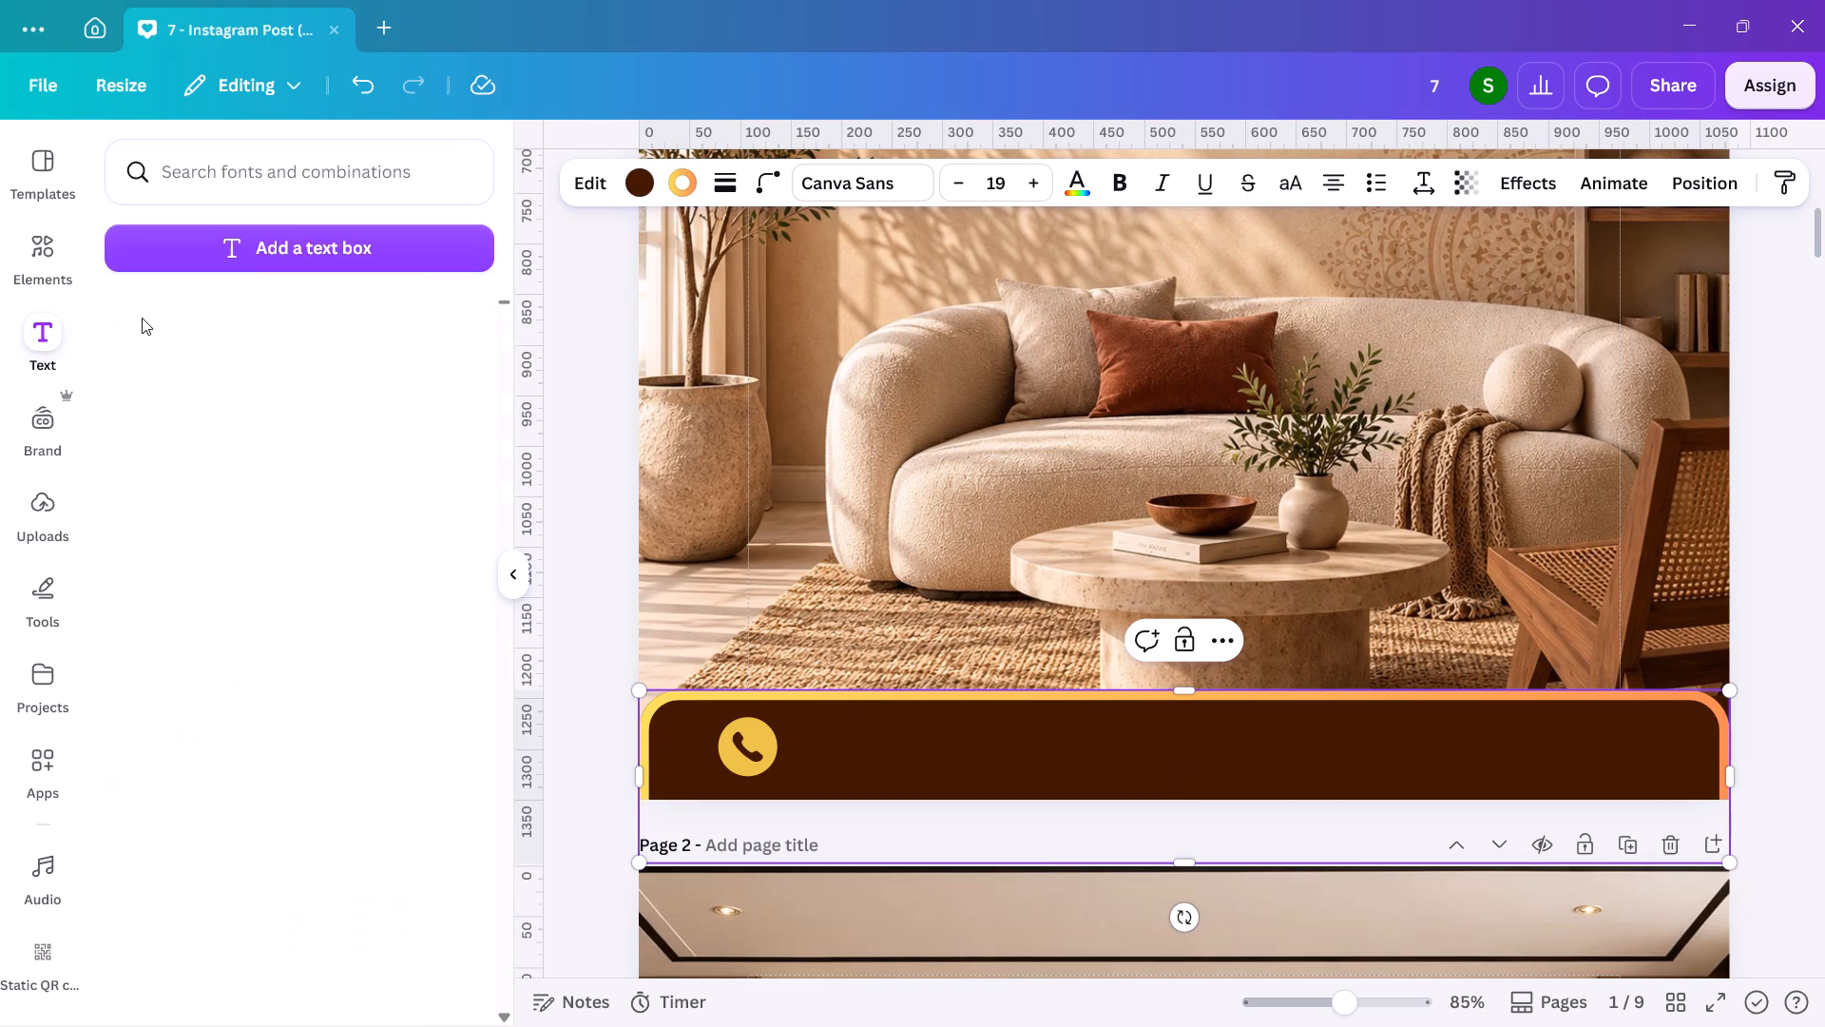
{"action": "left_click", "coordinate": [391, 448]}
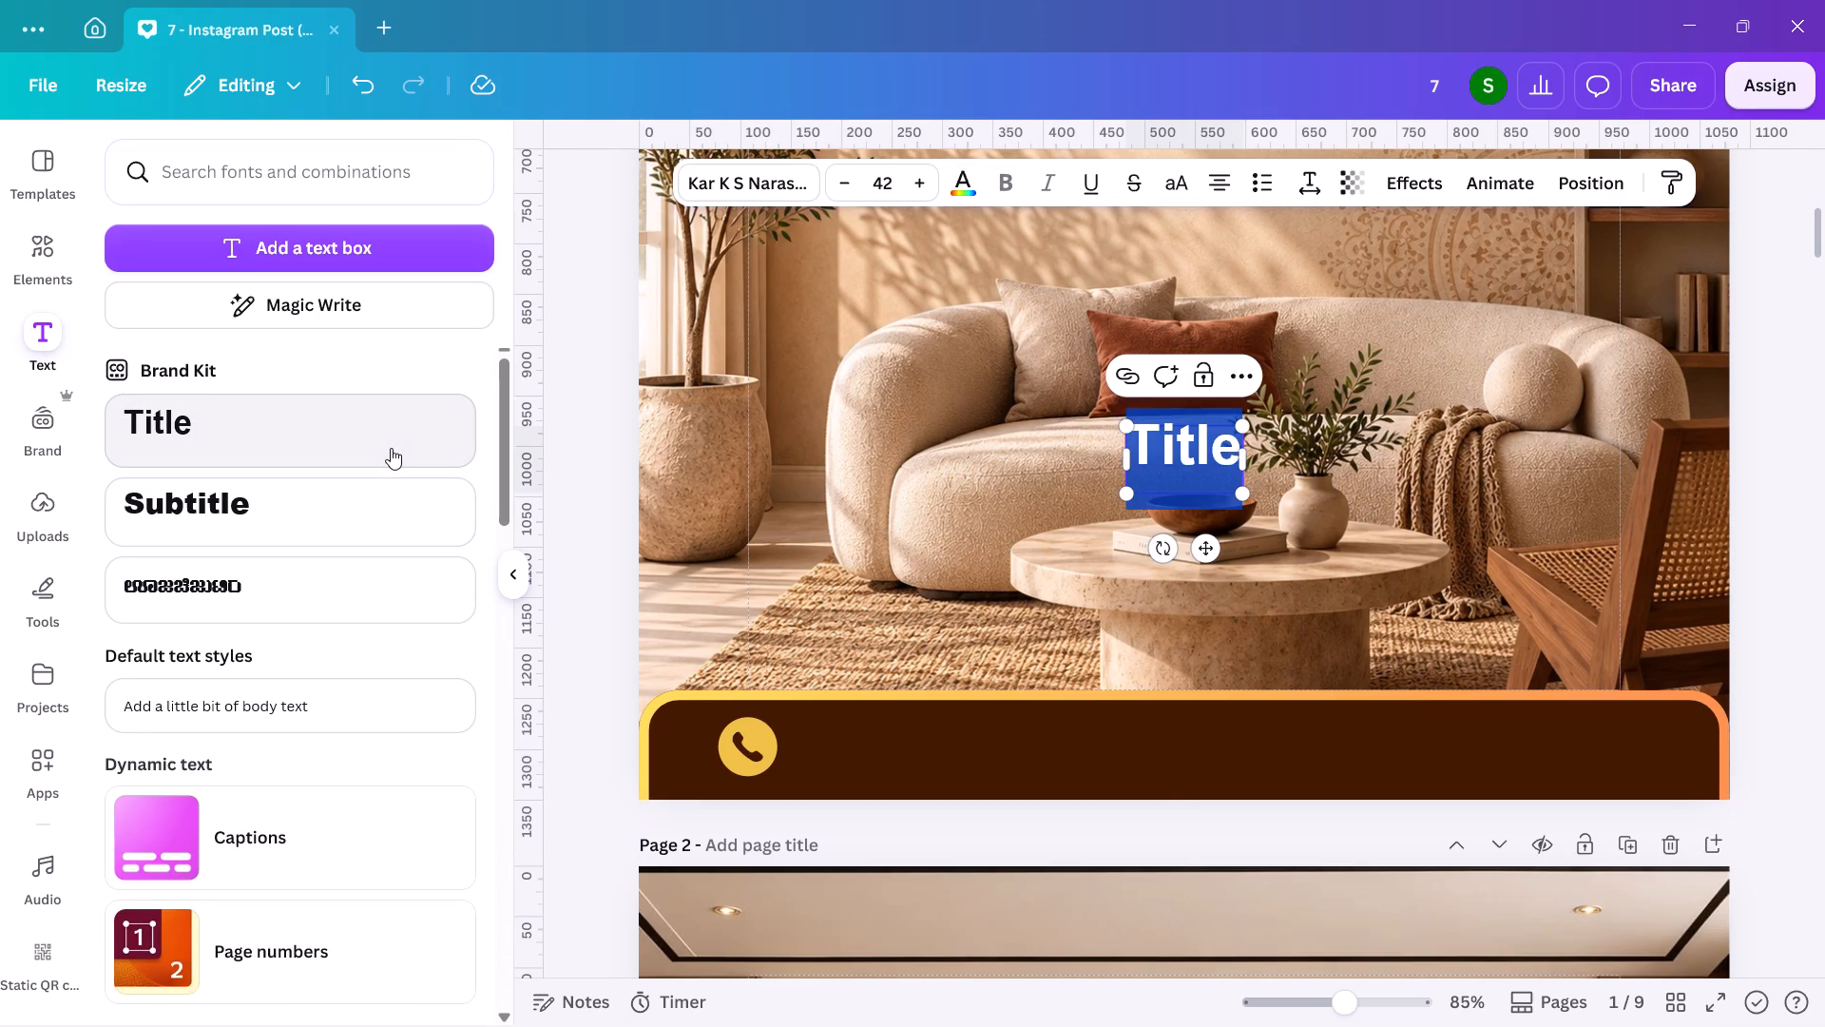
{"action": "type", "text": "+91"}
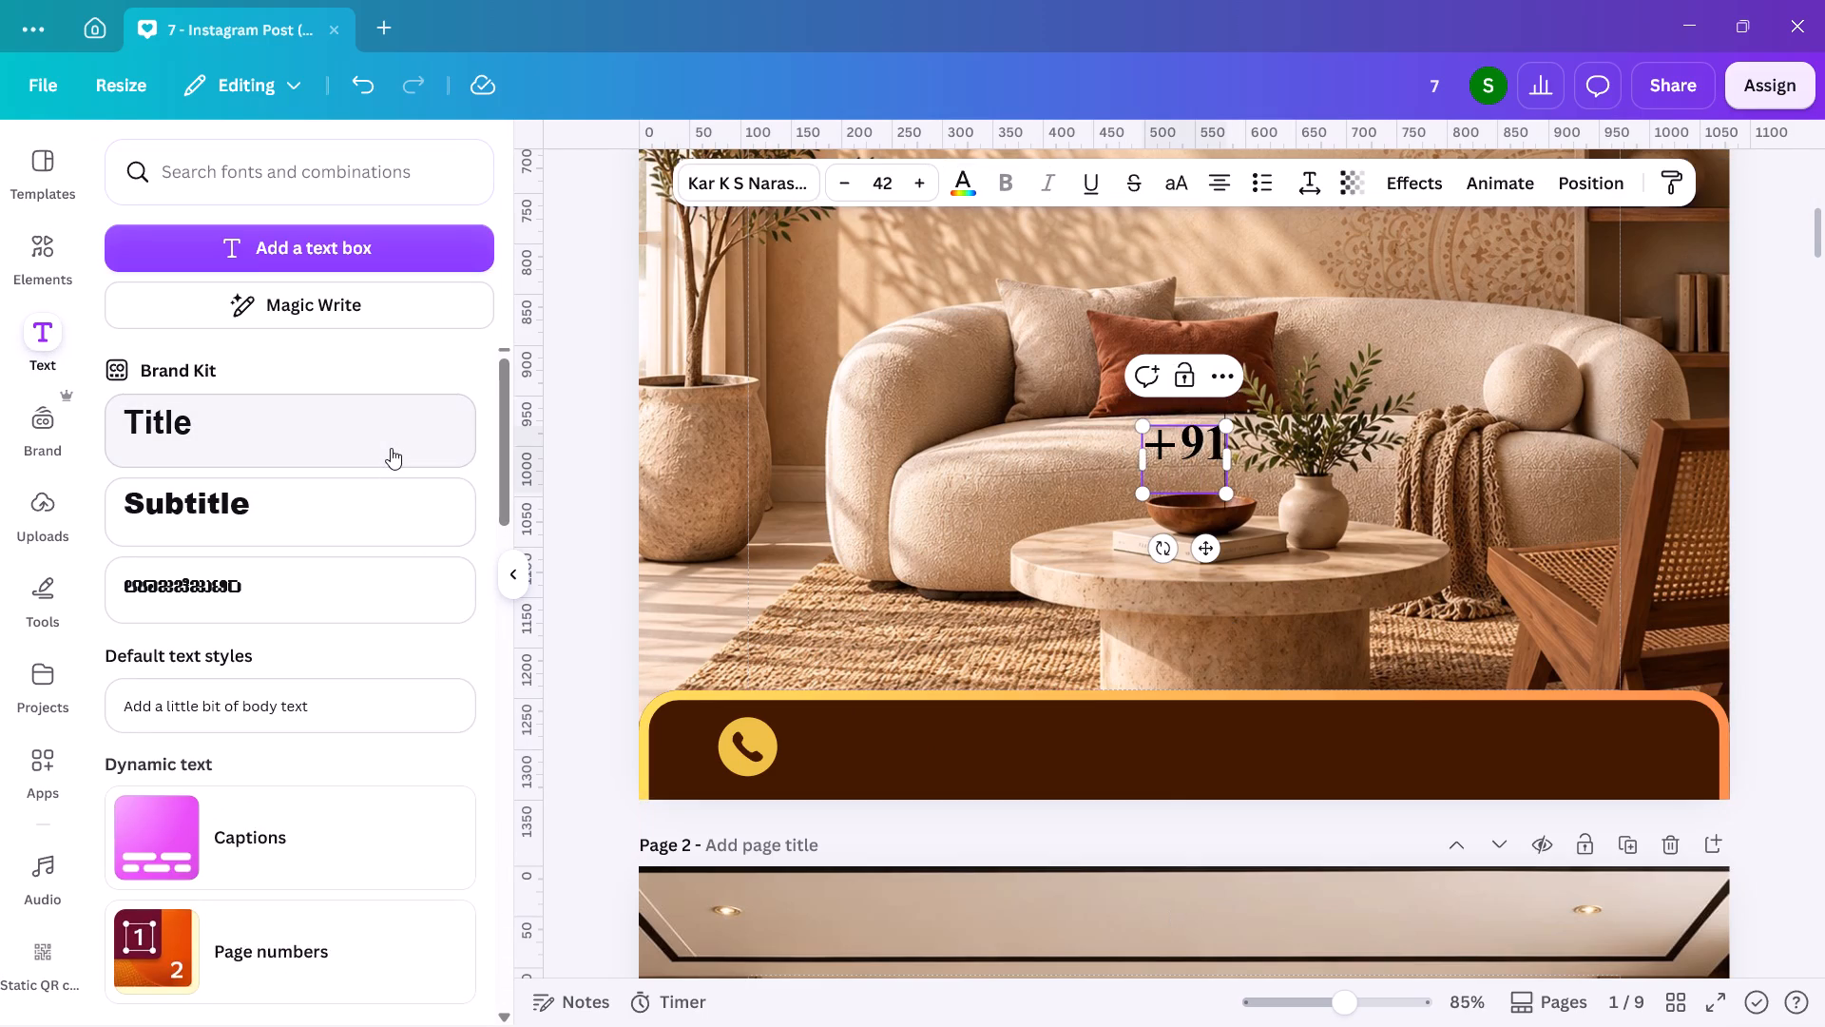
{"action": "key", "text": "space"}
Switch to the browser window with the ChatGPT conversation "Redesign Sofa Interior" and the Instagram tab.
{"action": "key", "text": "alt+Tab"}
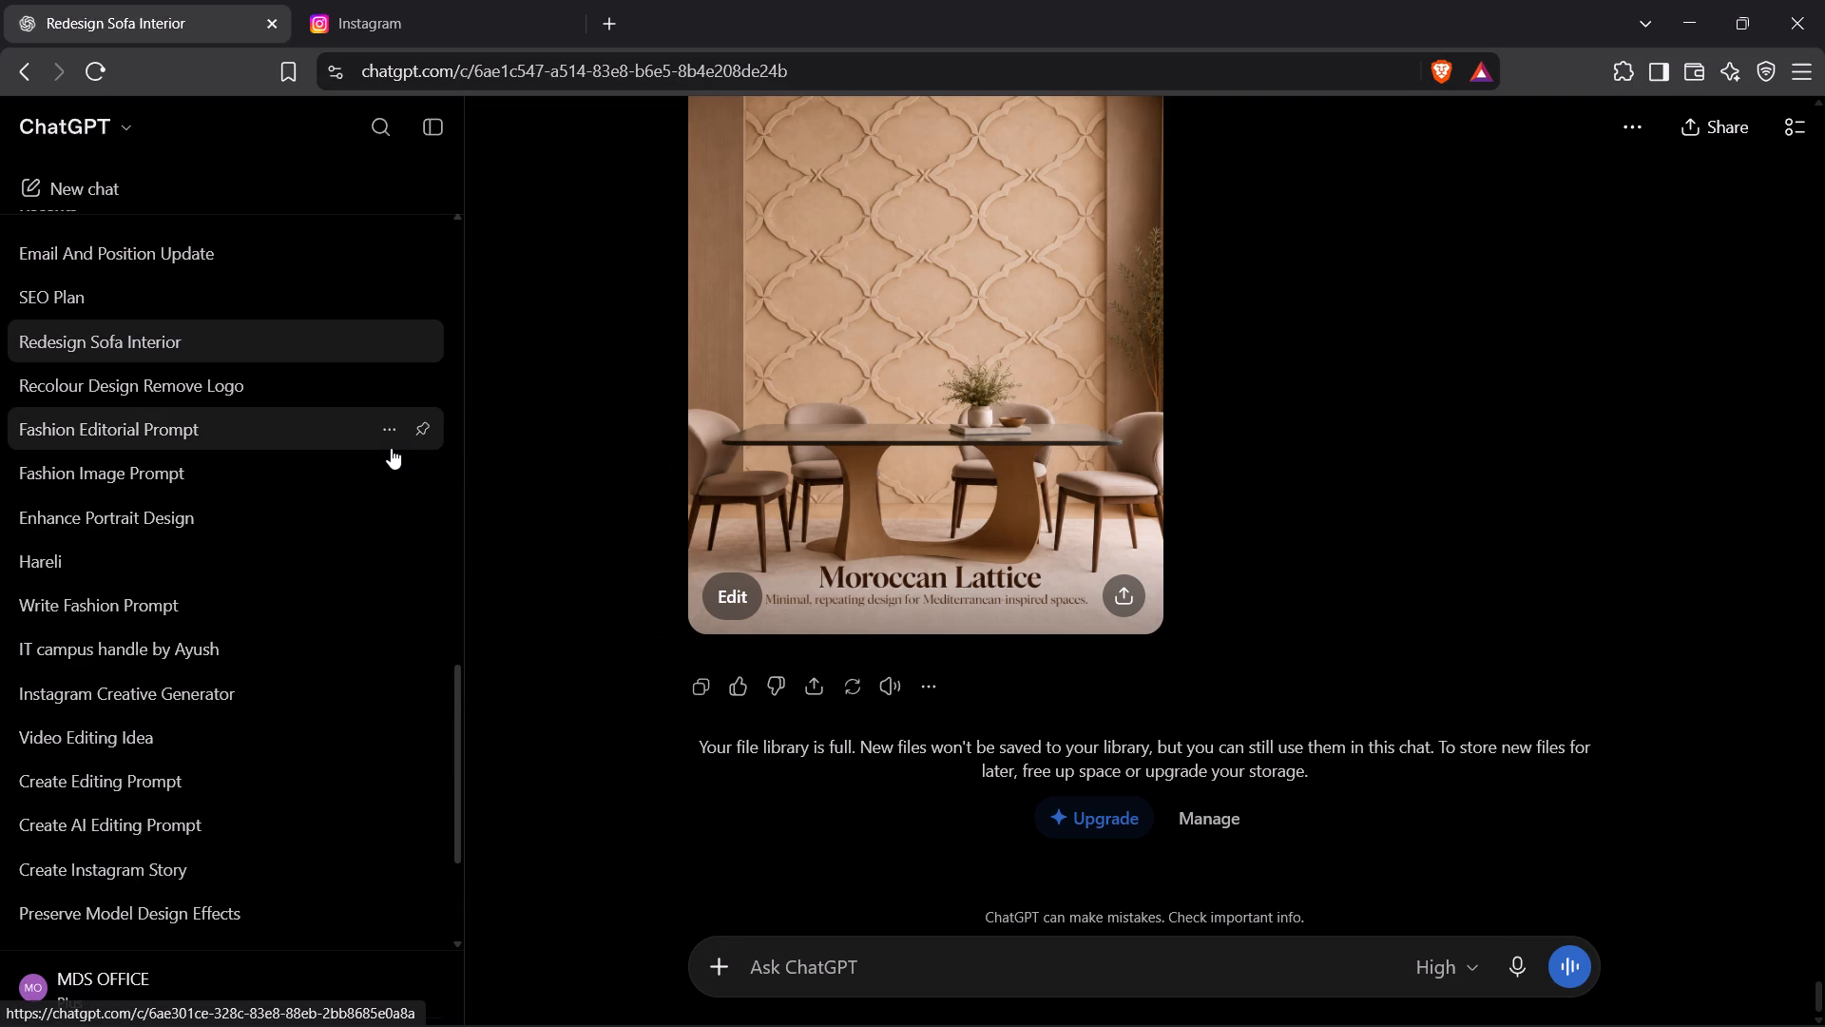
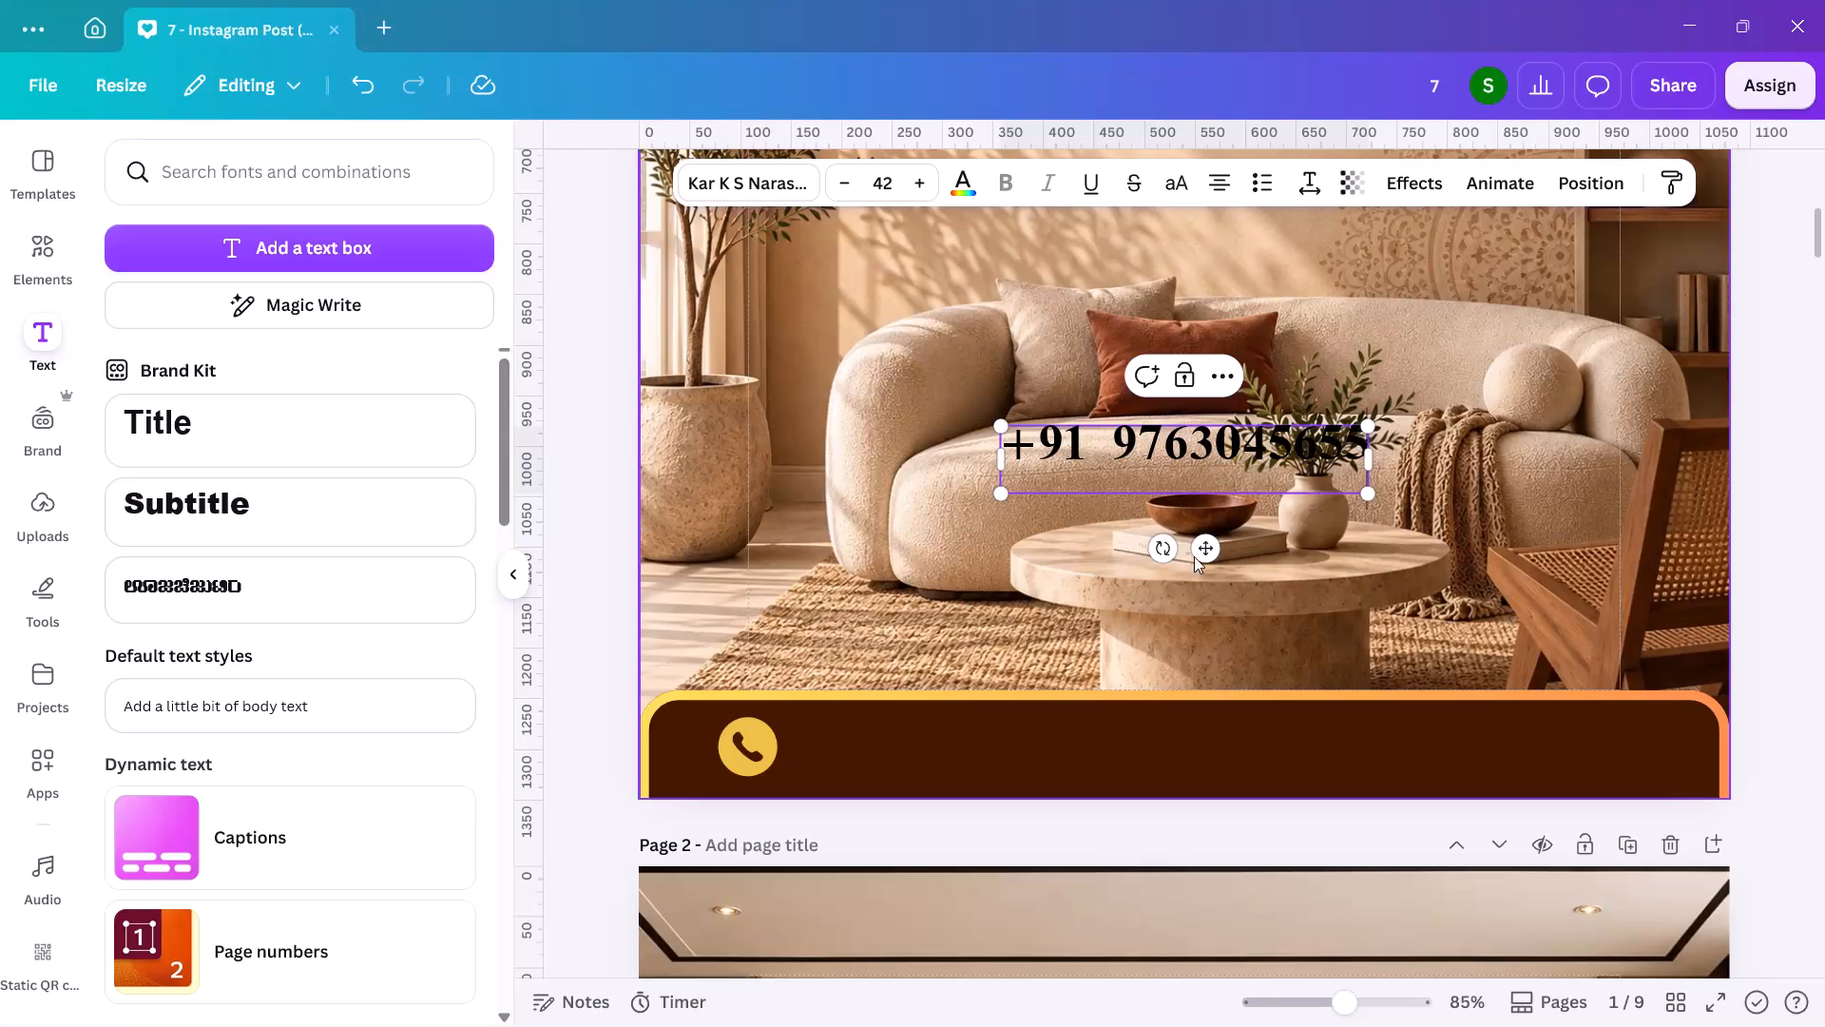
Move the contact number text into the cover's dark bottom band, beside the phone icon.
{"action": "left_click", "coordinate": [1219, 556]}
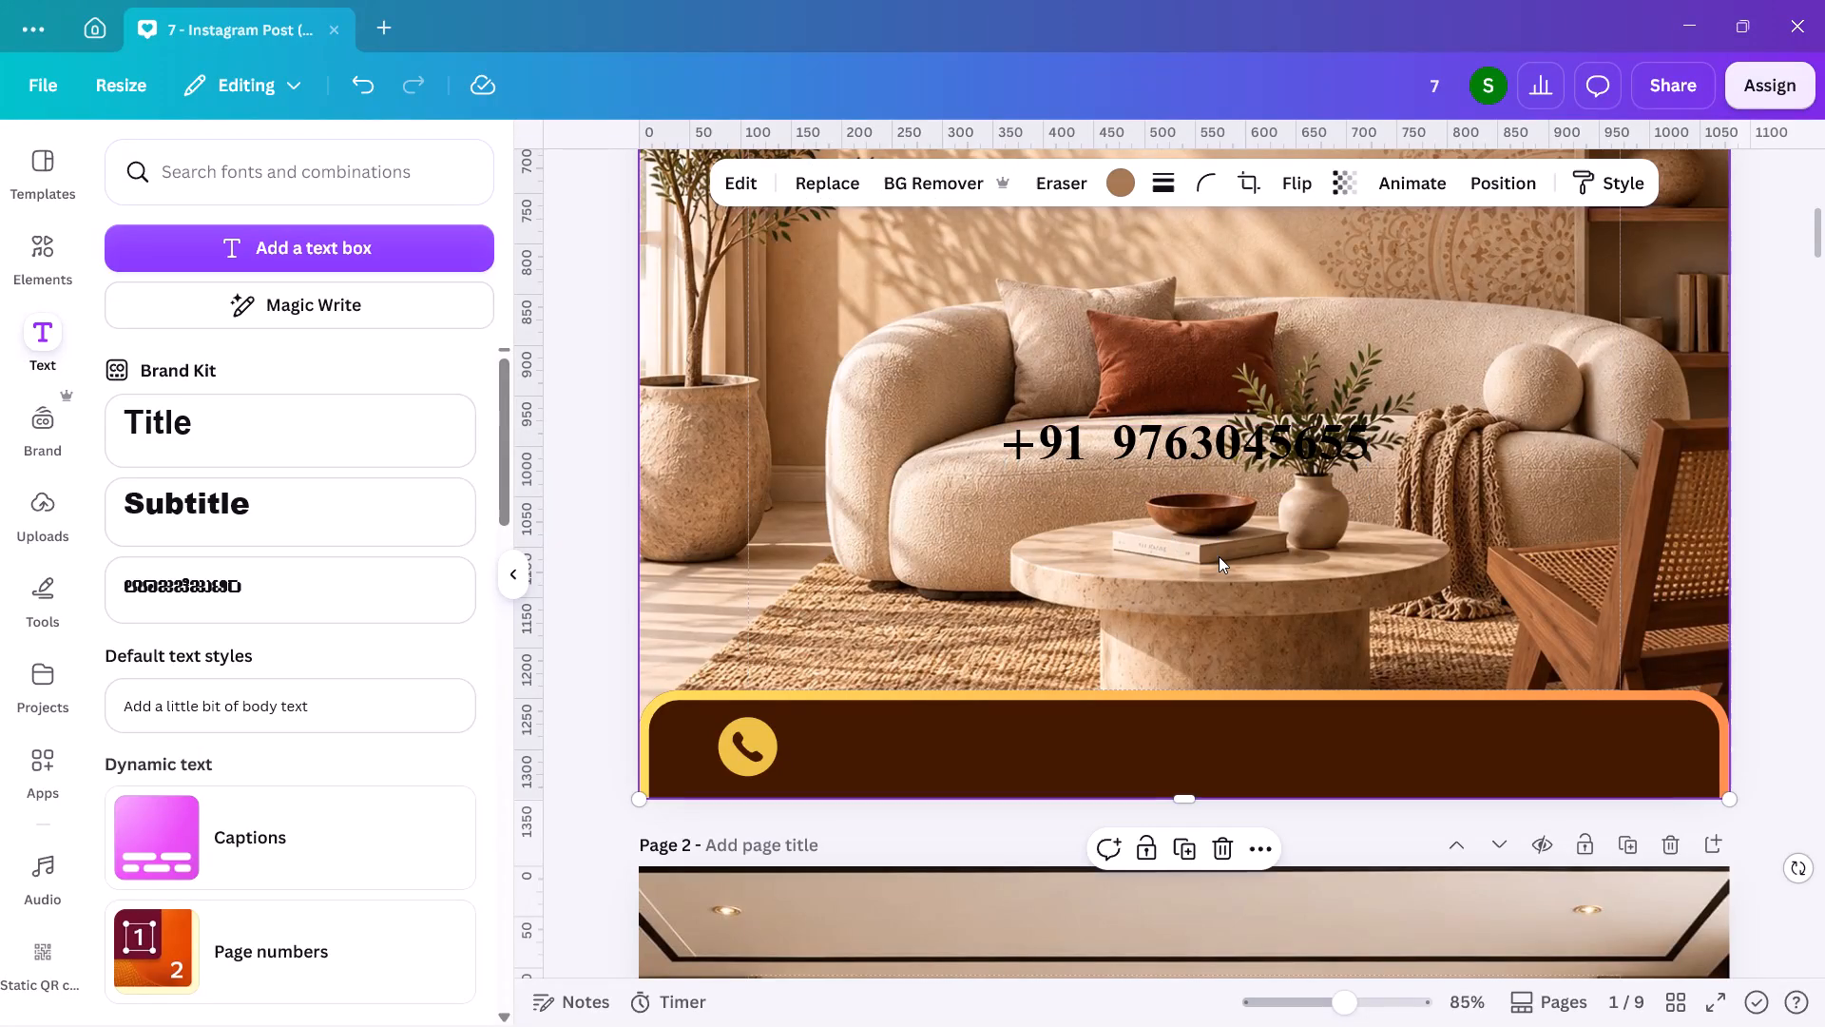
{"action": "left_click", "coordinate": [1197, 455]}
{"action": "left_click_drag", "start_coordinate": [1204, 552], "coordinate": [999, 849]}
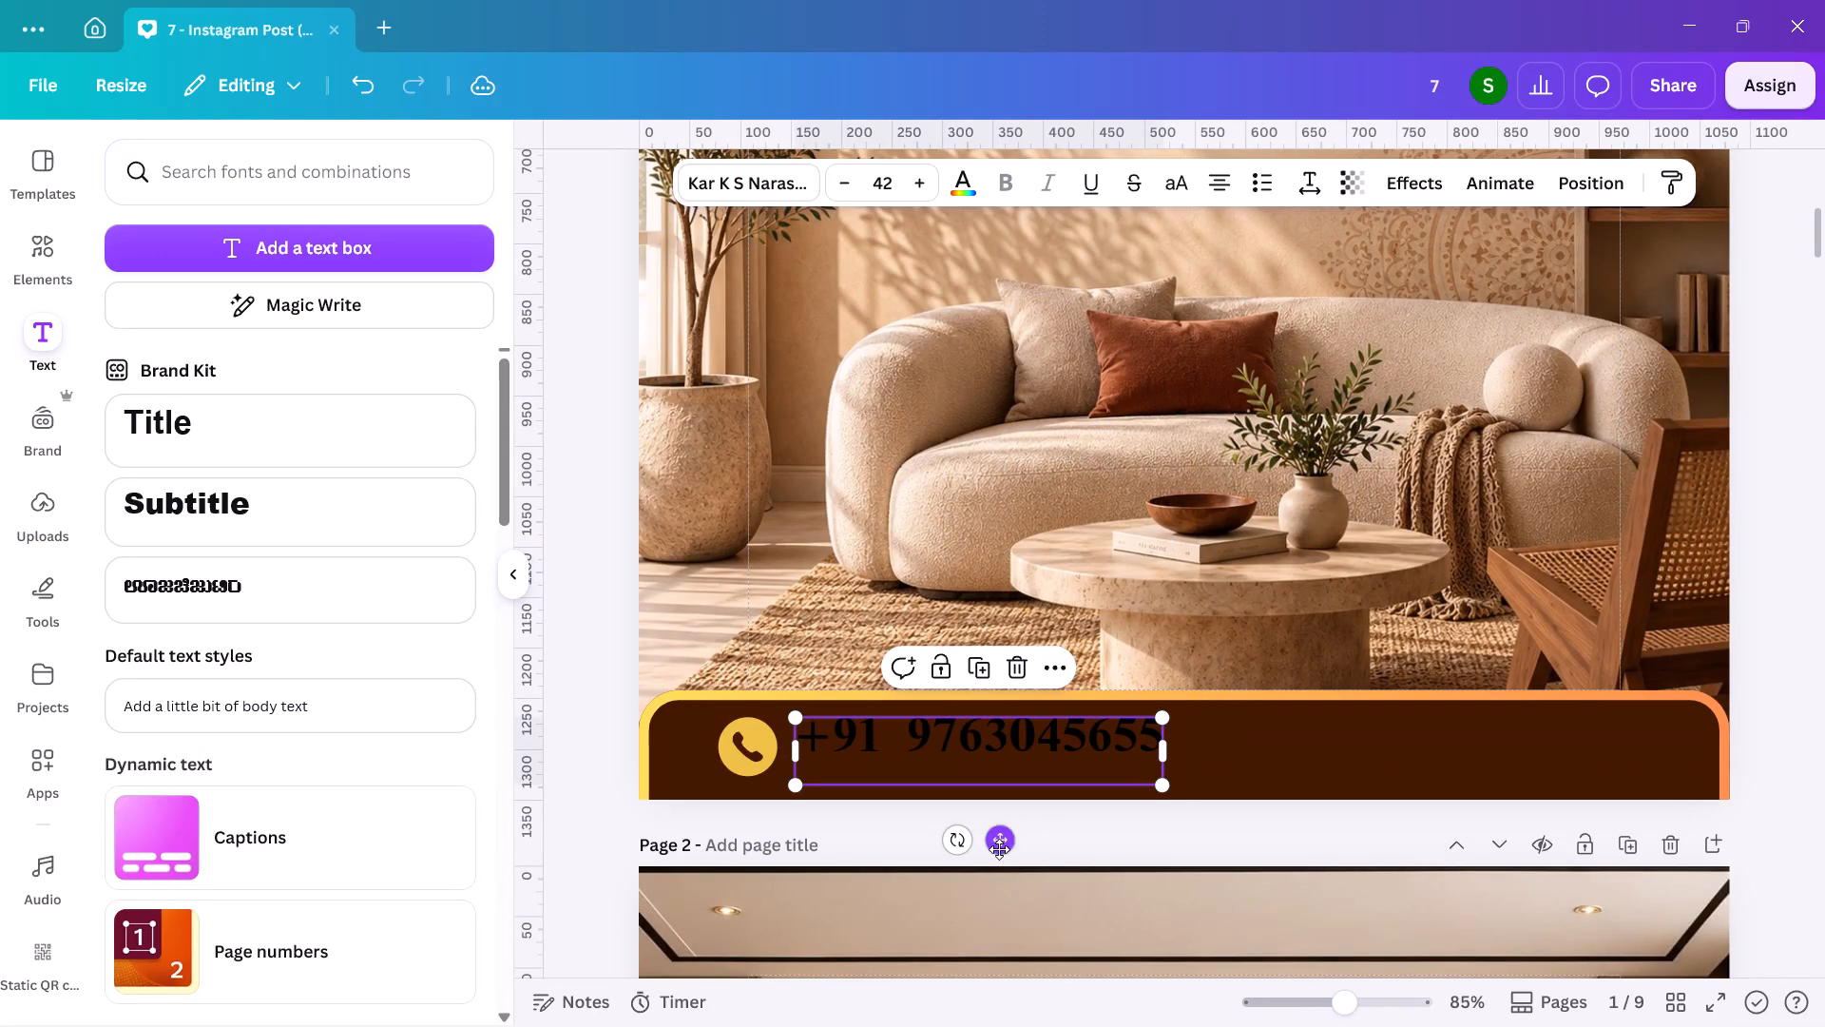
Set the contact number's font to Boston Angel and its colour to the design's golden yellow.
{"action": "left_click", "coordinate": [793, 202]}
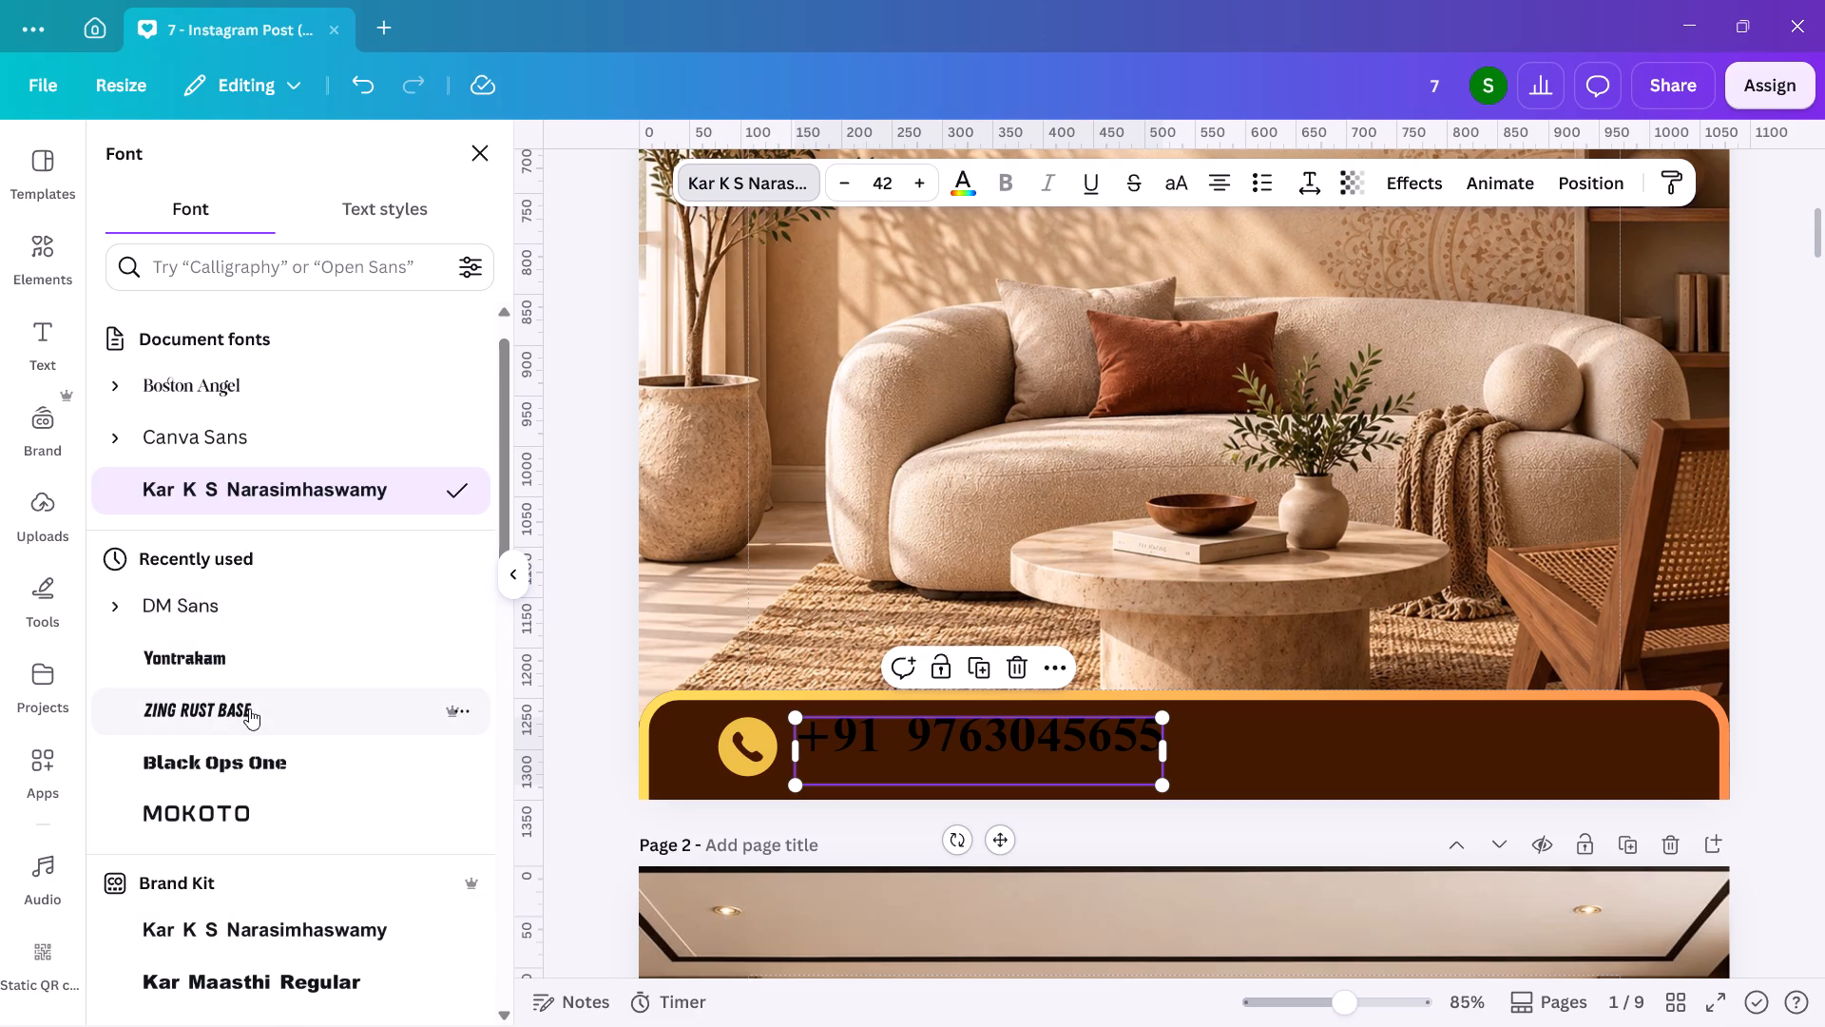
{"action": "left_click", "coordinate": [286, 398]}
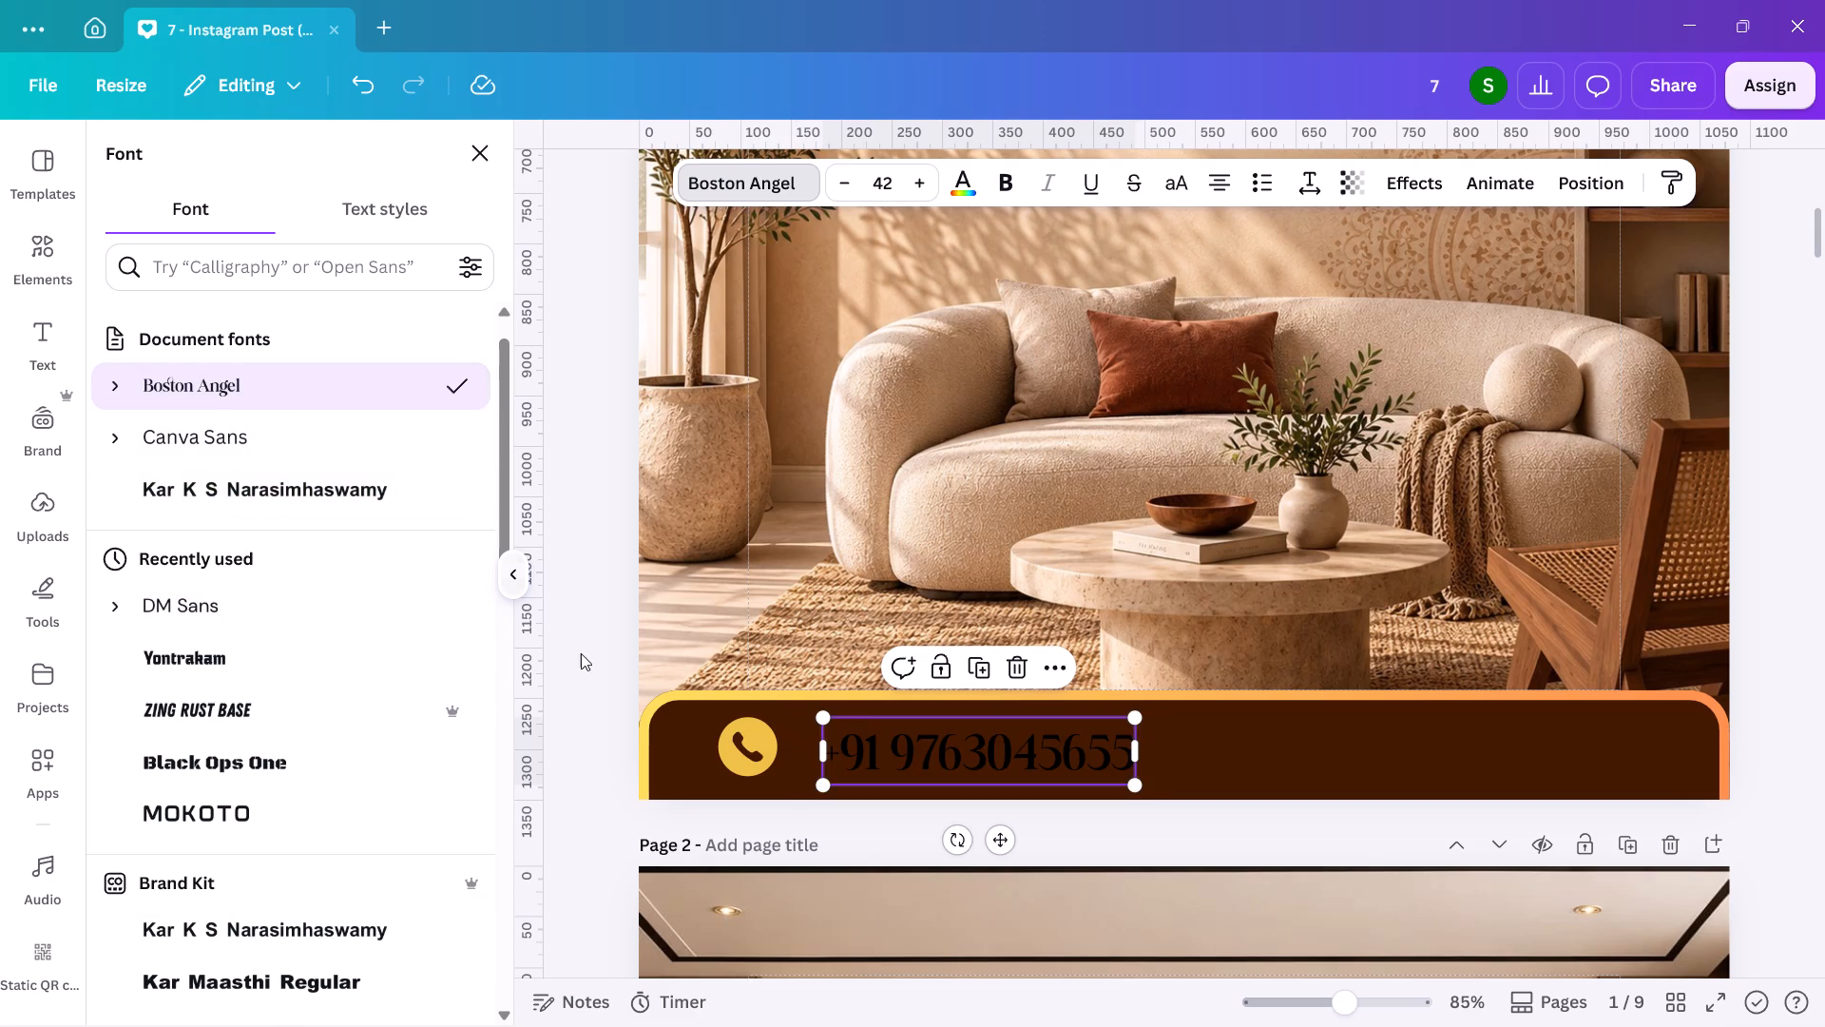
{"action": "left_click", "coordinate": [954, 184]}
{"action": "left_click", "coordinate": [129, 417]}
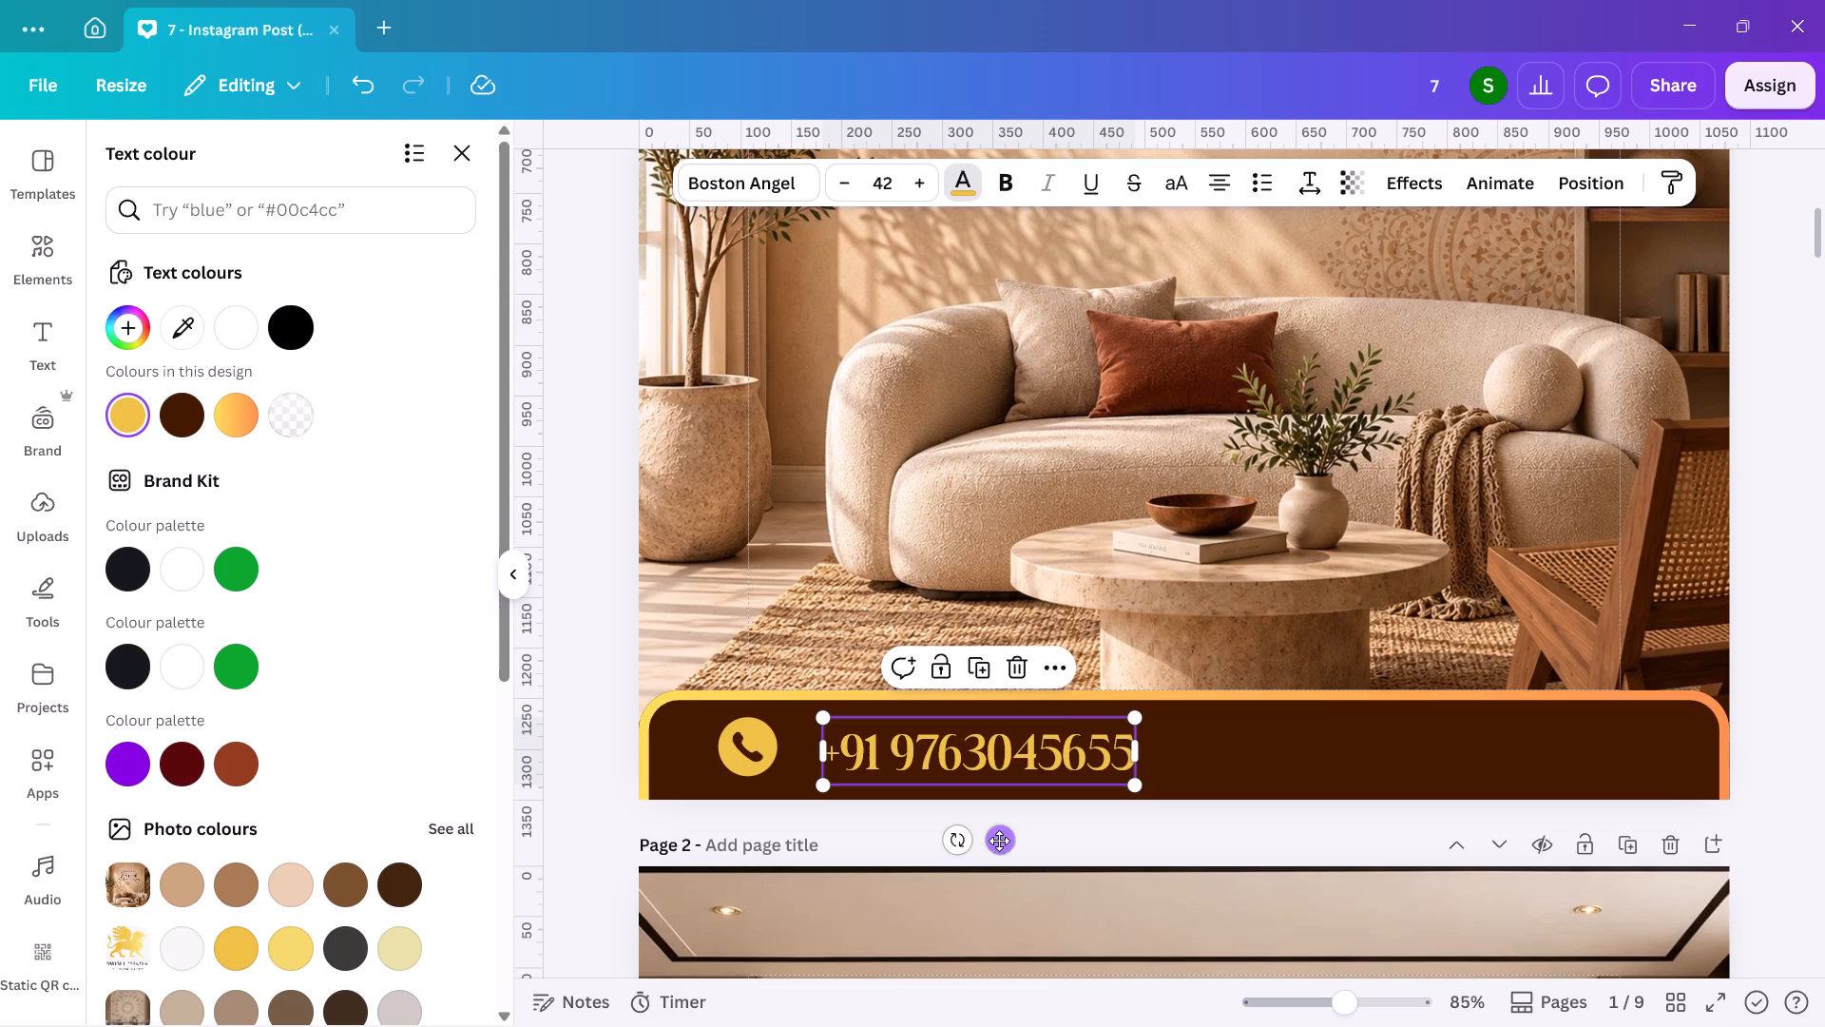
Reduce the contact number to font size 35 and align it vertically with the phone icon, just beside it.
{"action": "left_click_drag", "start_coordinate": [999, 841], "coordinate": [970, 837]}
{"action": "triple_click", "coordinate": [853, 182]}
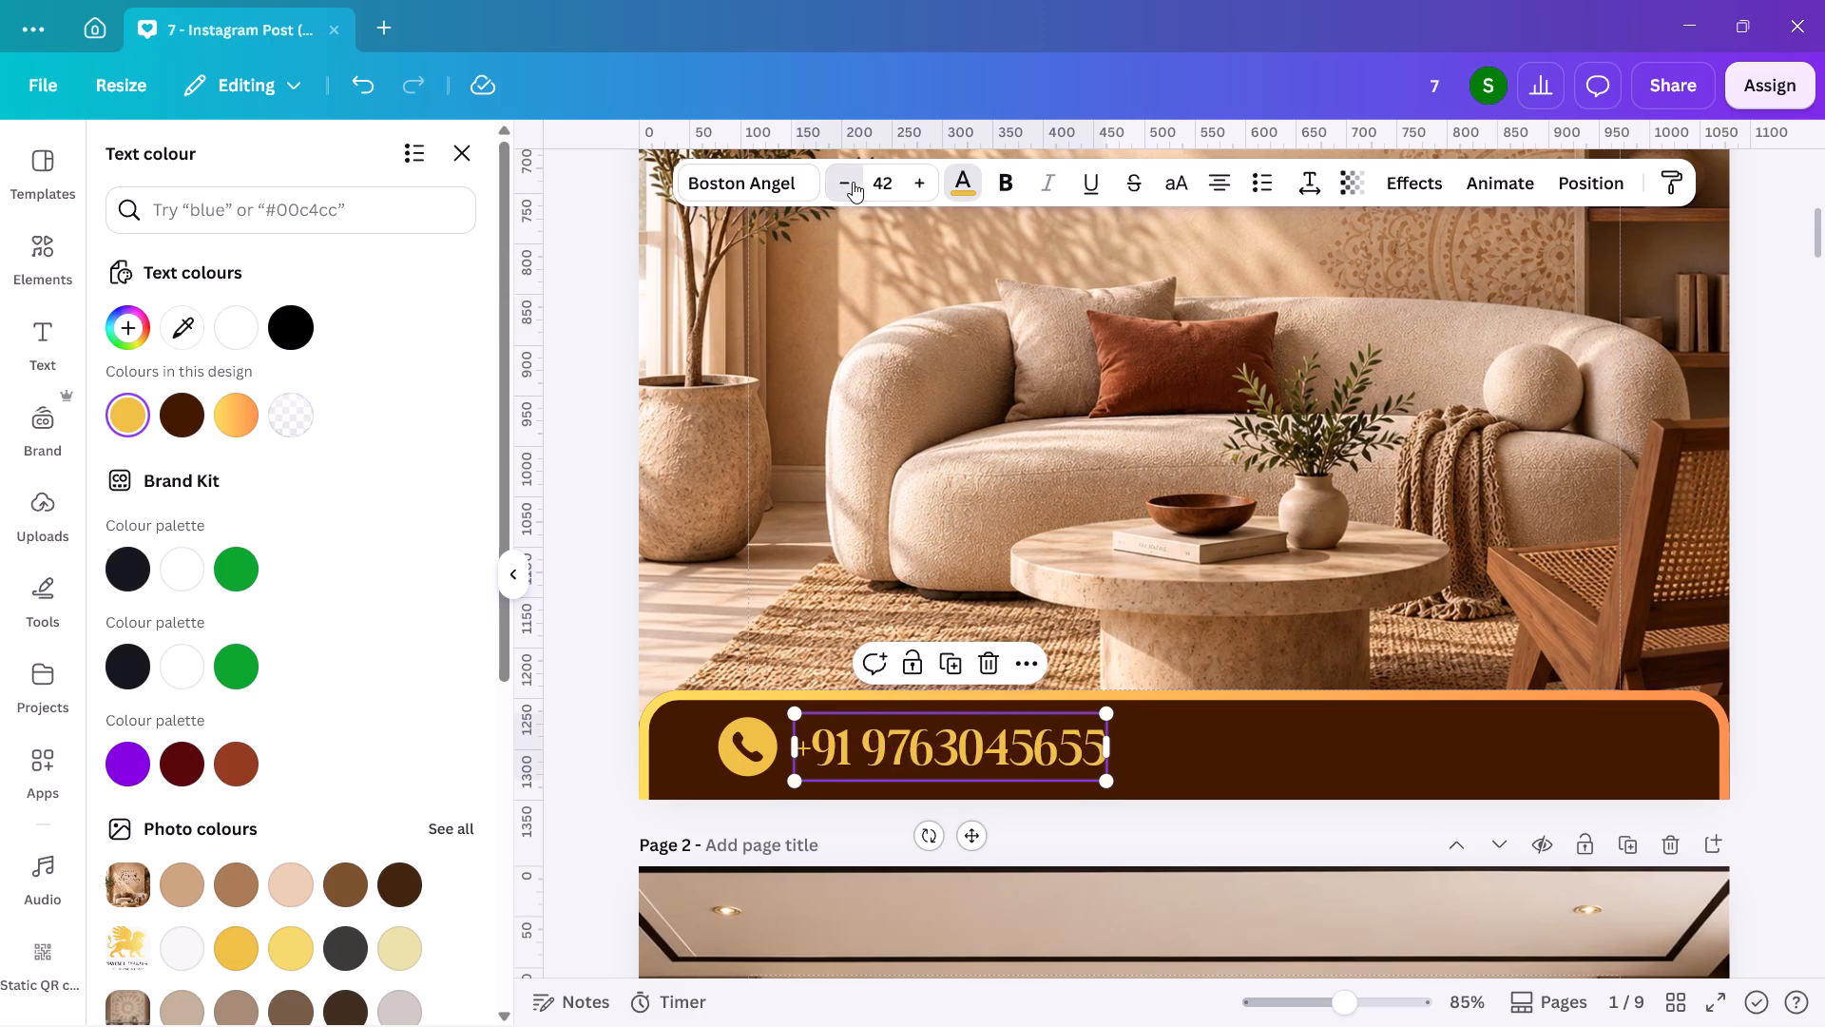
{"action": "triple_click", "coordinate": [853, 182]}
{"action": "left_click", "coordinate": [853, 182]}
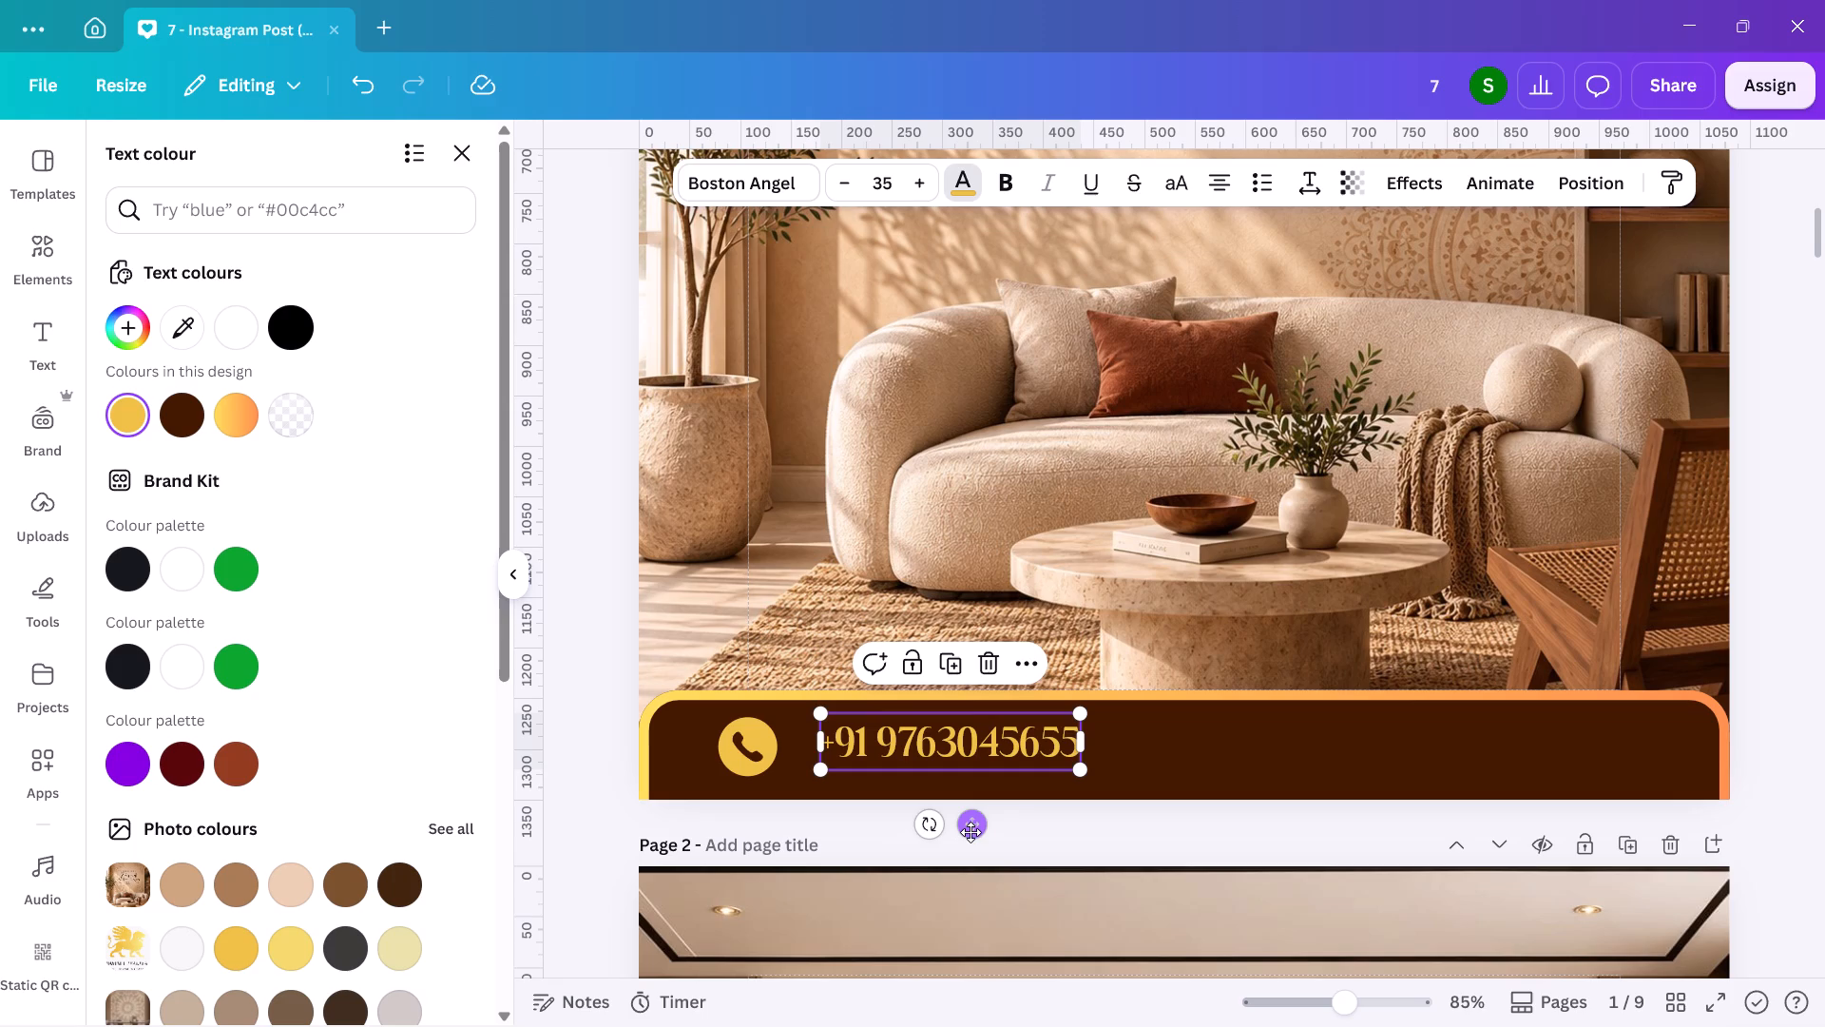
{"action": "left_click_drag", "start_coordinate": [970, 832], "coordinate": [949, 839]}
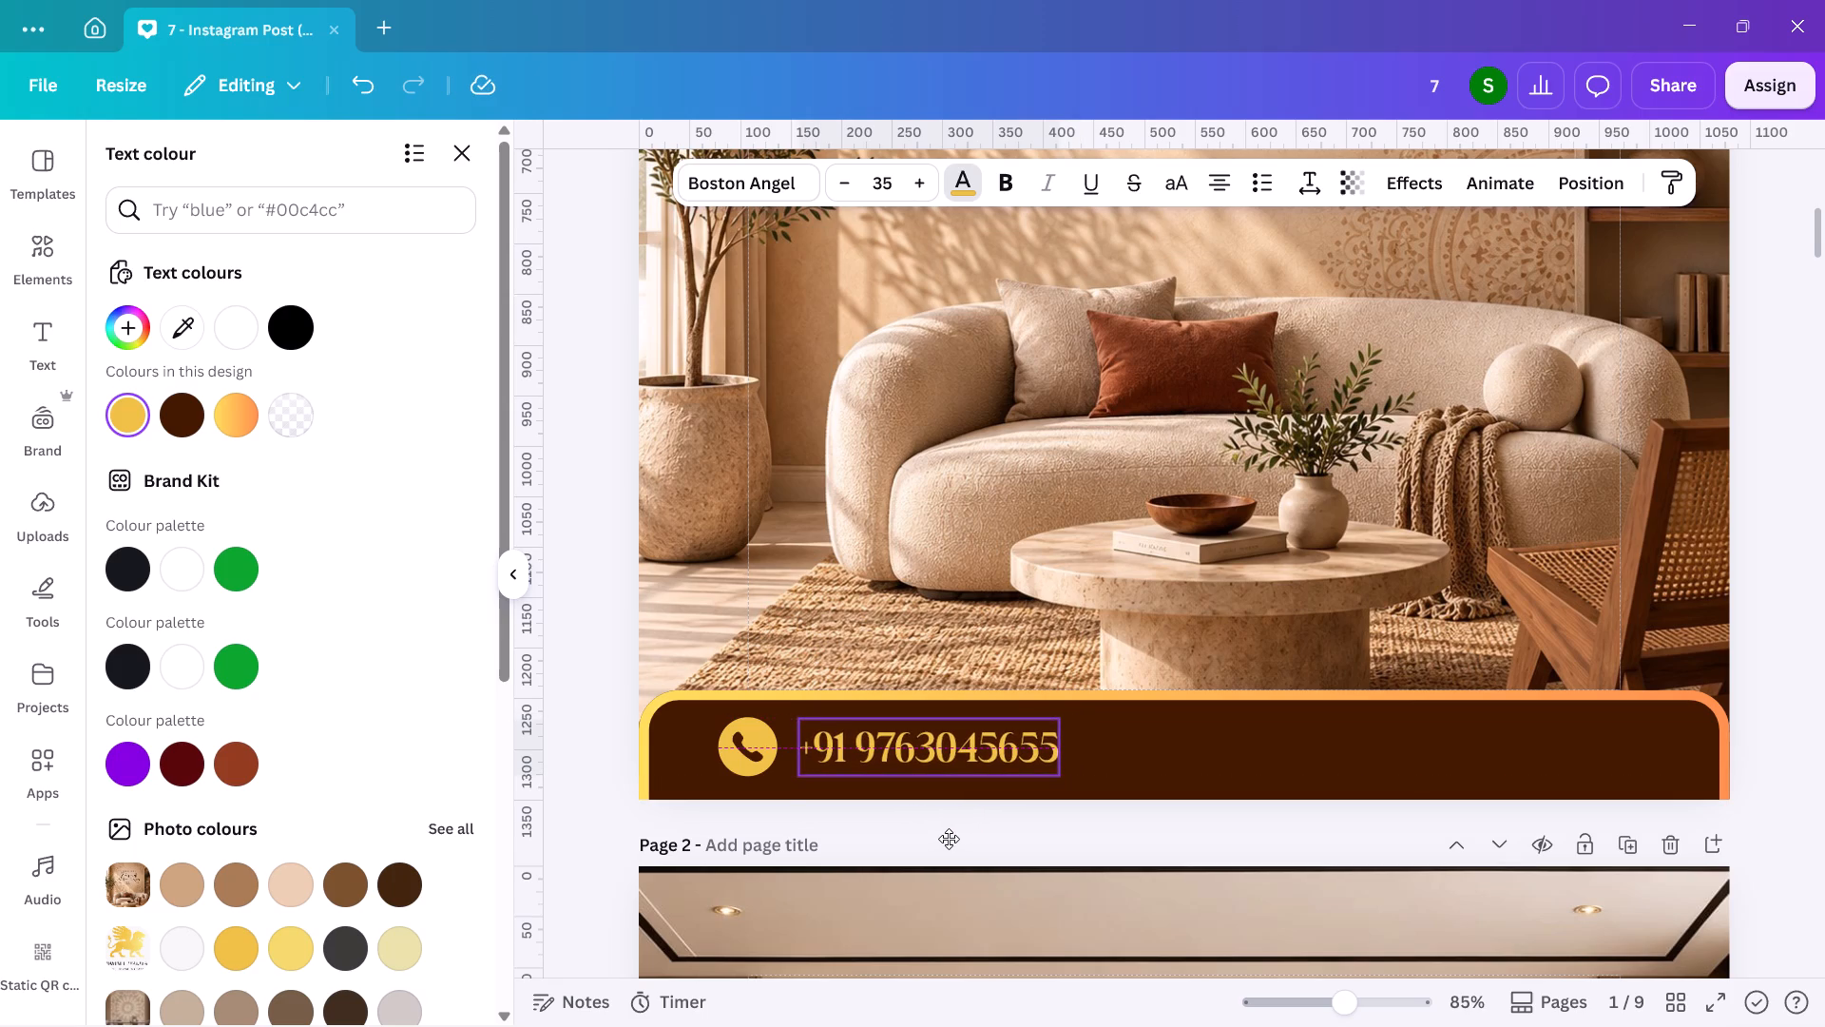
{"action": "left_click_drag", "start_coordinate": [949, 839], "coordinate": [947, 840]}
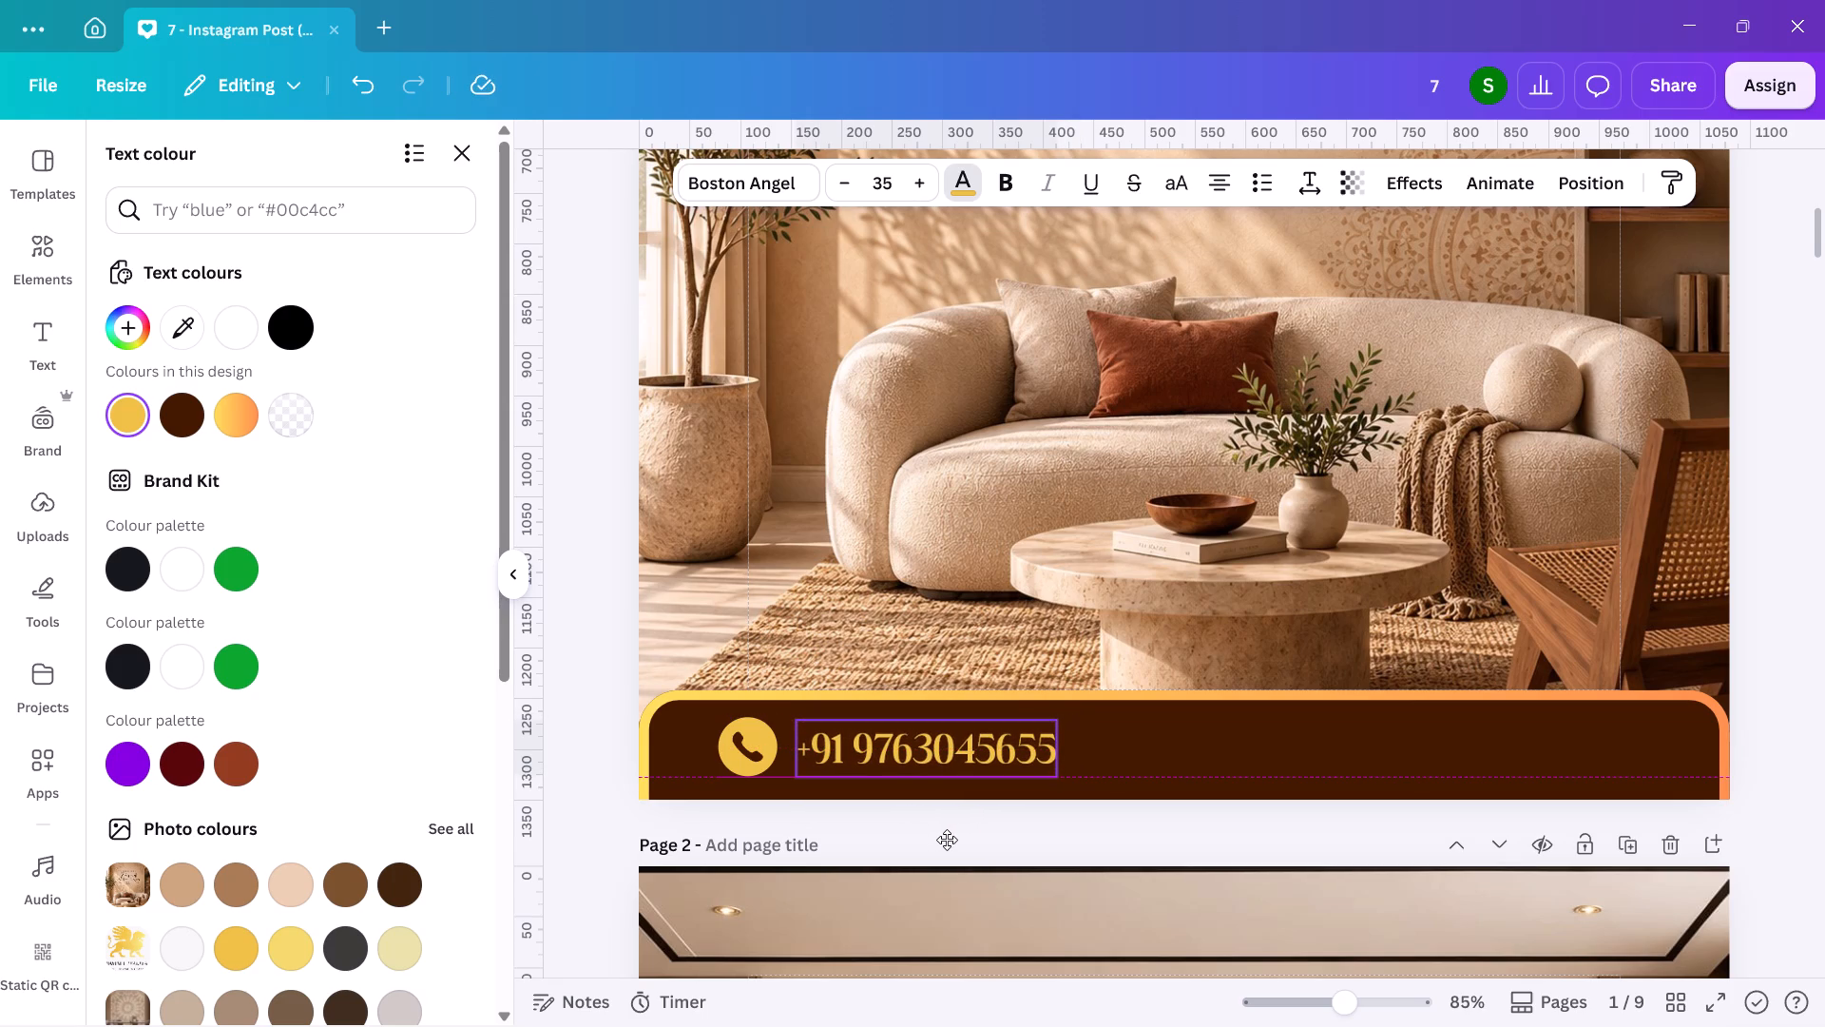
{"action": "left_click_drag", "start_coordinate": [947, 840], "coordinate": [947, 839]}
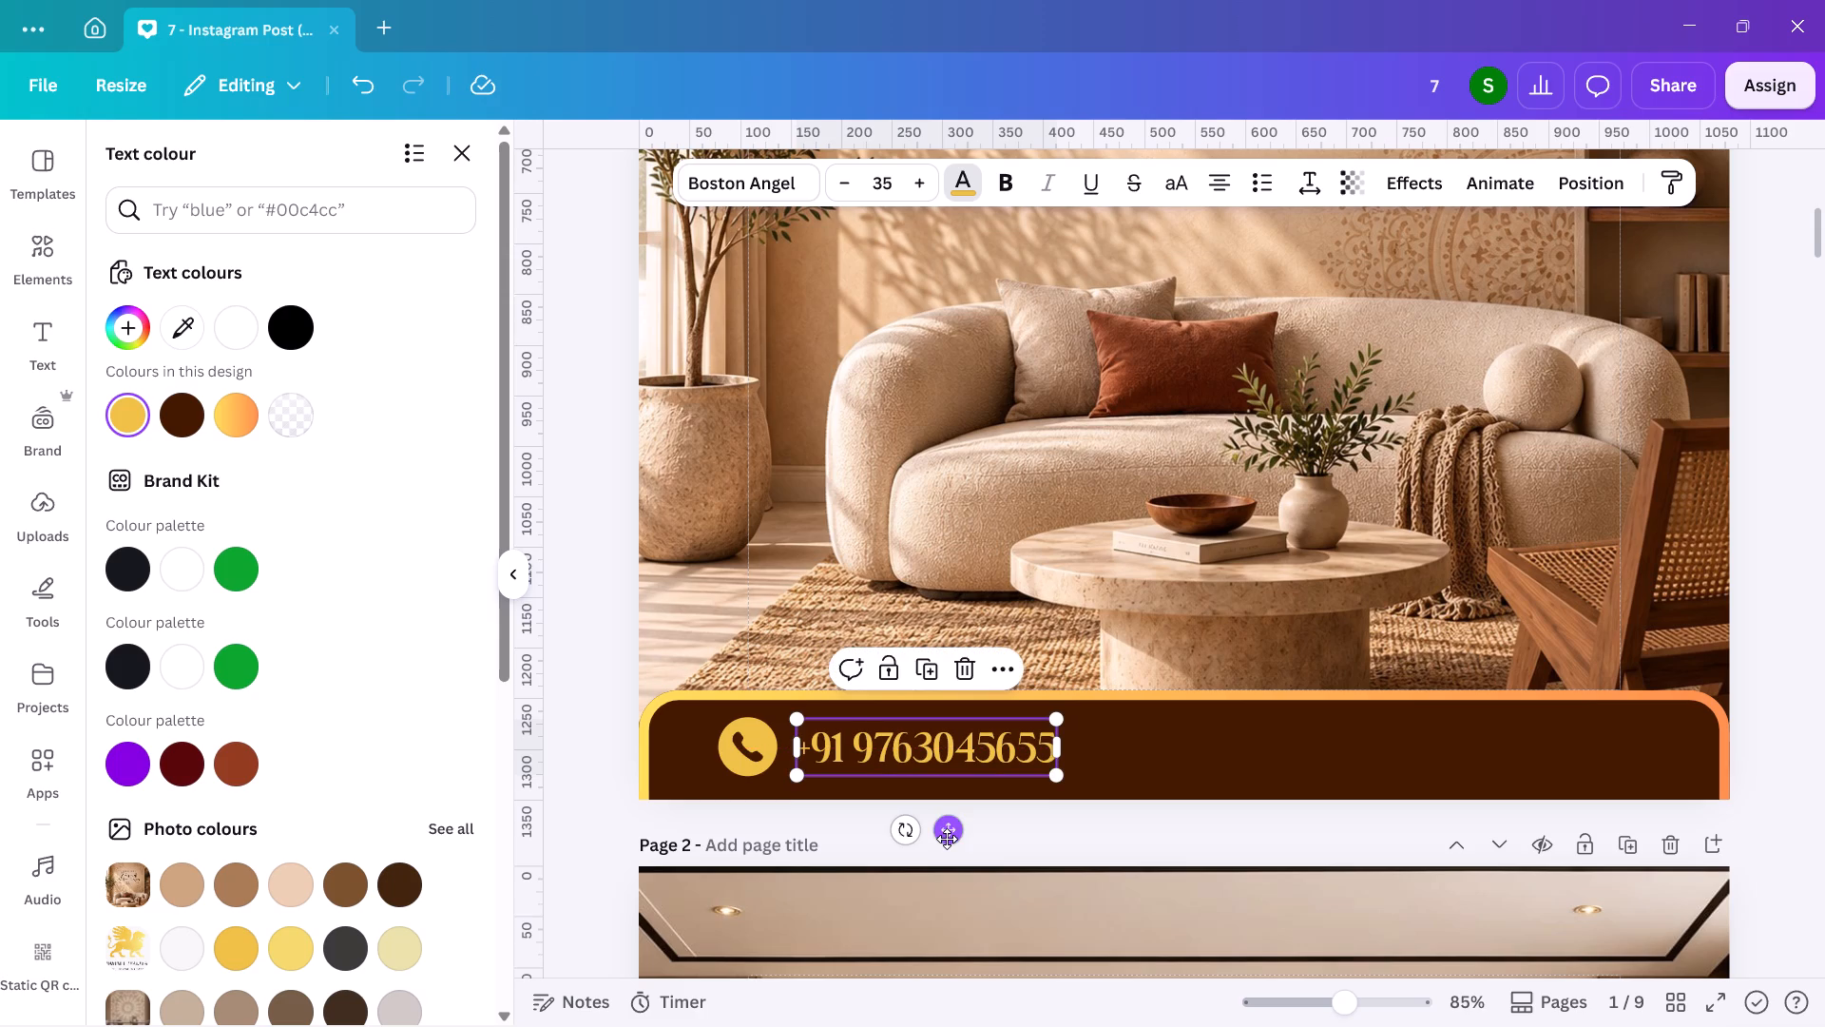
Search the elements for "Email Icon" and add the white envelope in a solid black circle to the cover.
{"action": "left_click", "coordinate": [54, 259]}
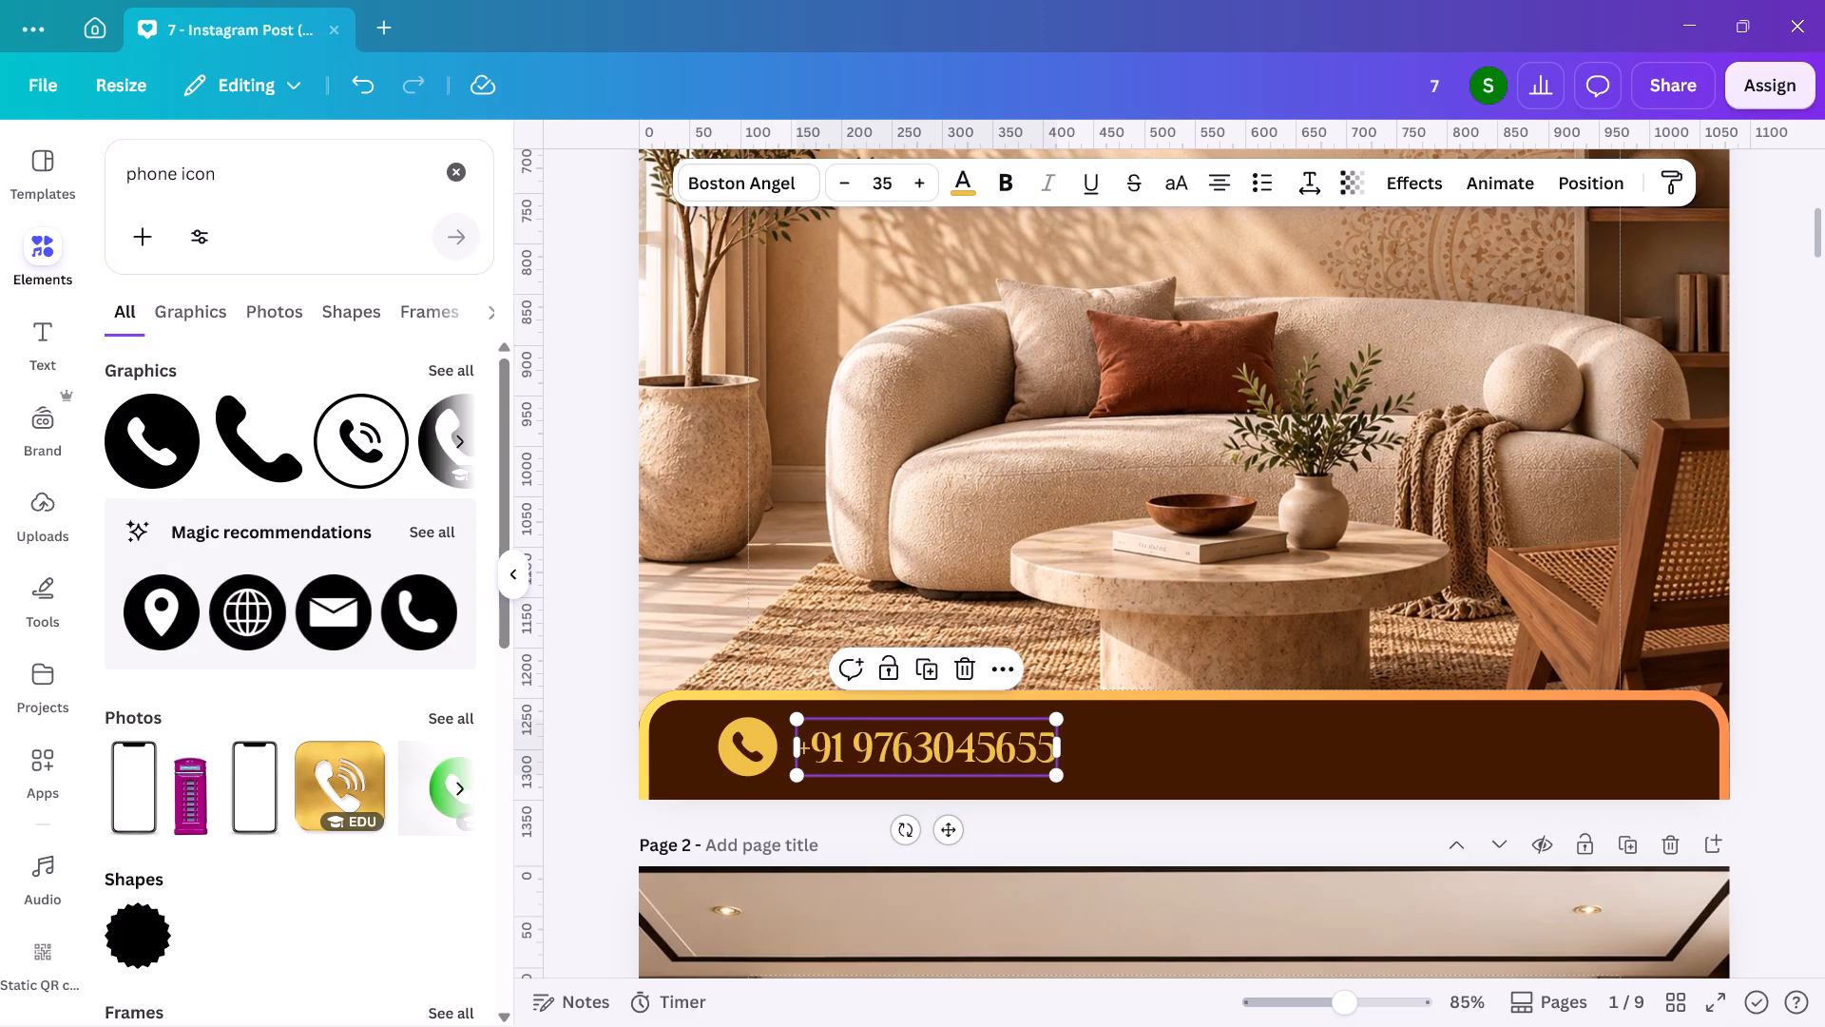
{"action": "left_click", "coordinate": [254, 188]}
{"action": "key", "text": "ctrl+a"}
{"action": "key", "text": "shift+r"}
{"action": "key", "text": "BackSpace"}
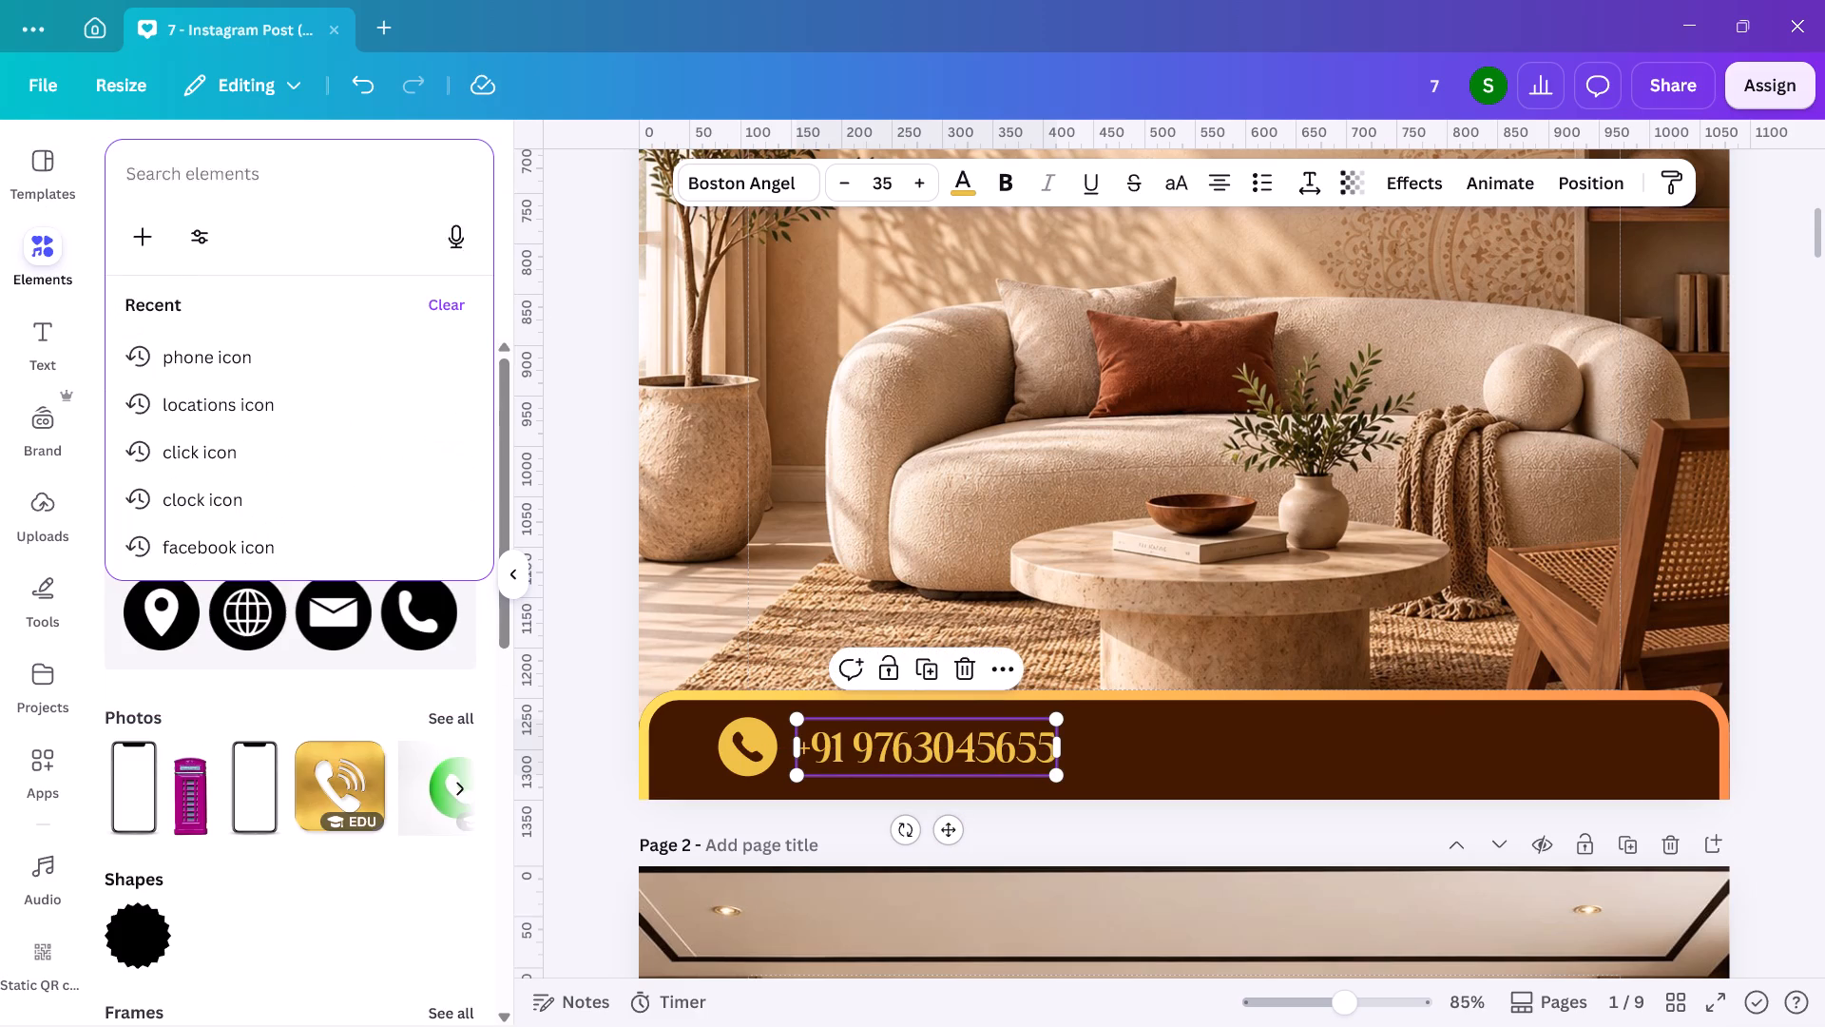
{"action": "type", "text": "Email"}
{"action": "key", "text": "space"}
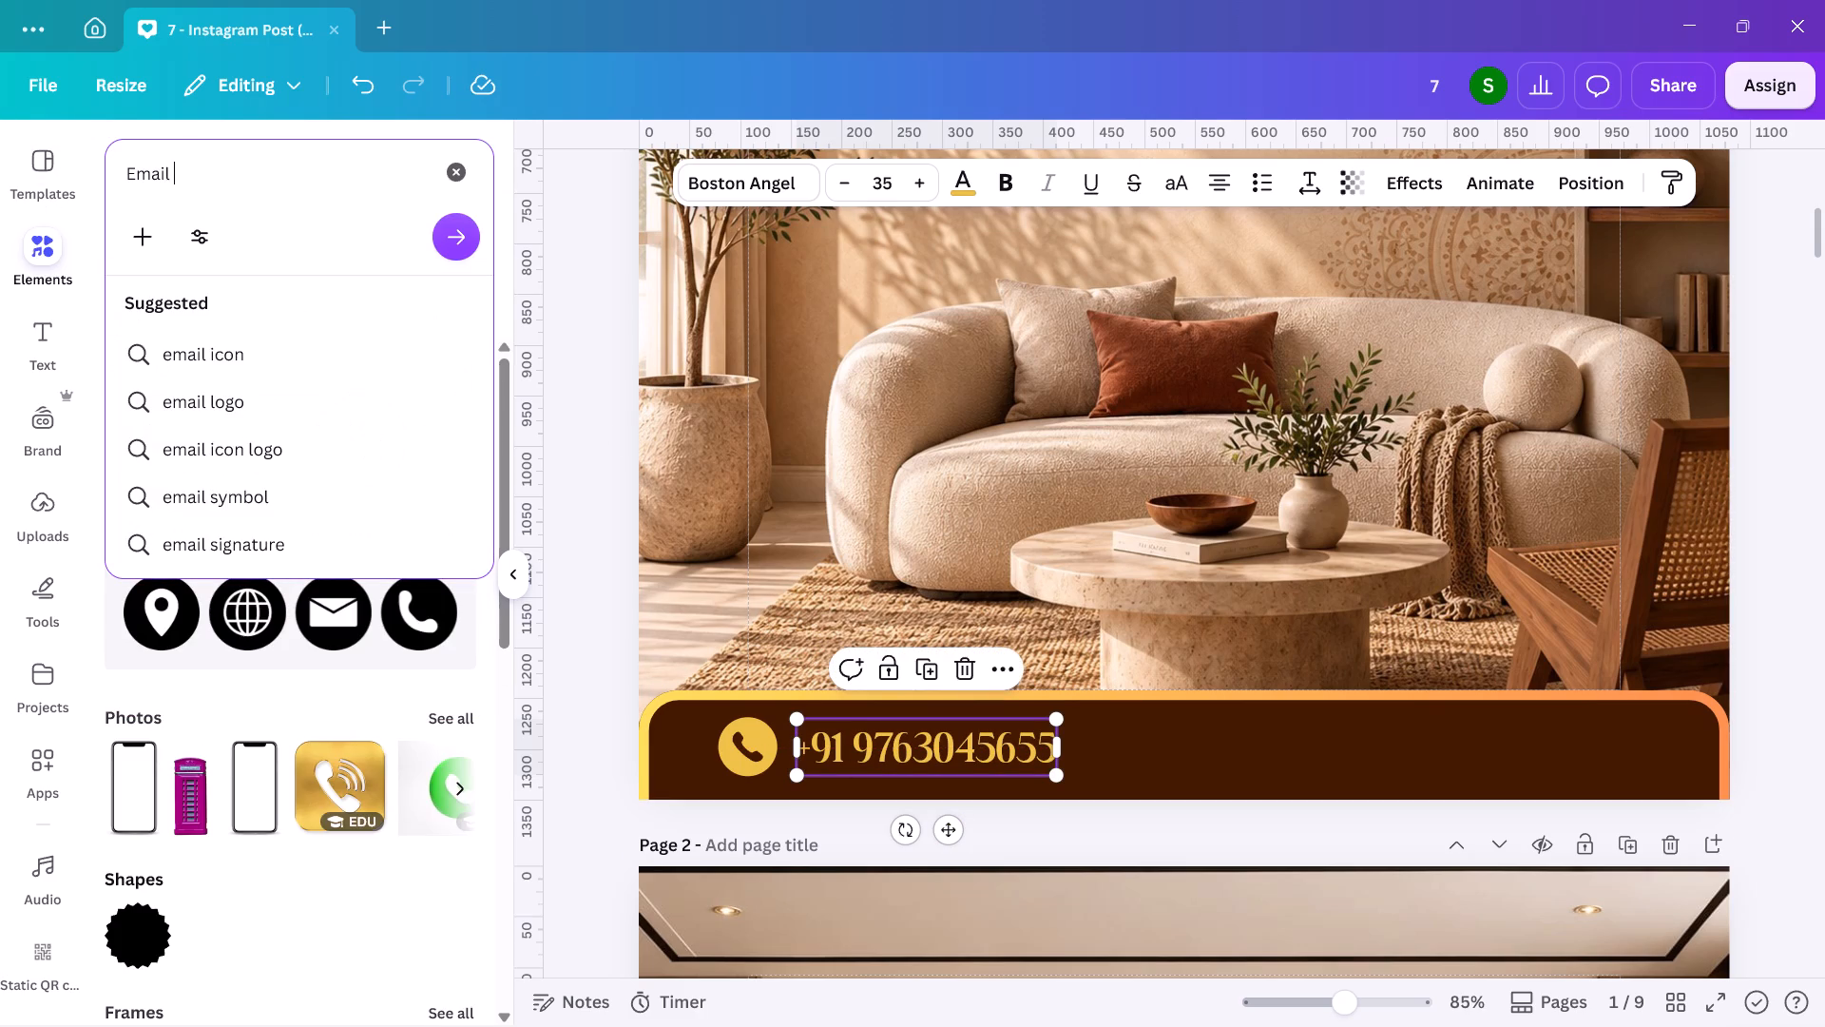
{"action": "type", "text": "Icon"}
{"action": "key", "text": "Return"}
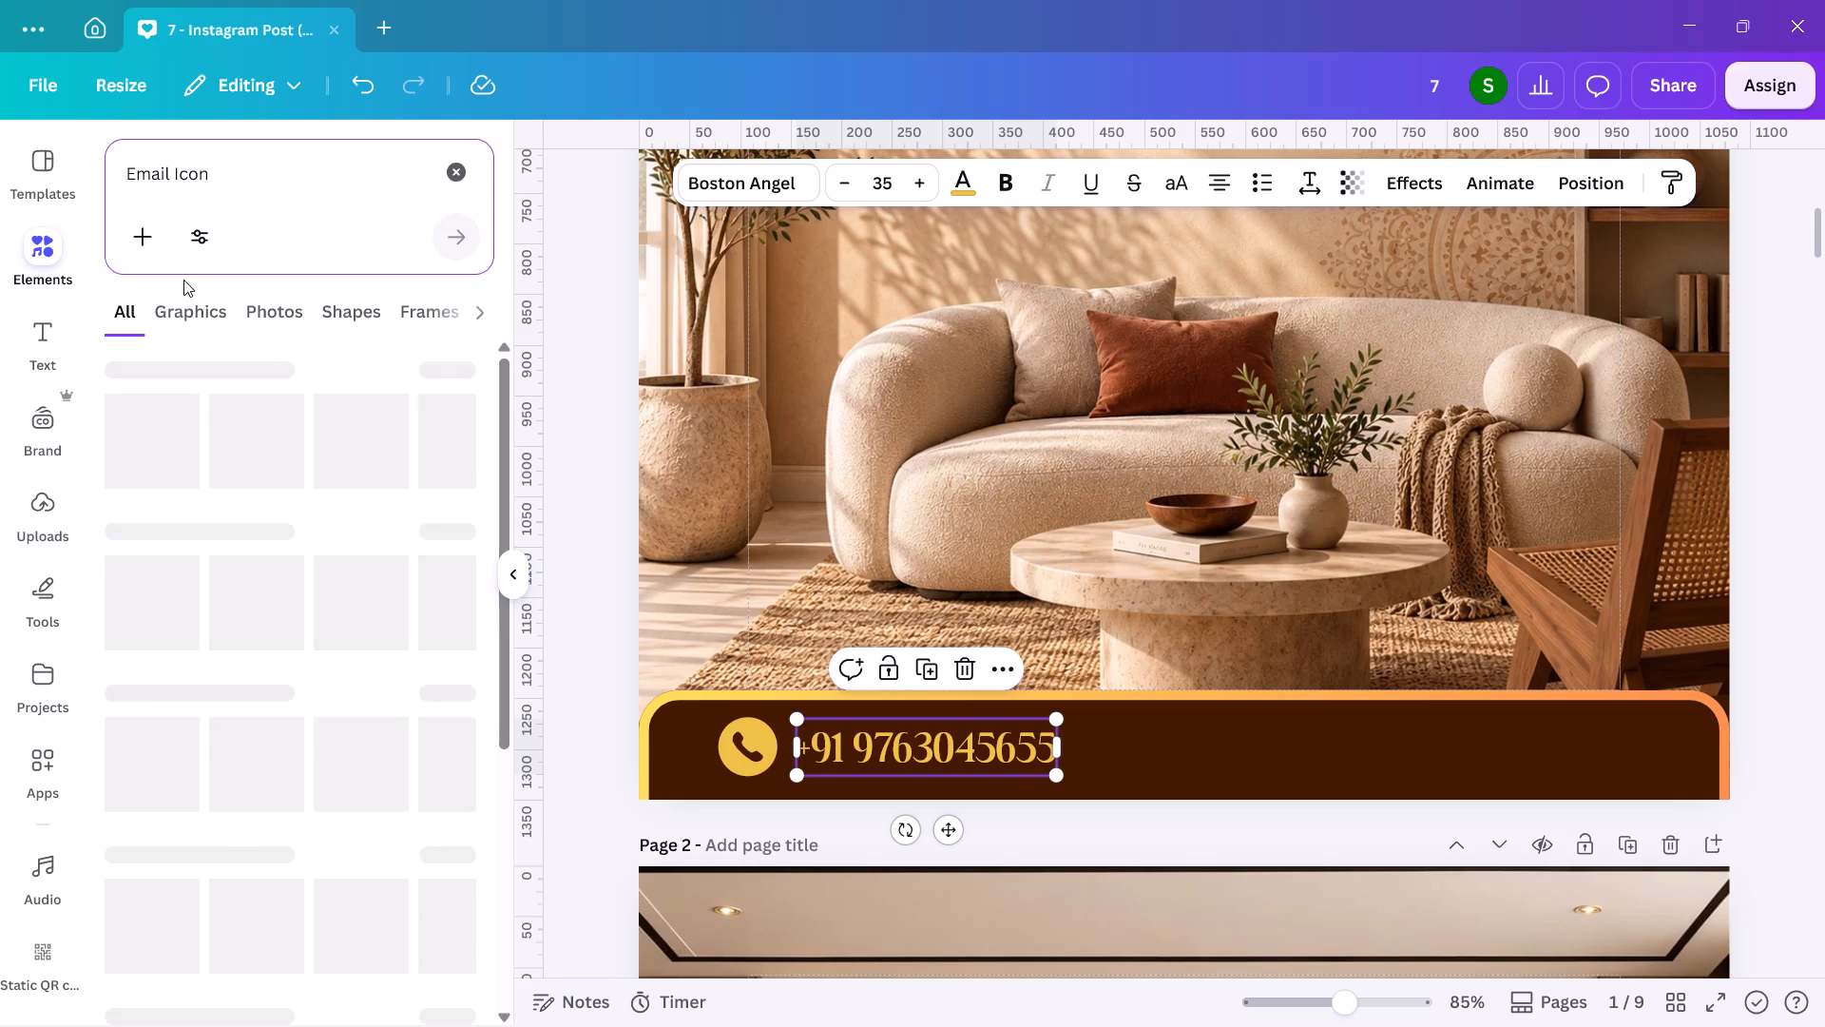
{"action": "left_click", "coordinate": [348, 456]}
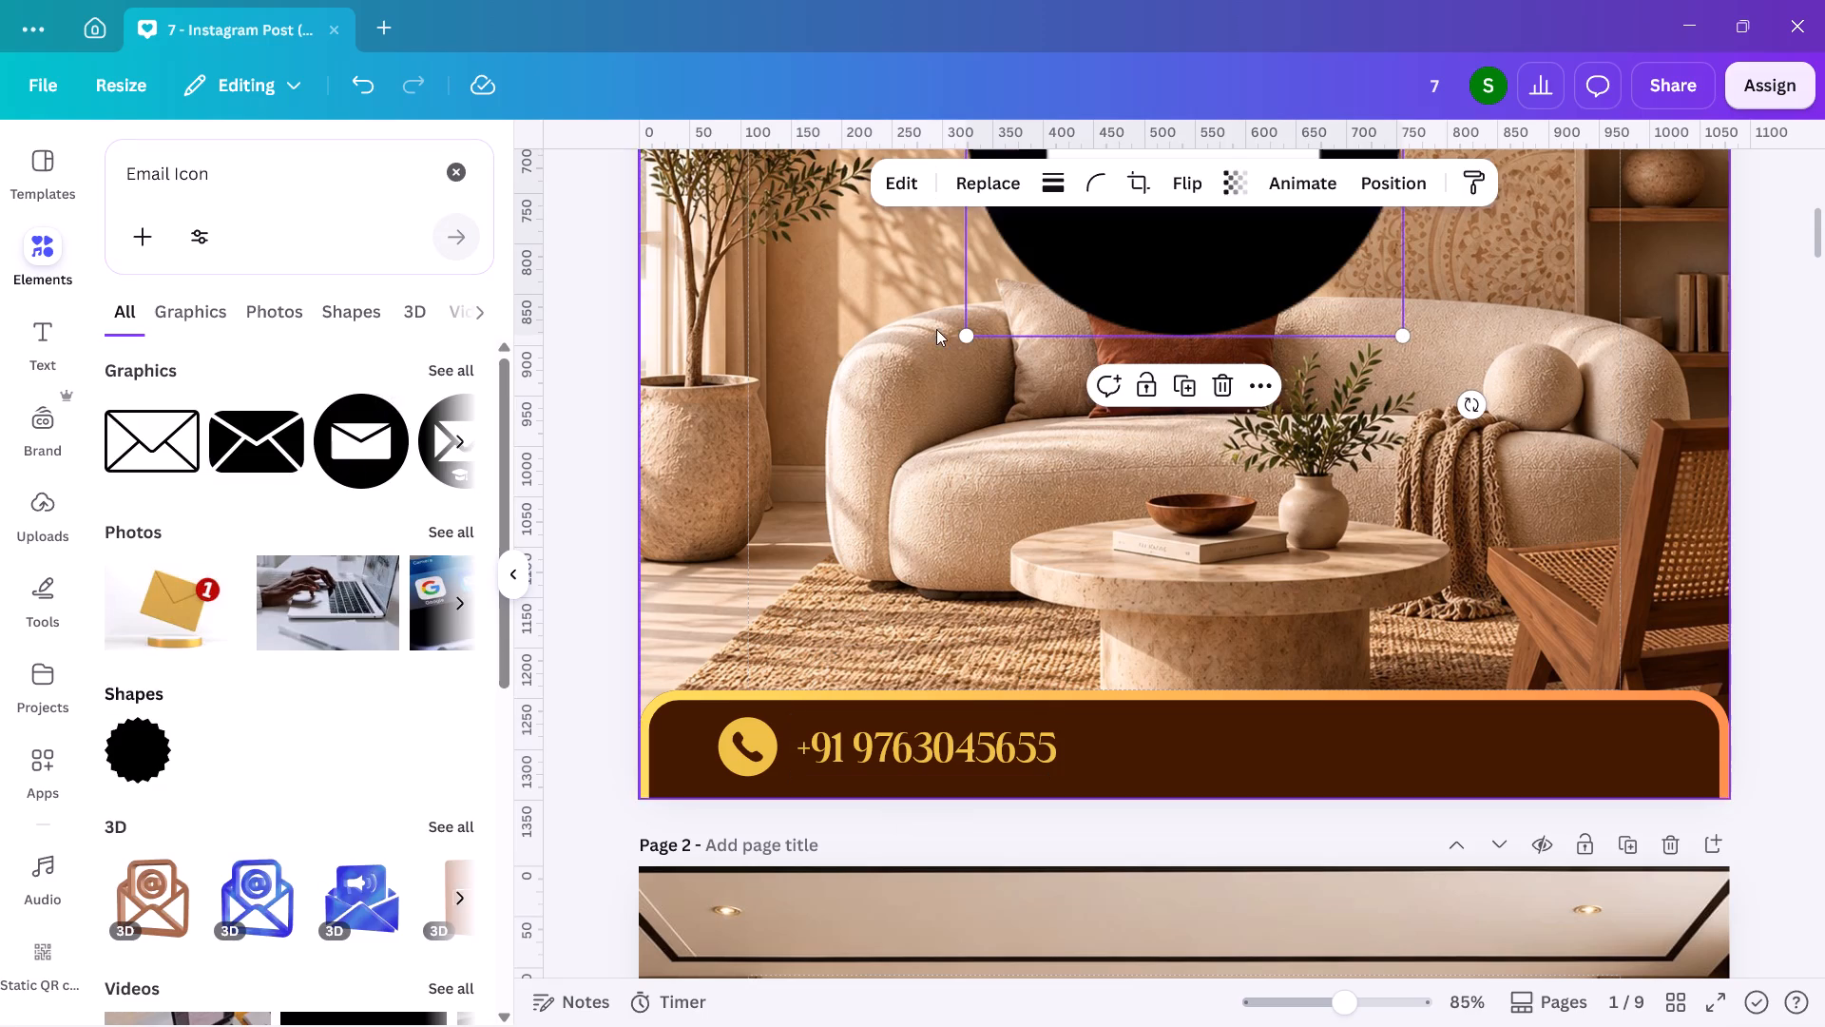
Place the email icon over the phone icon and shrink it to about 60 × 60 to match its size.
{"action": "left_click_drag", "start_coordinate": [1083, 281], "coordinate": [1225, 718]}
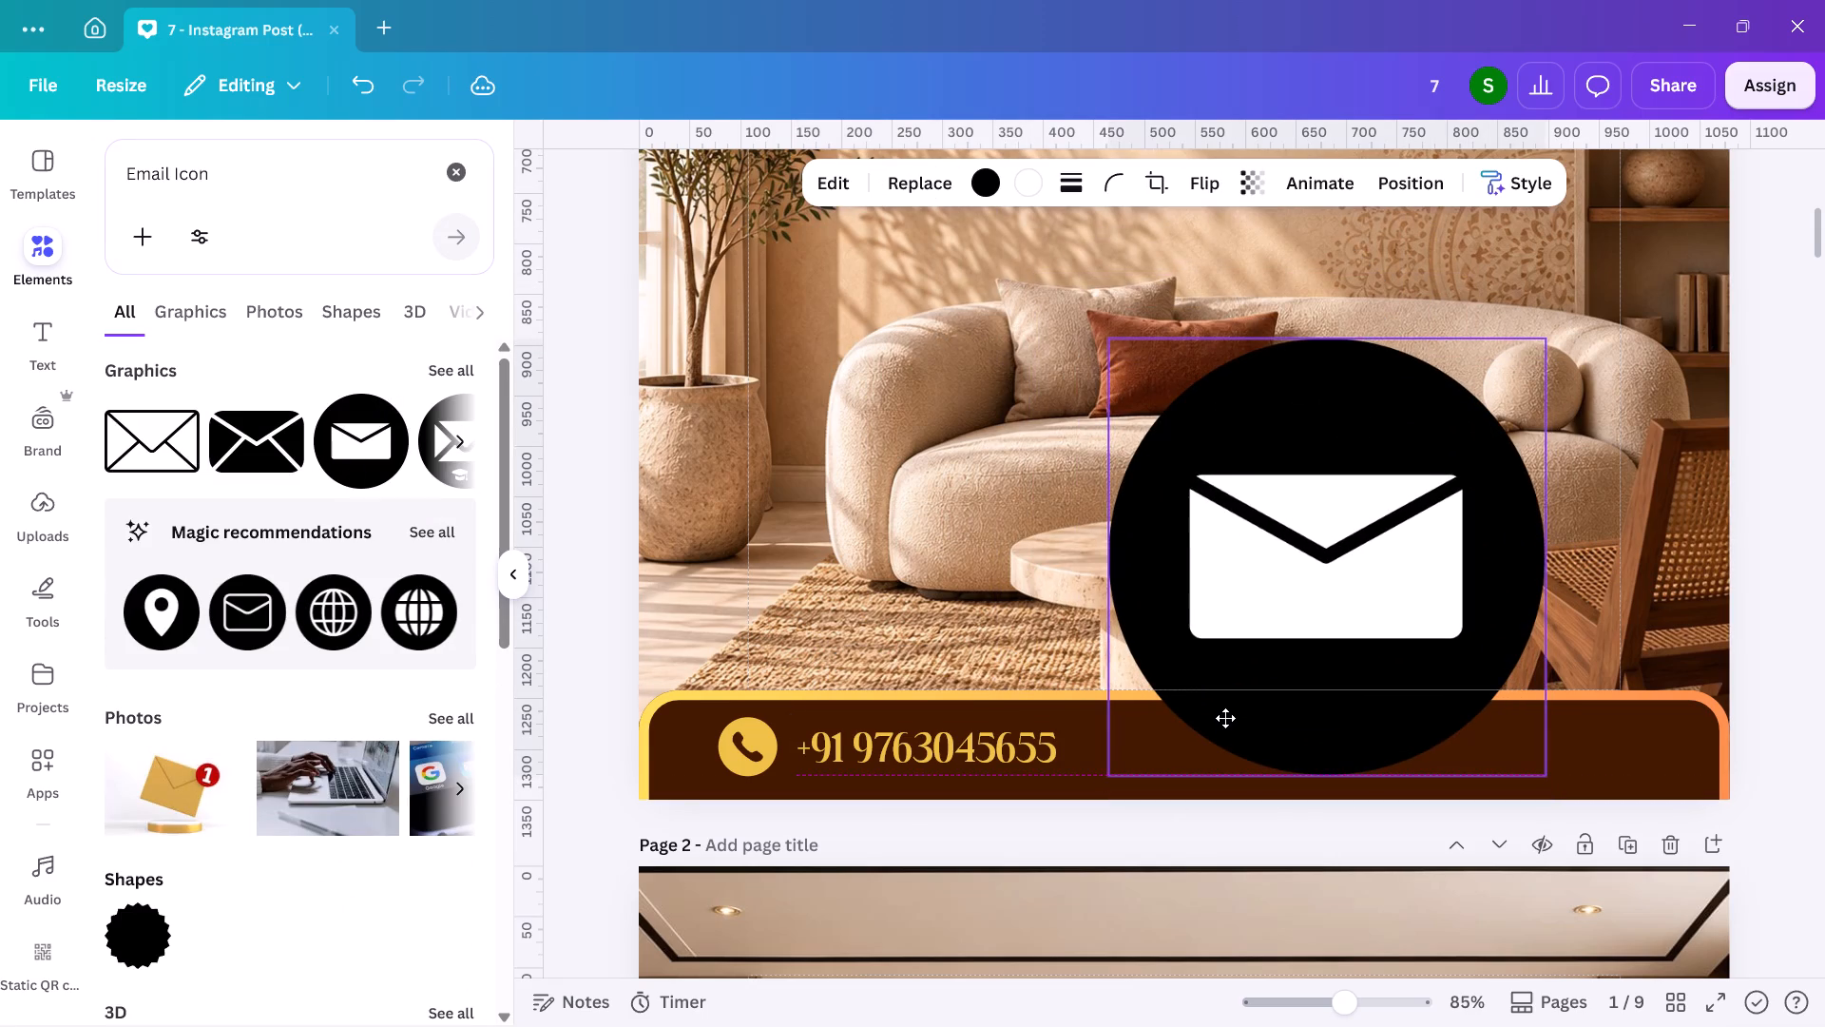
{"action": "left_click_drag", "start_coordinate": [1225, 718], "coordinate": [835, 721]}
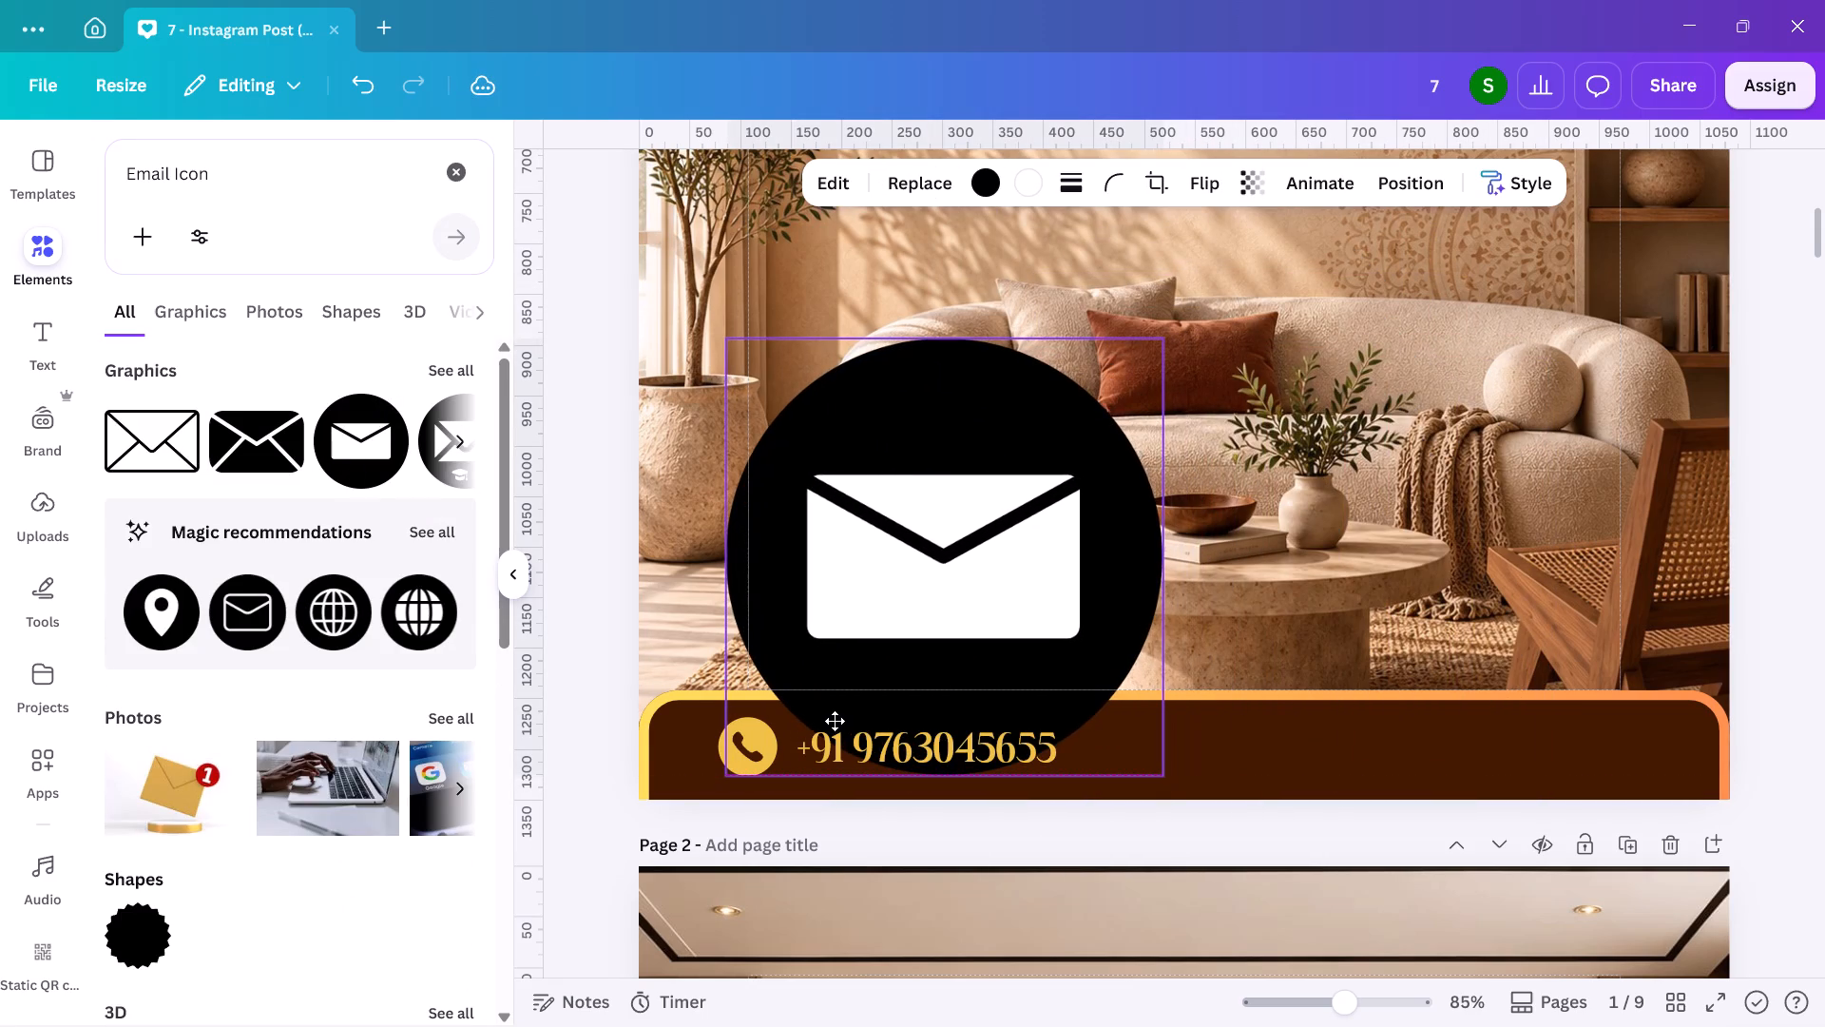
{"action": "left_click_drag", "start_coordinate": [835, 721], "coordinate": [834, 721]}
{"action": "left_click_drag", "start_coordinate": [1150, 335], "coordinate": [1095, 373]}
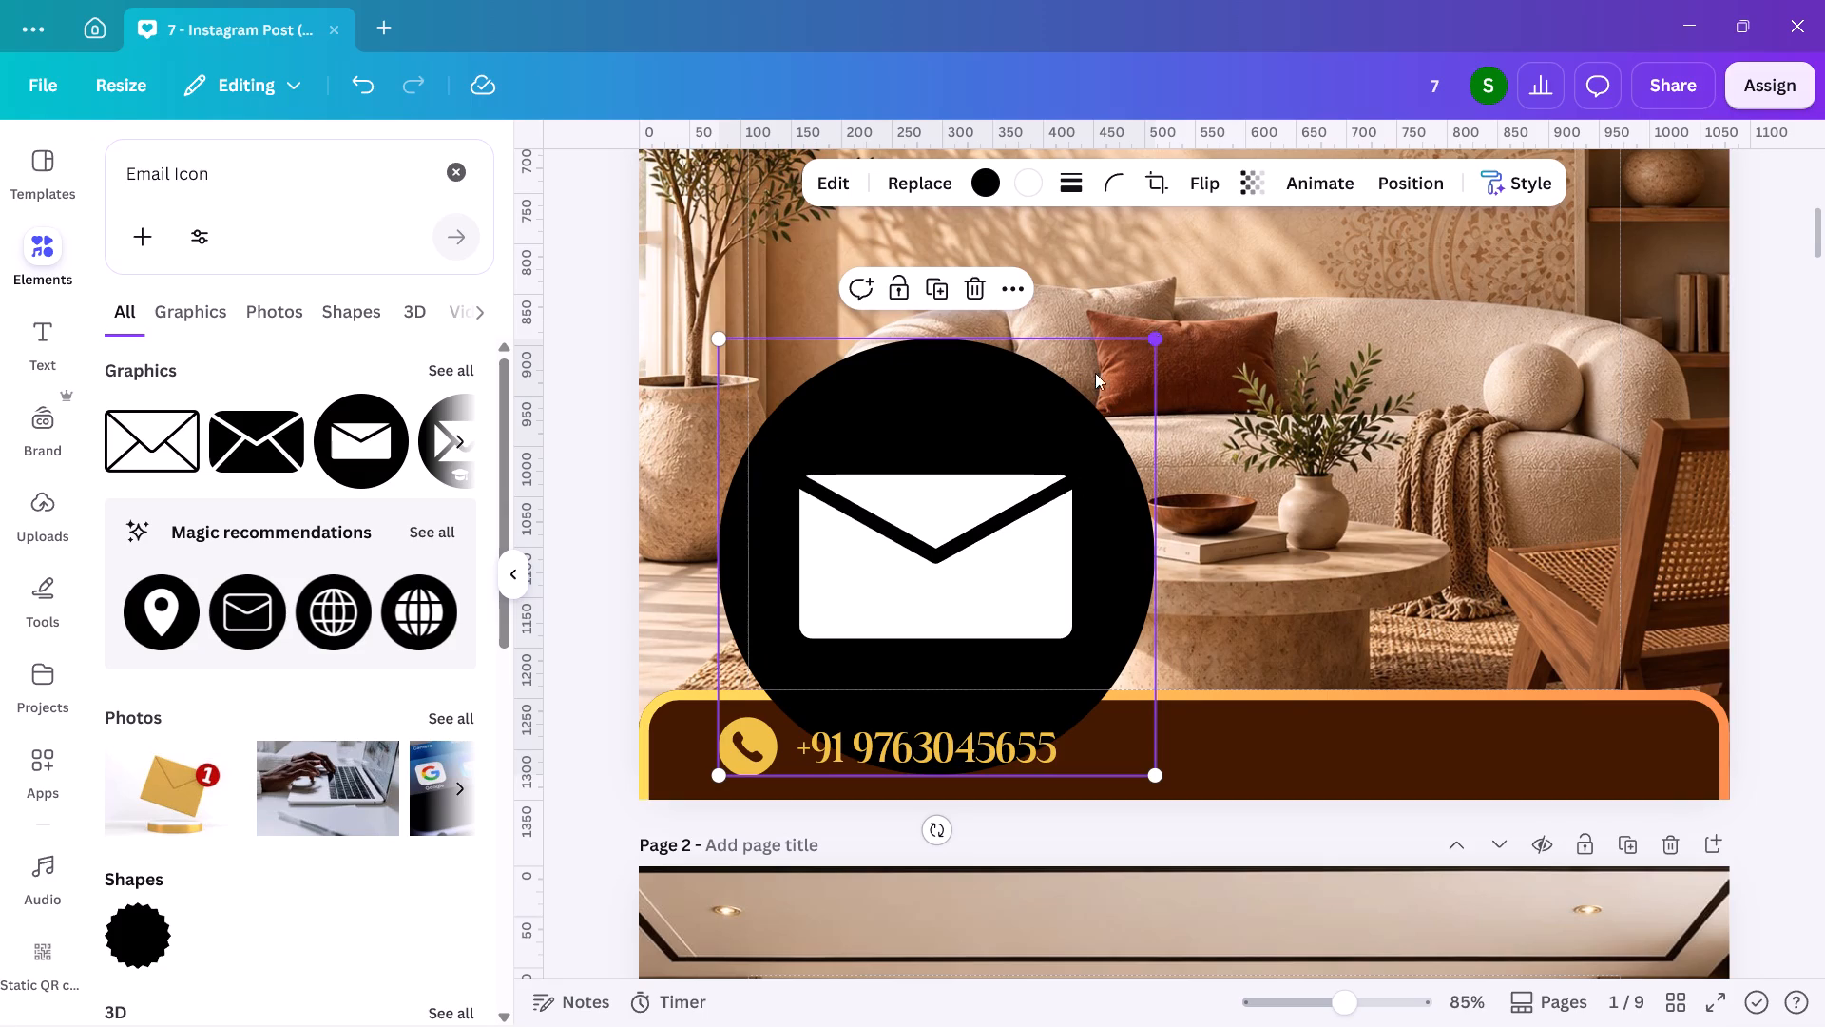
{"action": "left_click_drag", "start_coordinate": [1095, 373], "coordinate": [763, 695]}
{"action": "scroll", "coordinate": [763, 695], "scroll_direction": "down", "scroll_amount": 1}
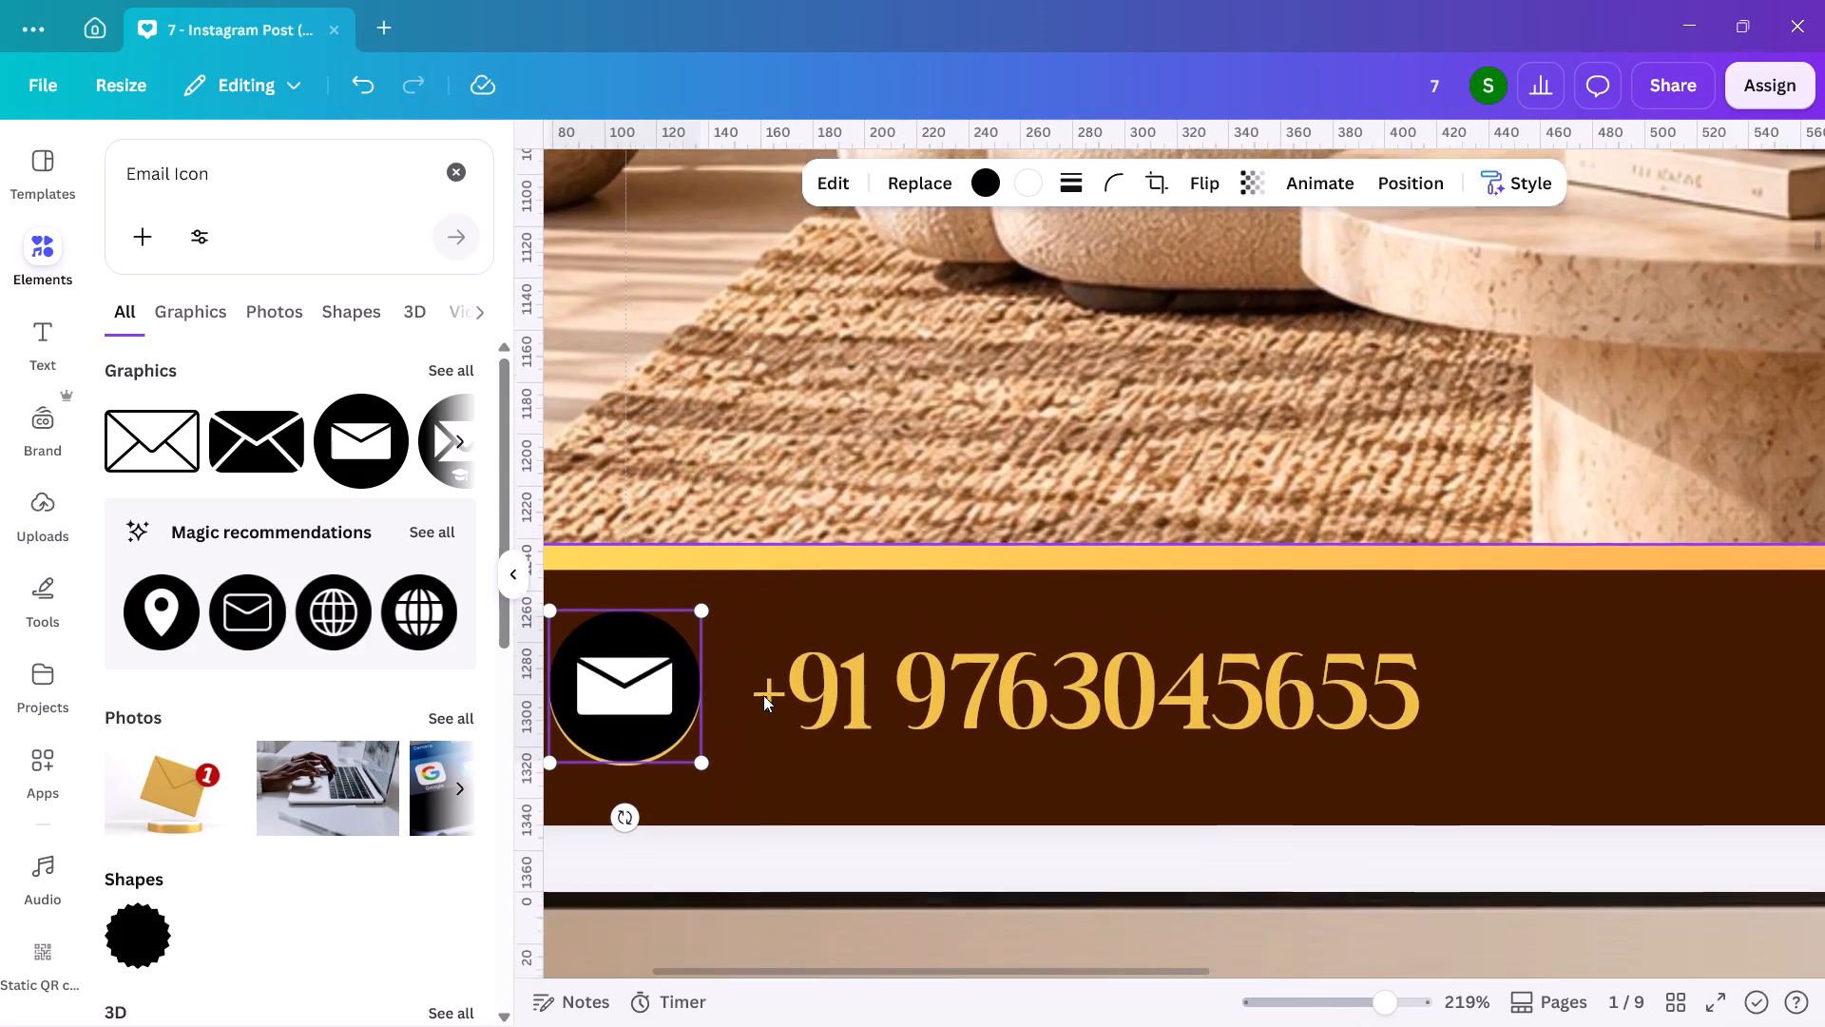
{"action": "scroll", "coordinate": [763, 695], "scroll_direction": "down", "scroll_amount": 1}
{"action": "scroll", "coordinate": [763, 695], "scroll_direction": "right", "scroll_amount": 2}
{"action": "left_click_drag", "start_coordinate": [776, 750], "coordinate": [770, 757]}
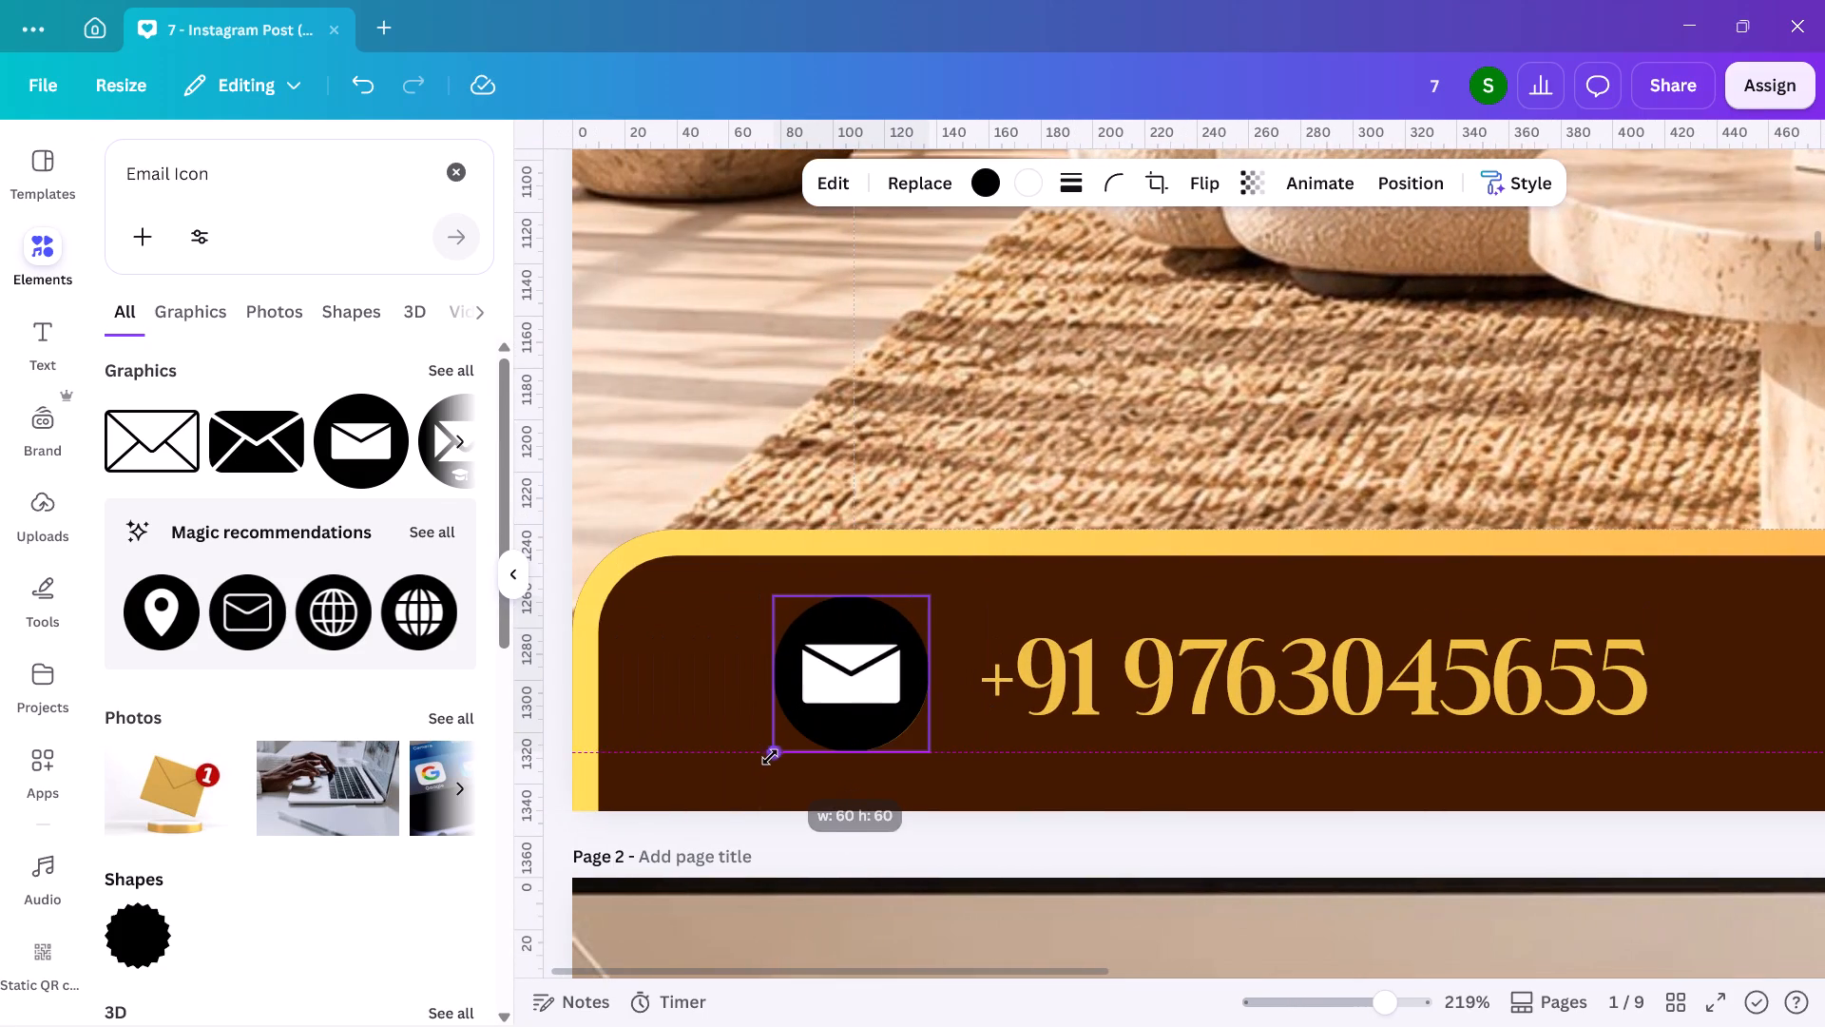
{"action": "left_click_drag", "start_coordinate": [770, 757], "coordinate": [767, 759]}
{"action": "left_click", "coordinate": [837, 697]}
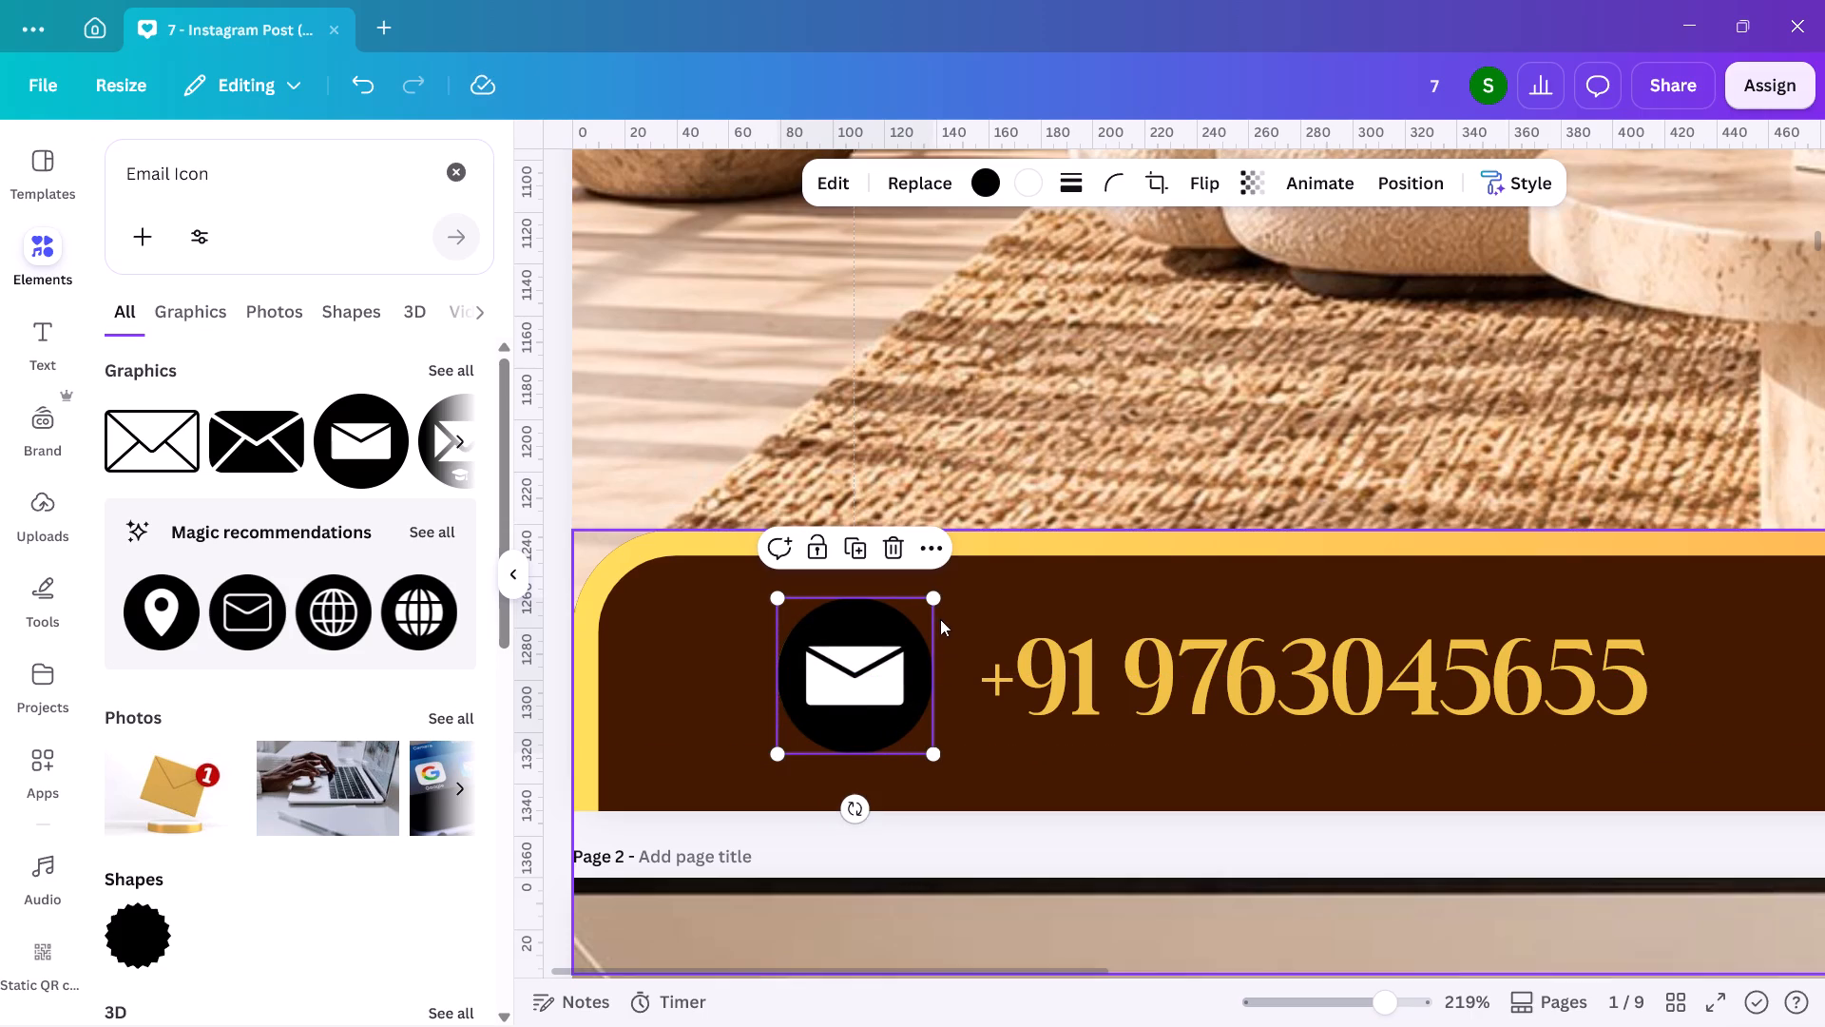
{"action": "left_click", "coordinate": [940, 597]}
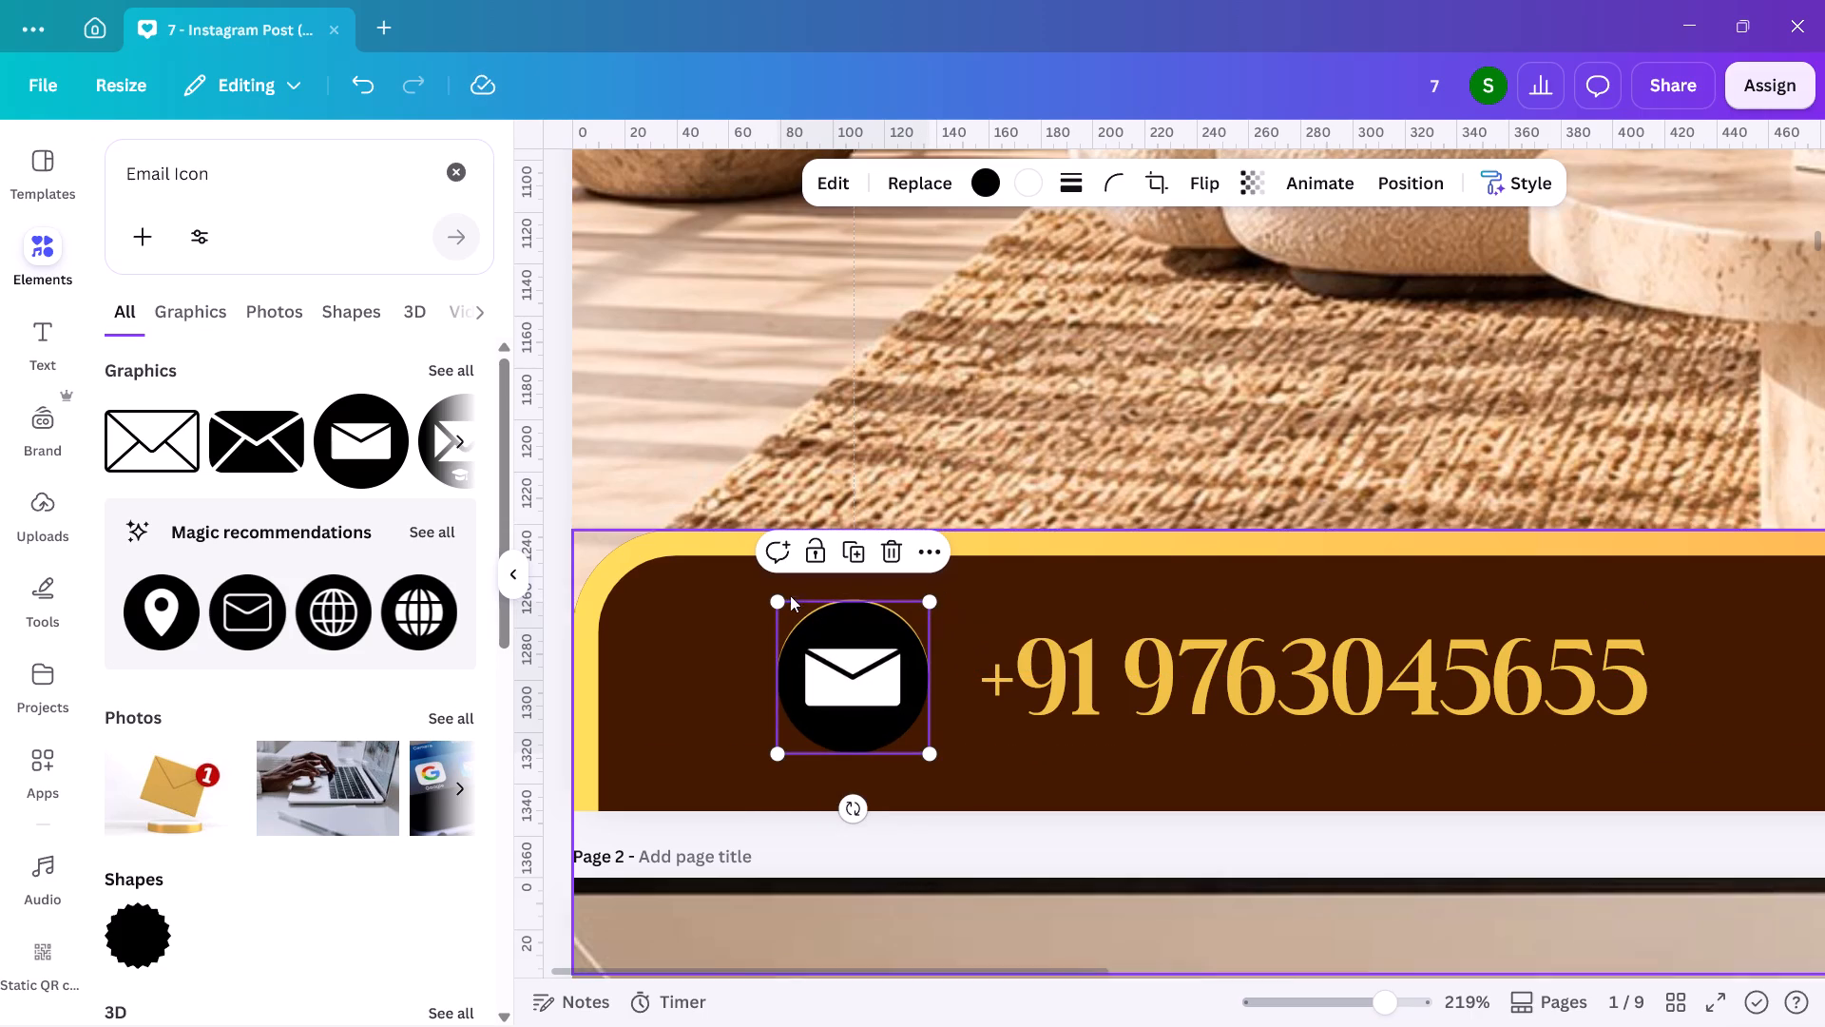
{"action": "left_click", "coordinate": [855, 701]}
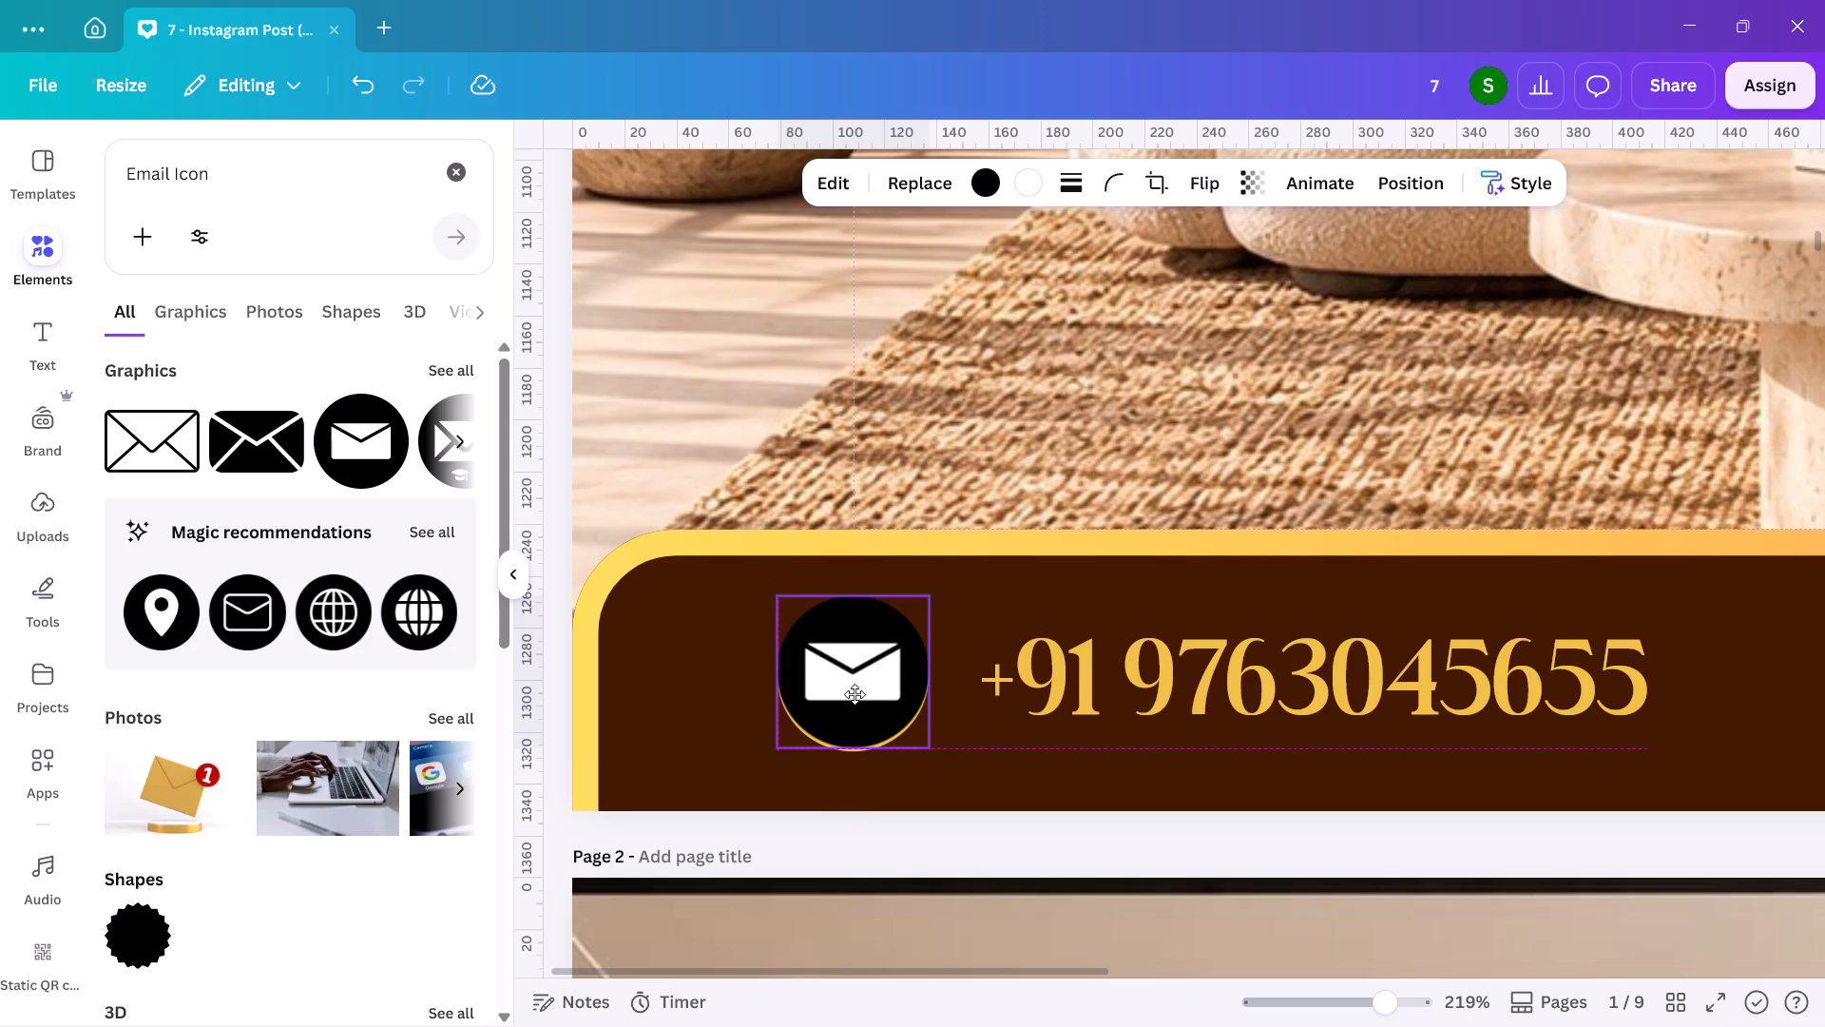
{"action": "left_click", "coordinate": [933, 742]}
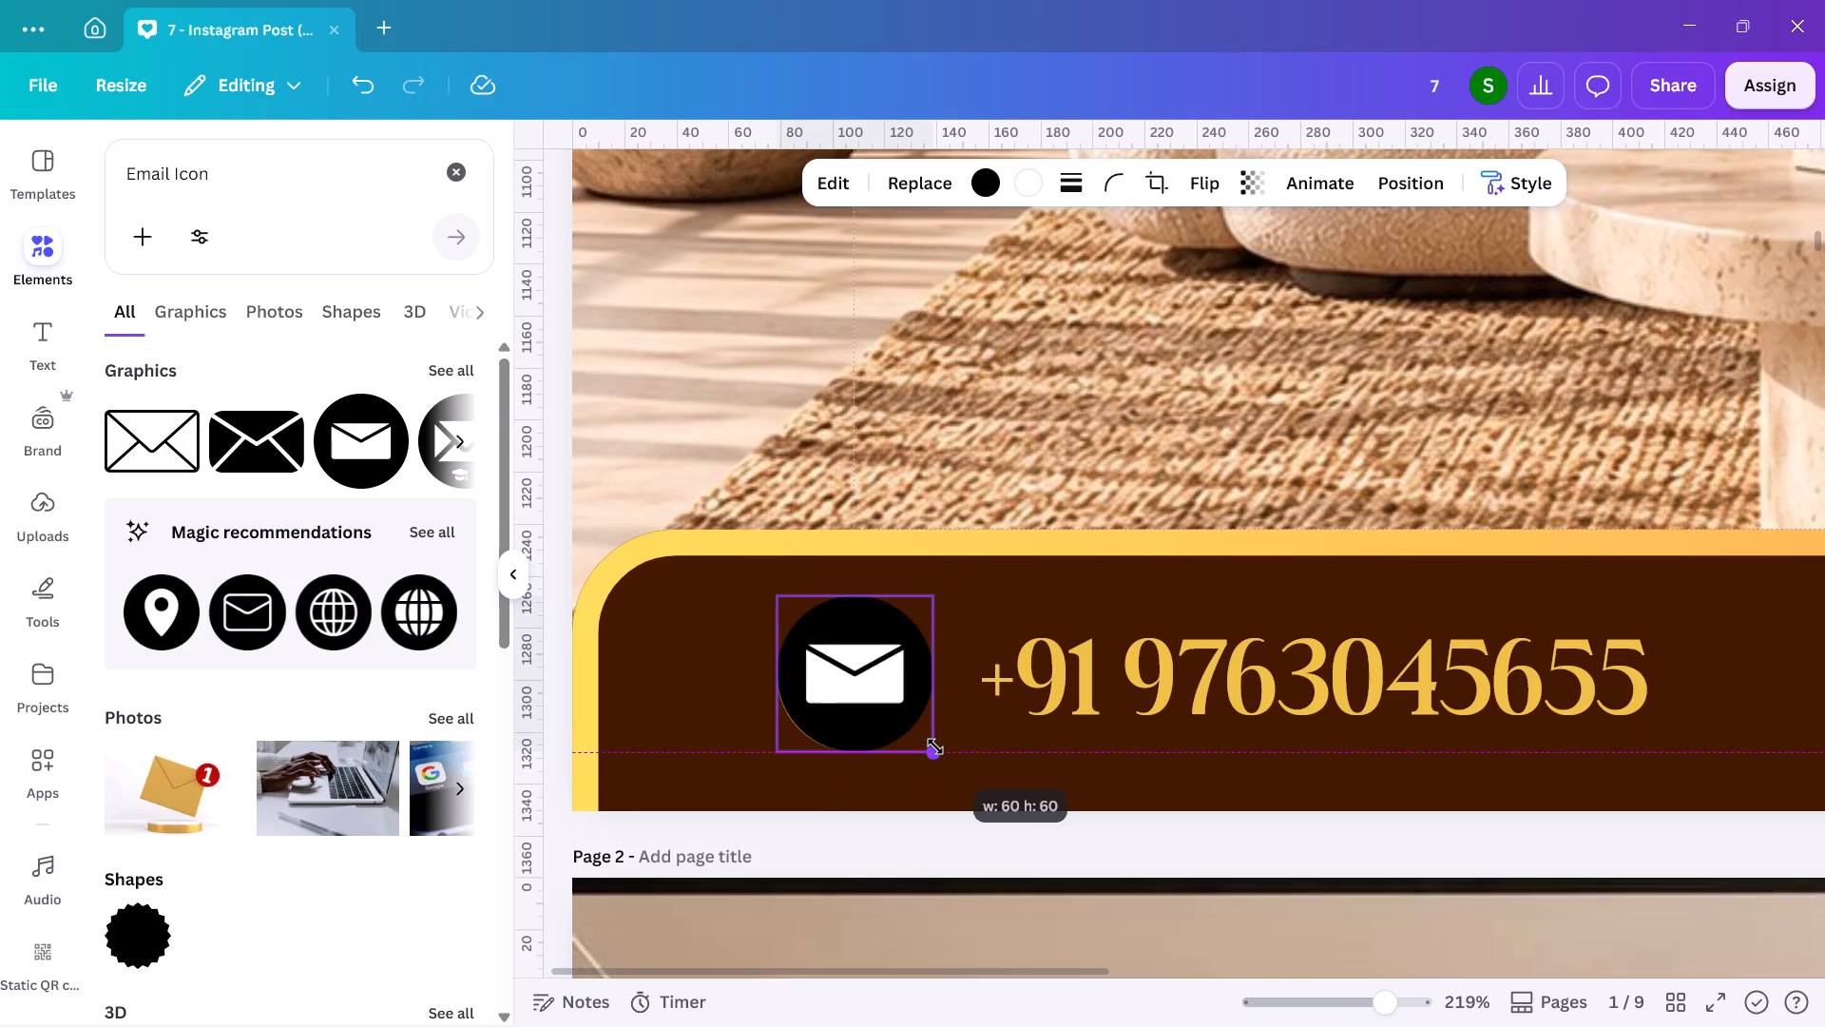
{"action": "left_click", "coordinate": [889, 690]}
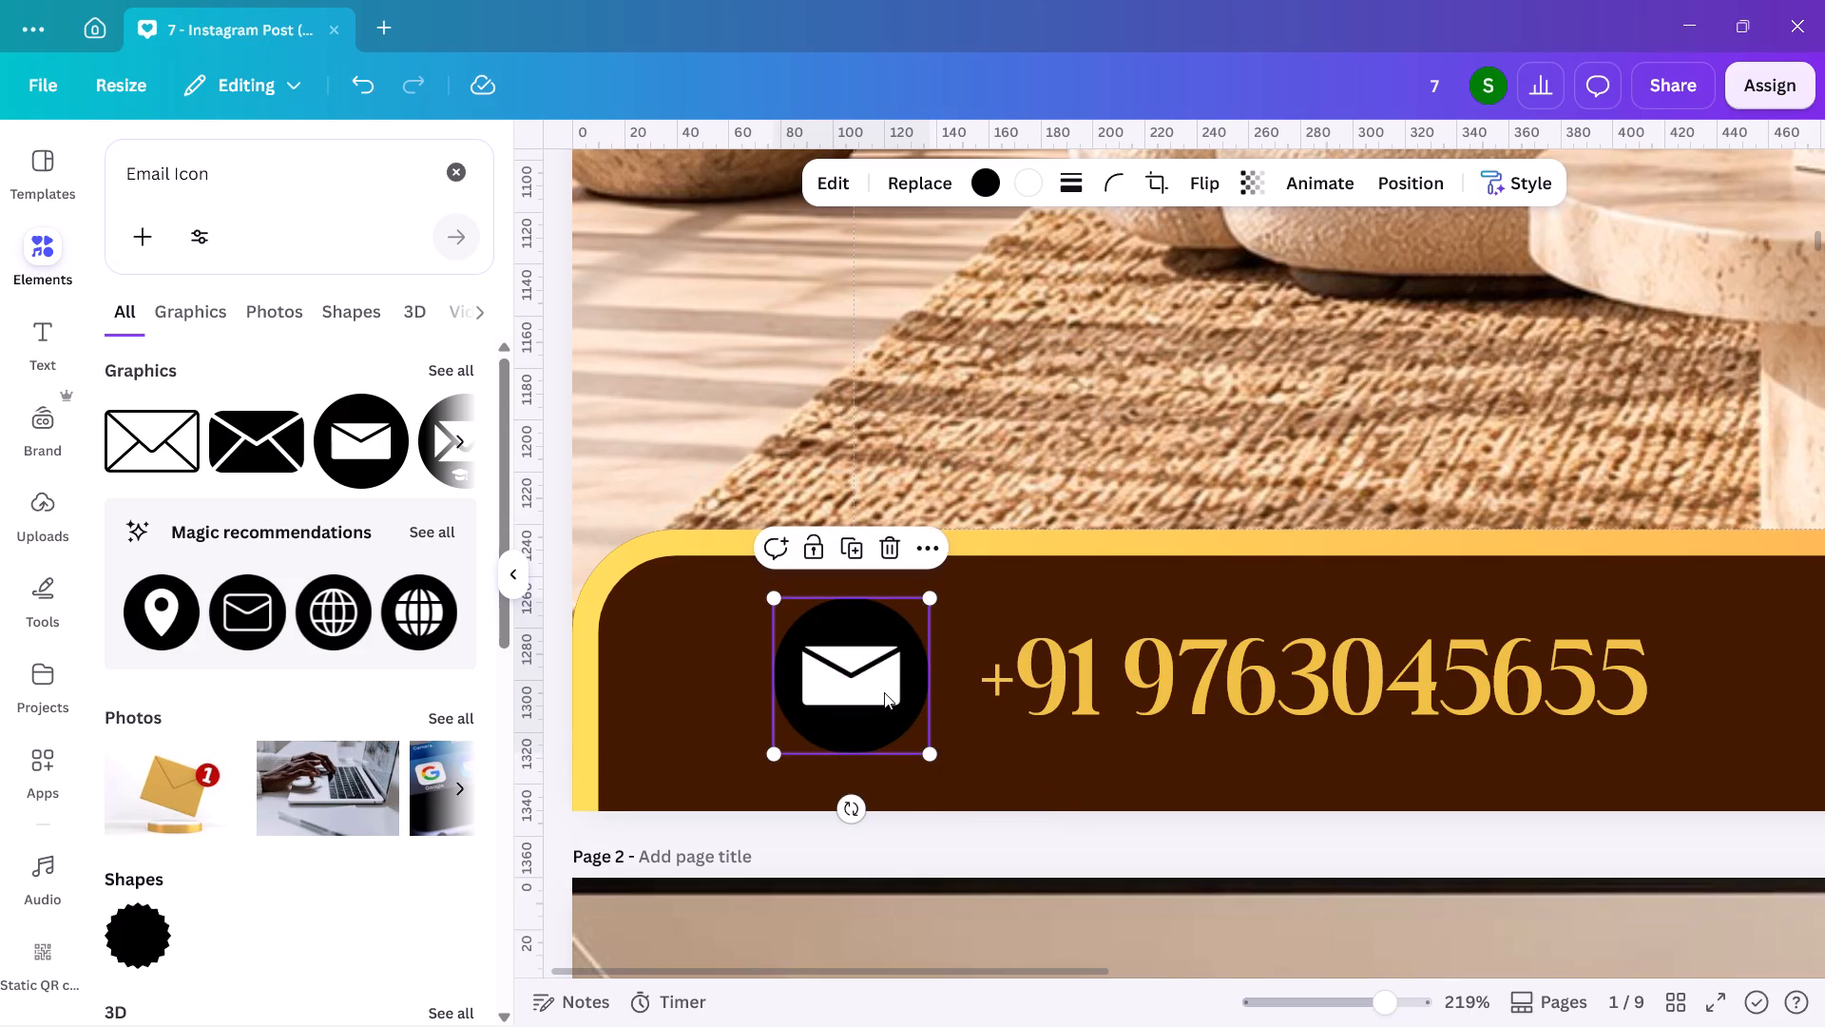
Shift the email icon partly off the phone icon and add a horizontal ruler guide along the icons' top edge.
{"action": "key", "text": "Right"}
{"action": "key", "text": "Right"}
{"action": "key", "text": "Right"}
{"action": "key", "text": "Right"}
{"action": "key", "text": "Right"}
{"action": "key", "text": "Right"}
{"action": "key", "text": "Right"}
{"action": "key", "text": "Right"}
{"action": "key", "text": "Right"}
{"action": "key", "text": "Right"}
{"action": "key", "text": "Right"}
{"action": "key", "text": "Right"}
{"action": "key", "text": "Right"}
{"action": "key", "text": "Right"}
{"action": "key", "text": "Right"}
{"action": "key", "text": "Right"}
{"action": "key", "text": "Right"}
{"action": "key", "text": "Right"}
{"action": "key", "text": "Right"}
{"action": "key", "text": "Right"}
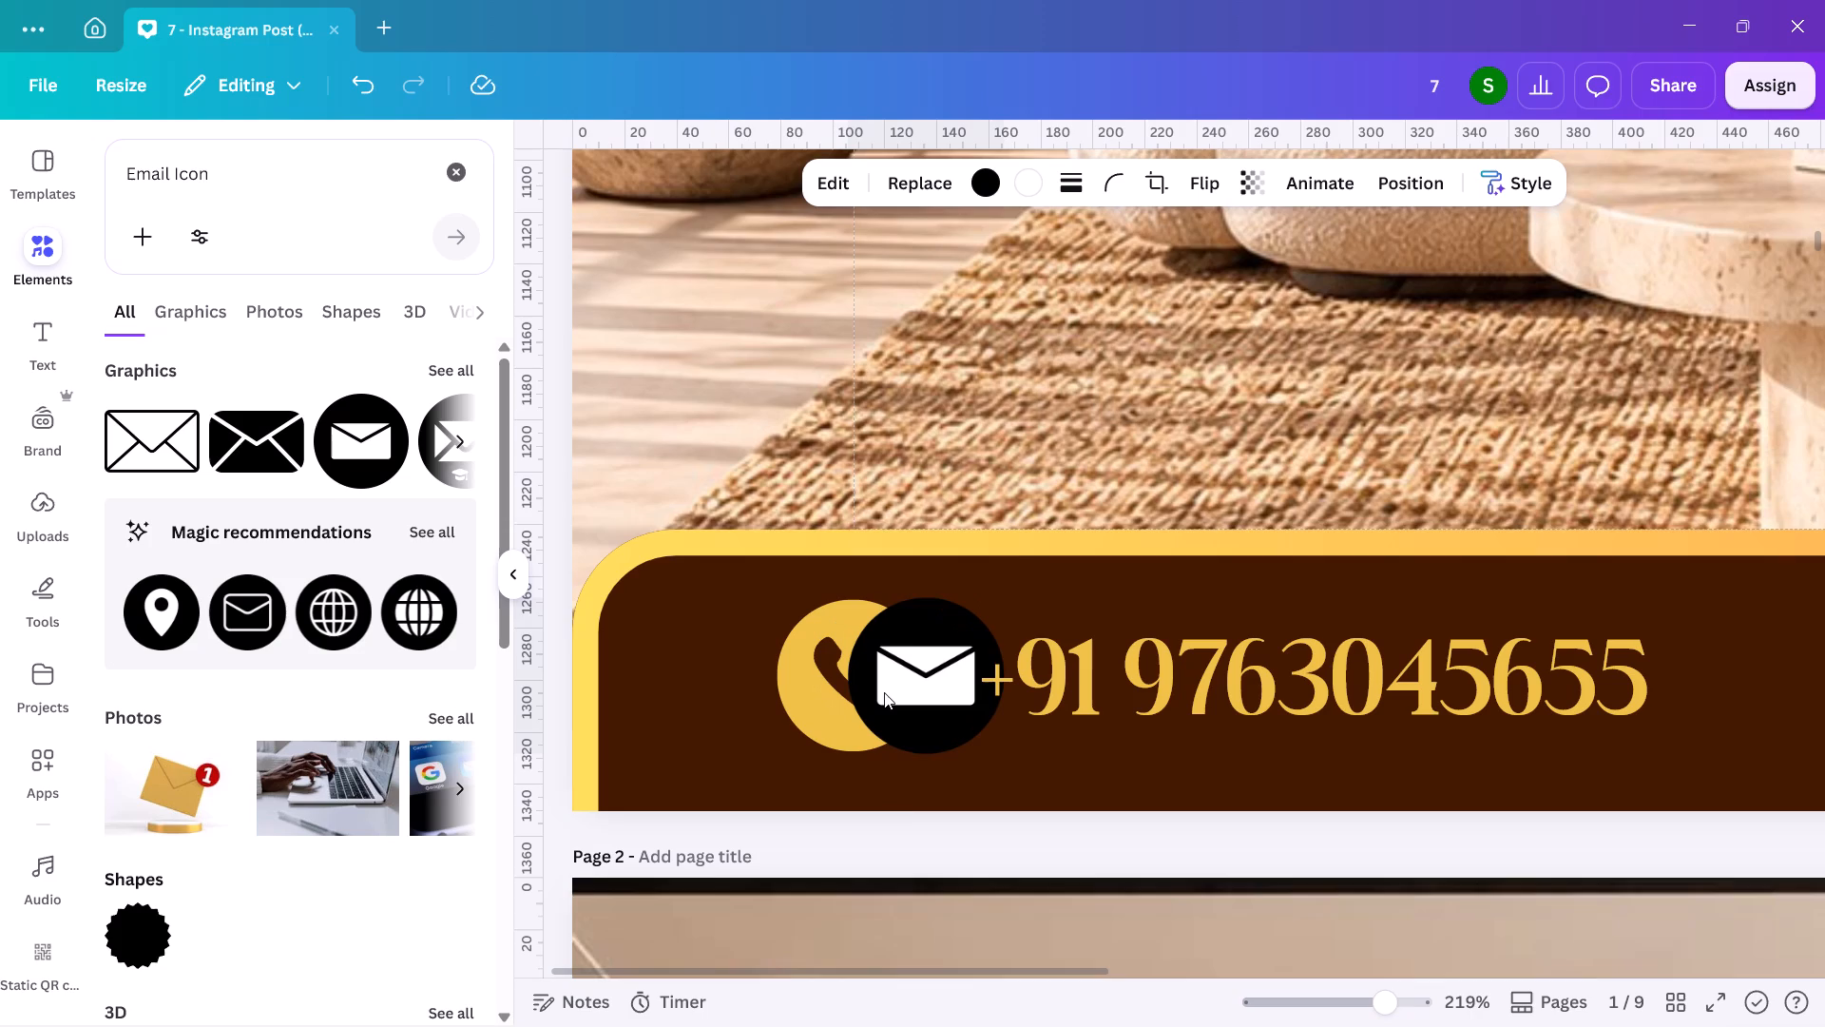
{"action": "left_click_drag", "start_coordinate": [679, 144], "coordinate": [662, 713]}
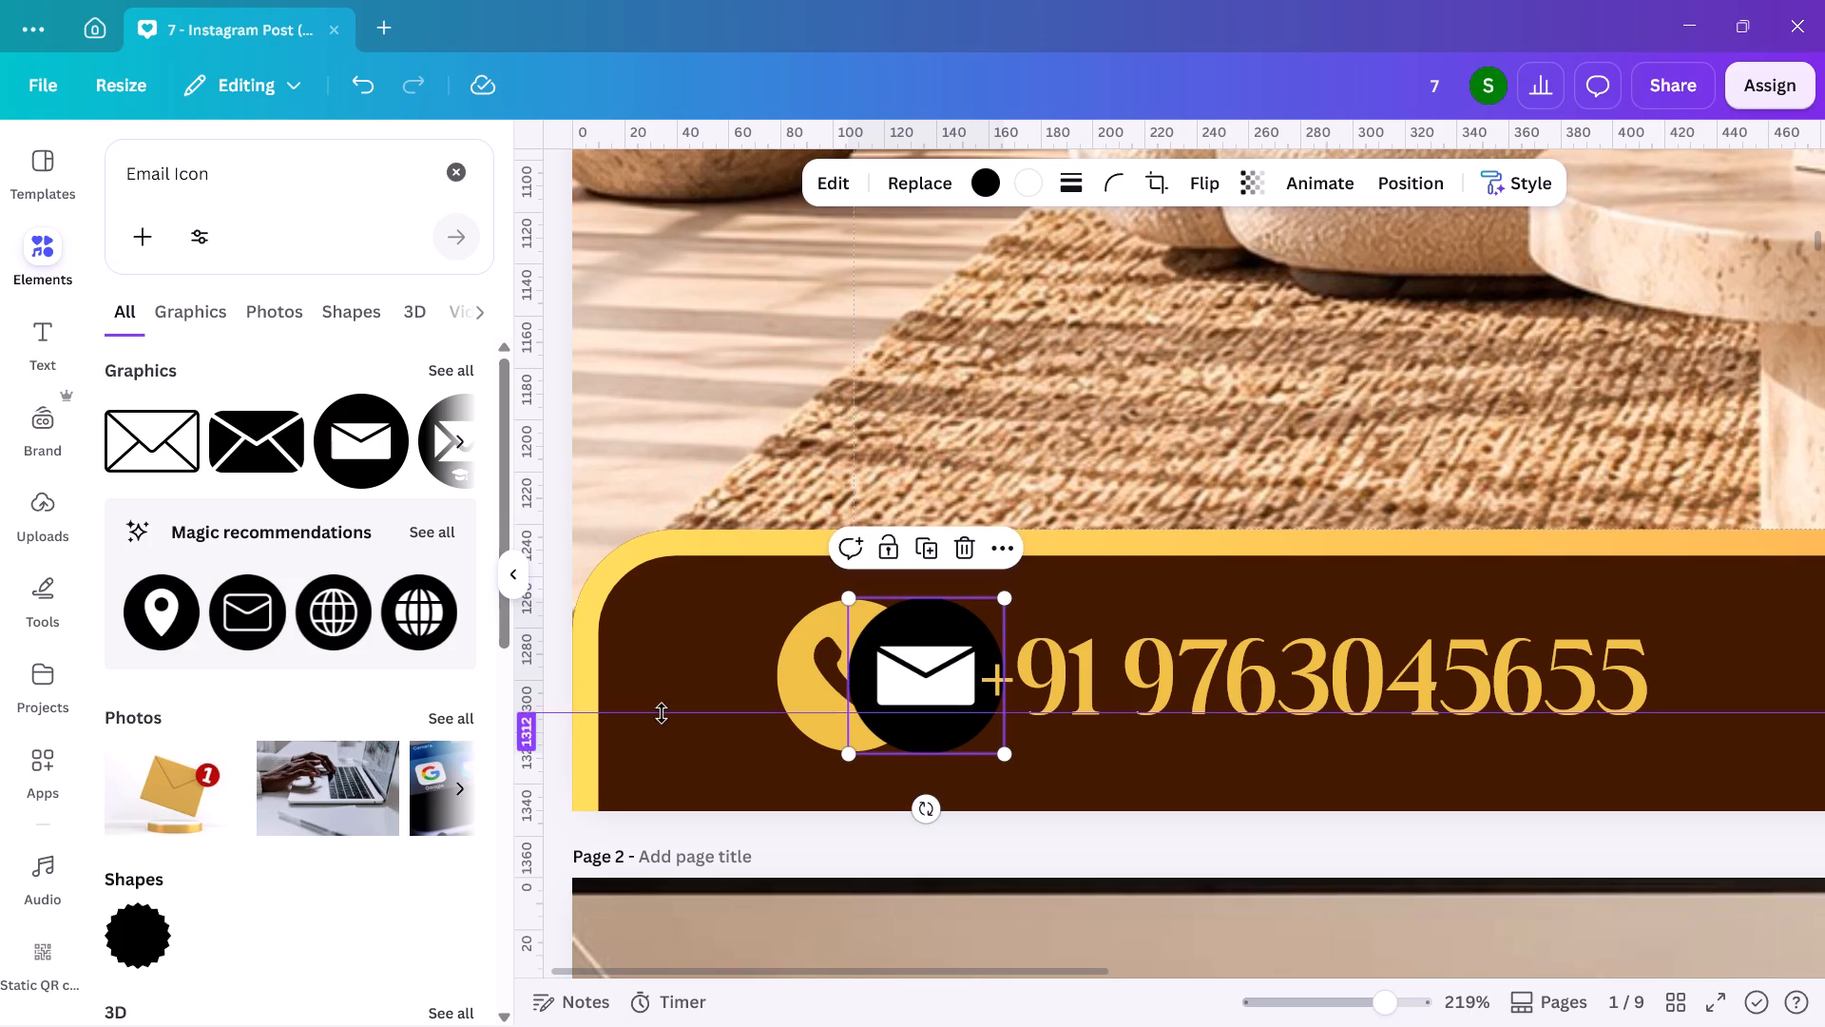
{"action": "left_click_drag", "start_coordinate": [662, 713], "coordinate": [646, 594]}
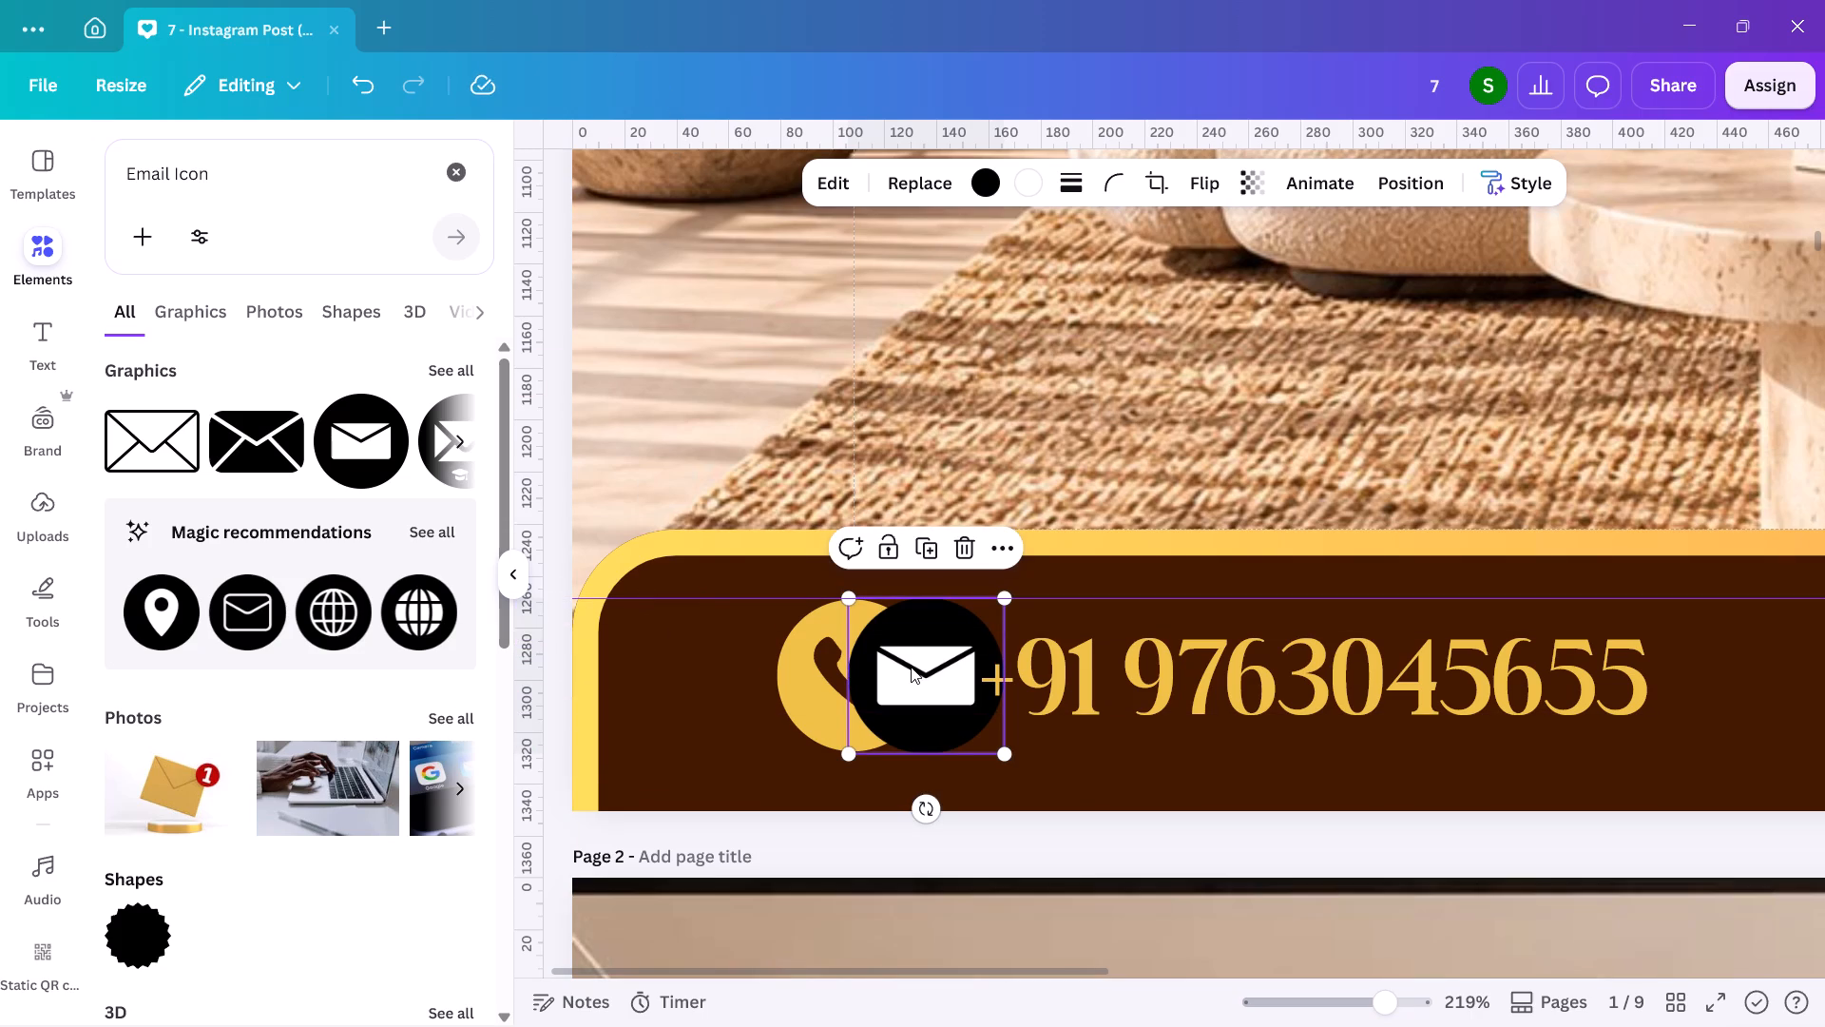
Move the email icon past the end of the contact number and add a second horizontal guide along the phone icon's bottom edge.
{"action": "left_click_drag", "start_coordinate": [911, 667], "coordinate": [1723, 669]}
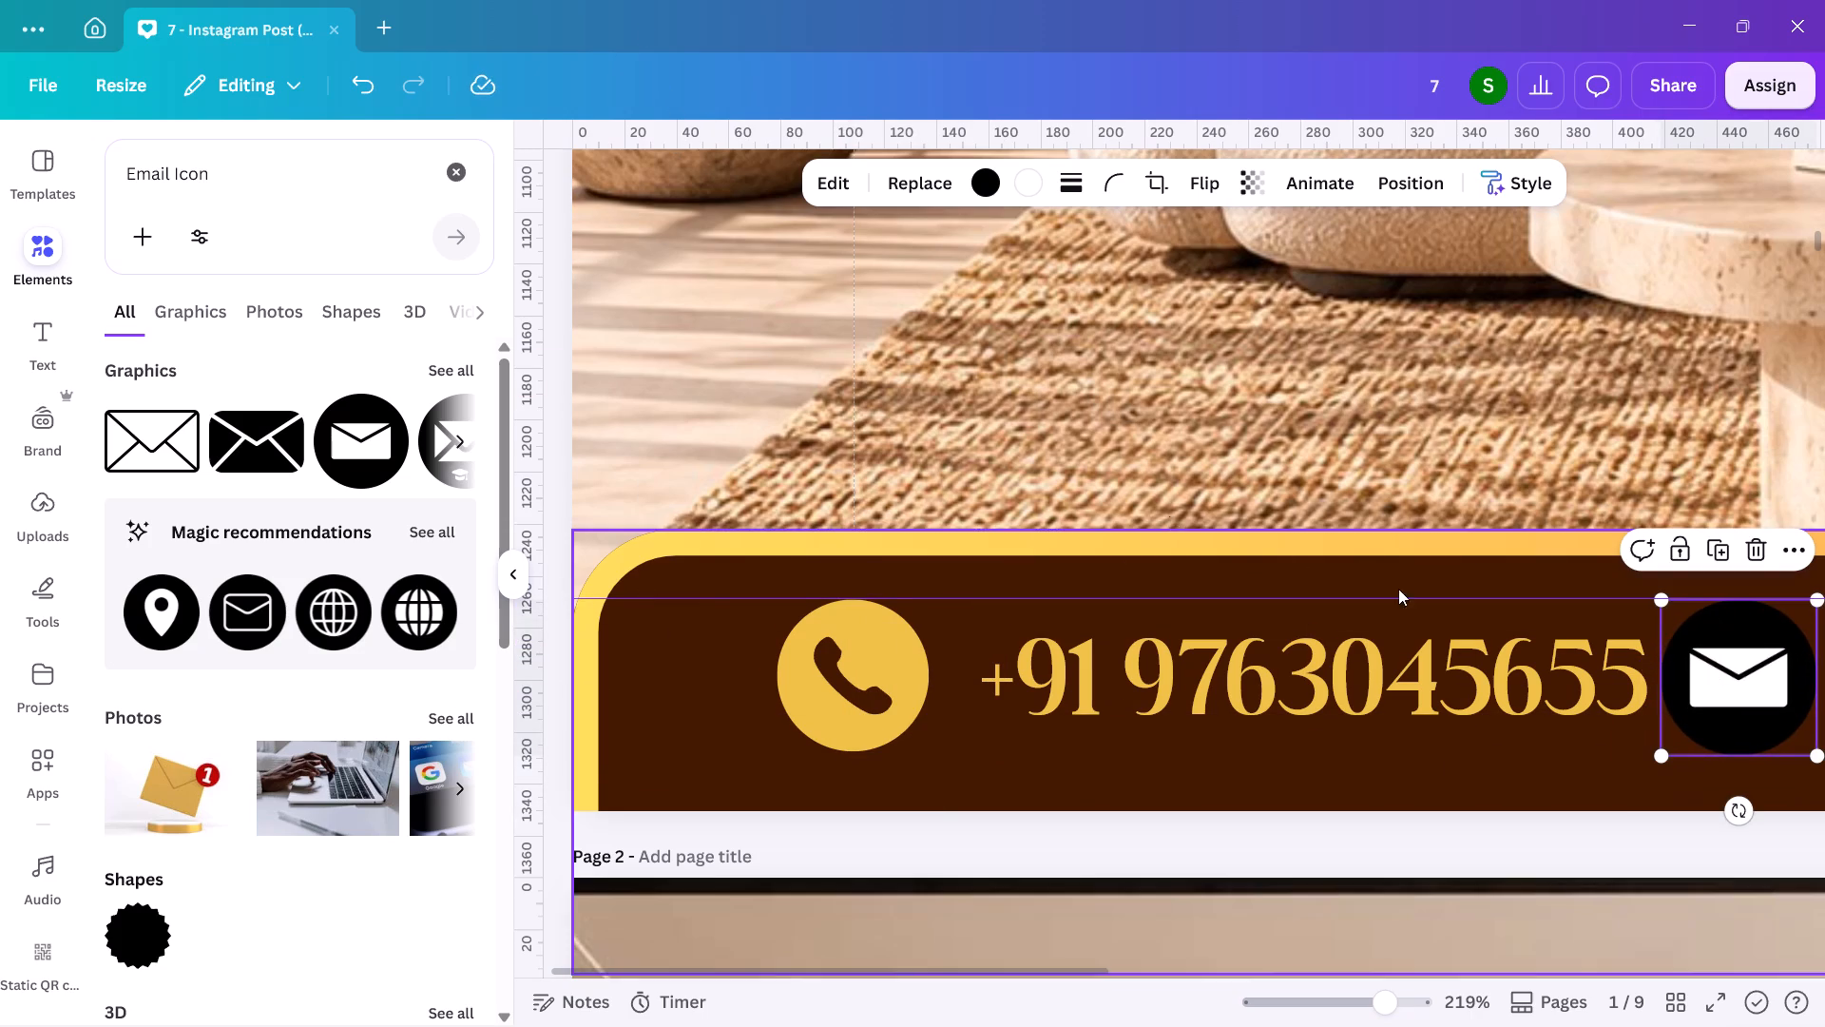
{"action": "left_click", "coordinate": [691, 146]}
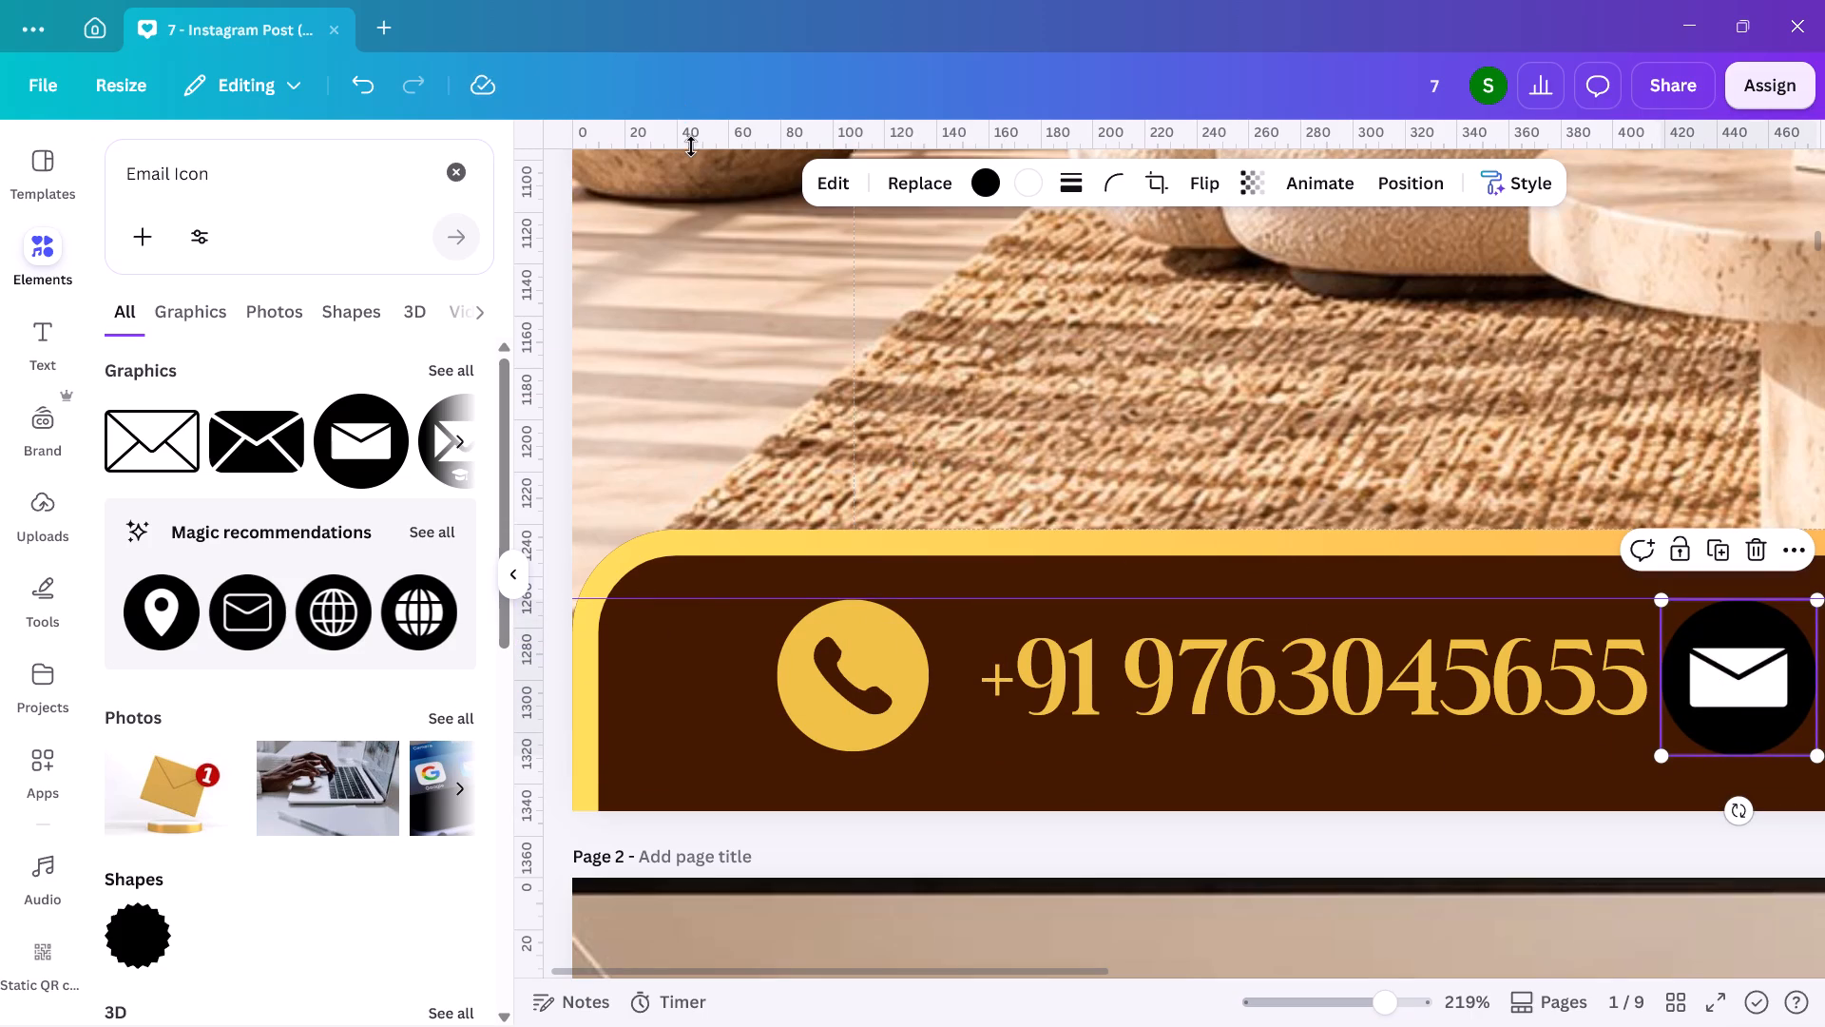
{"action": "left_click_drag", "start_coordinate": [683, 145], "coordinate": [704, 776]}
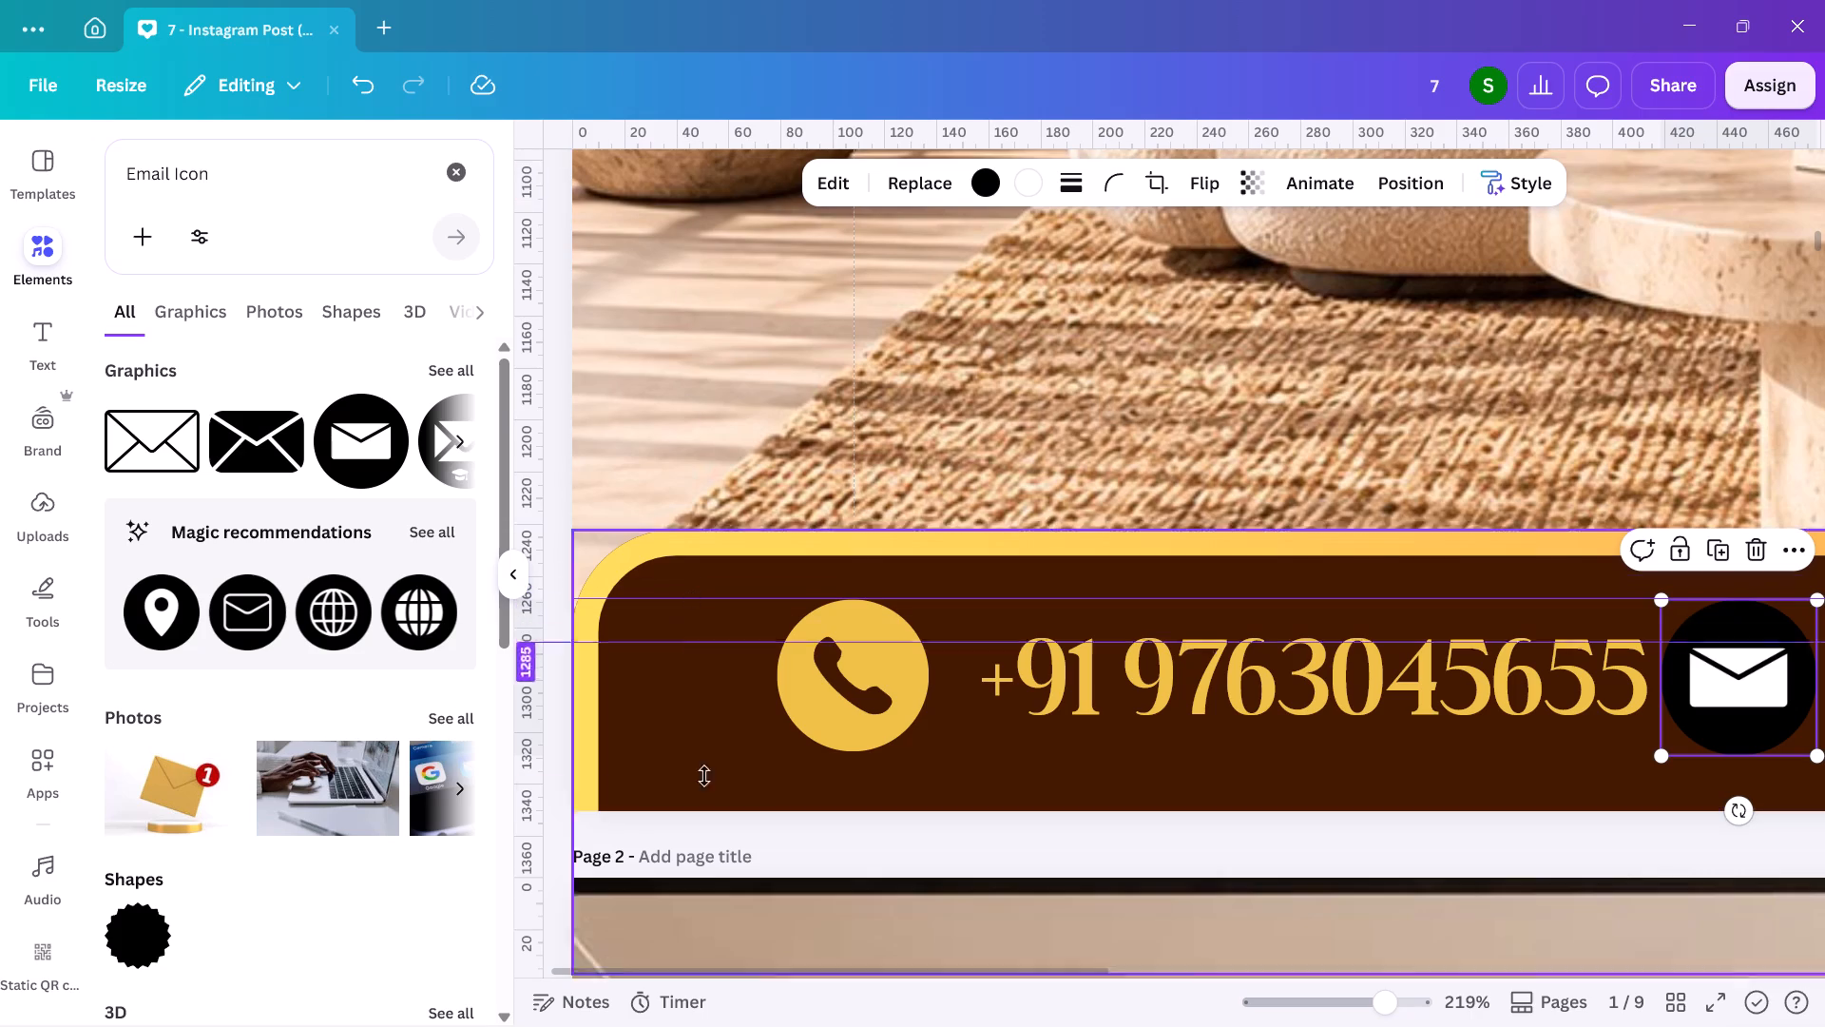
{"action": "left_click_drag", "start_coordinate": [704, 776], "coordinate": [712, 752]}
Position the email icon between the two guides, leaving a clear gap after the contact number.
{"action": "scroll", "coordinate": [1105, 677], "scroll_direction": "left", "scroll_amount": 3}
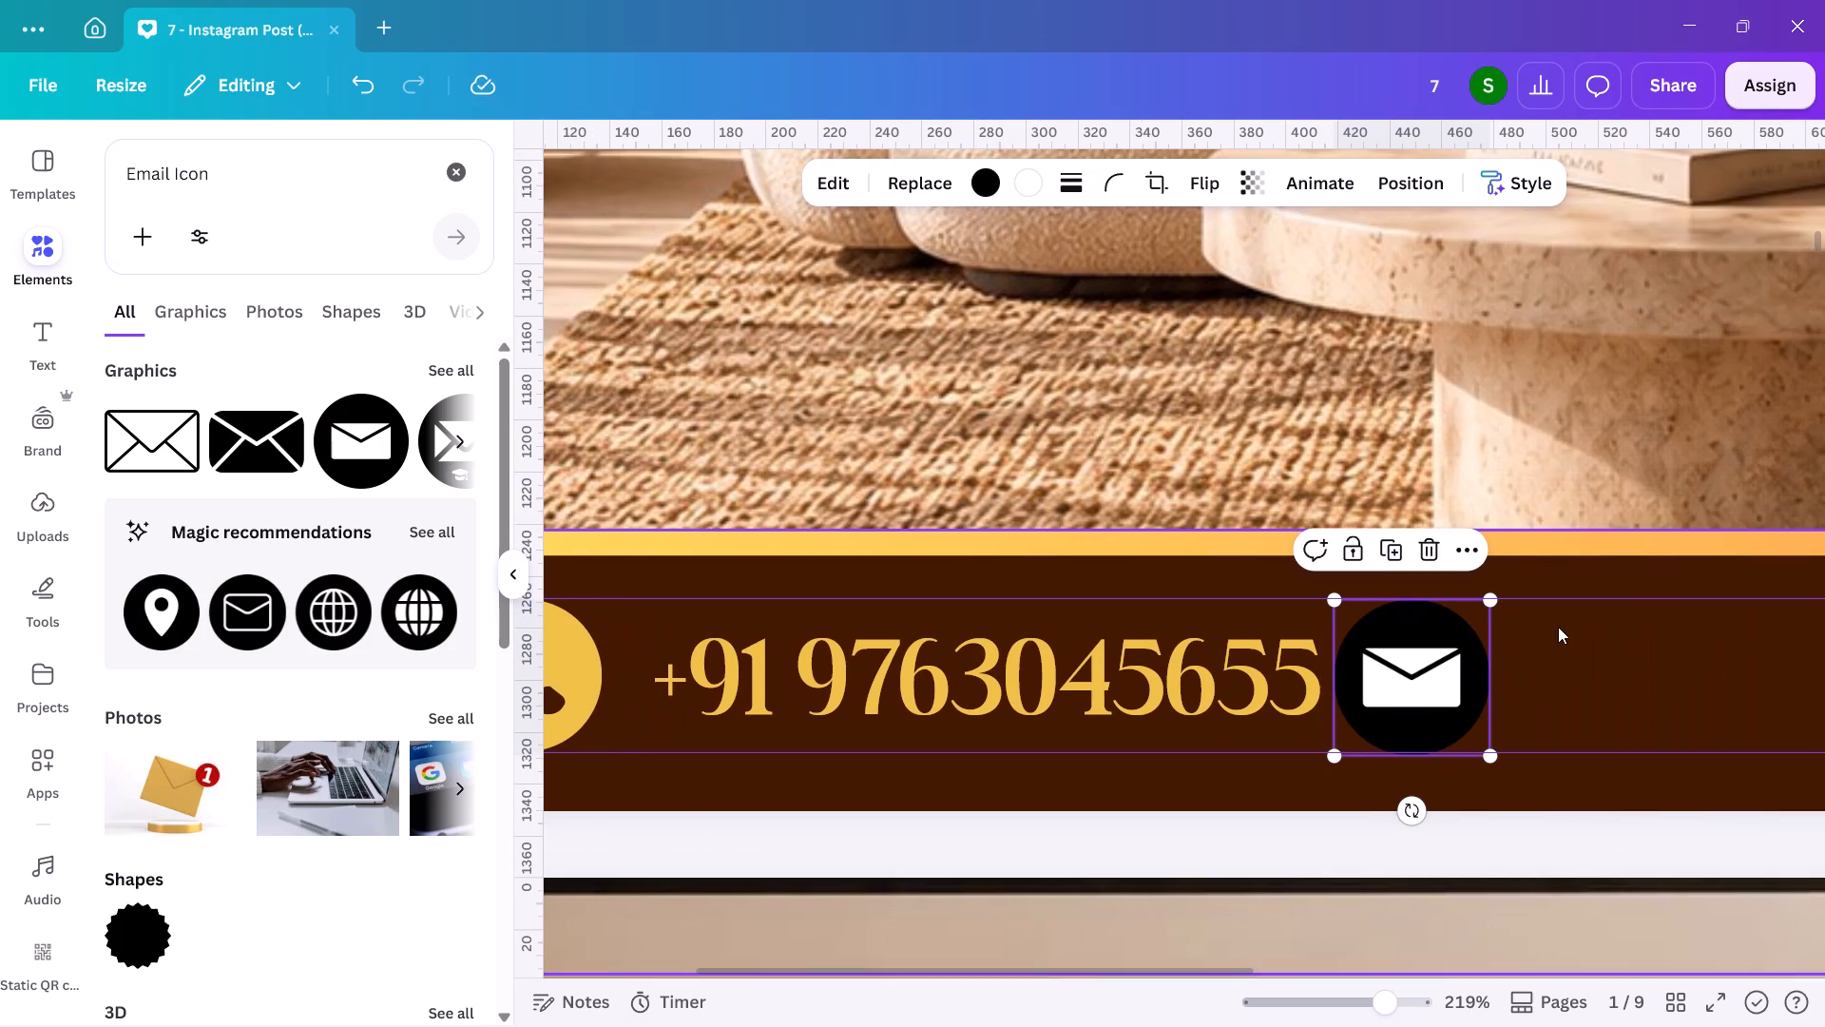
{"action": "left_click_drag", "start_coordinate": [1428, 649], "coordinate": [1541, 643]}
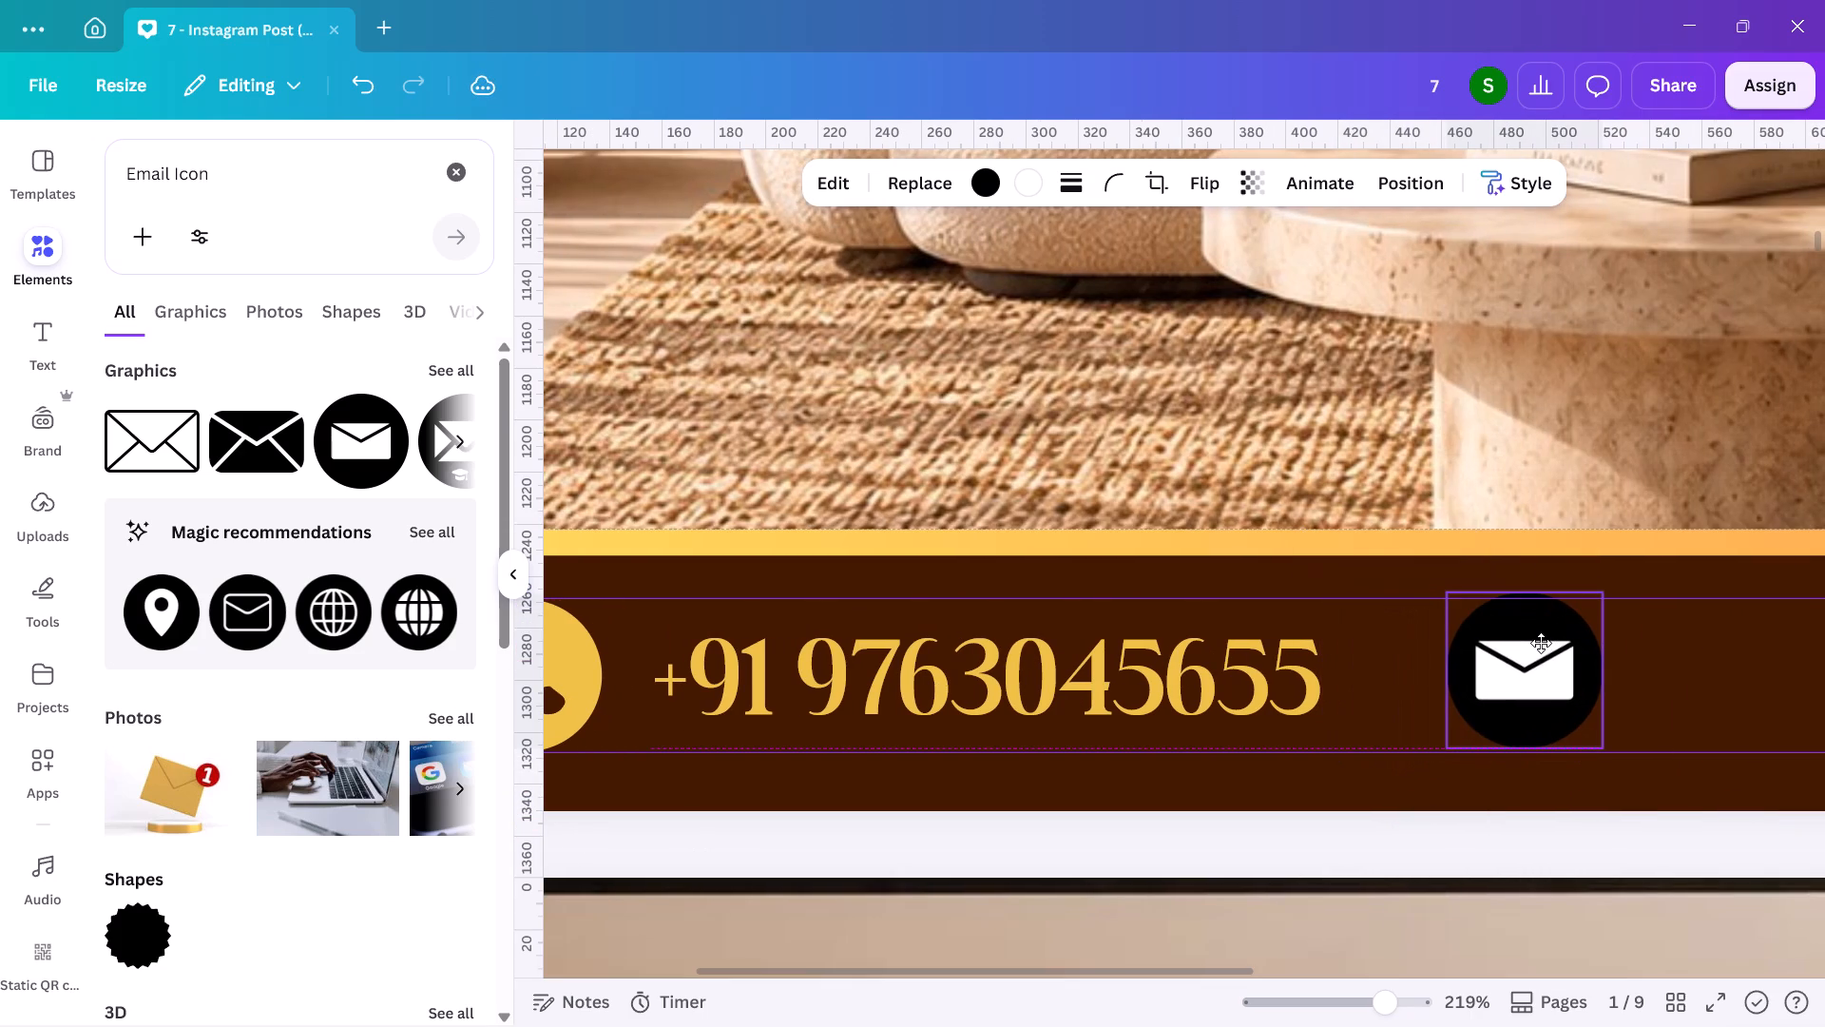
{"action": "left_click_drag", "start_coordinate": [1541, 643], "coordinate": [1532, 649]}
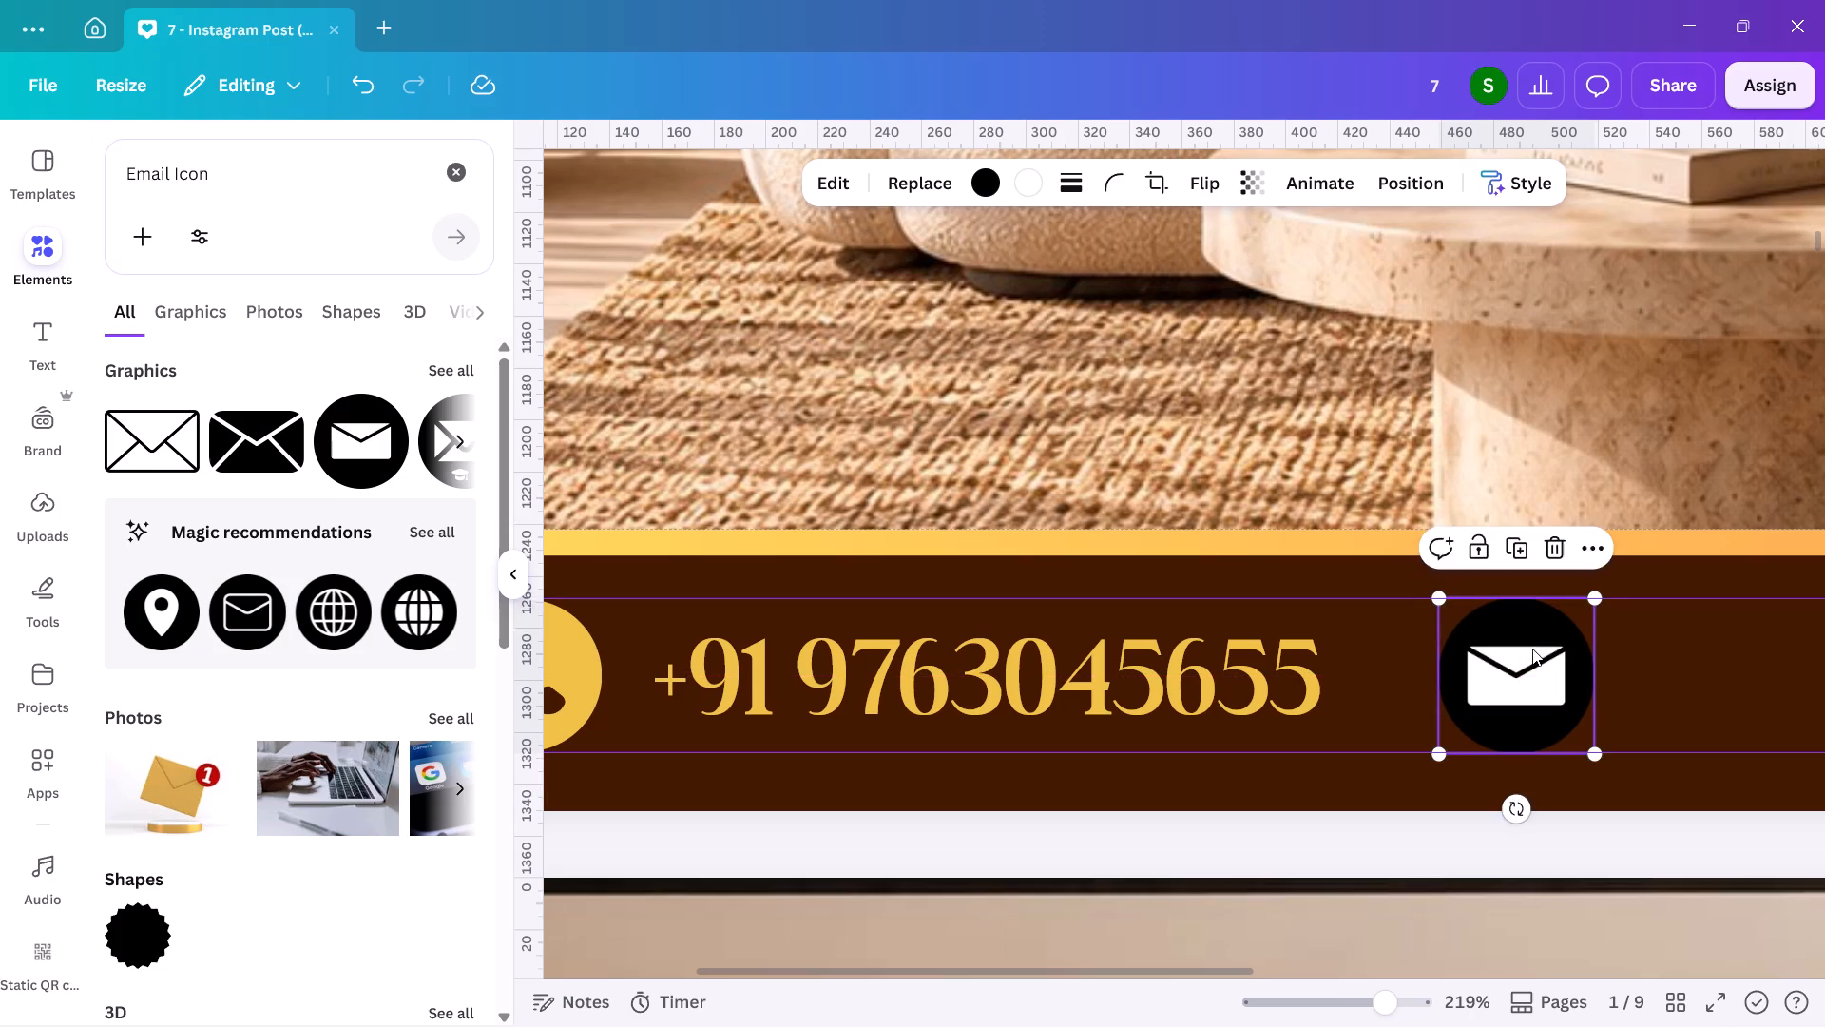
{"action": "scroll", "coordinate": [1532, 649], "scroll_direction": "left", "scroll_amount": 2}
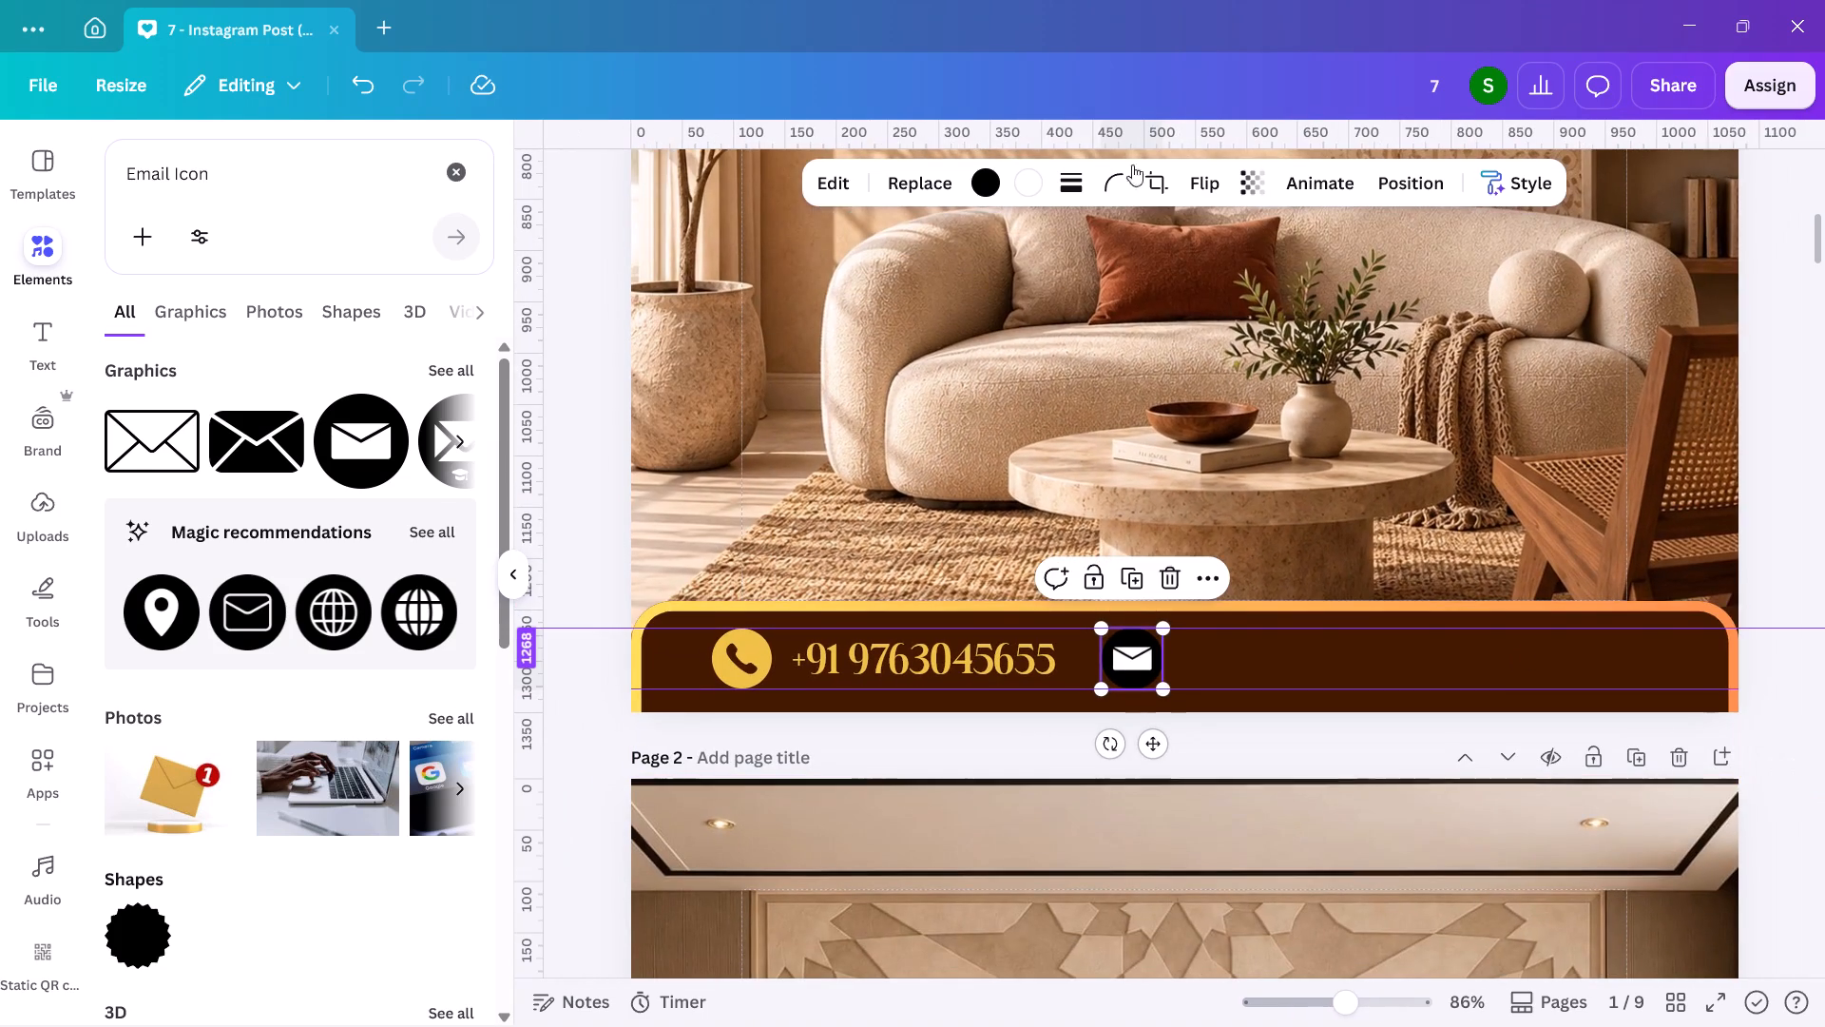
Recolour the email icon to match the phone icon, with a gold circle and a dark brown envelope.
{"action": "left_click", "coordinate": [989, 176]}
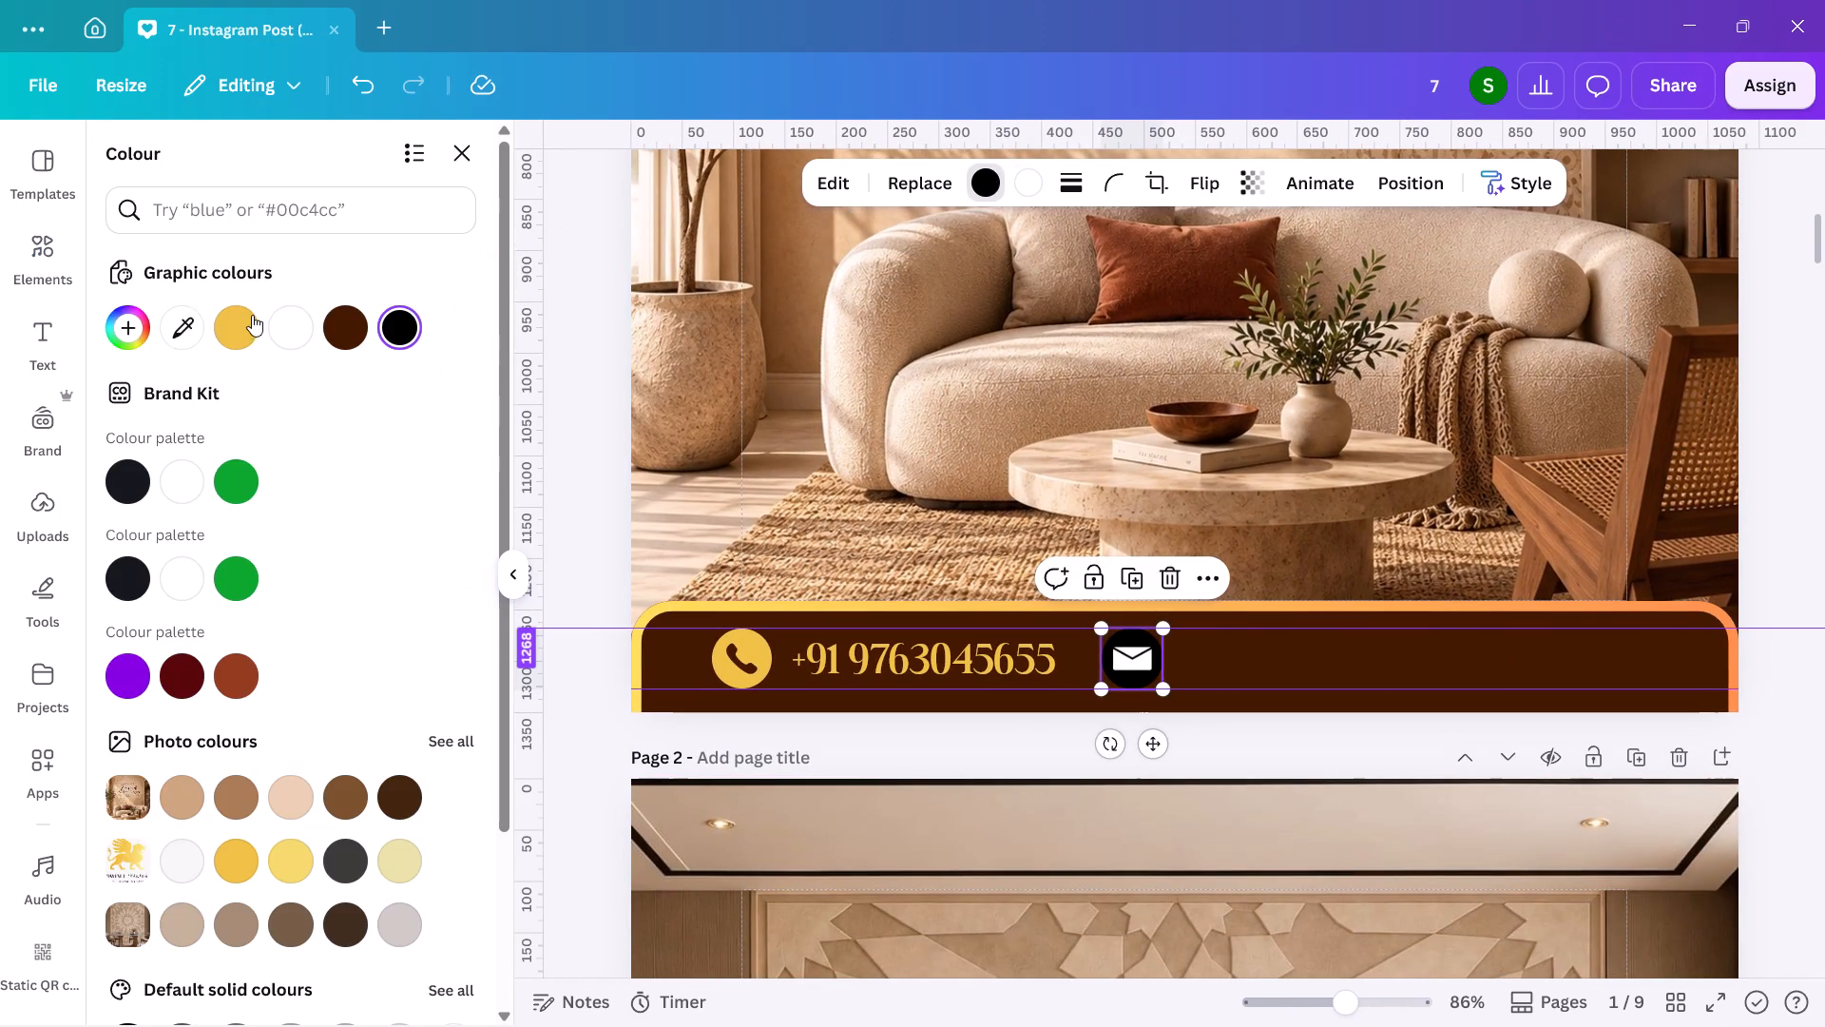
{"action": "left_click", "coordinate": [252, 324]}
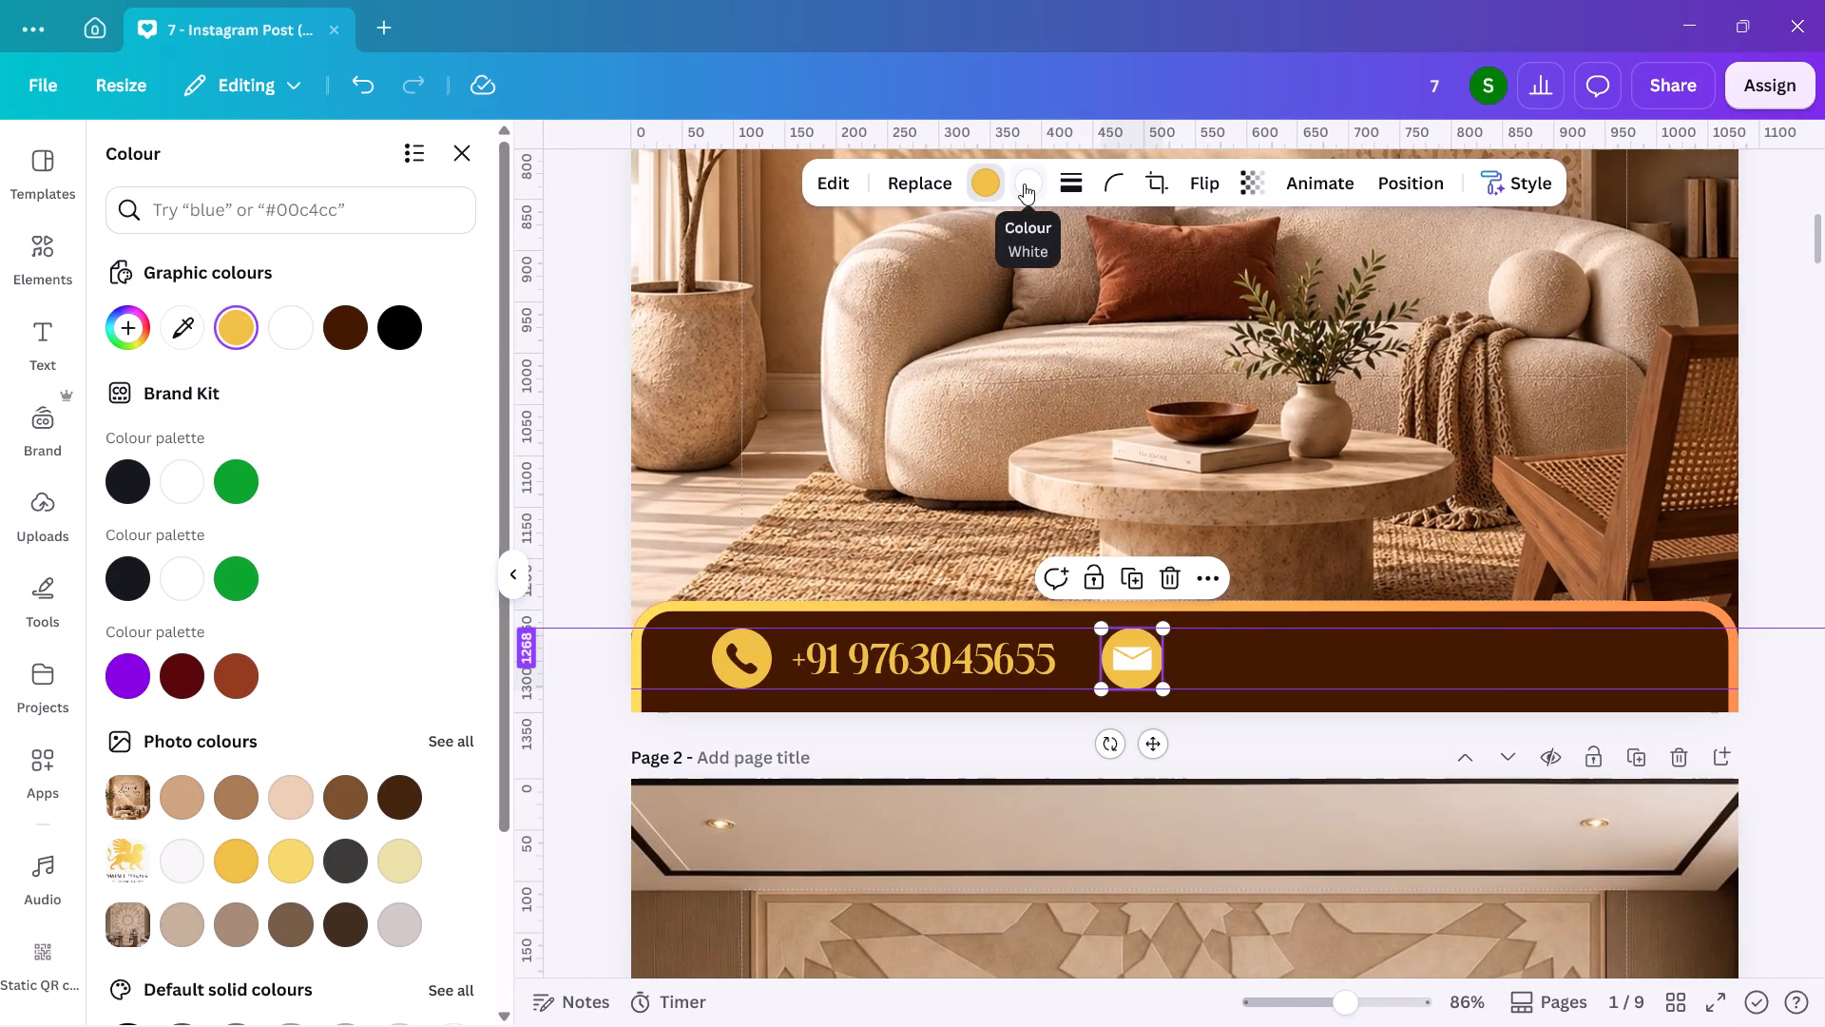
{"action": "left_click", "coordinate": [1024, 184]}
{"action": "left_click", "coordinate": [338, 331]}
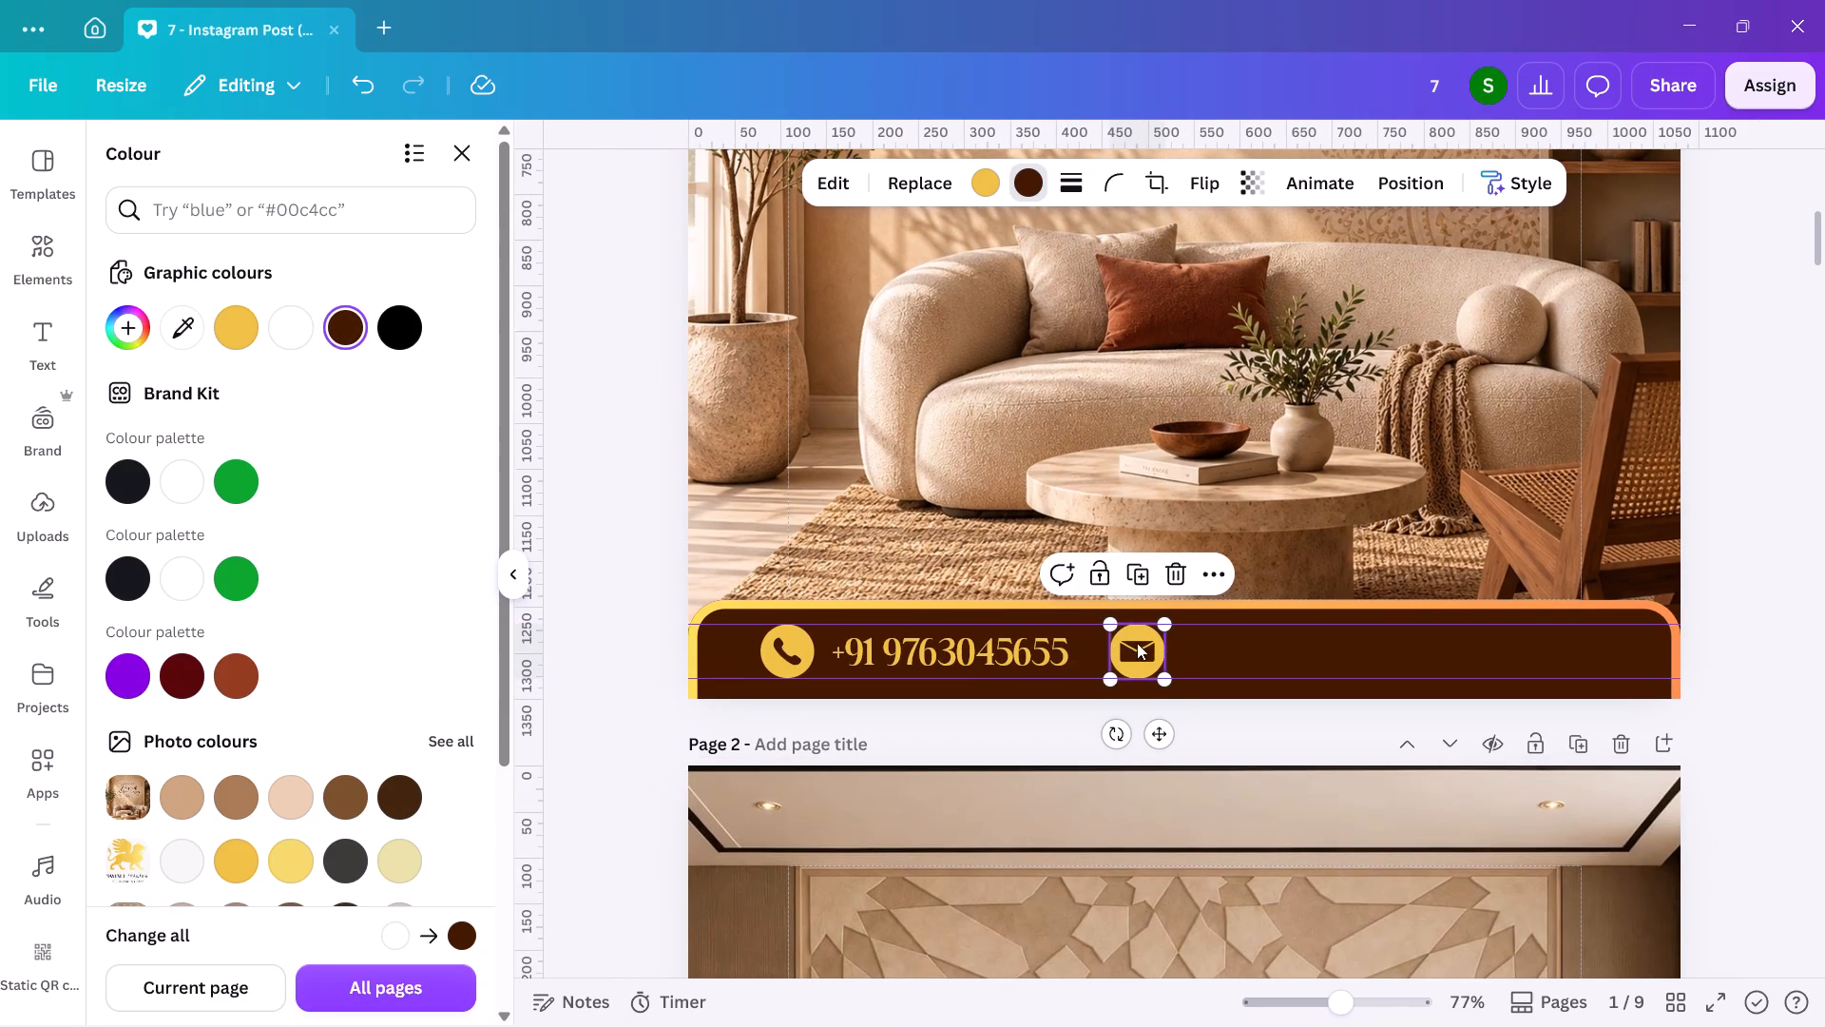
Shift the email icon slightly further away from the contact number, keeping it between the two horizontal guides.
{"action": "left_click_drag", "start_coordinate": [1134, 645], "coordinate": [1158, 645]}
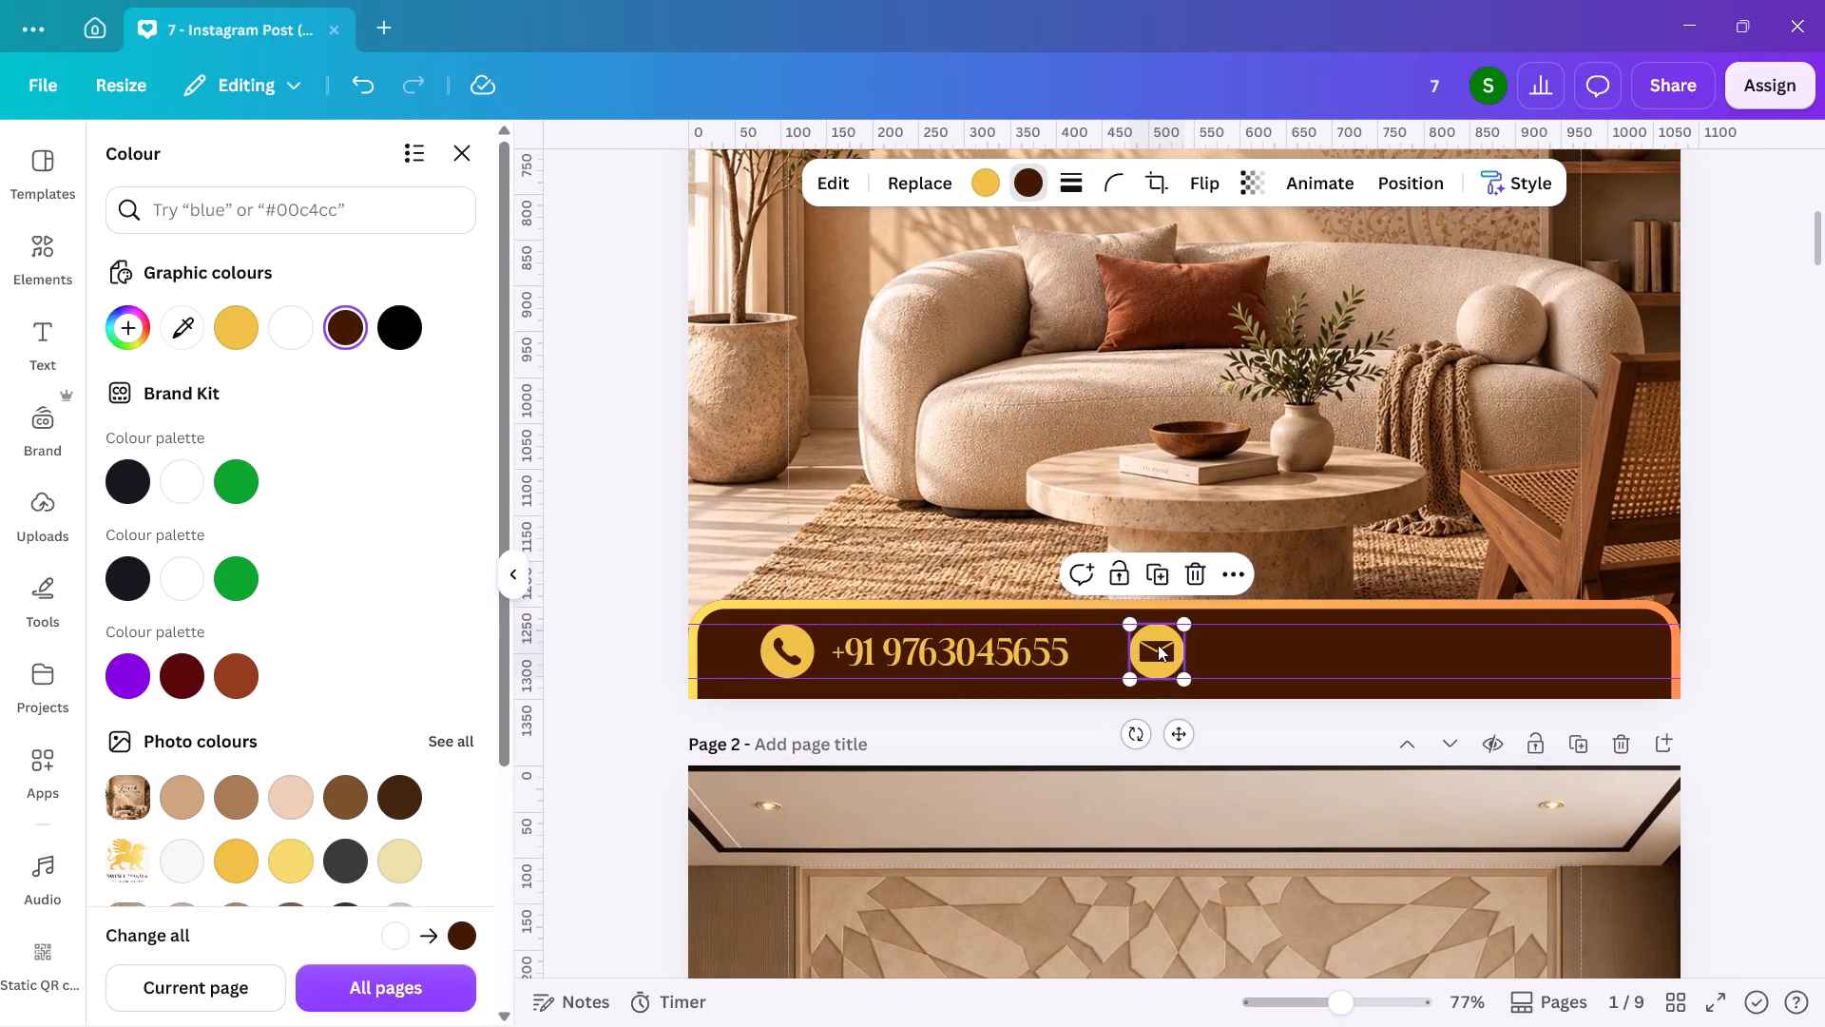
Duplicate the contact number text in the bottom band for use beside the email icon.
{"action": "left_click", "coordinate": [923, 655]}
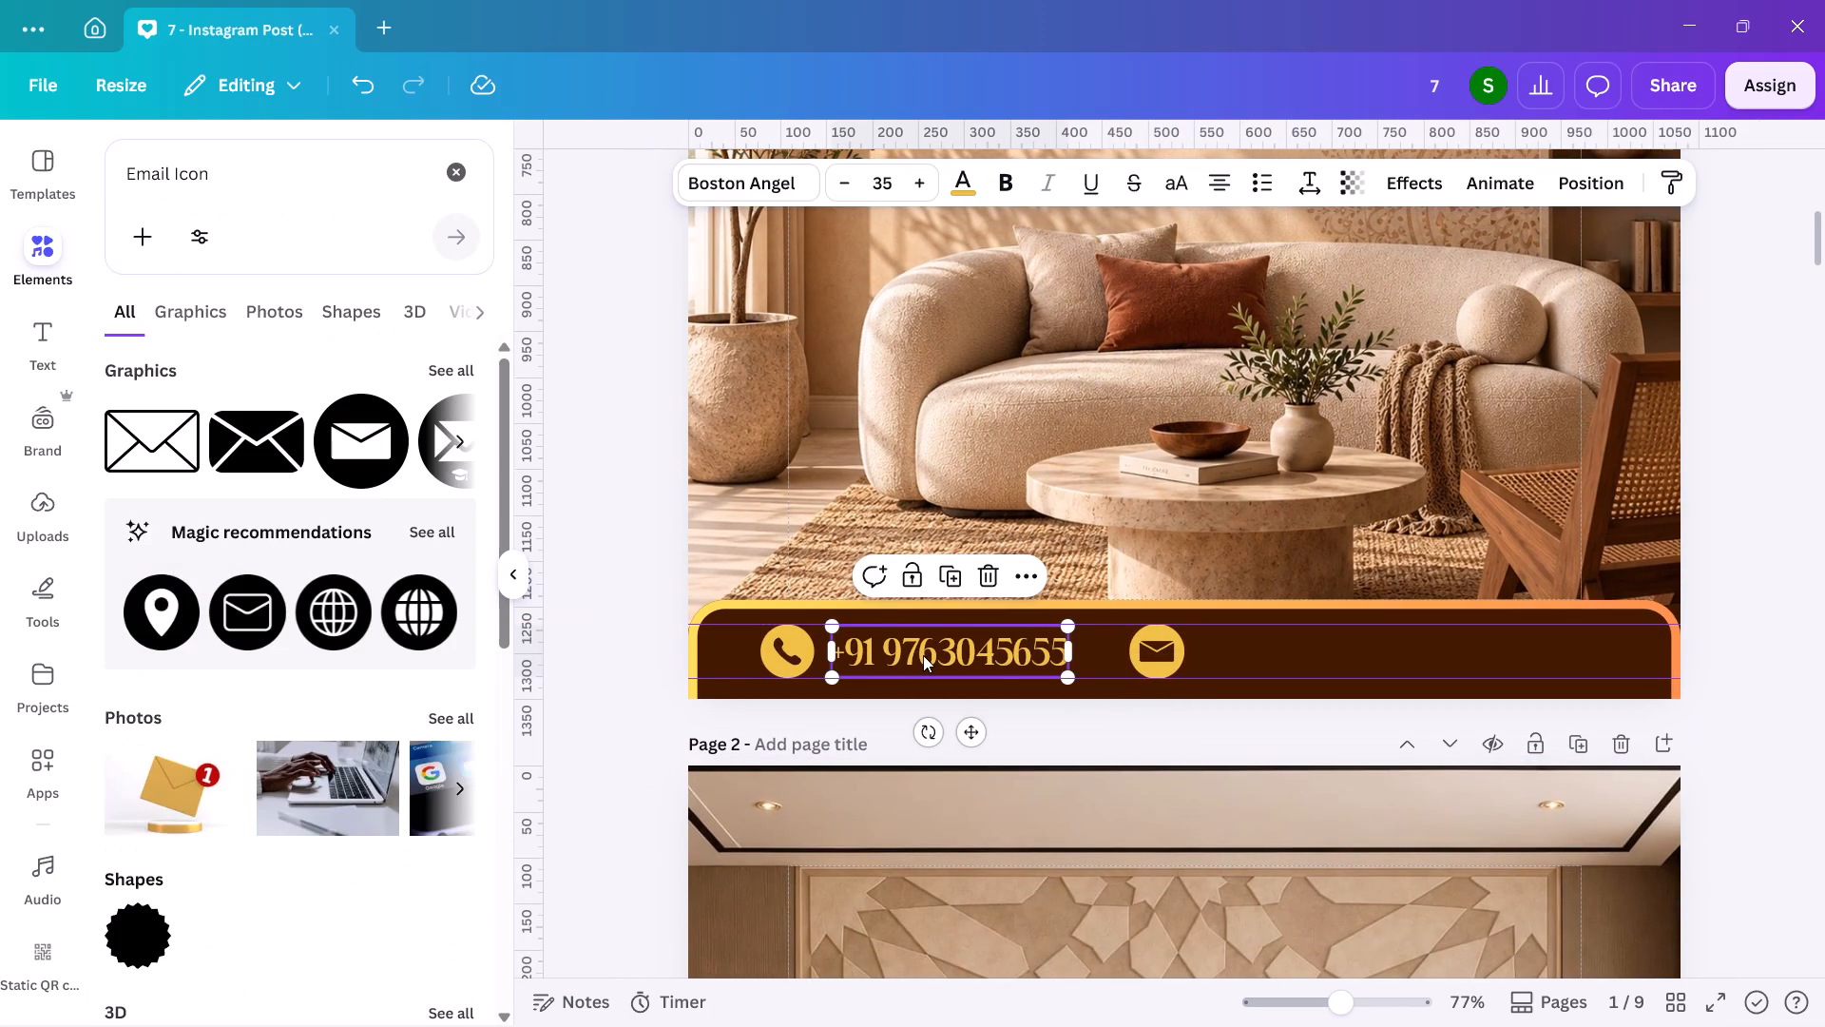
{"action": "key", "text": "ctrl+c"}
{"action": "key", "text": "ctrl+v"}
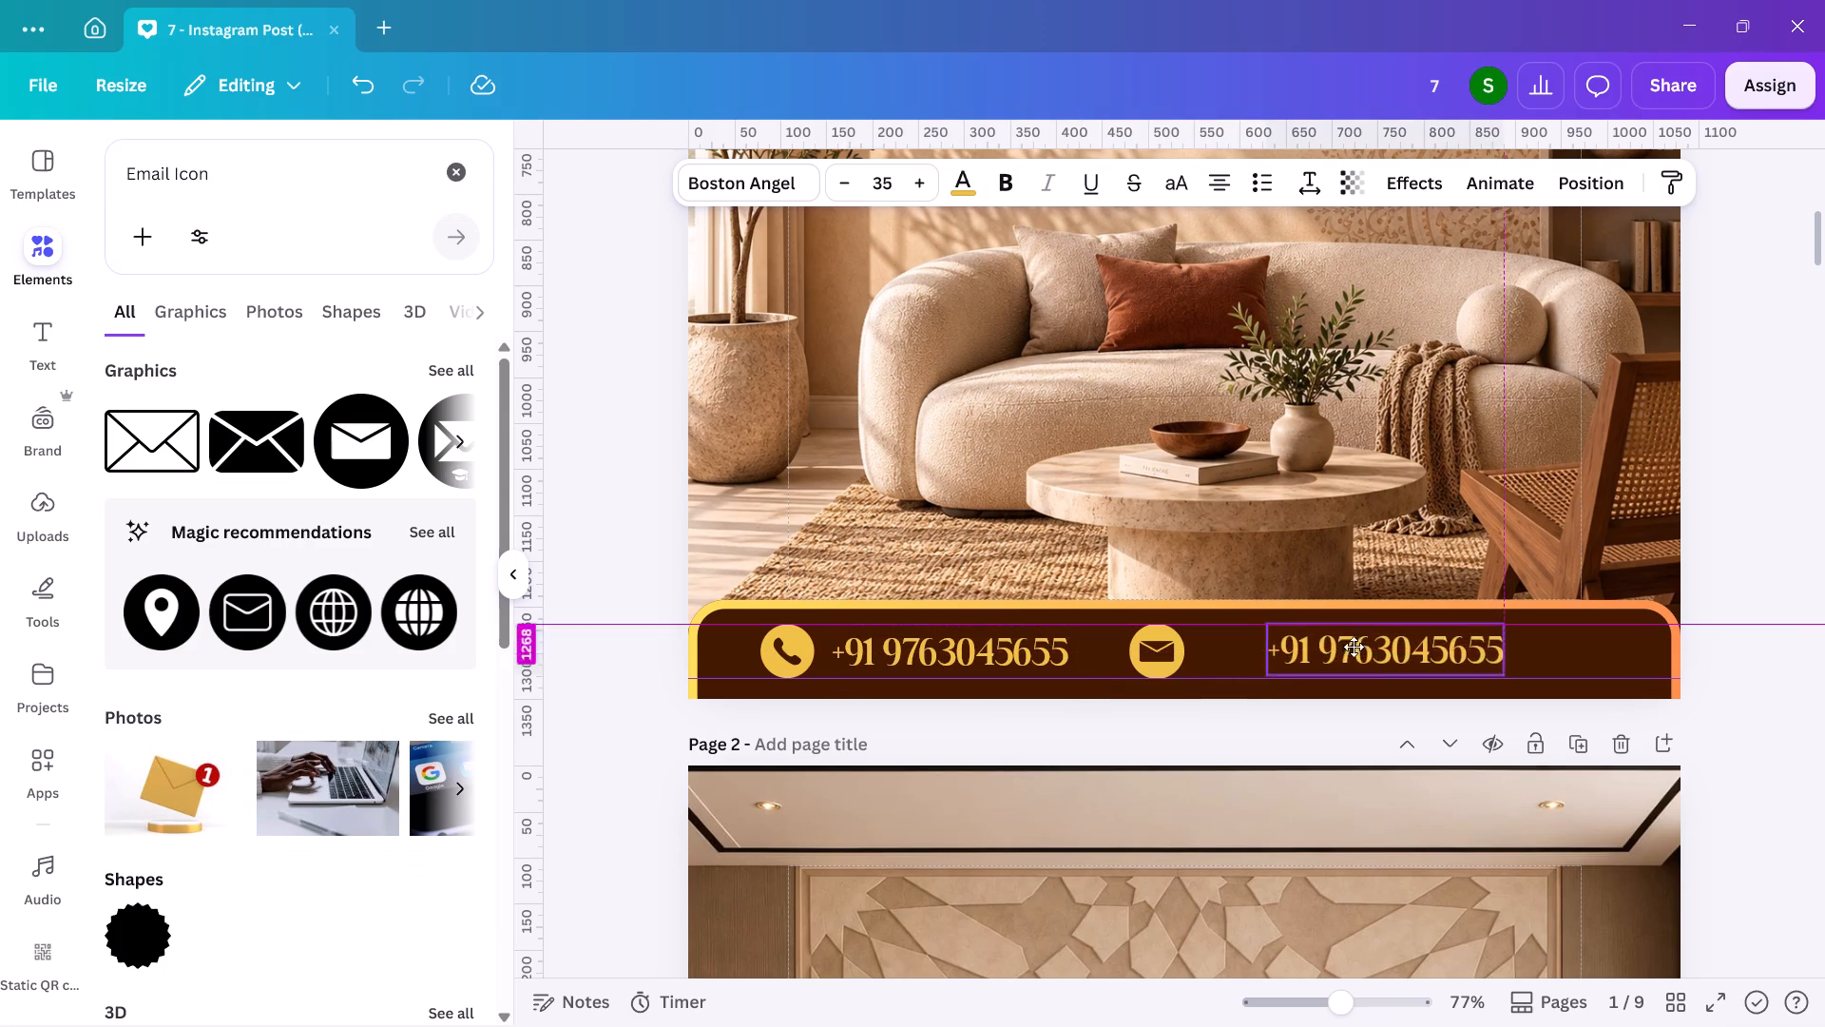
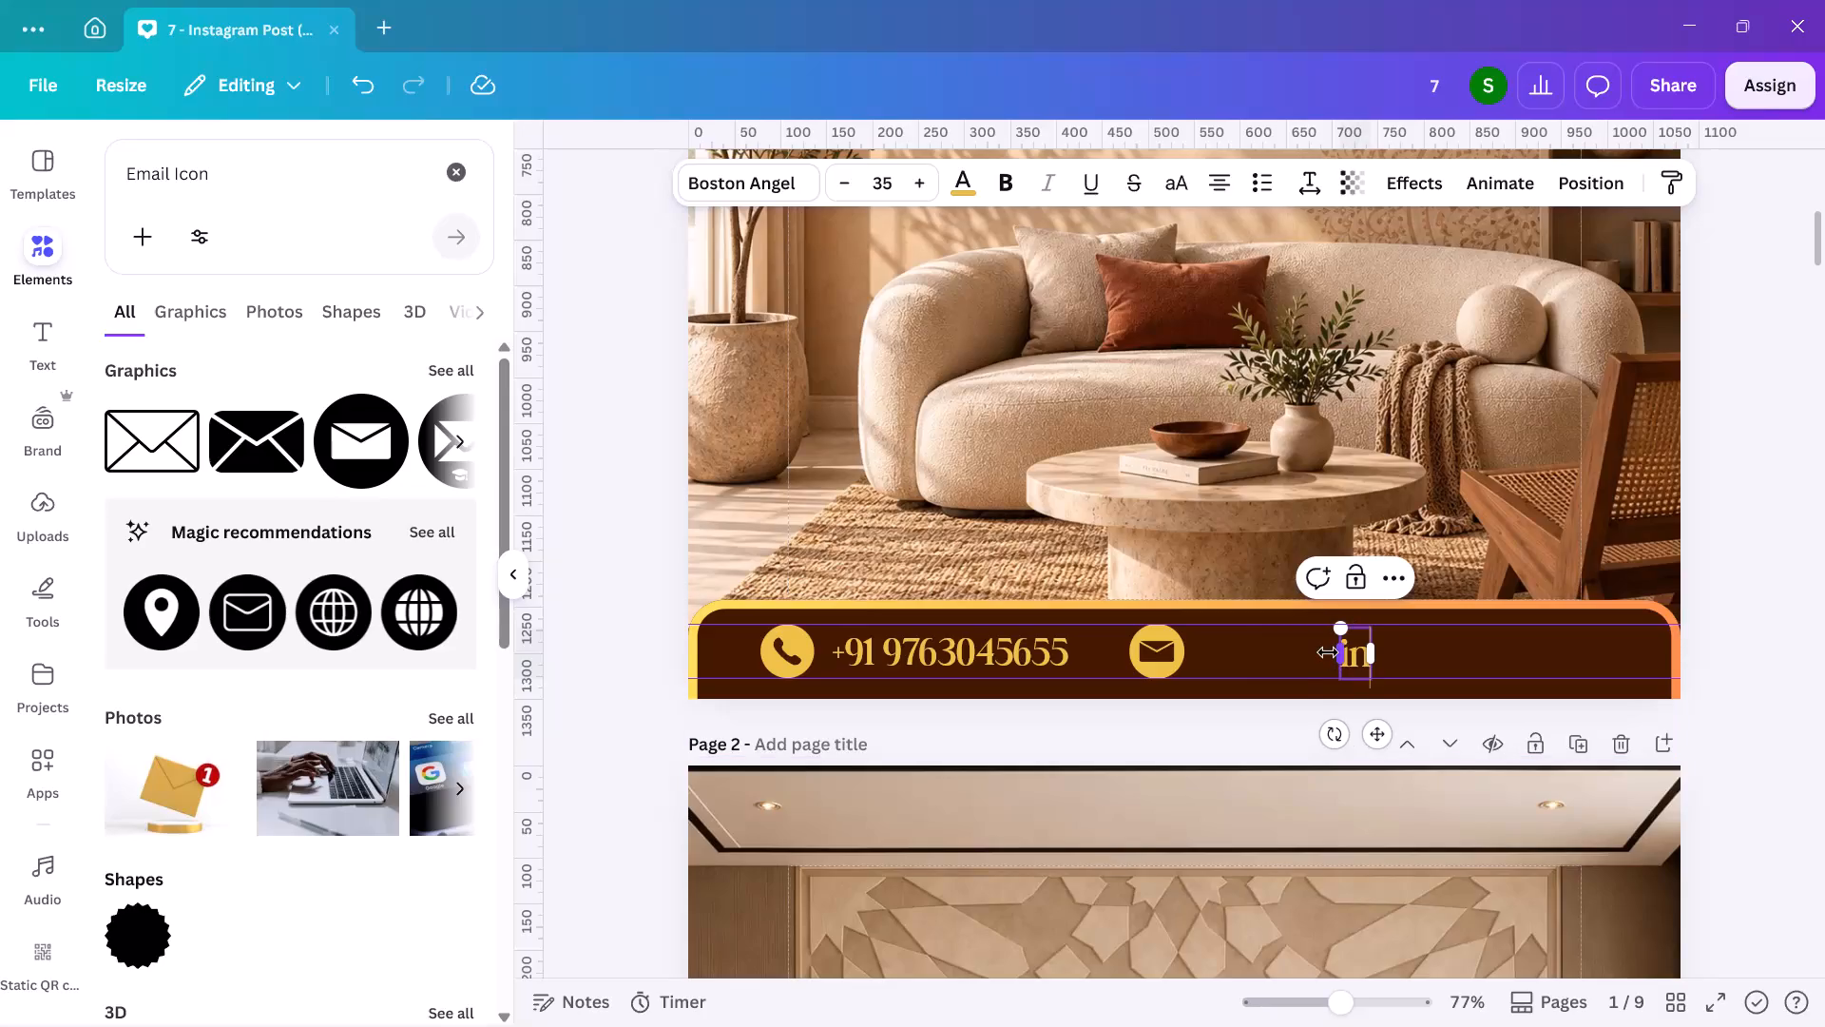
Replace the duplicated contact number beside the email icon with the business email address.
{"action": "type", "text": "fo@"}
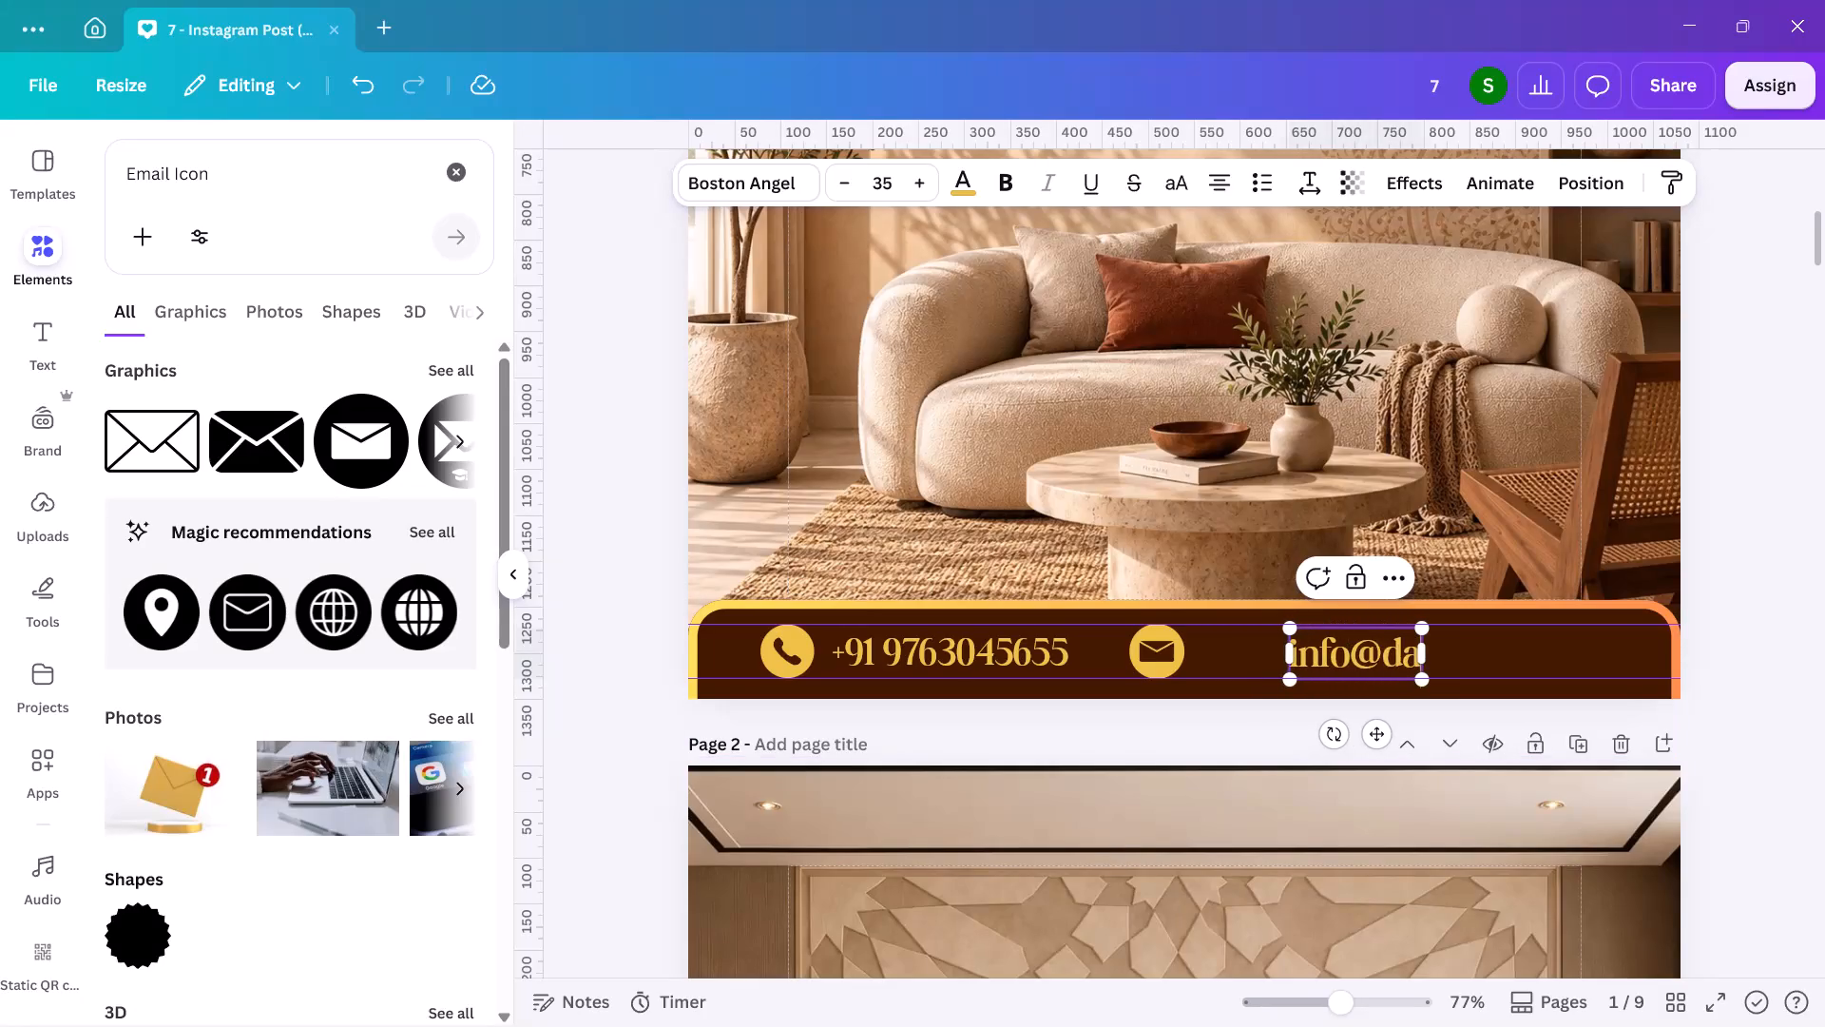
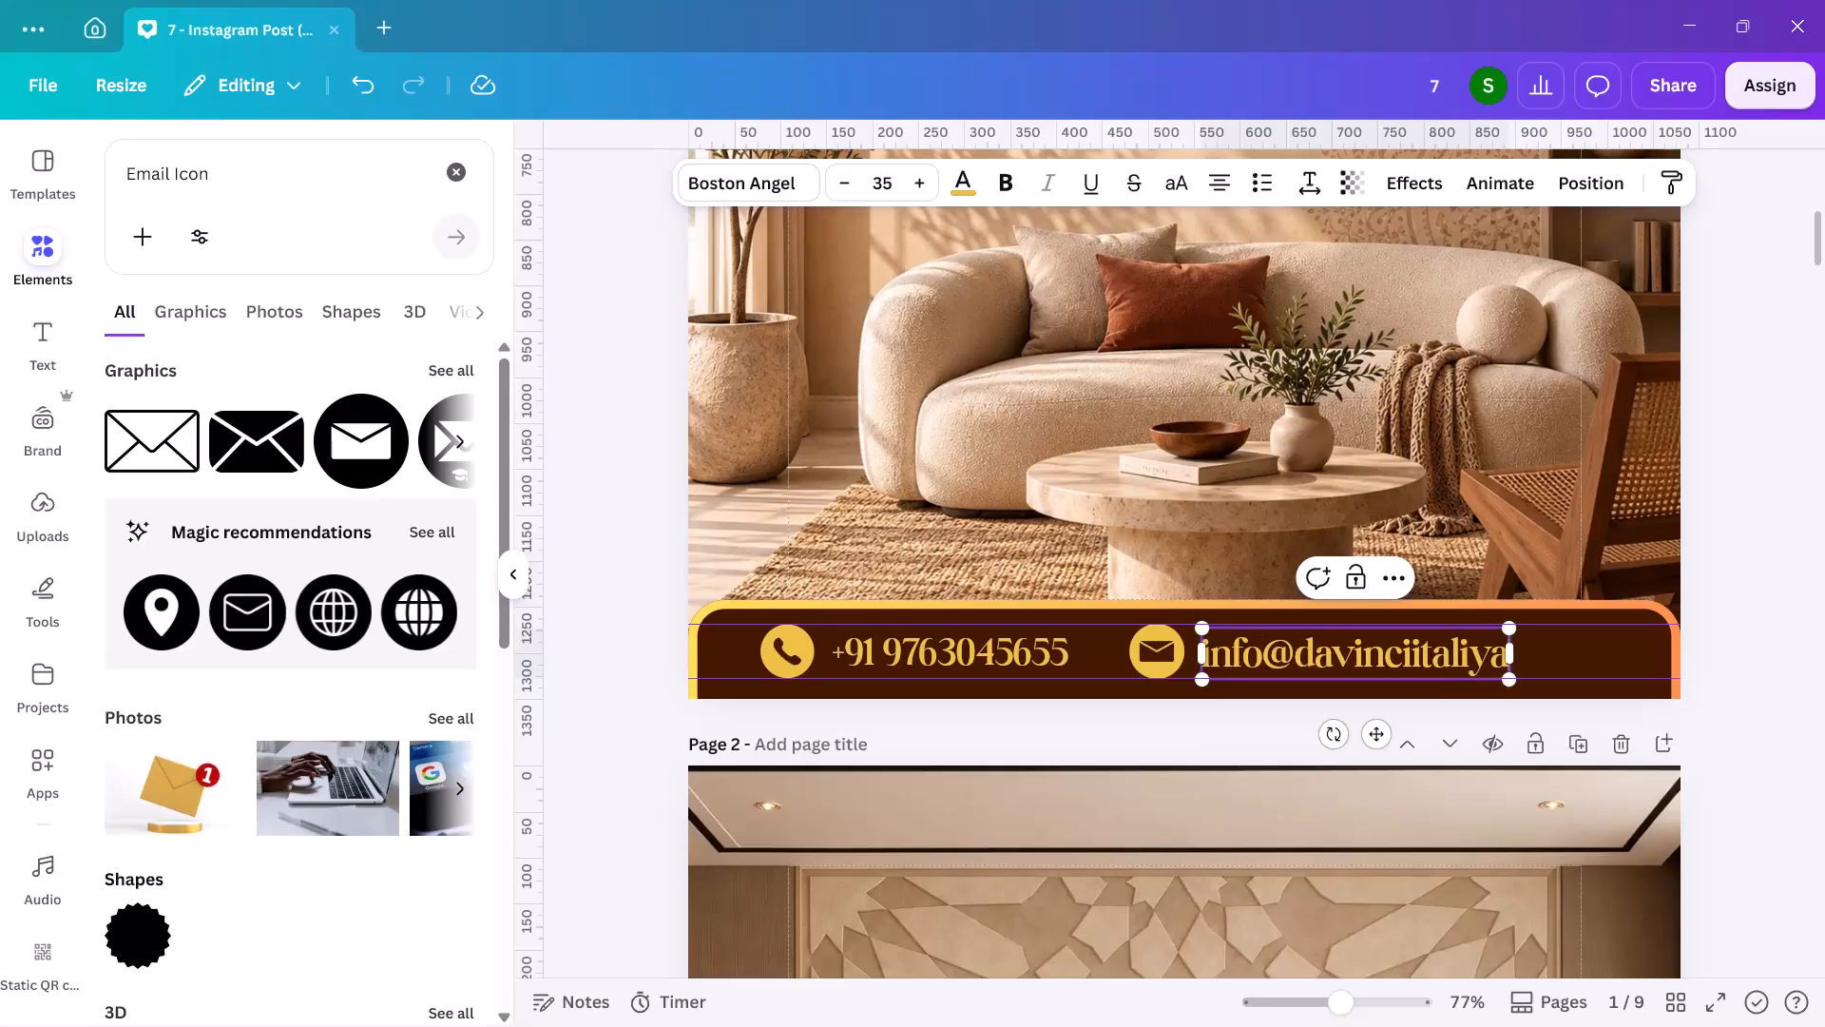
Complete the email address text with .com and move it clear of the email icon in the bottom band.
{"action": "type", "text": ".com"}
{"action": "left_click_drag", "start_coordinate": [1376, 733], "coordinate": [1377, 733]}
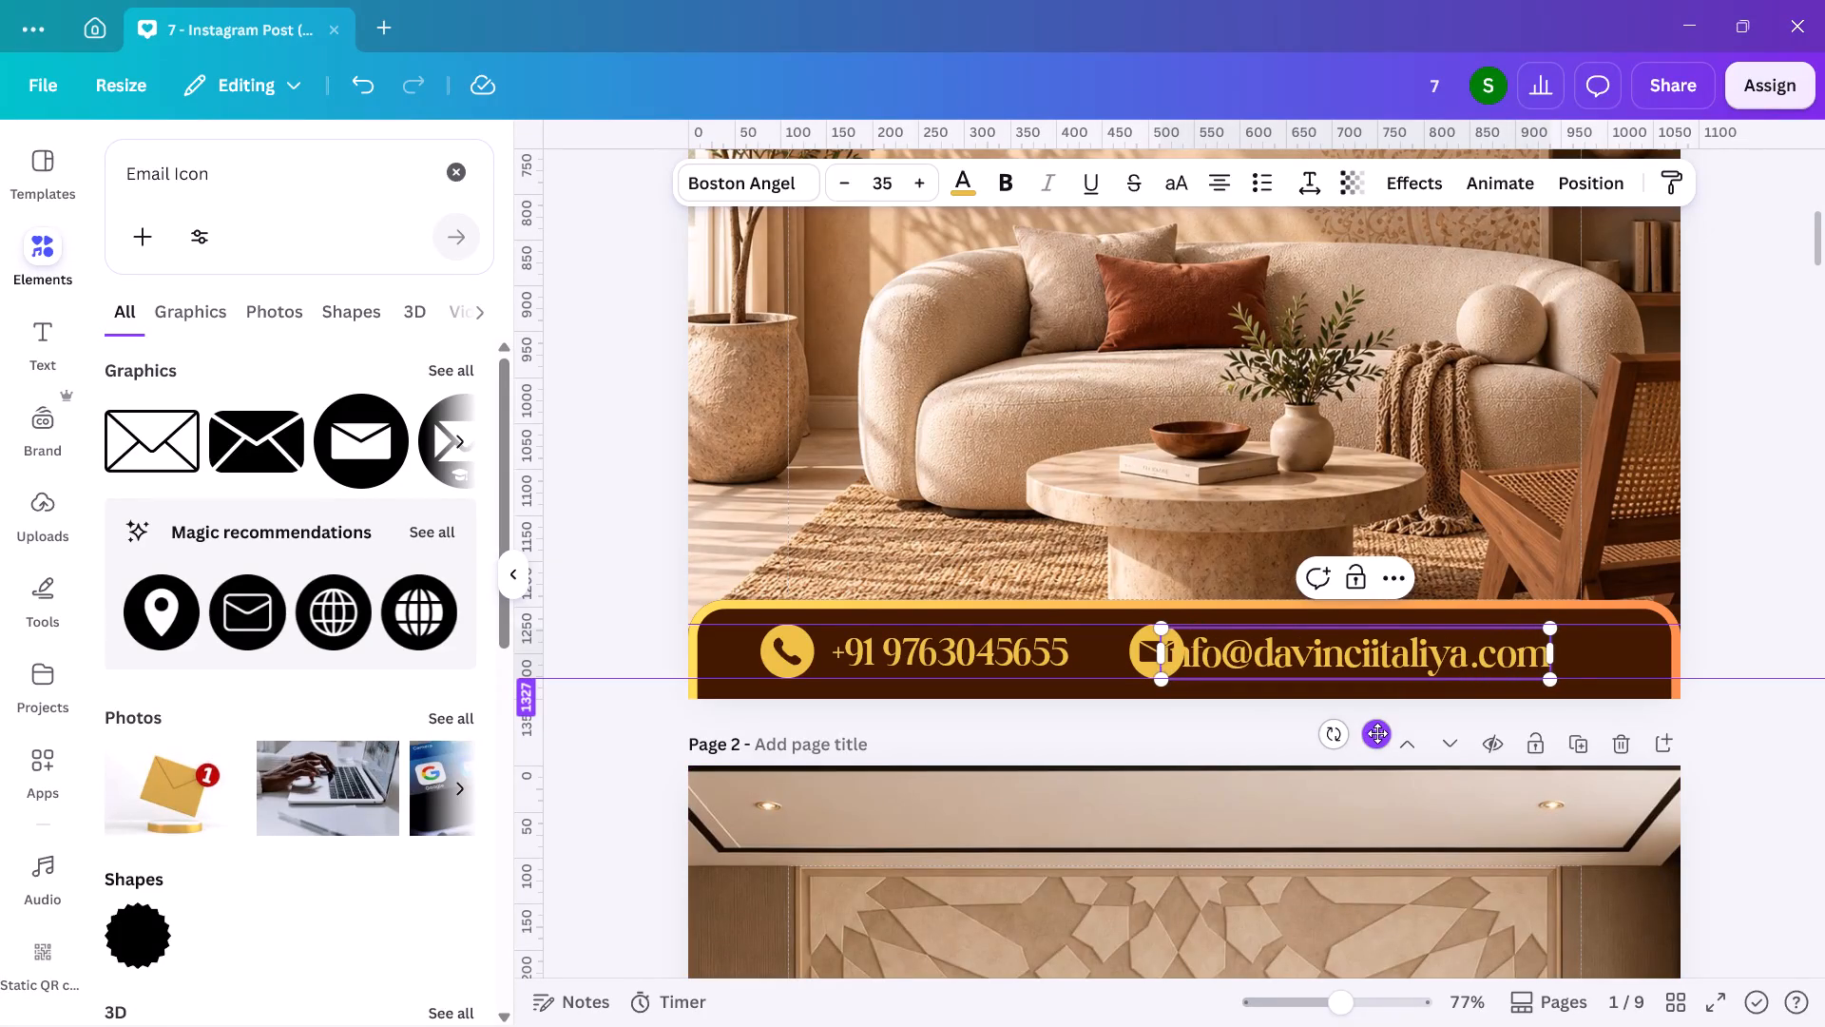
{"action": "left_click_drag", "start_coordinate": [1377, 733], "coordinate": [1415, 729]}
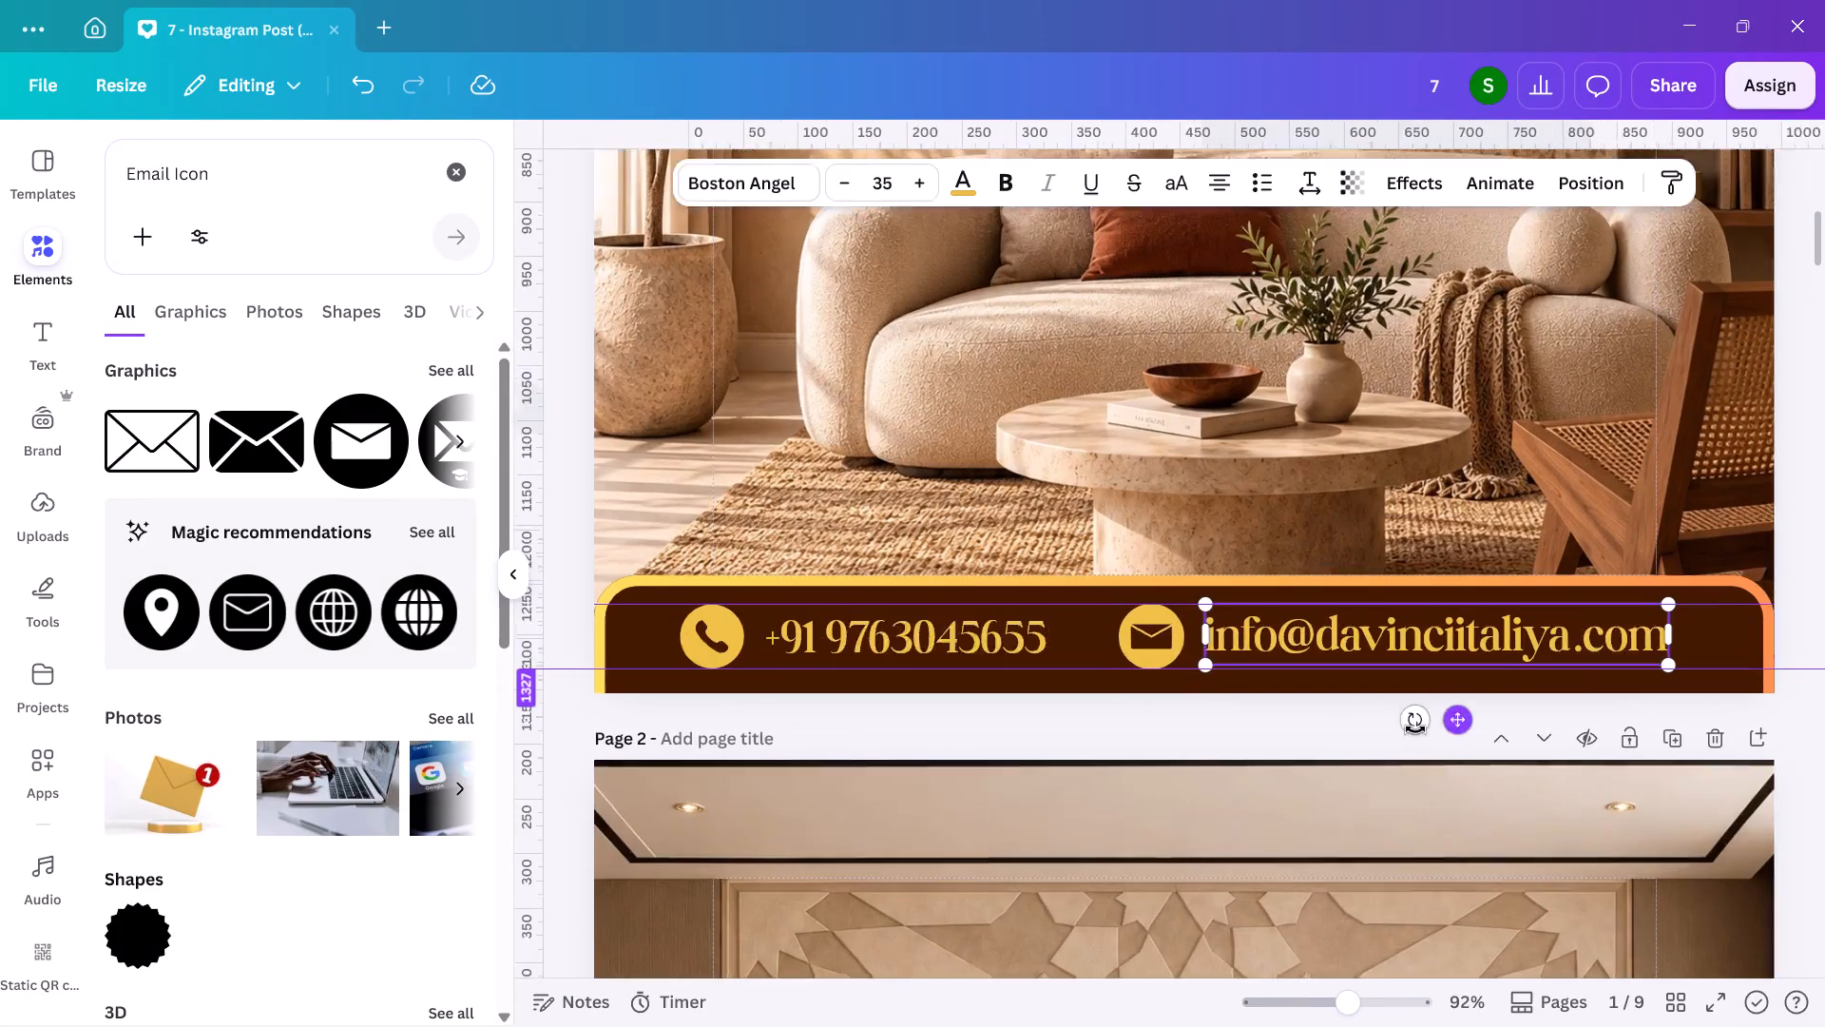
Shift the email icon slightly closer to the contact number, keeping it between the two horizontal guides.
{"action": "scroll", "coordinate": [1415, 729], "scroll_direction": "left", "scroll_amount": 1}
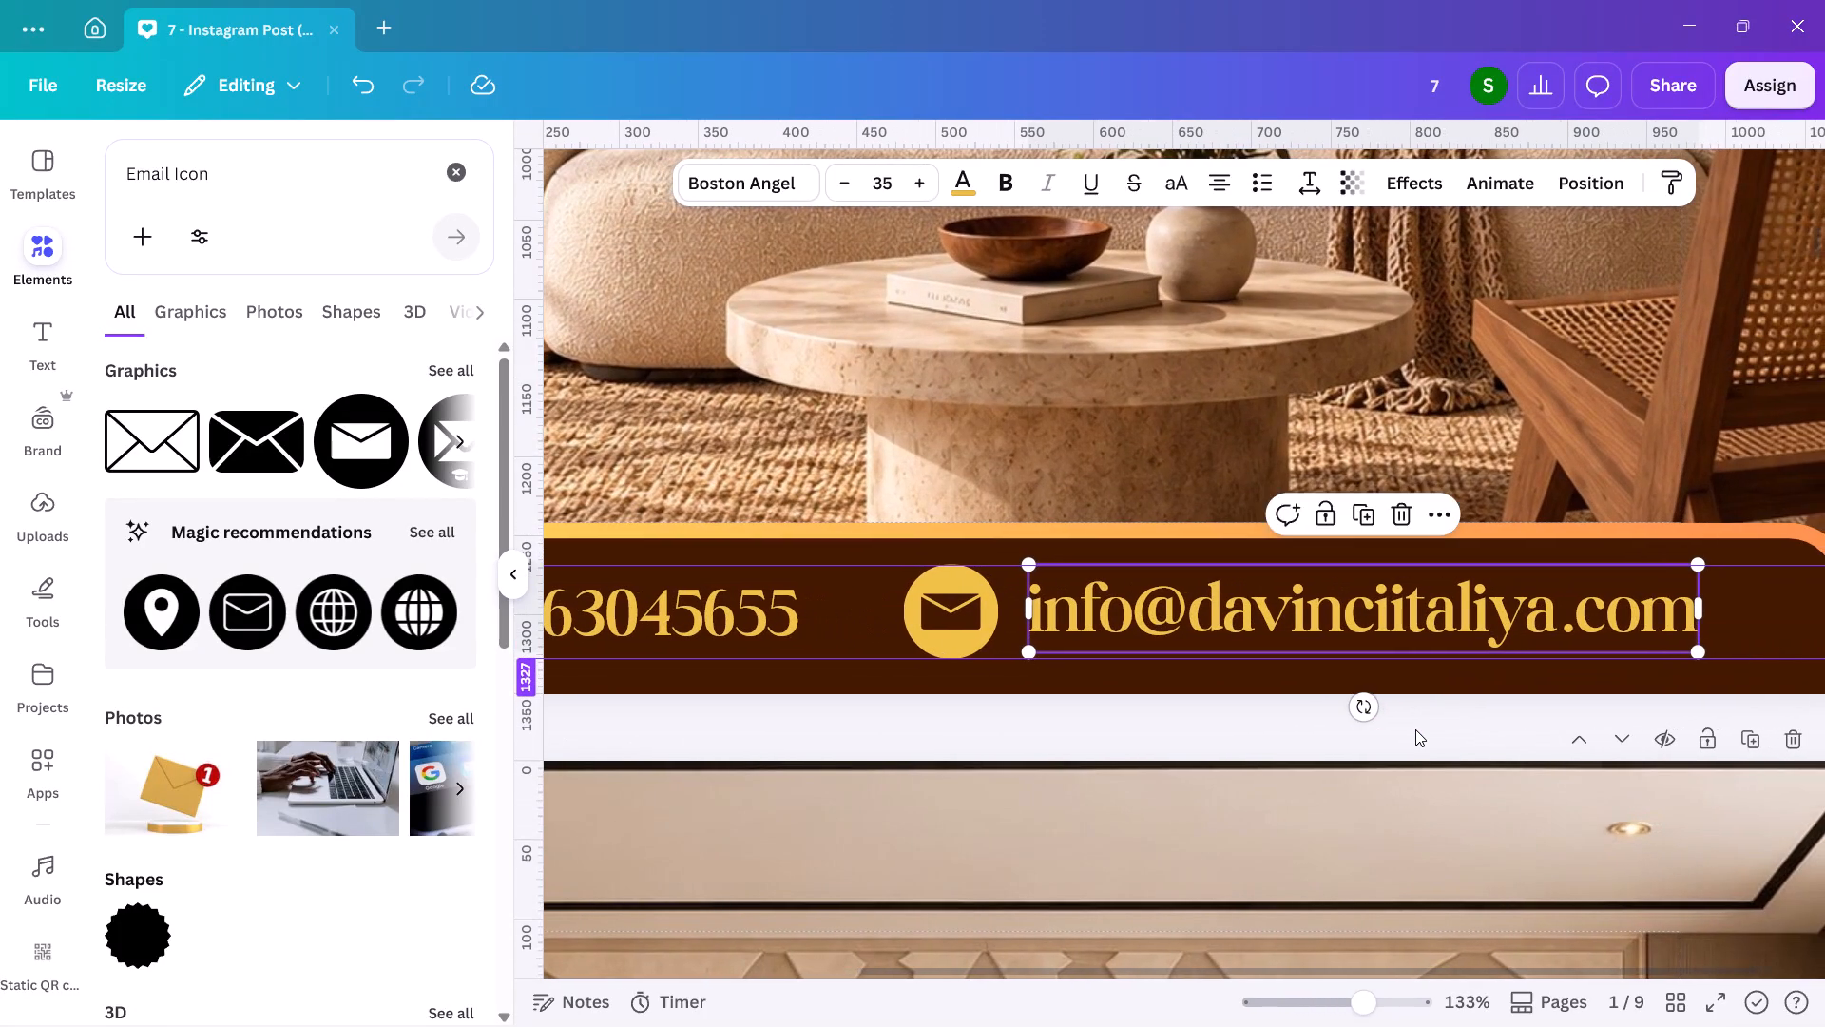
{"action": "scroll", "coordinate": [1415, 729], "scroll_direction": "left", "scroll_amount": 2}
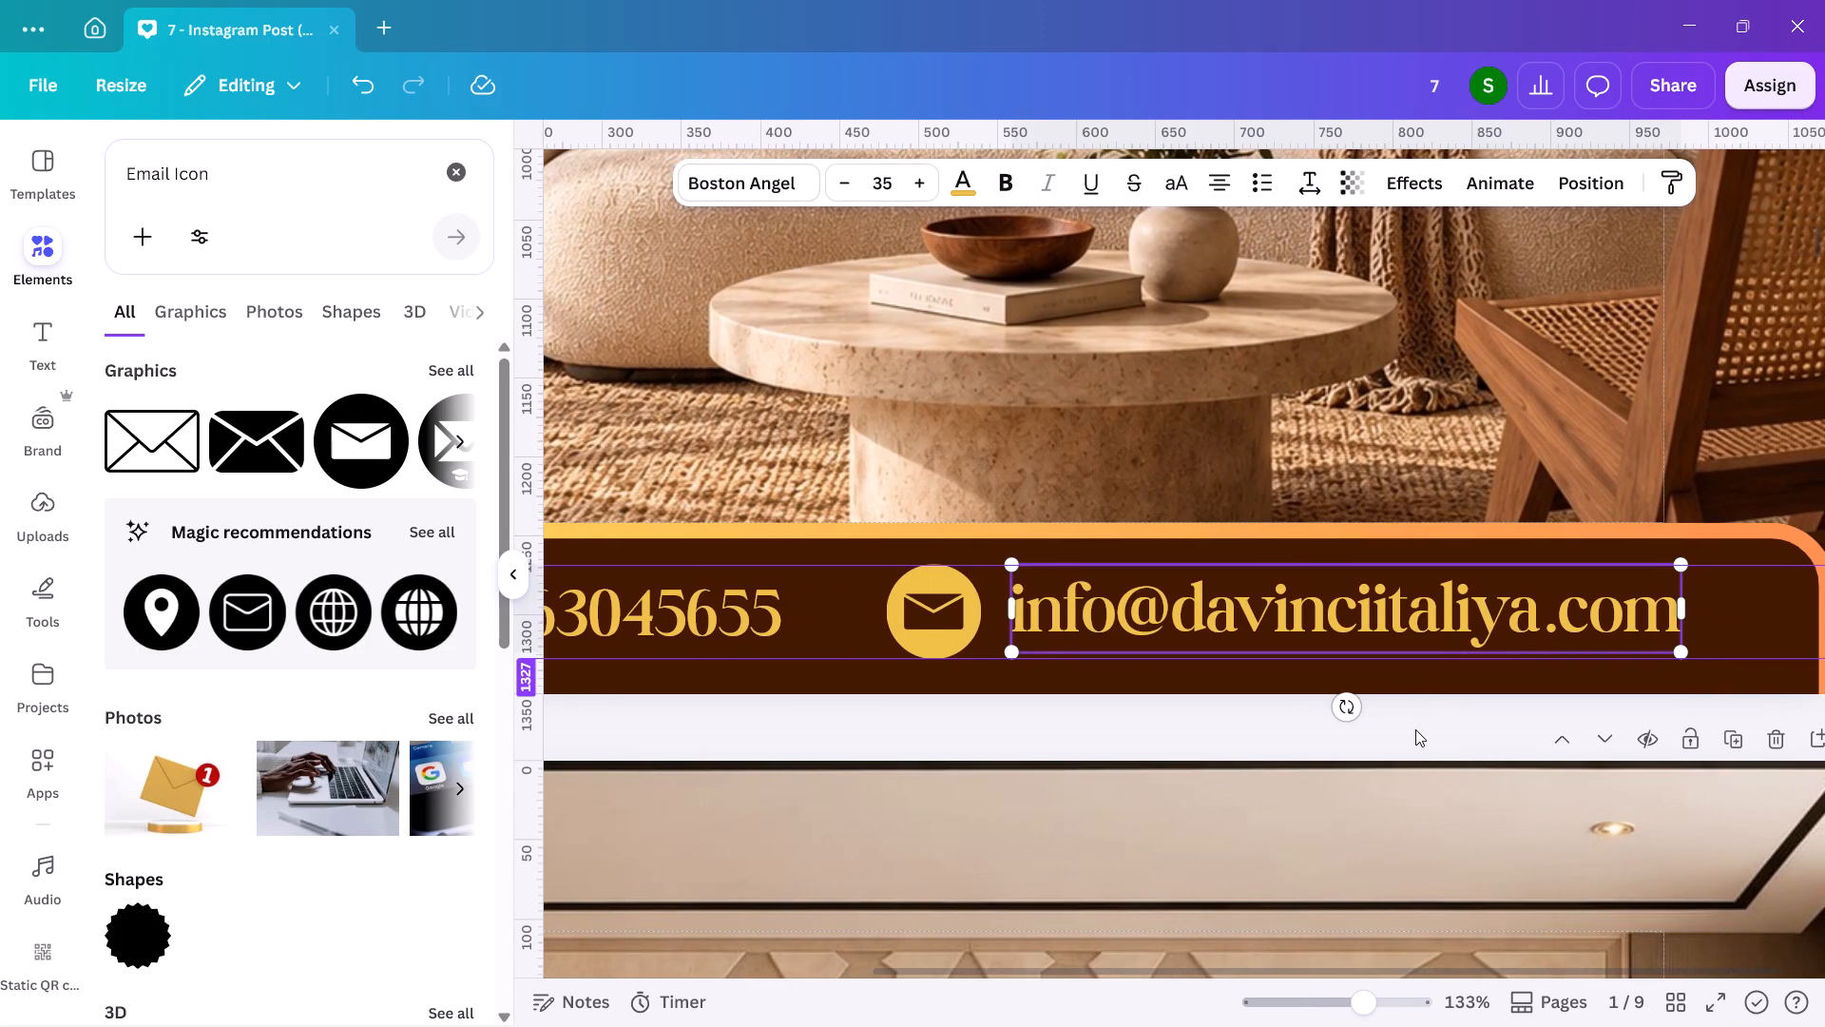
{"action": "left_click", "coordinate": [945, 609]}
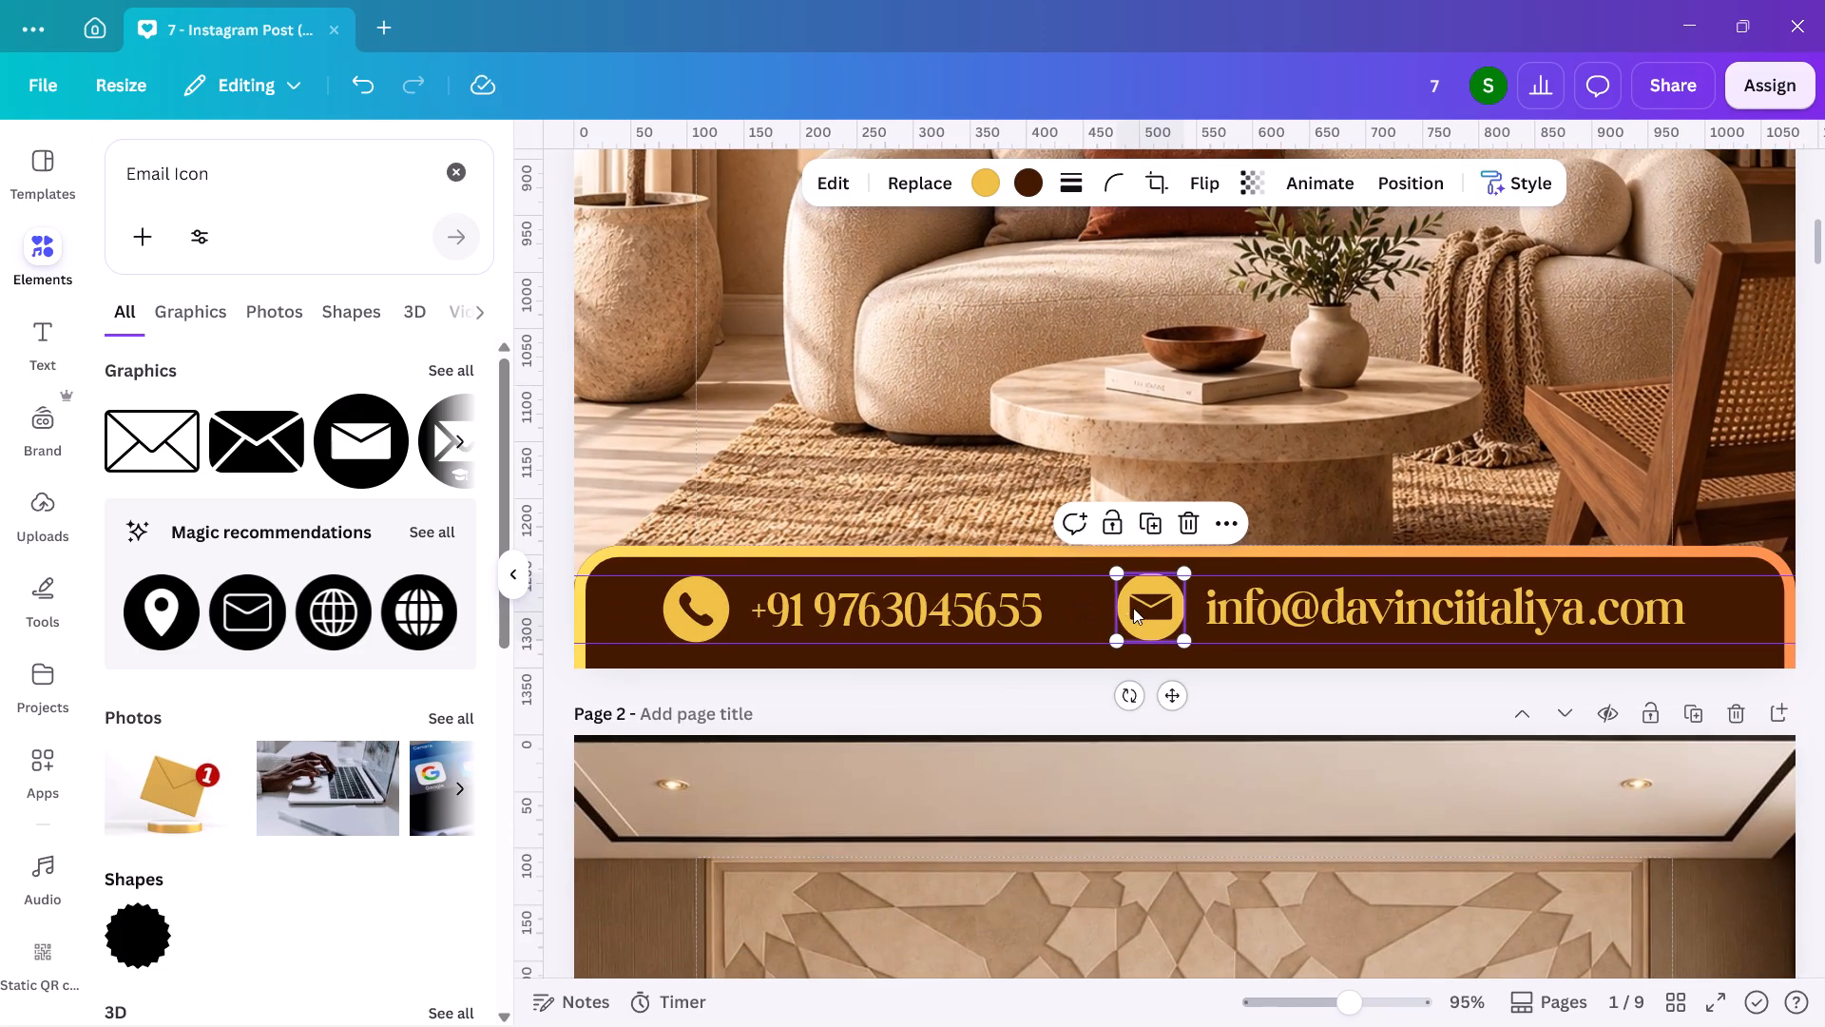
{"action": "left_click_drag", "start_coordinate": [1143, 610], "coordinate": [1132, 614]}
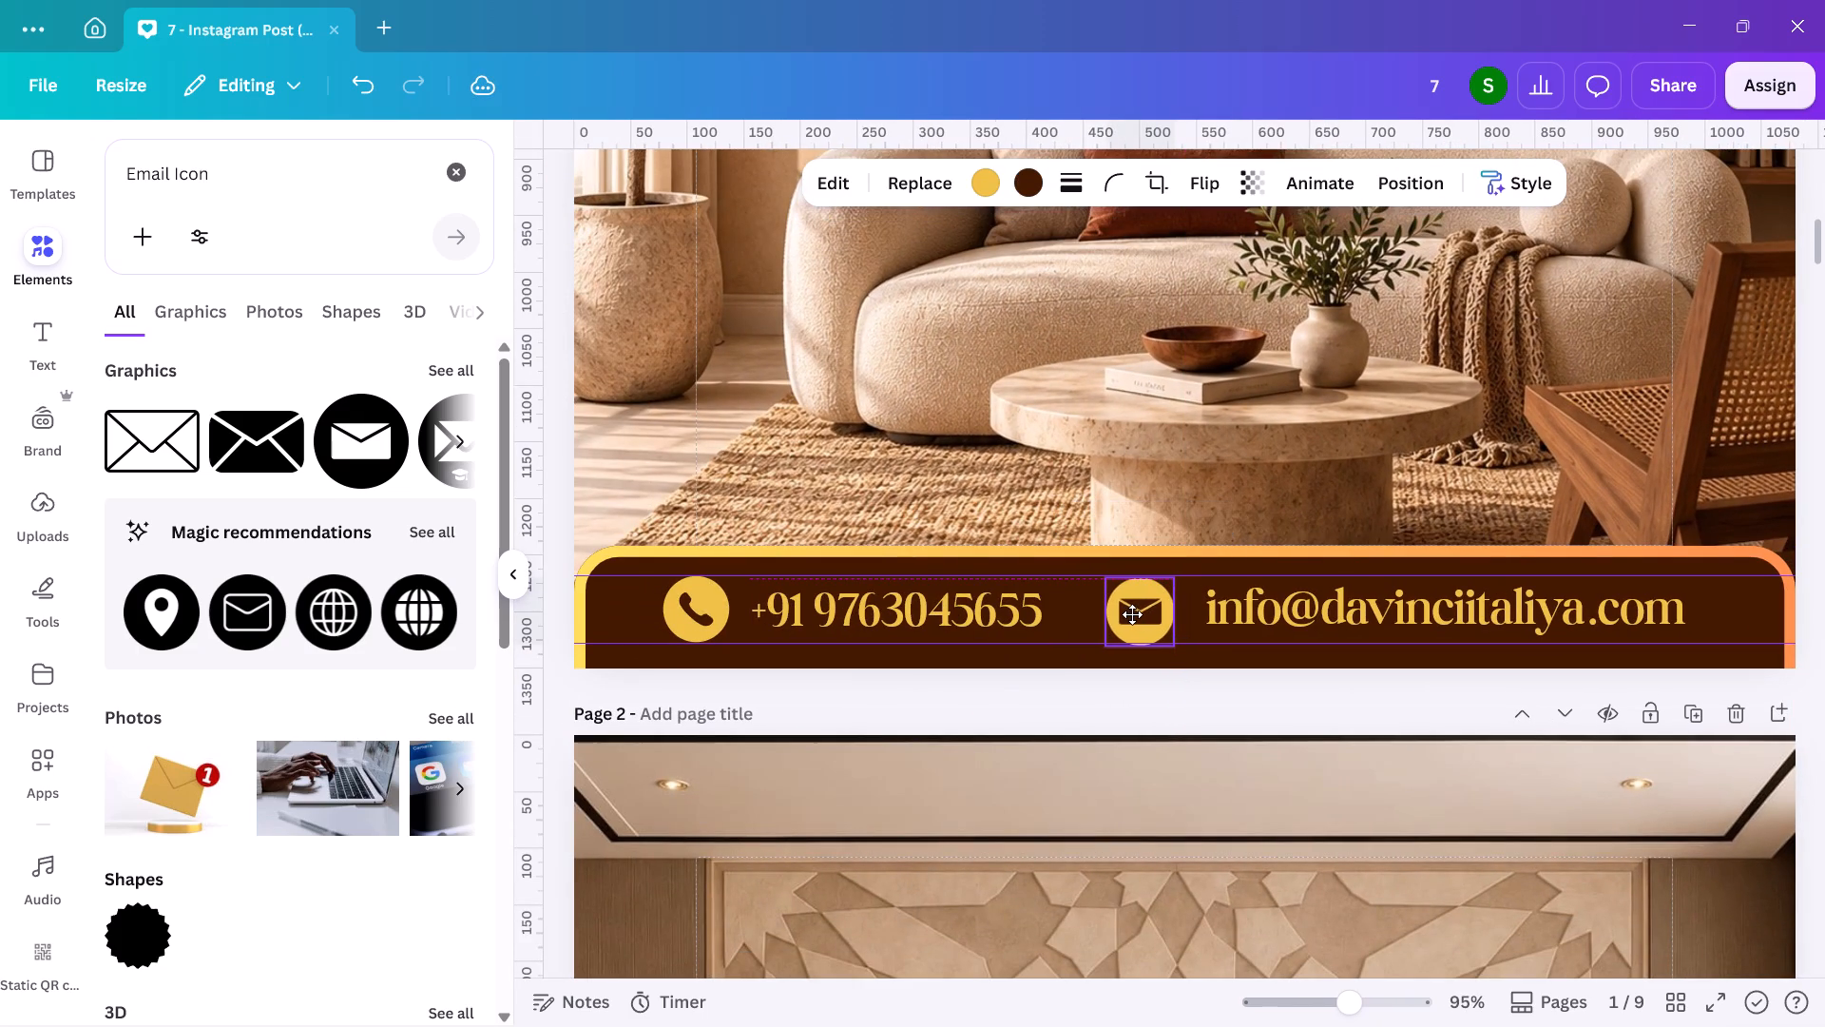
{"action": "left_click_drag", "start_coordinate": [1132, 614], "coordinate": [1131, 611]}
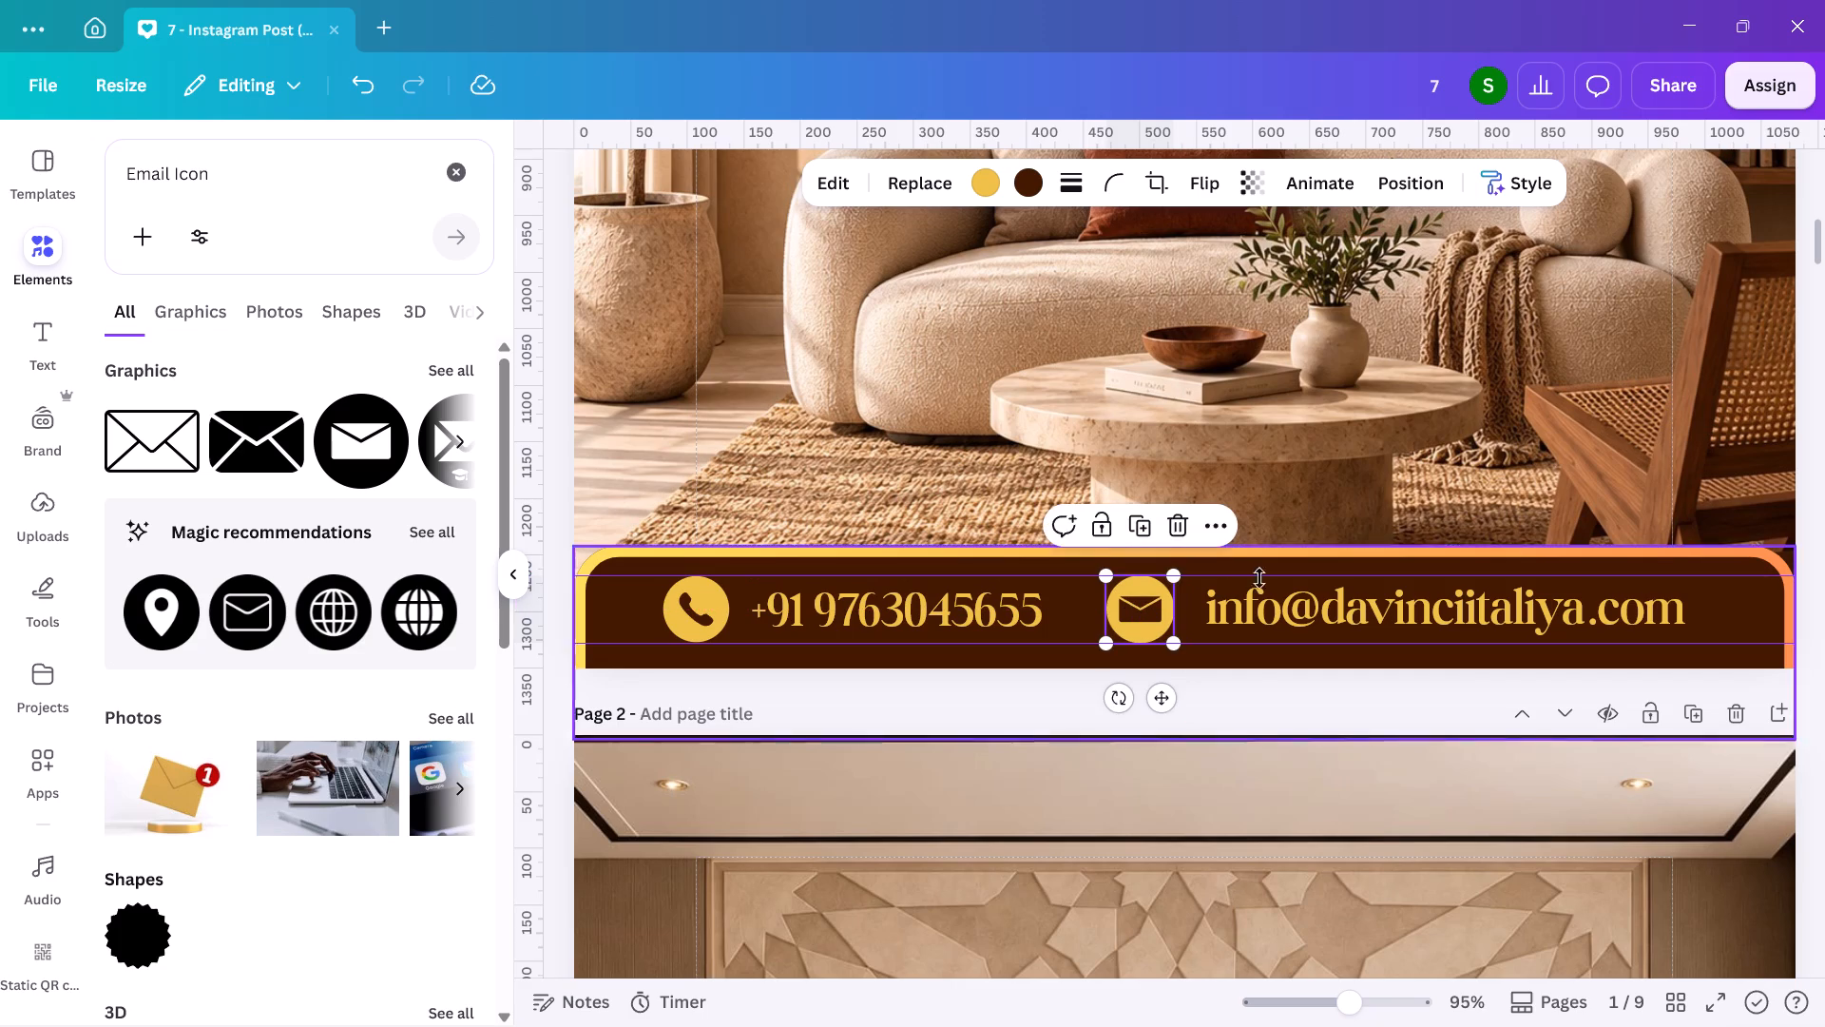
Move the email address closer to its icon, matching the phone icon's 19-unit gap and aligning it vertically with the contact number.
{"action": "left_click", "coordinate": [1331, 610]}
{"action": "left_click_drag", "start_coordinate": [1331, 610], "coordinate": [1321, 615]}
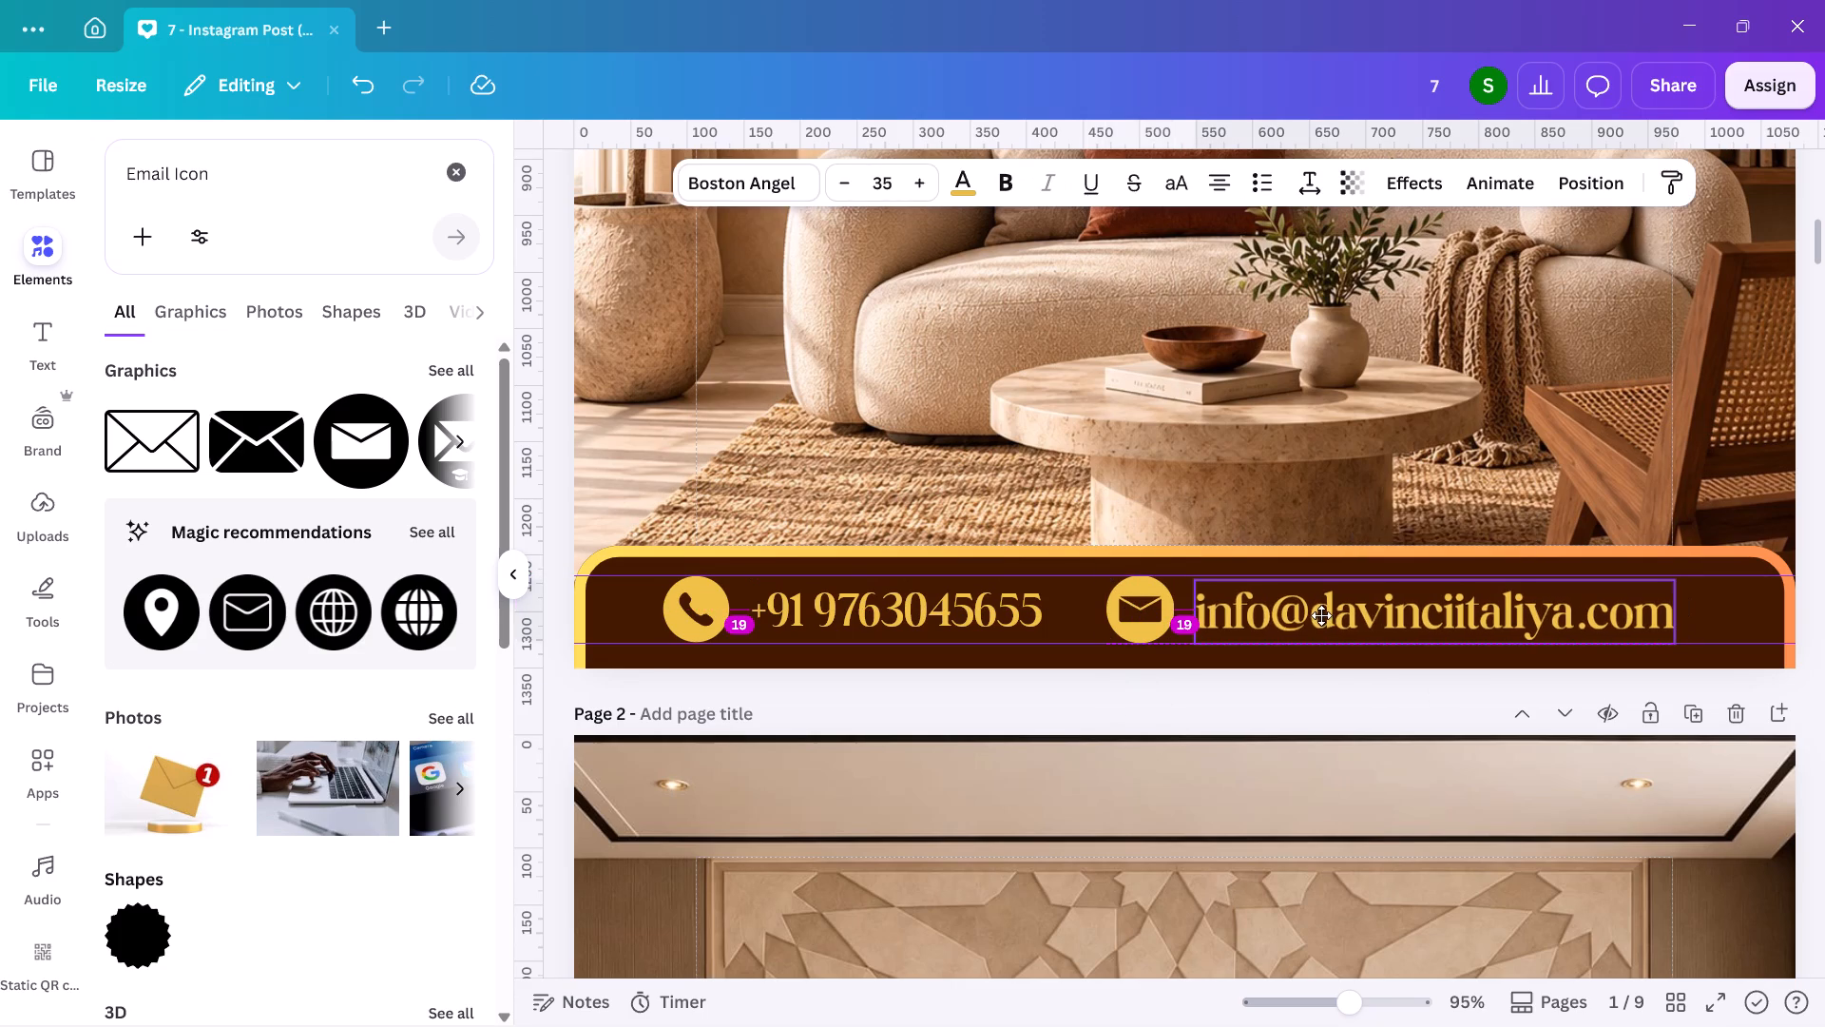
{"action": "left_click_drag", "start_coordinate": [1321, 615], "coordinate": [1321, 612]}
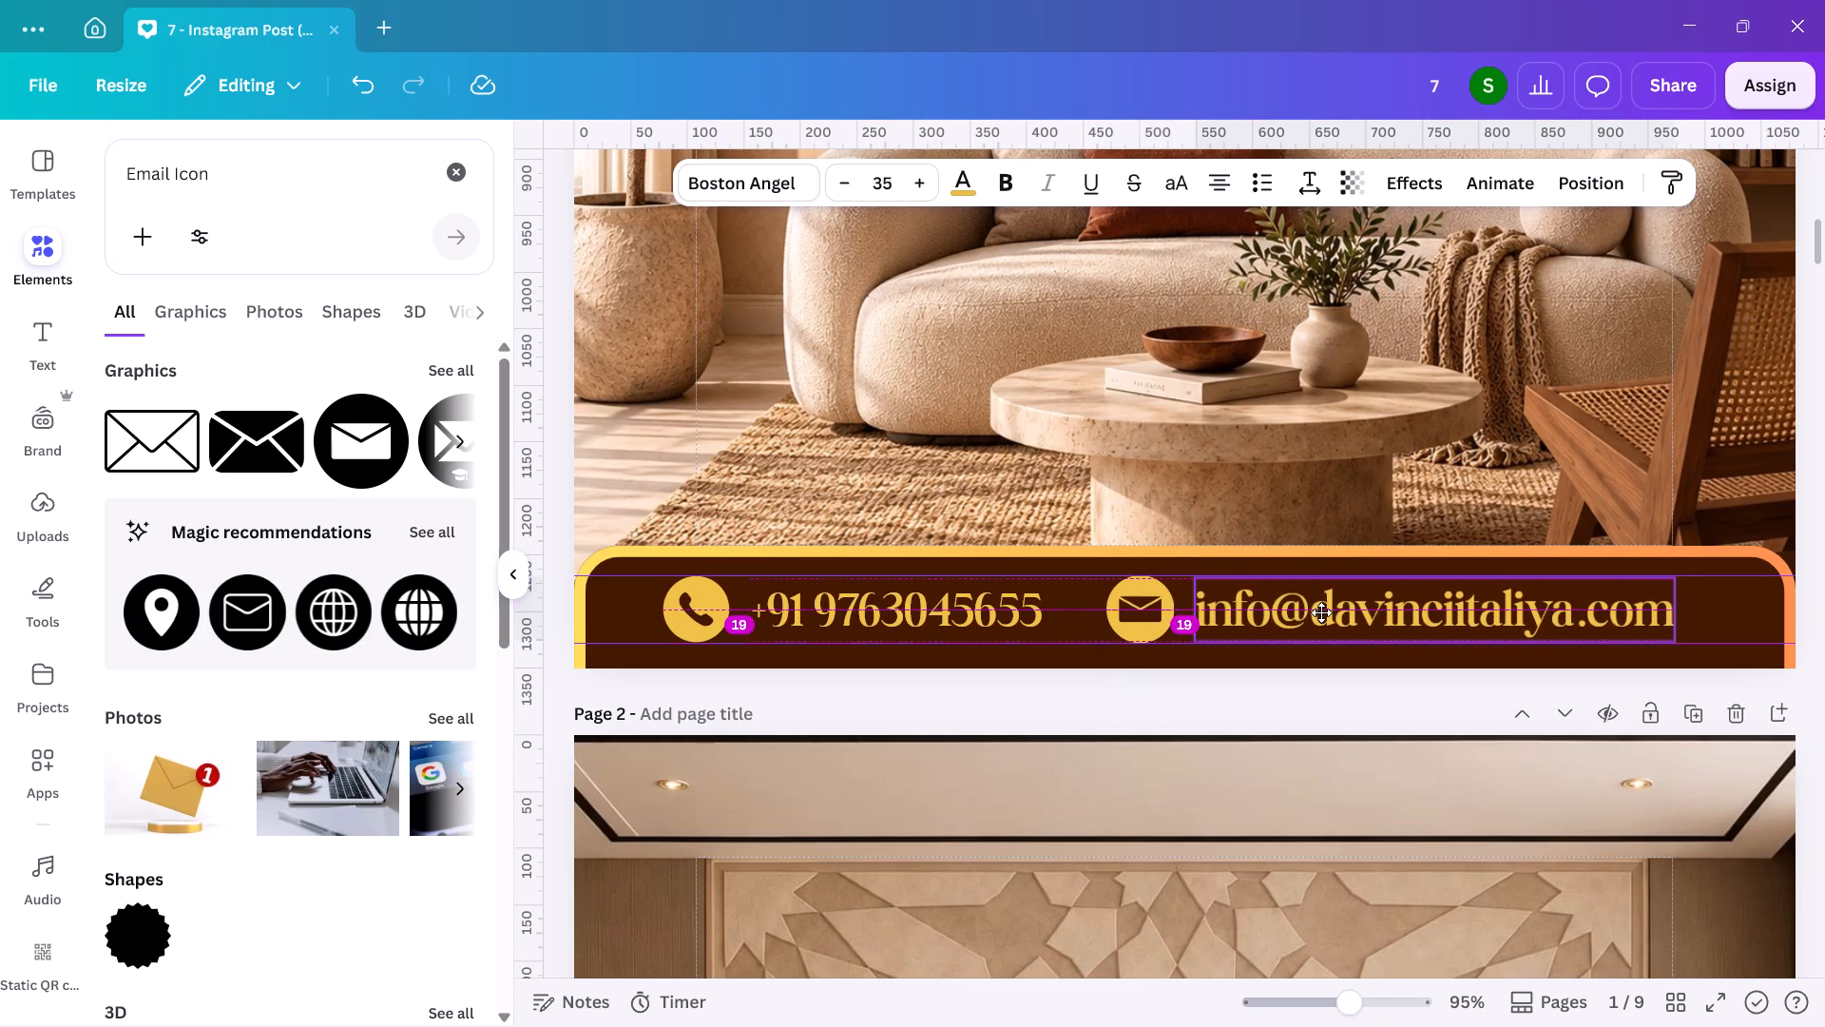
{"action": "left_click_drag", "start_coordinate": [1321, 612], "coordinate": [1321, 613]}
{"action": "left_click", "coordinate": [1321, 613]}
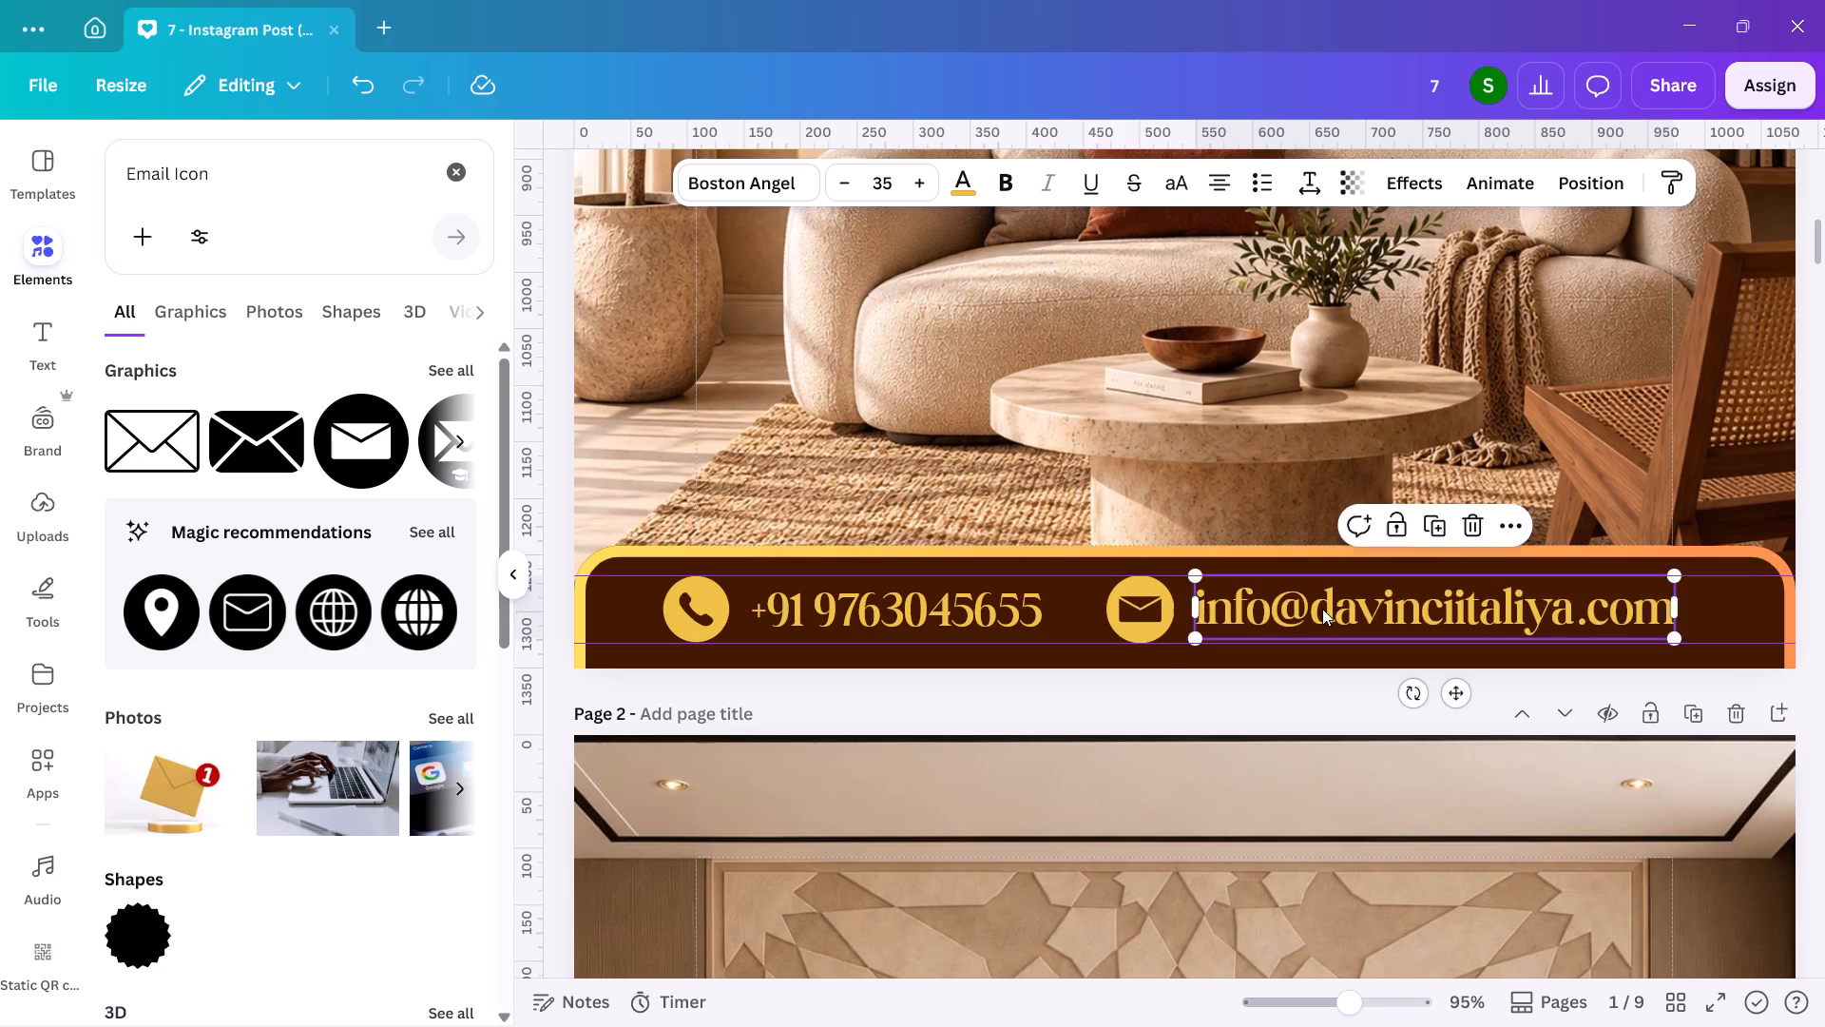
{"action": "left_click", "coordinate": [1322, 609]}
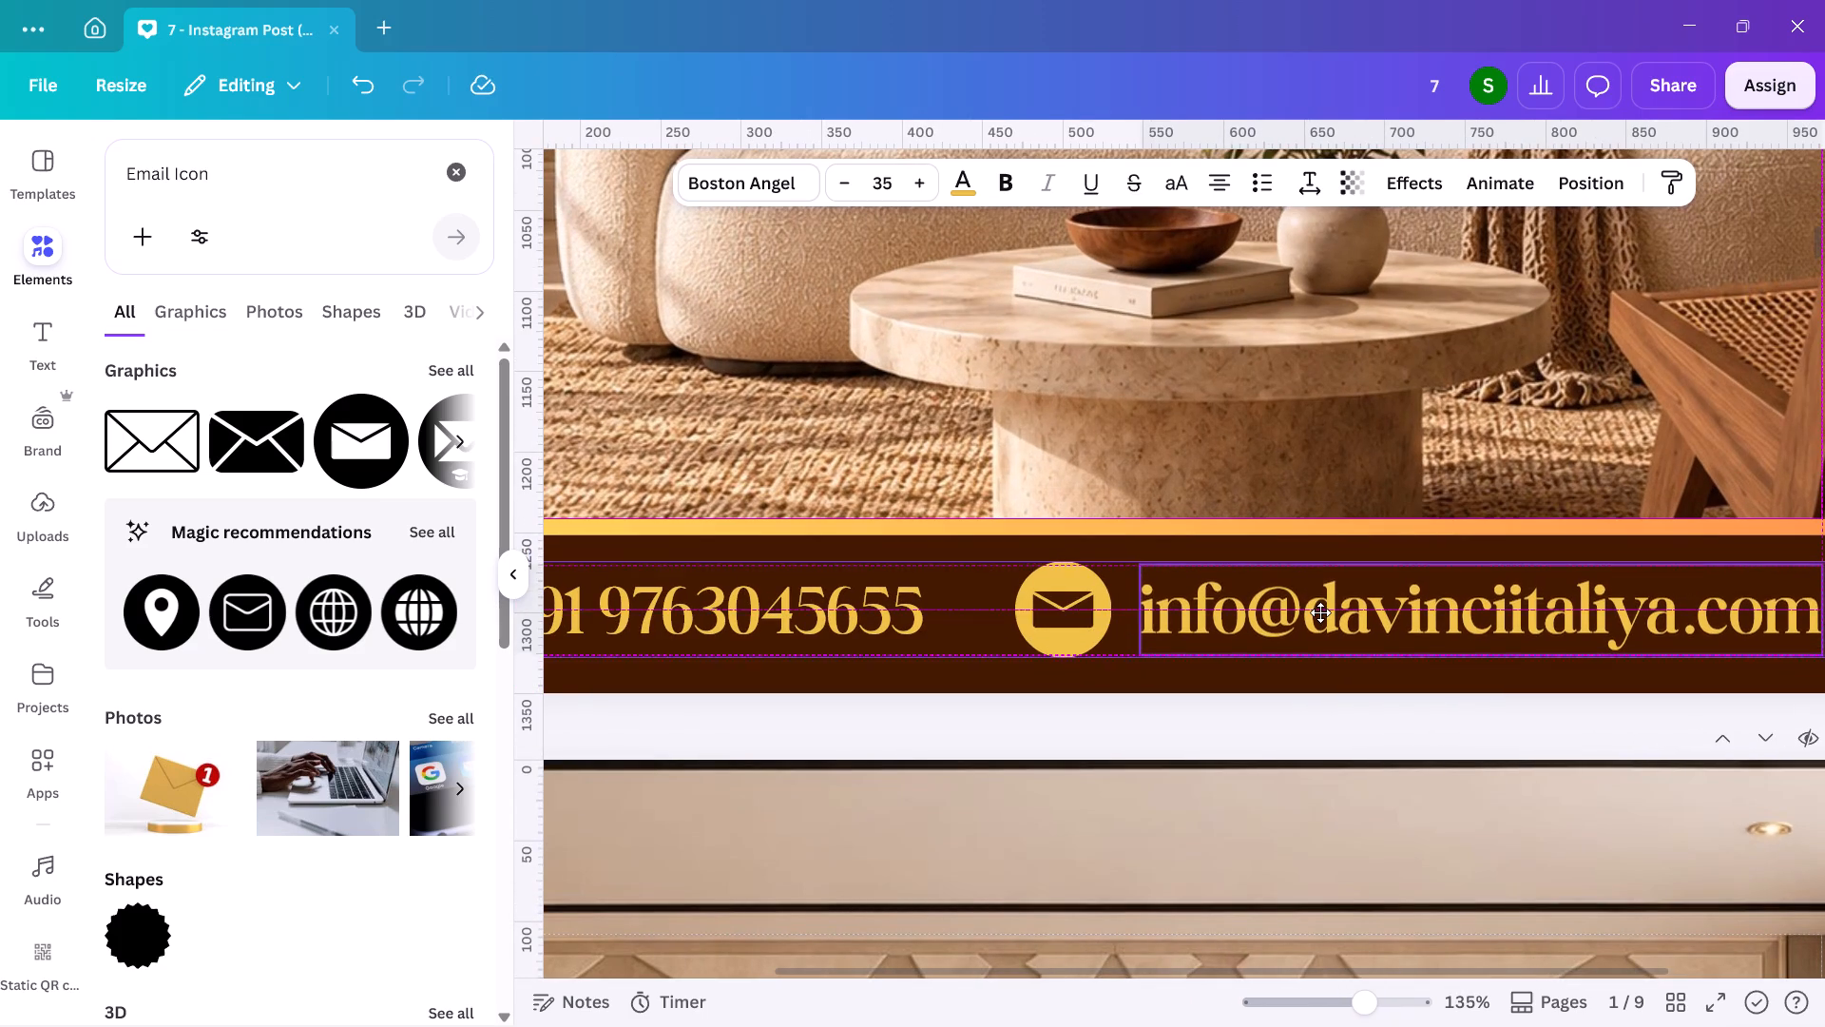
Group the email icon with the email address text beside it in the bottom band.
{"action": "scroll", "coordinate": [1320, 612], "scroll_direction": "down", "scroll_amount": 1}
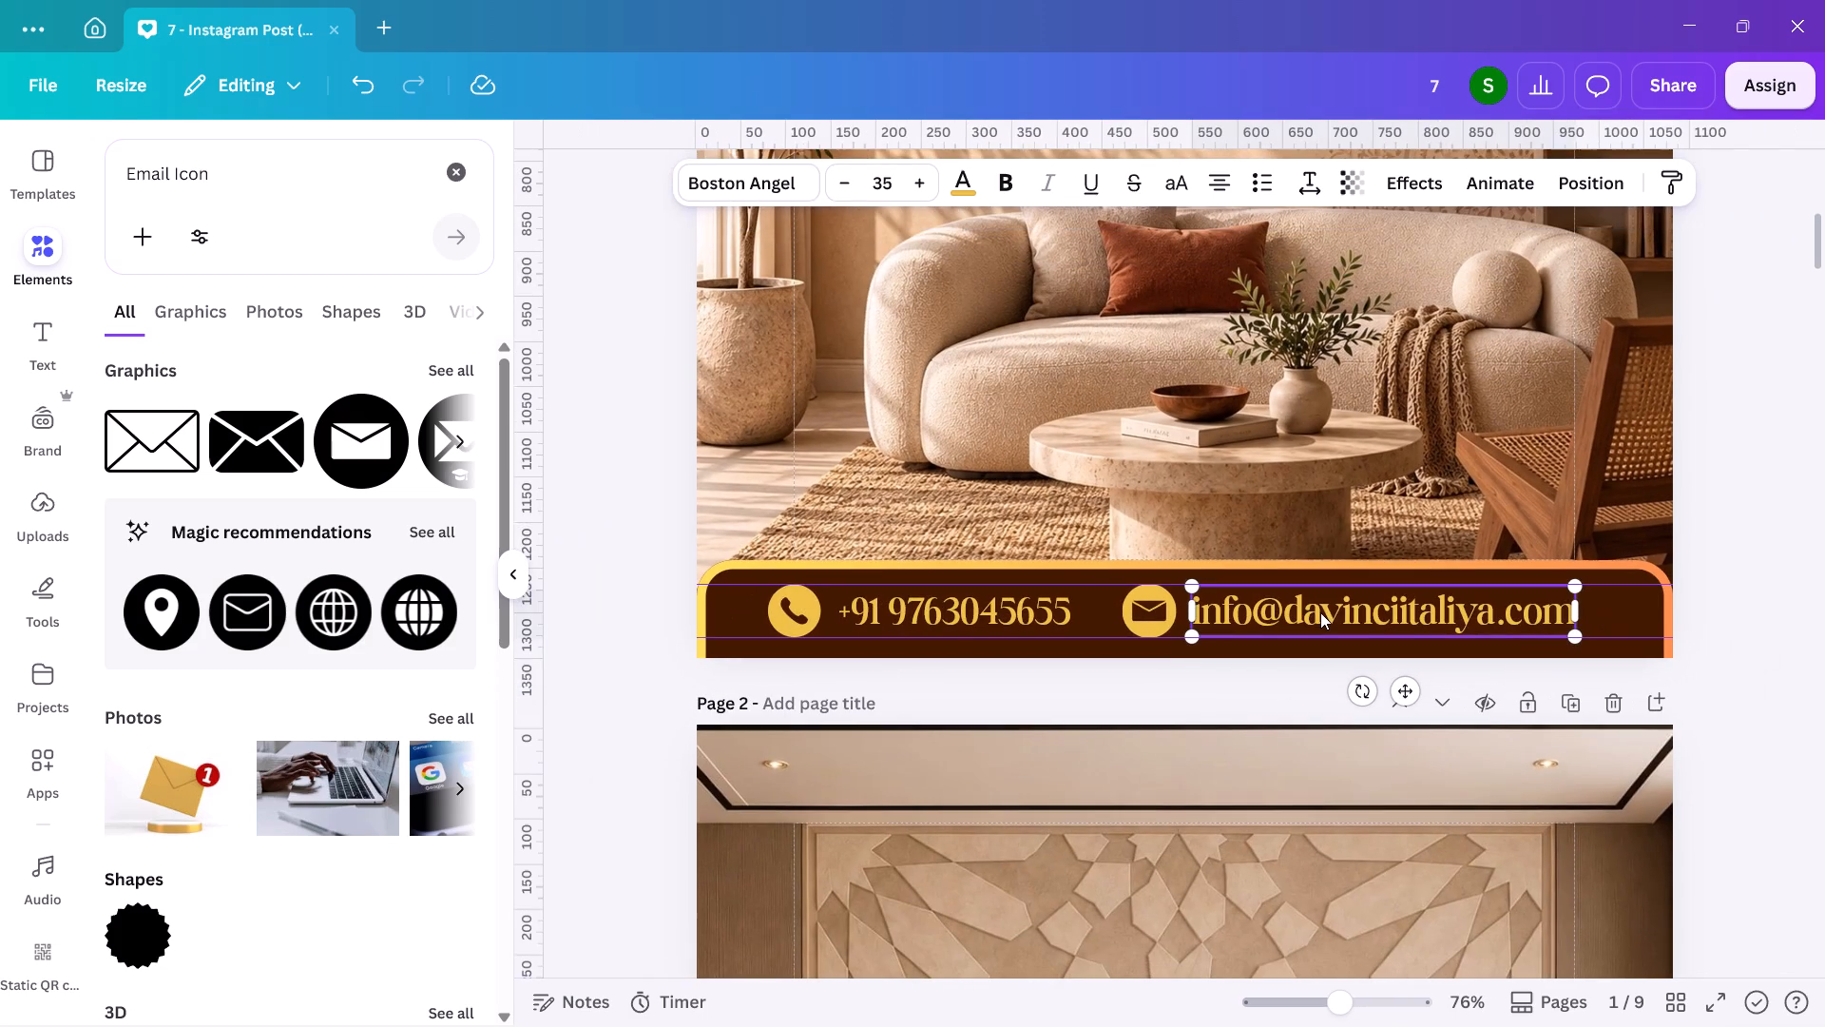
{"action": "left_click", "coordinate": [952, 615]}
{"action": "left_click", "coordinate": [952, 615]}
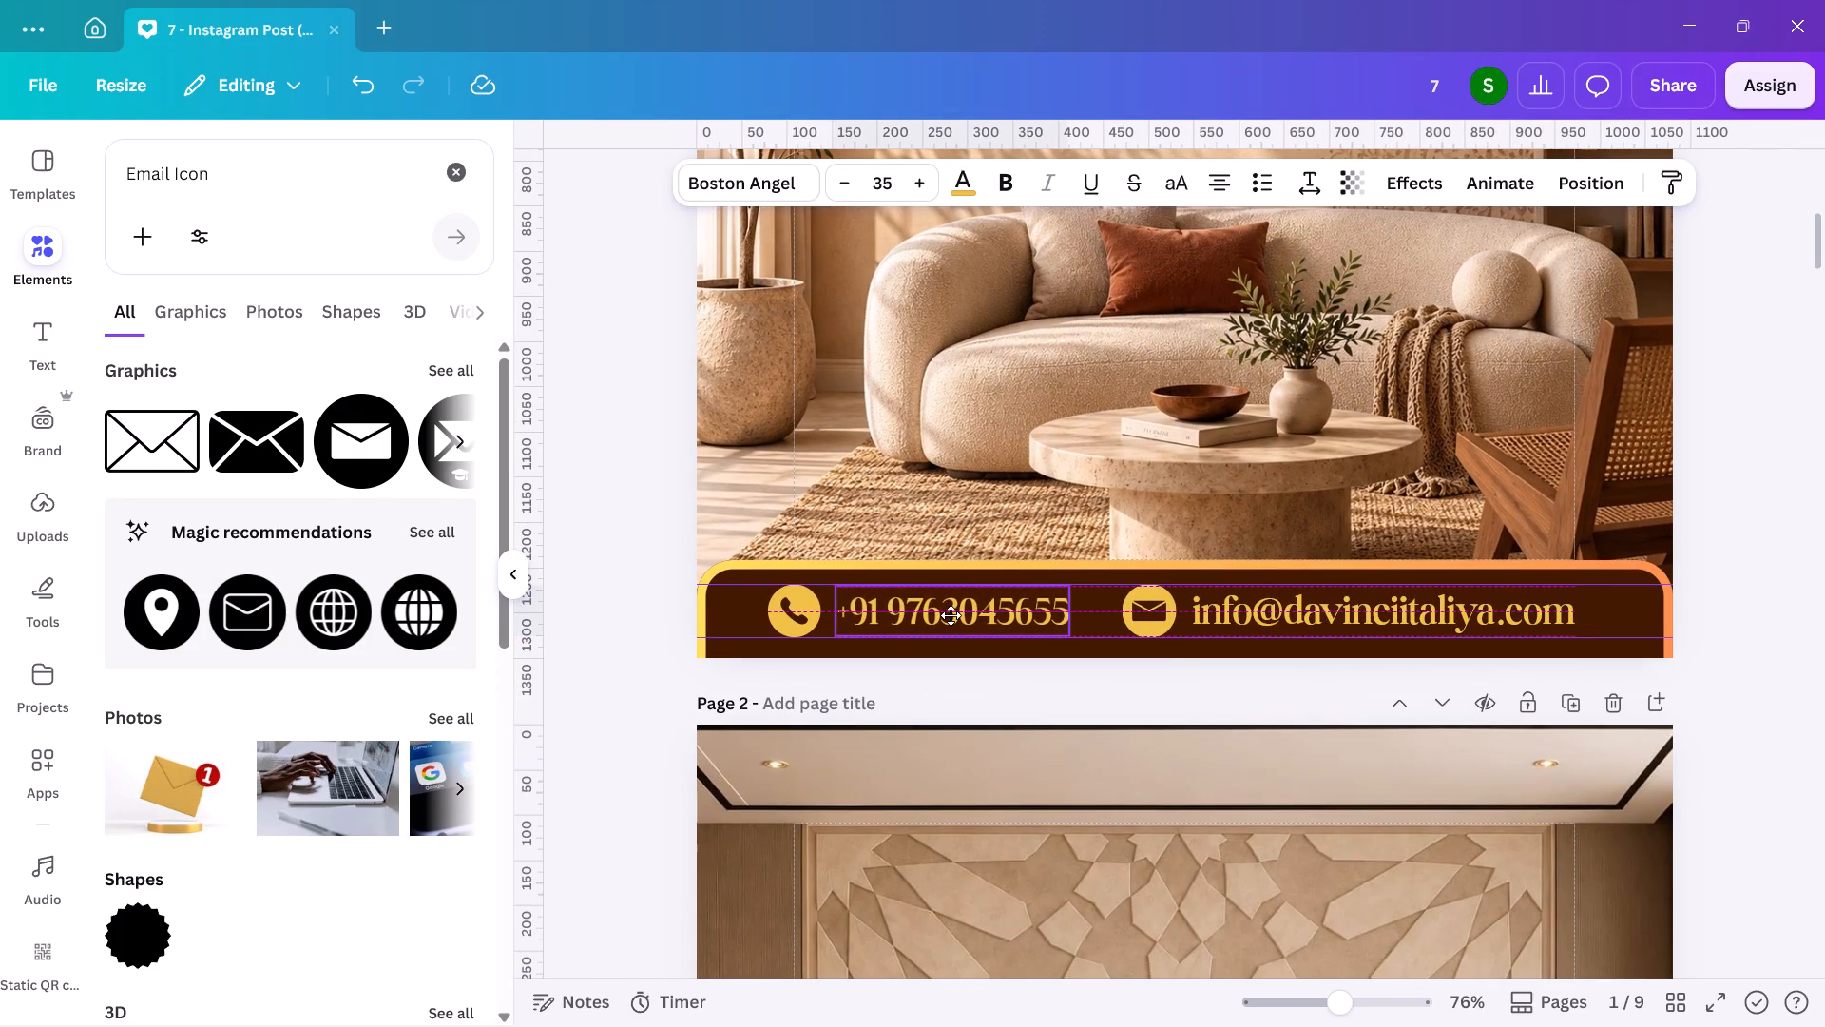
{"action": "left_click", "coordinate": [1253, 613]}
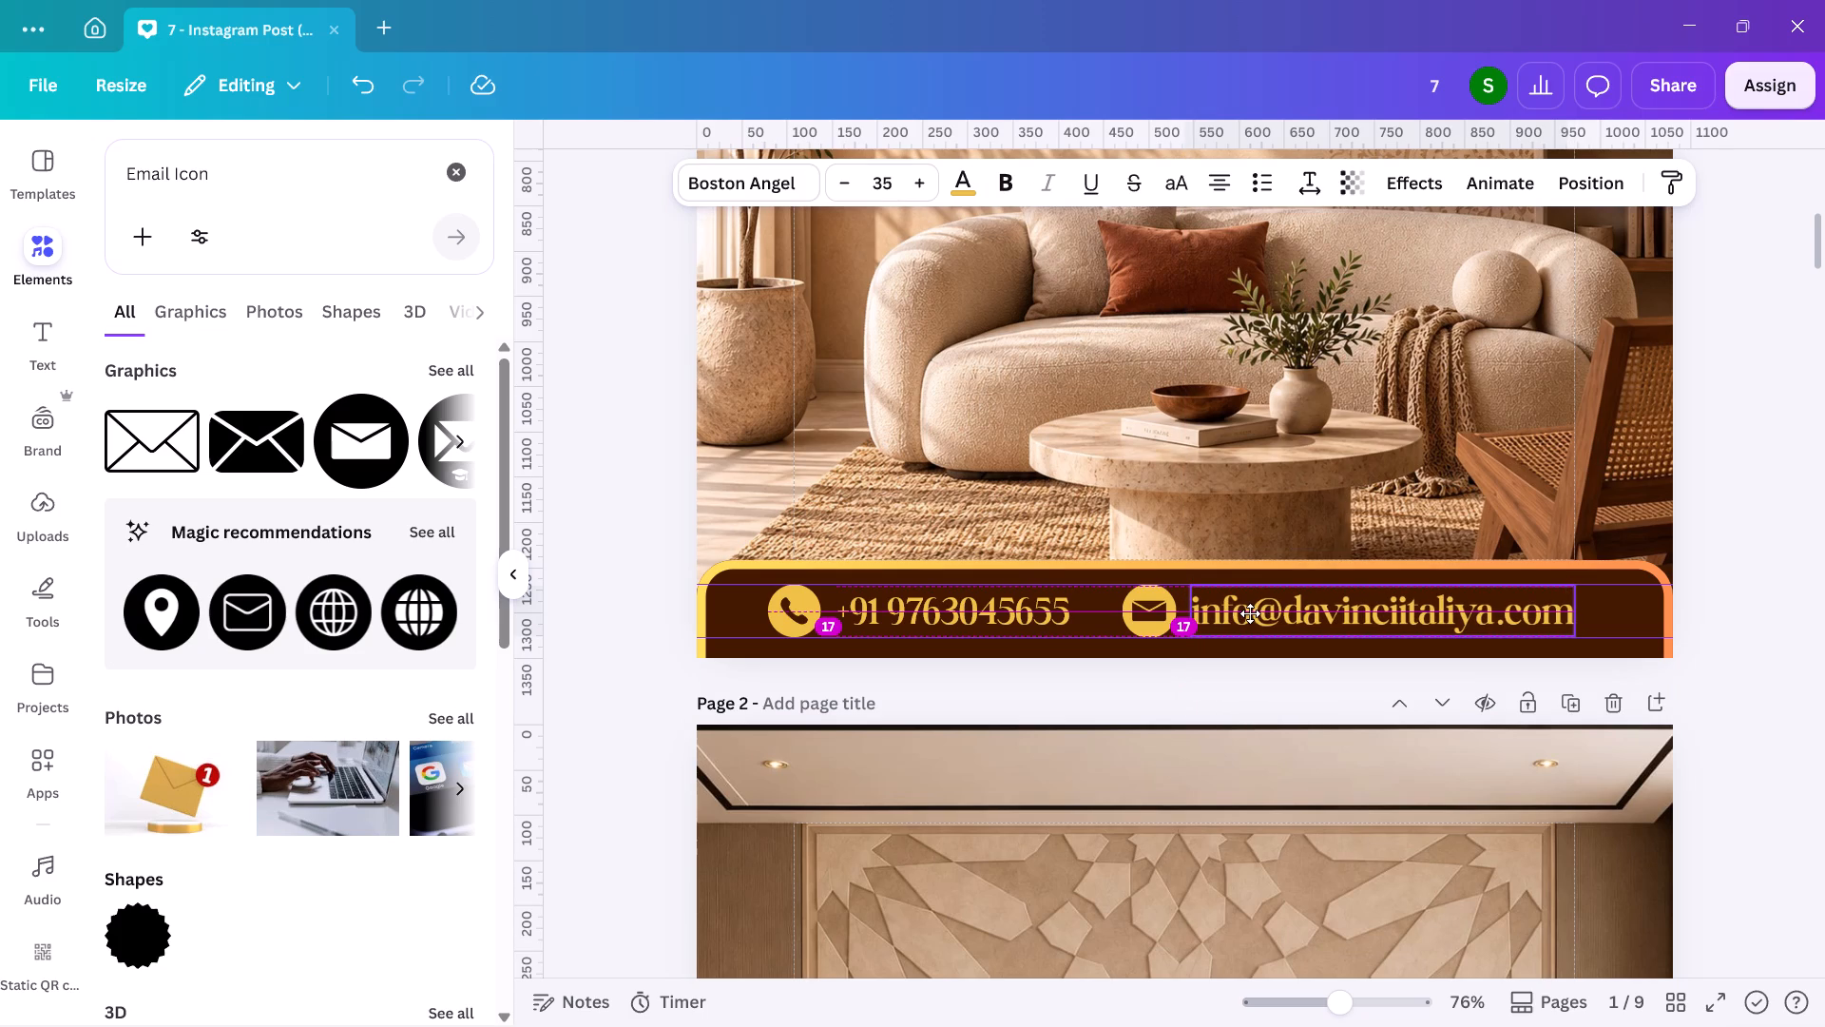
{"action": "left_click", "coordinate": [1157, 609], "text": "shift"}
{"action": "left_click", "coordinate": [1271, 517]}
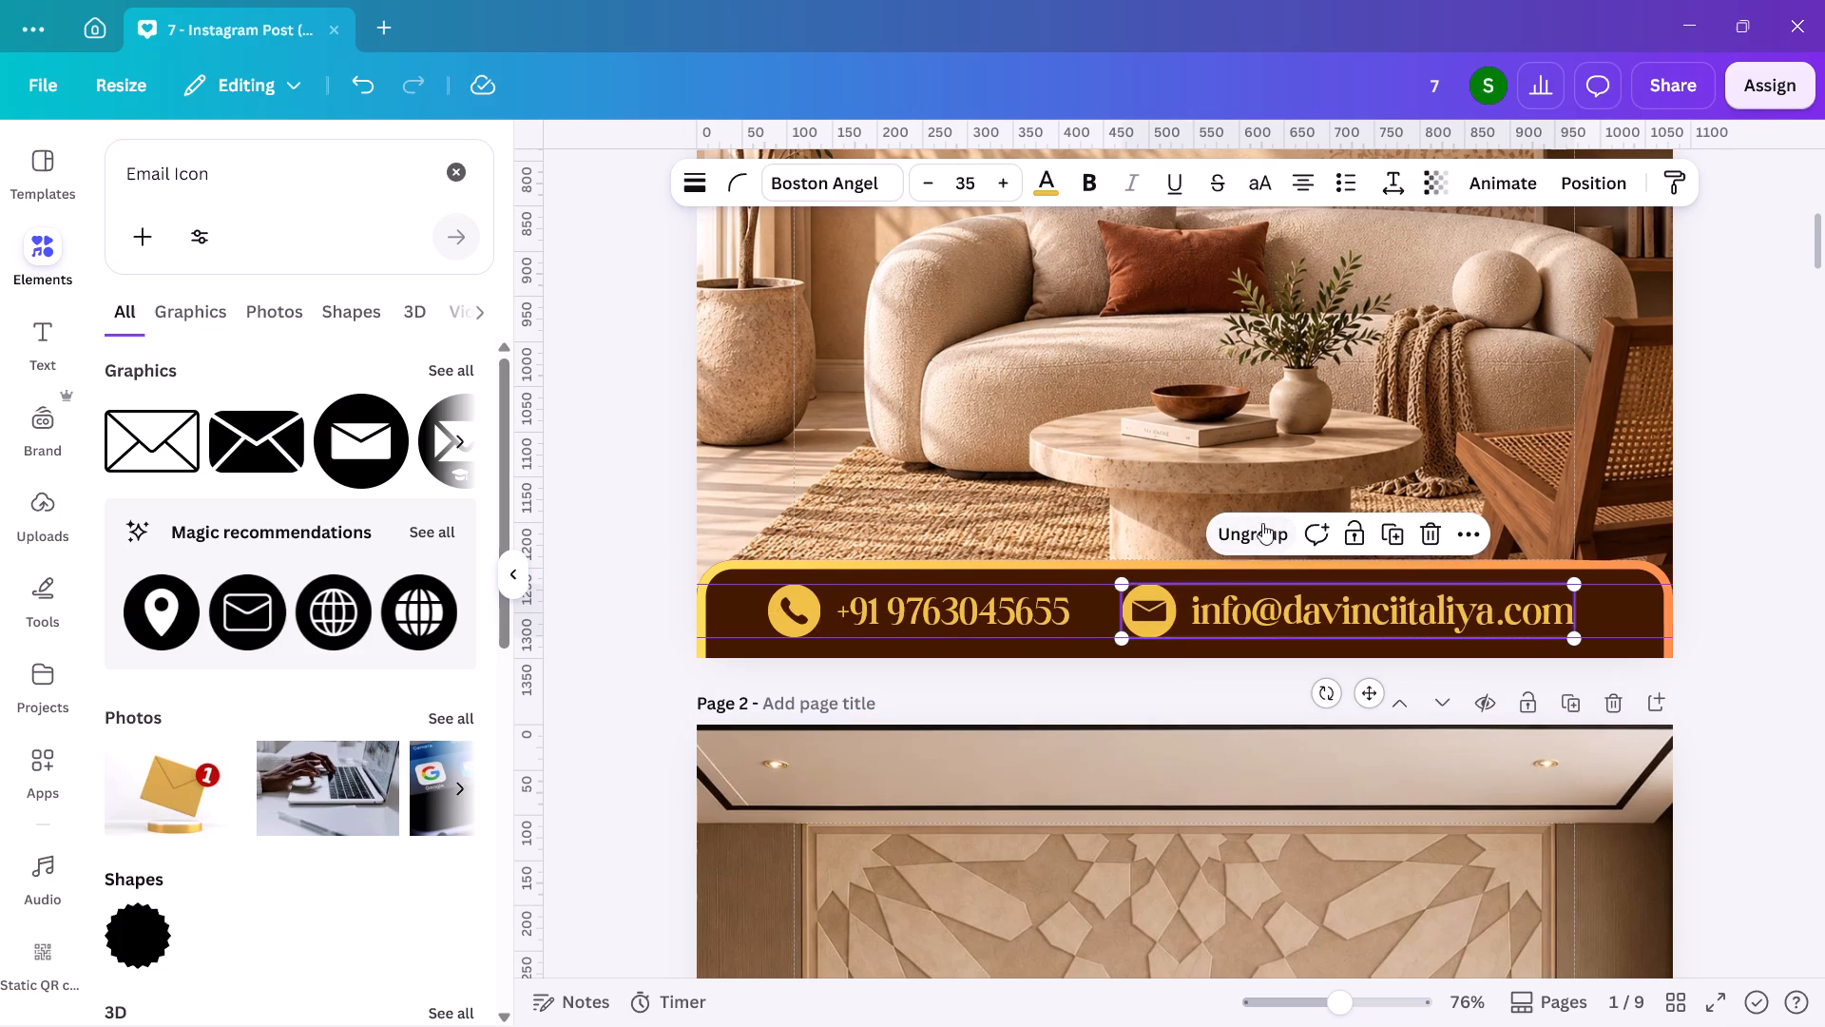
Group the phone icon with the contact number text in the bottom band.
{"action": "left_click", "coordinate": [925, 633]}
{"action": "left_click", "coordinate": [900, 620]}
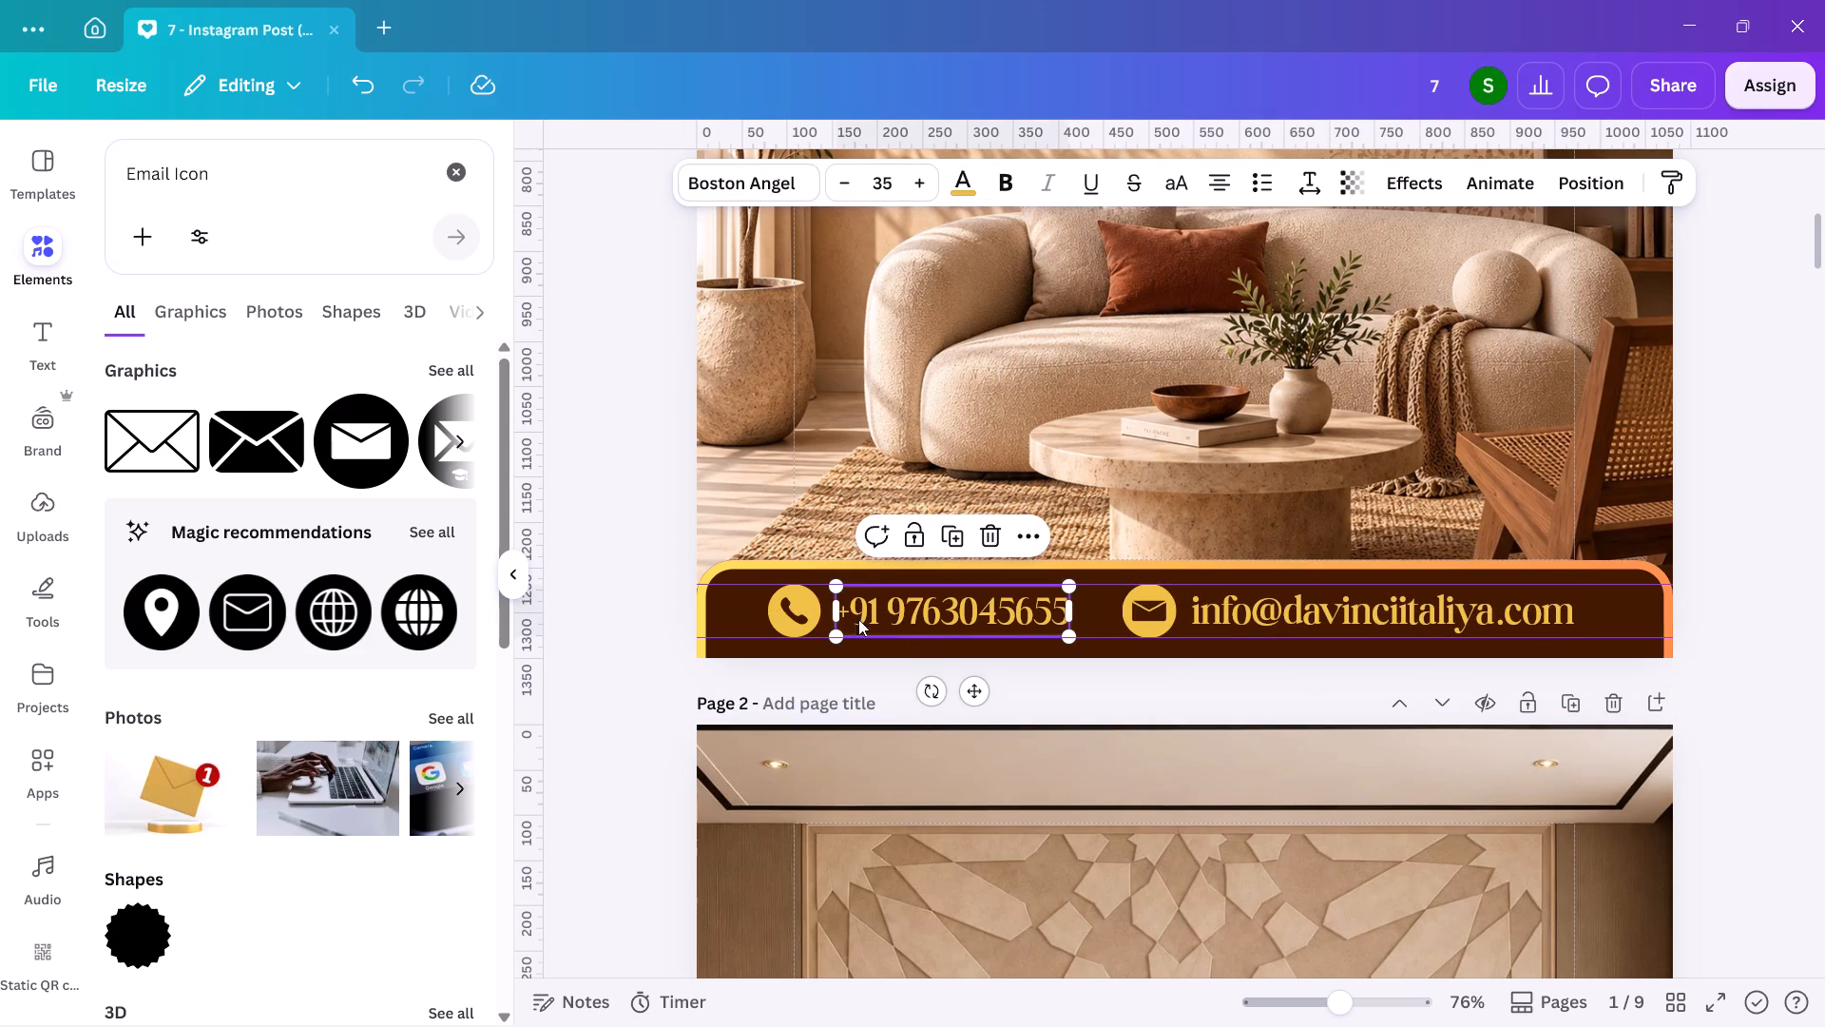
{"action": "left_click", "coordinate": [797, 607], "text": "shift"}
{"action": "left_click", "coordinate": [829, 540]}
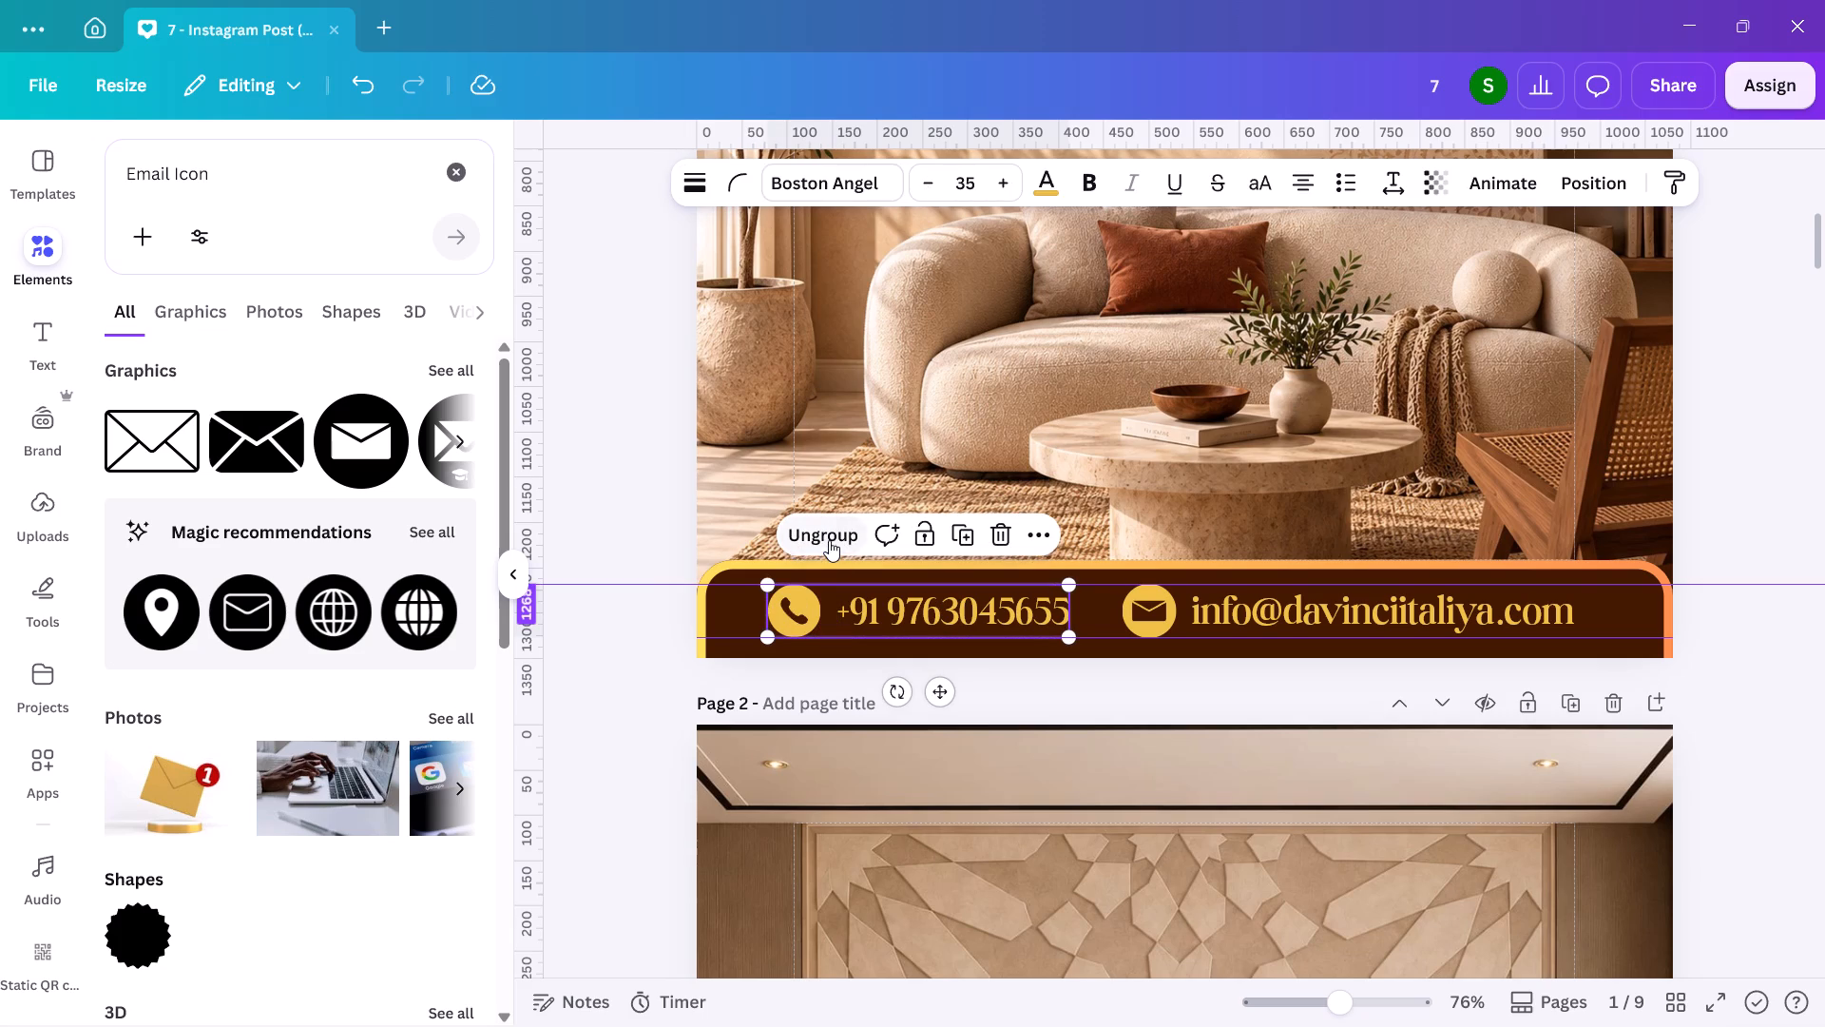
Combine the phone and email groups into one group and centre it horizontally on the cover page.
{"action": "left_click", "coordinate": [1207, 600], "text": "shift"}
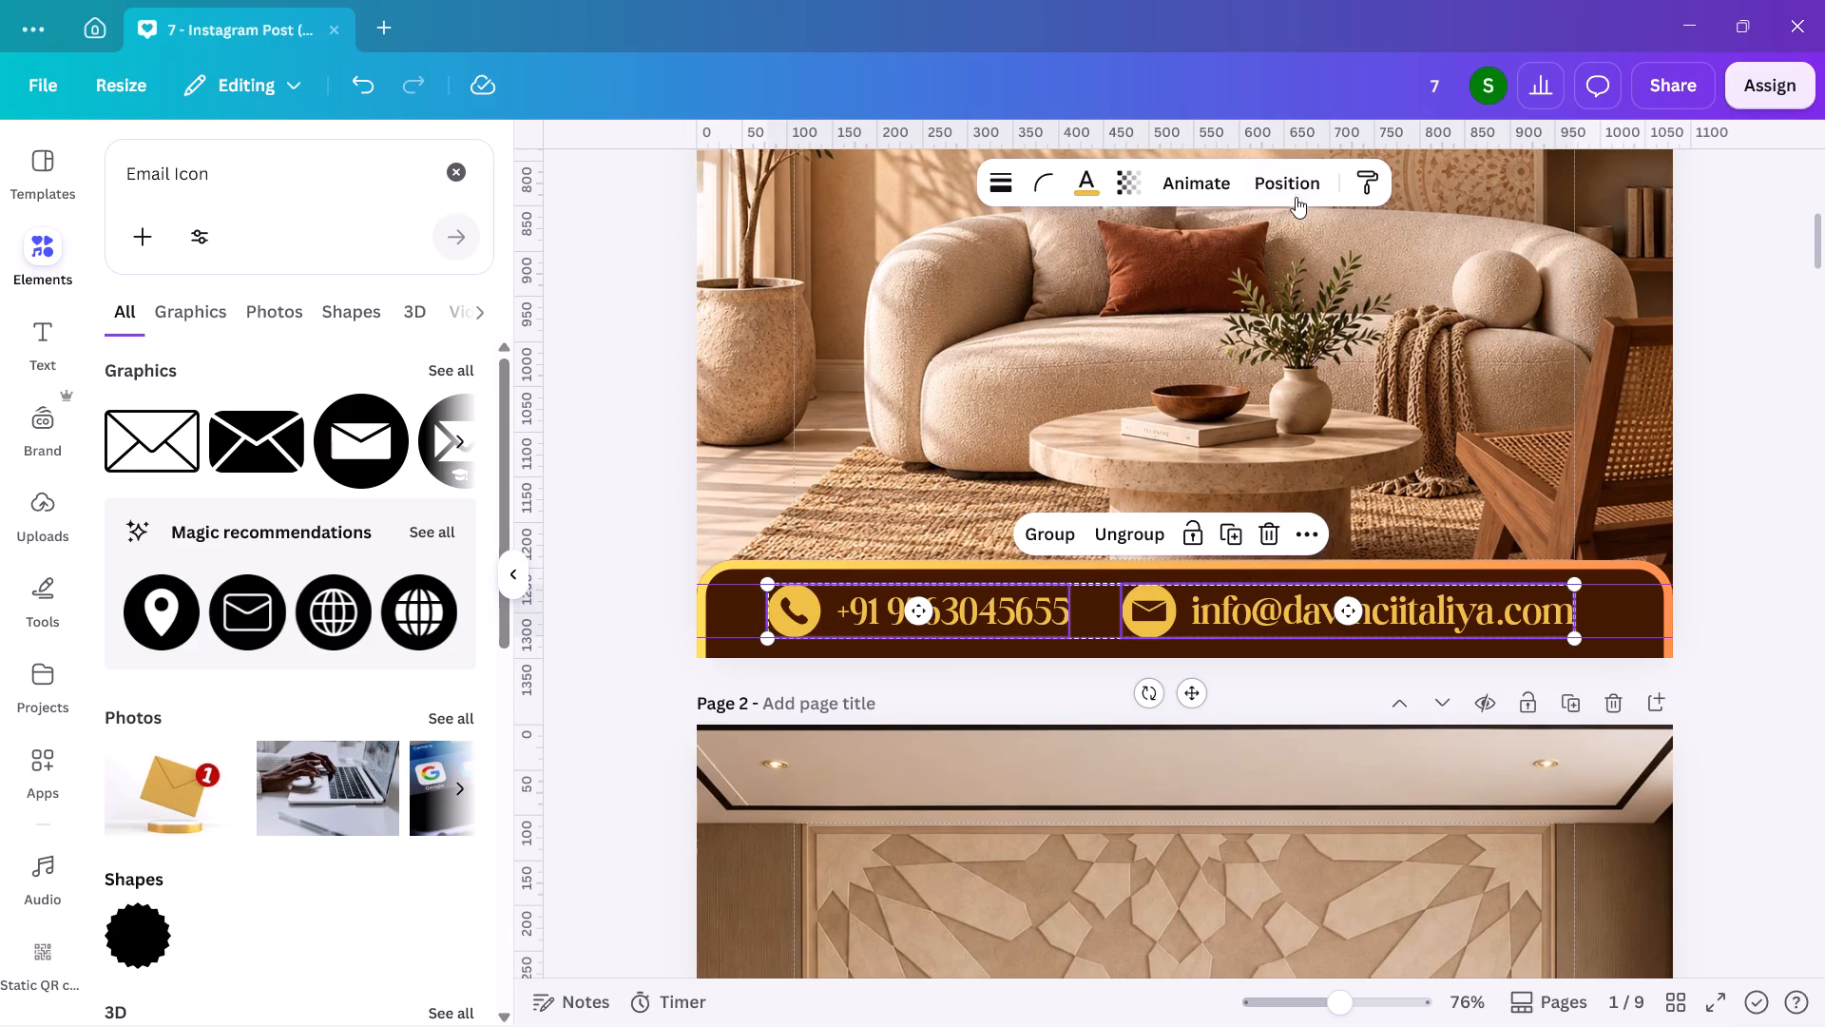
{"action": "left_click", "coordinate": [1297, 195]}
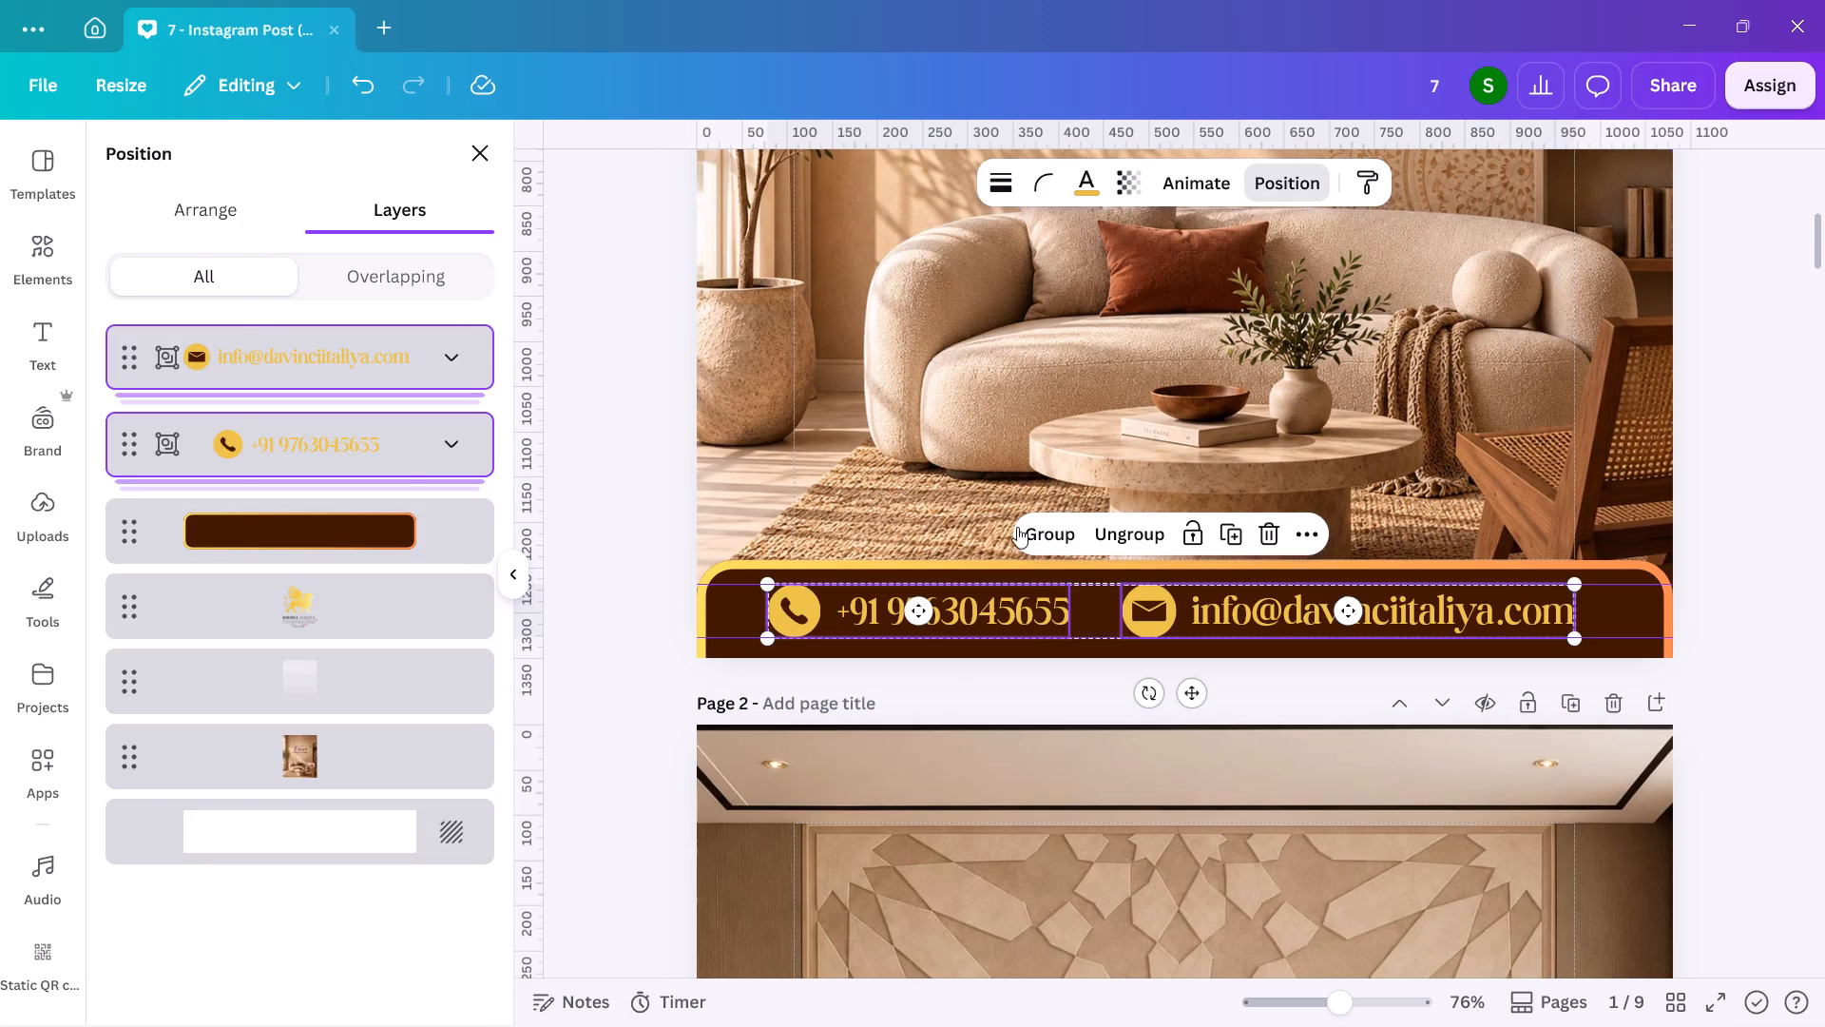
{"action": "left_click", "coordinate": [1061, 540]}
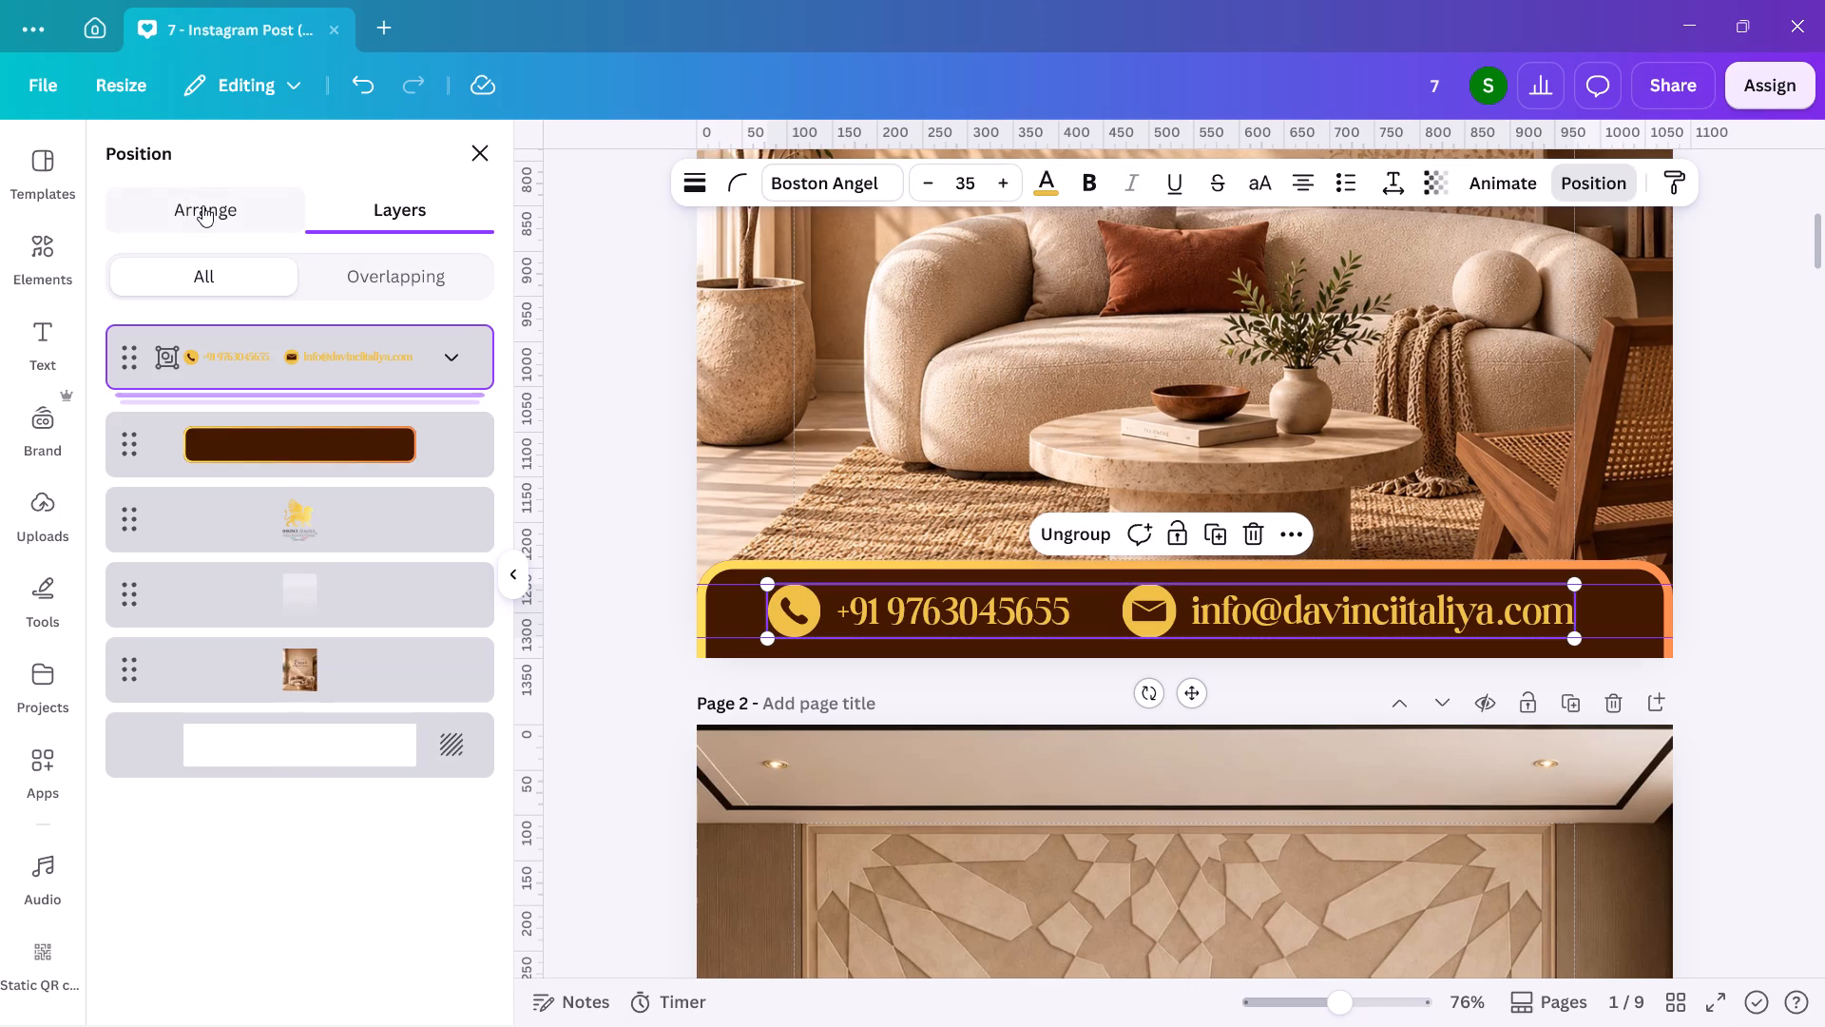
{"action": "left_click", "coordinate": [202, 205]}
{"action": "left_click", "coordinate": [362, 496]}
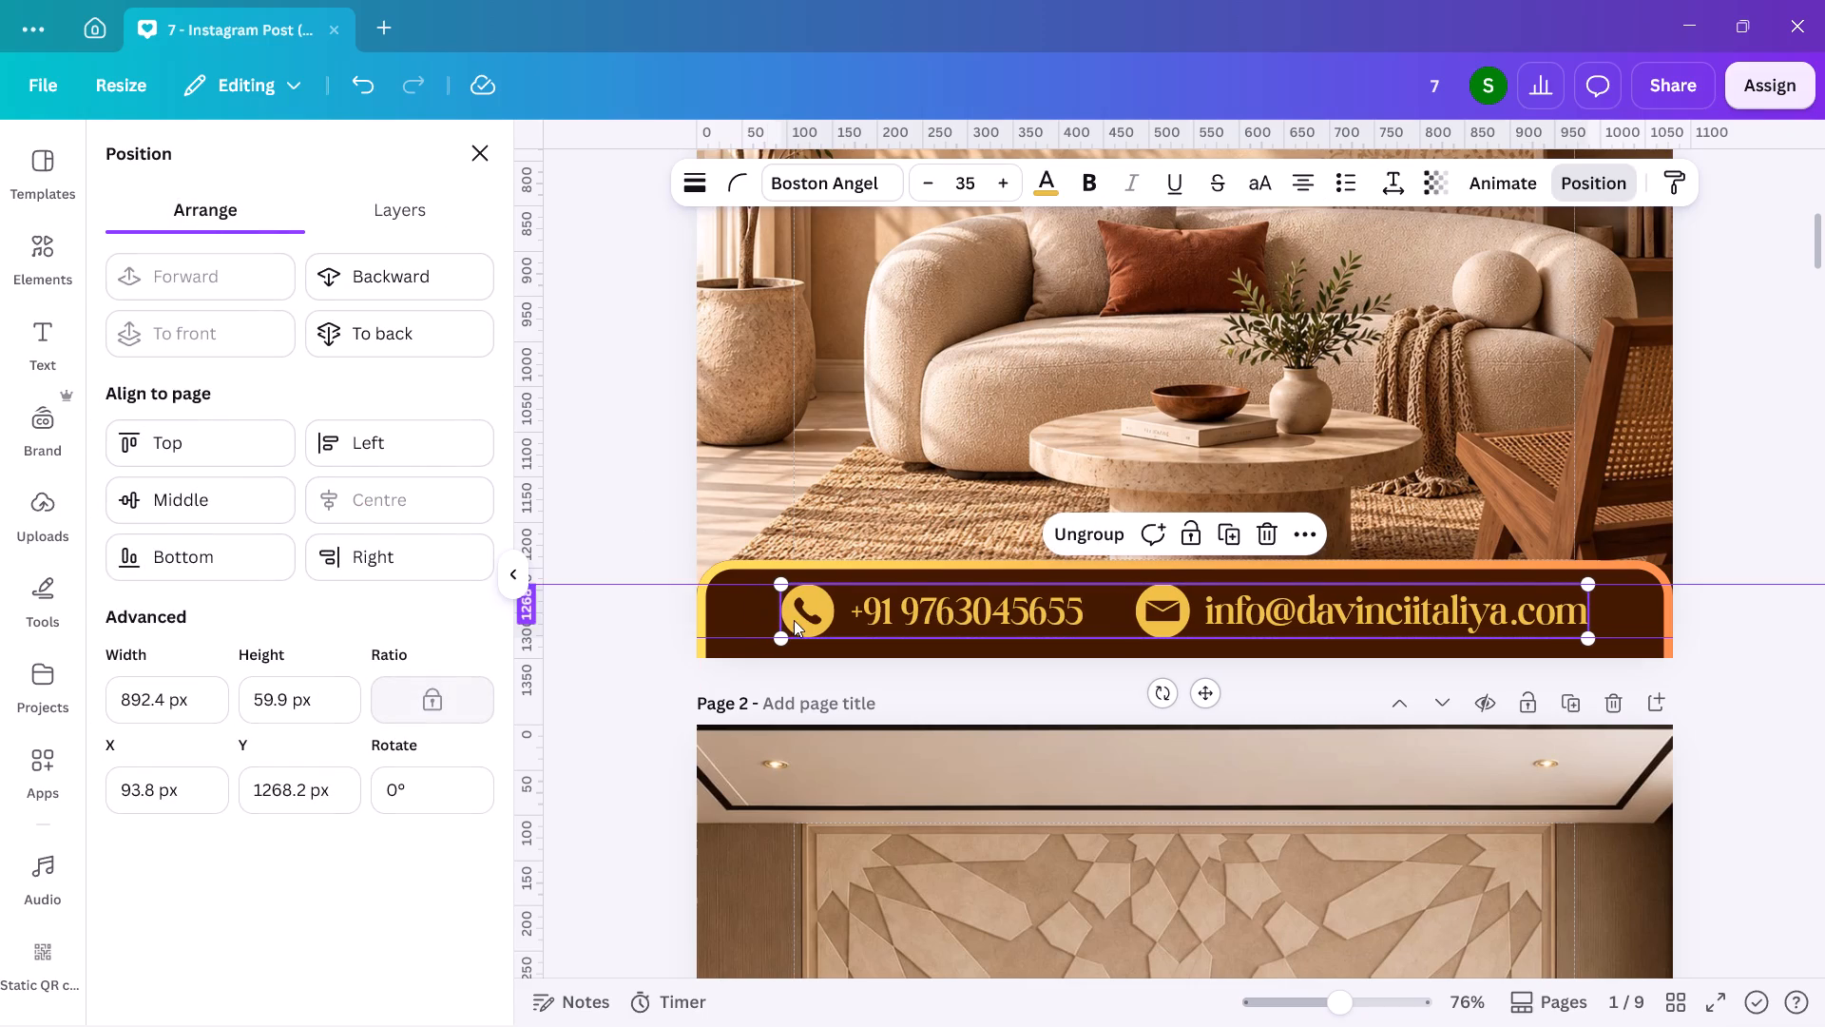
{"action": "double_click", "coordinate": [1558, 724]}
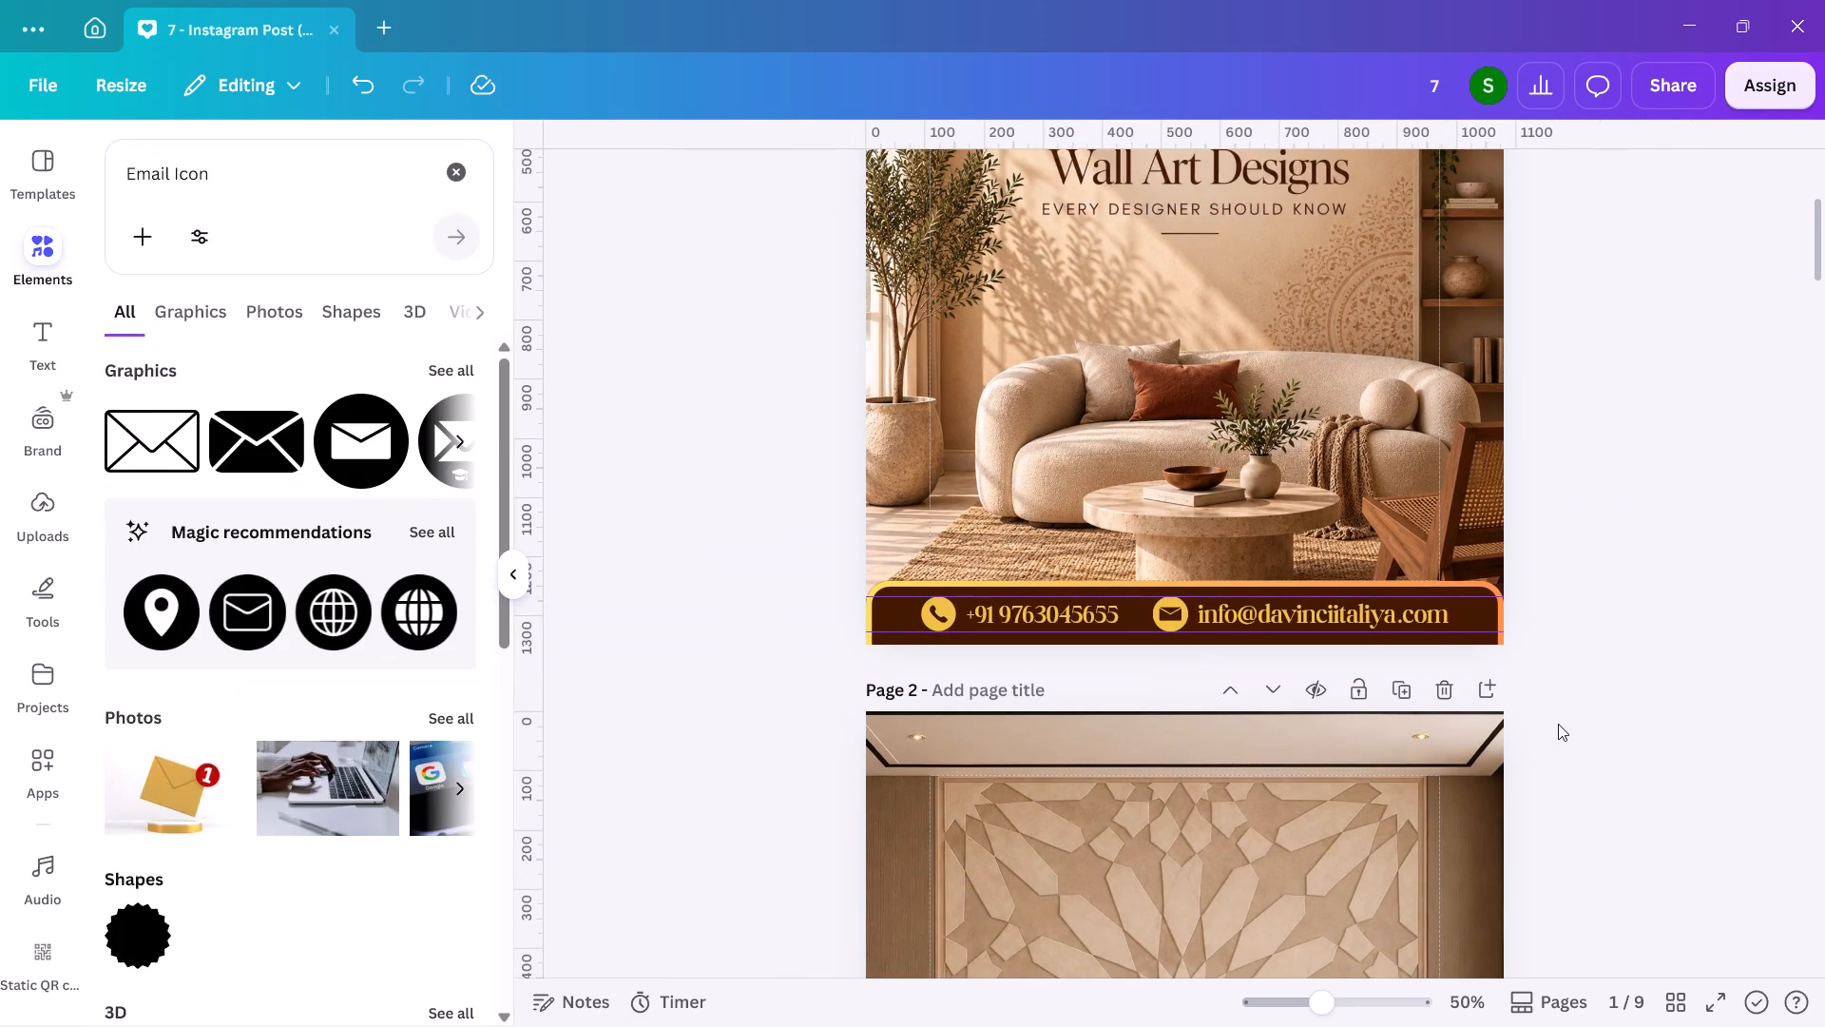
Group the Davinci Italiya logo with the pale backing panel behind it, leaving out the background photo.
{"action": "scroll", "coordinate": [1558, 724], "scroll_direction": "up", "scroll_amount": 2}
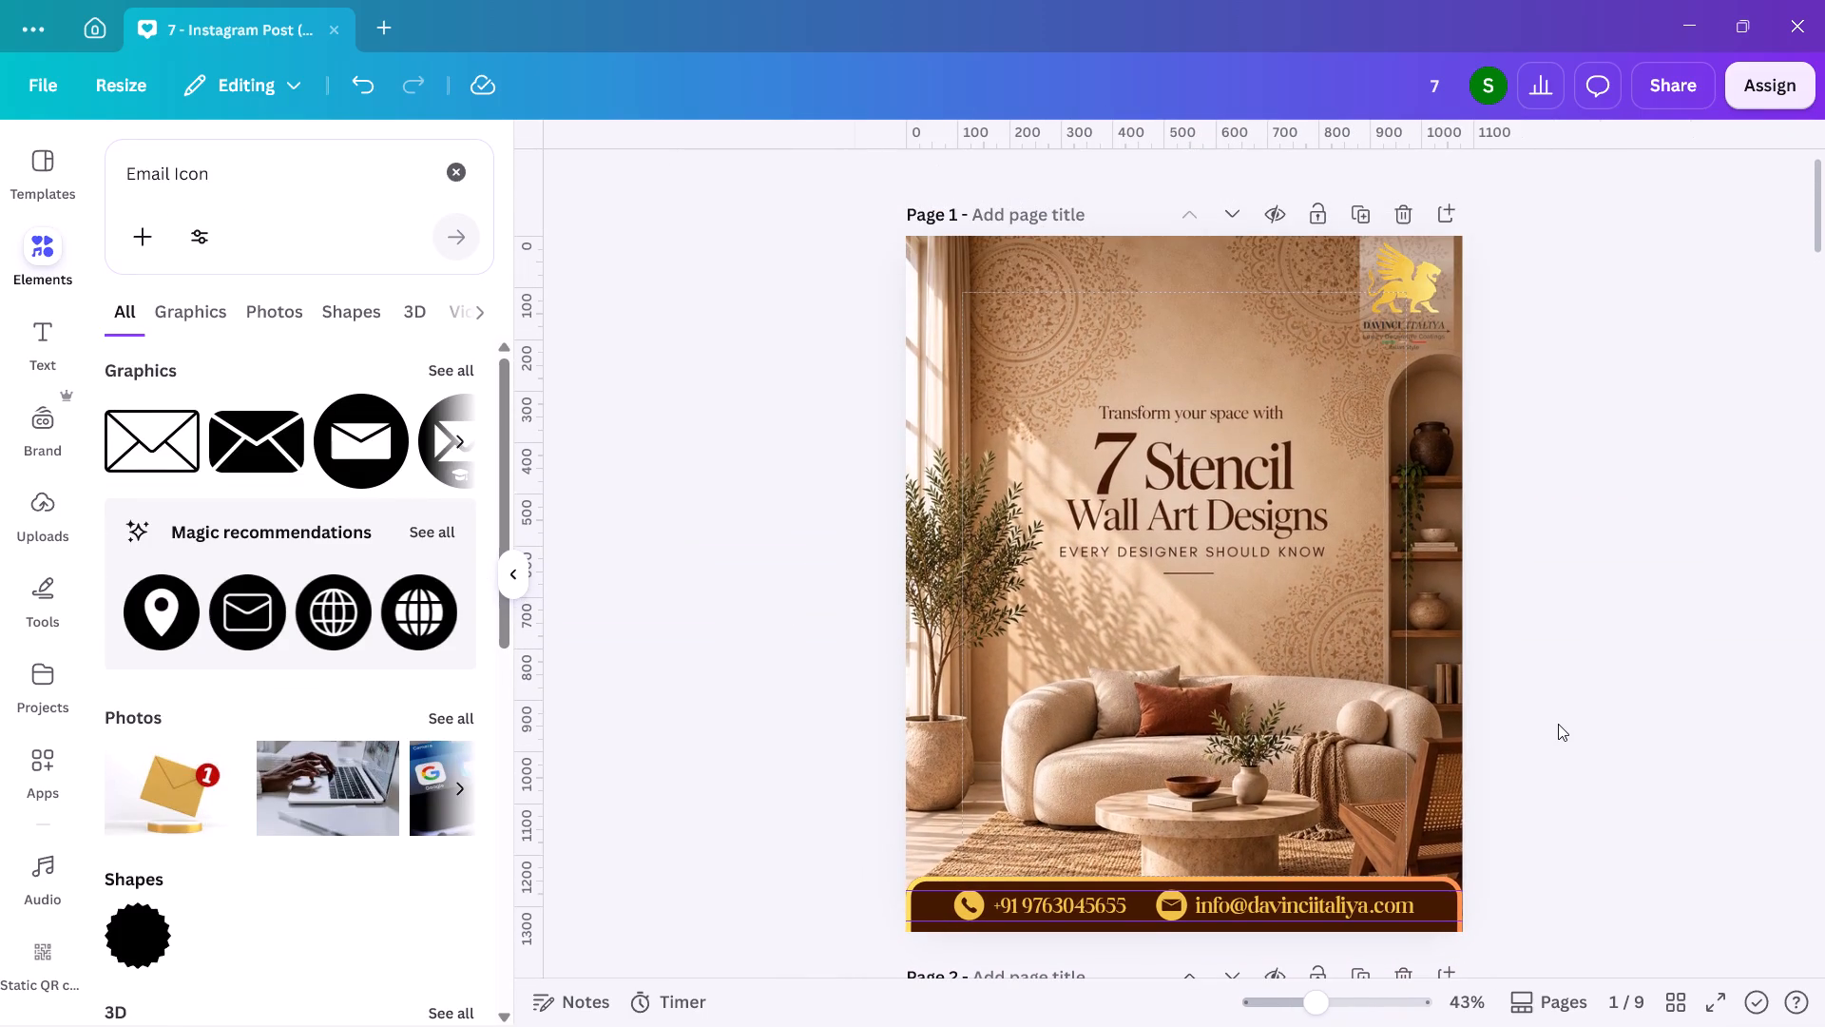
{"action": "left_click", "coordinate": [1435, 242]}
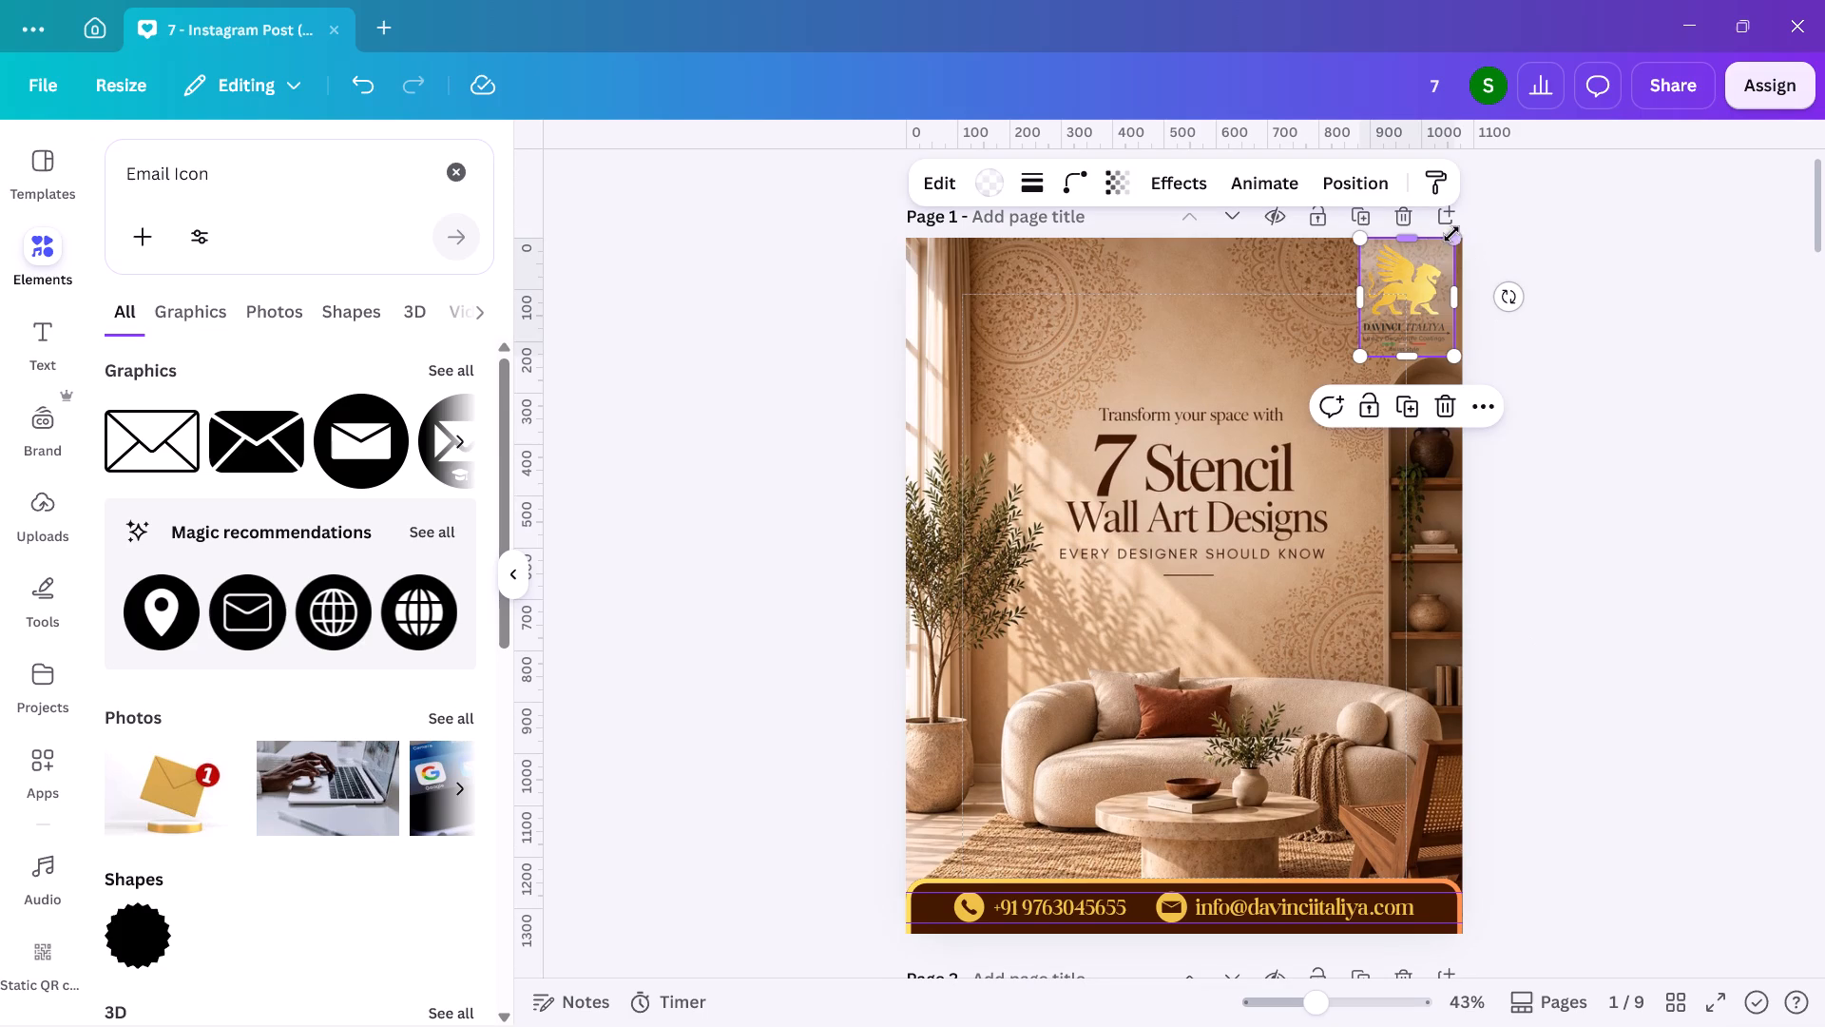
{"action": "left_click", "coordinate": [1613, 350]}
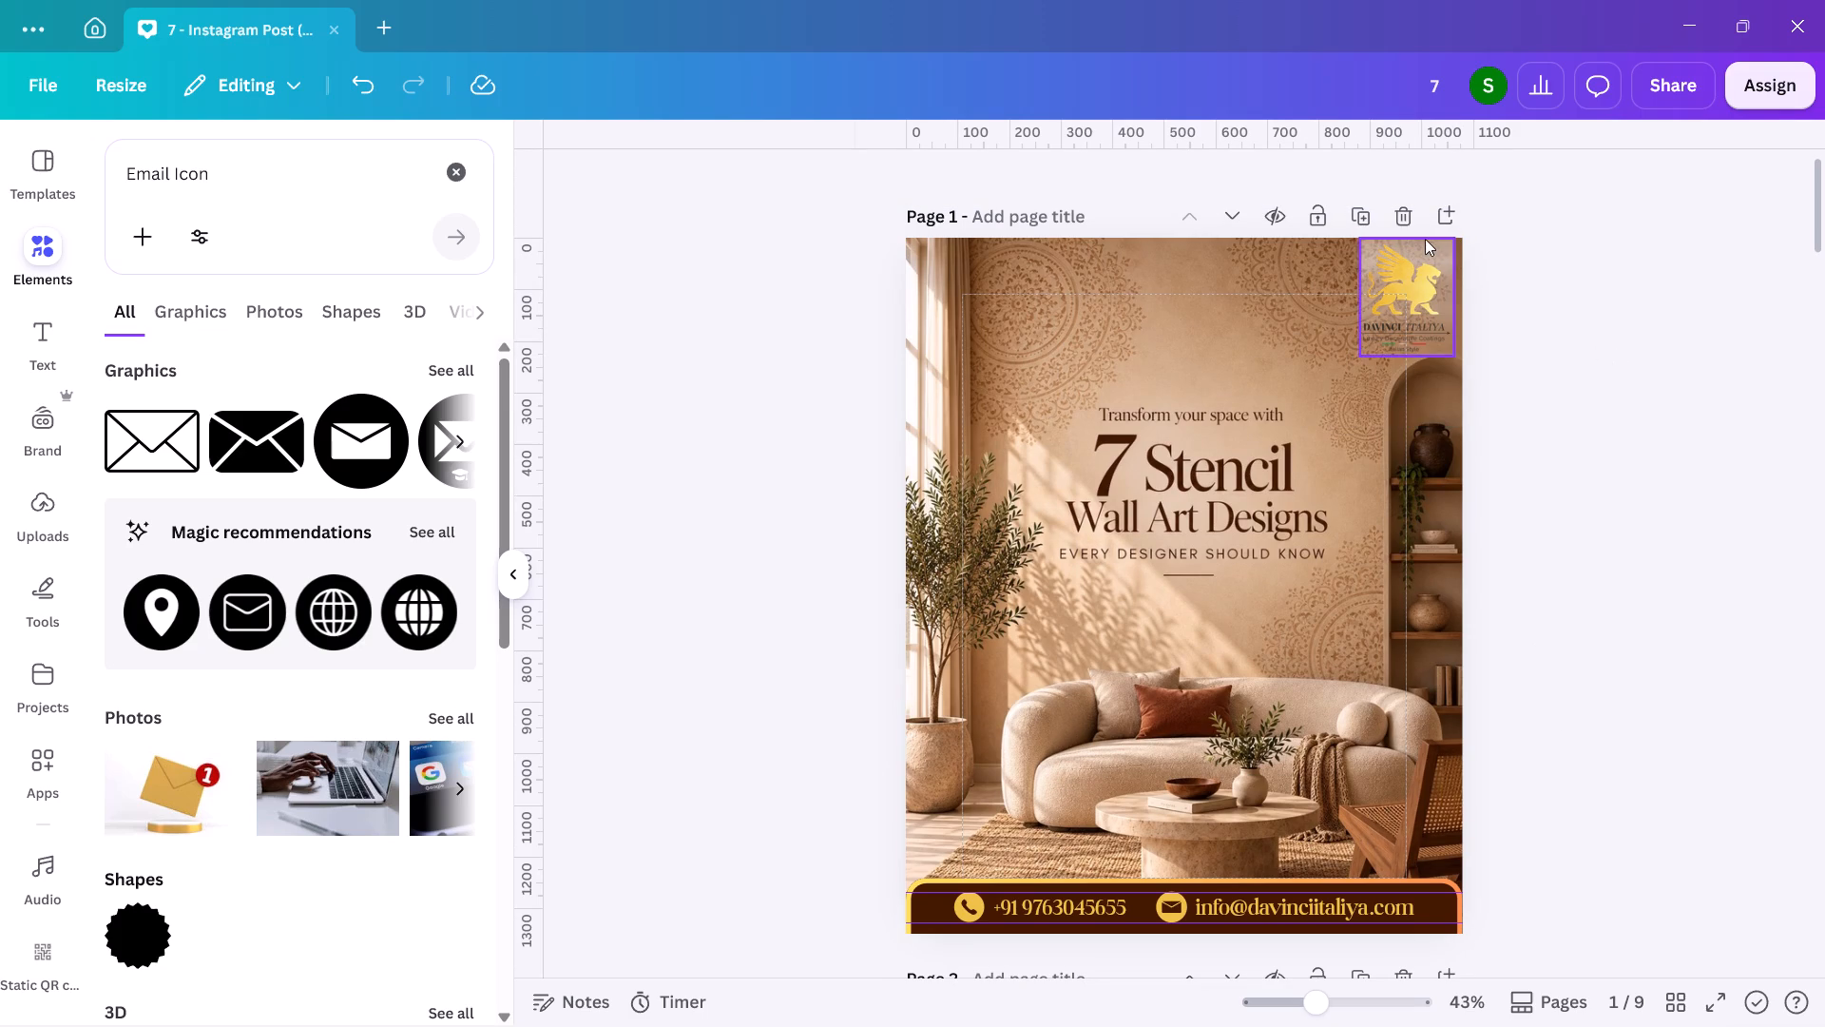
{"action": "left_click", "coordinate": [1449, 242]}
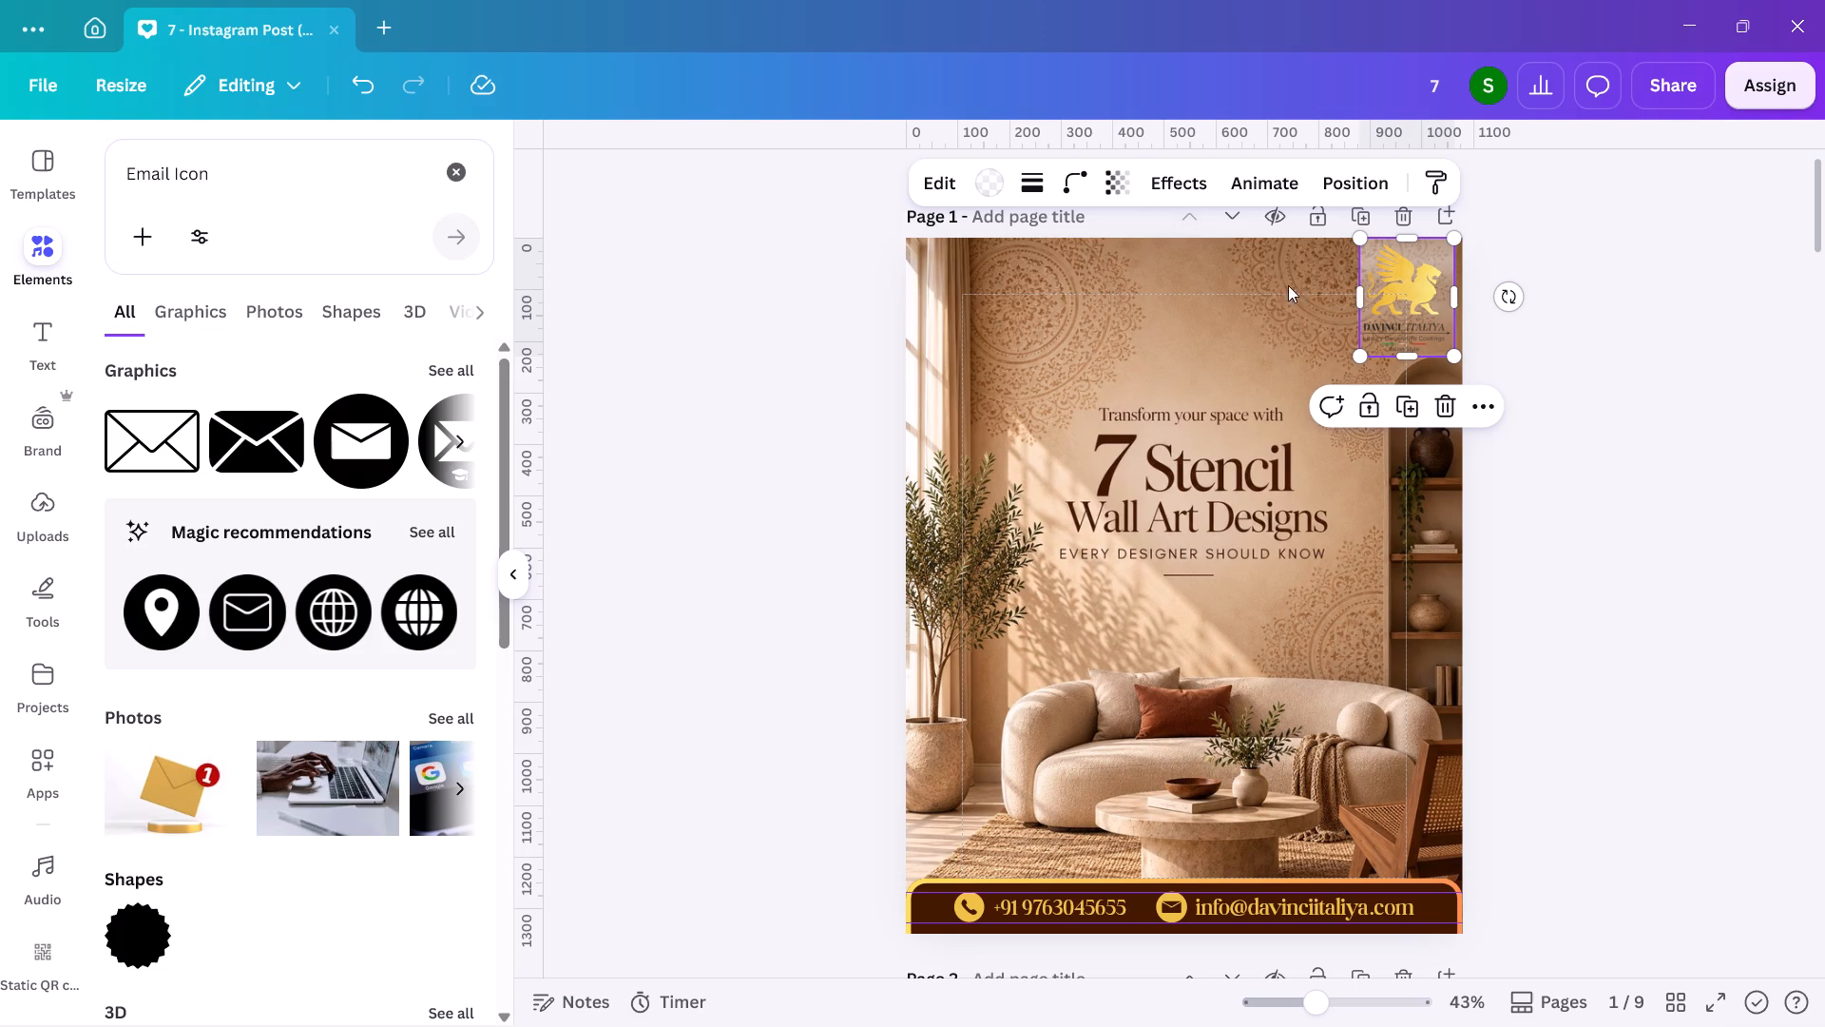
{"action": "double_click", "coordinate": [1576, 460]}
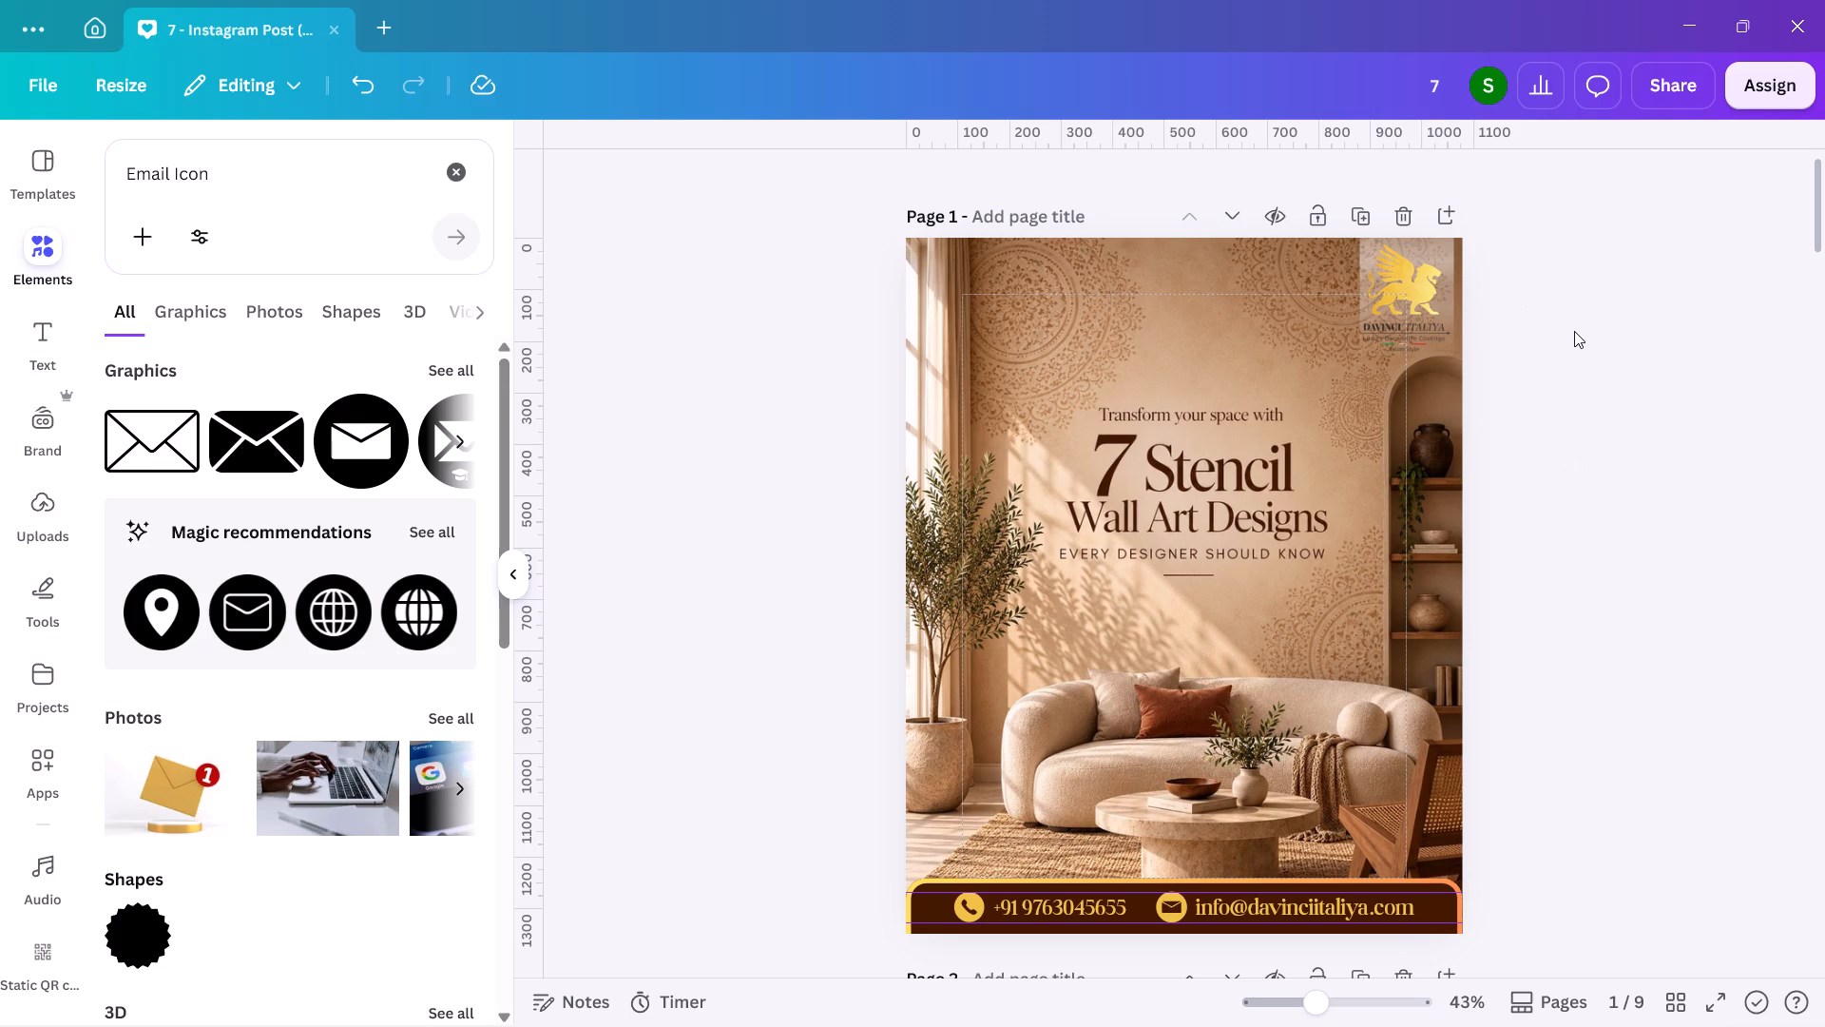
{"action": "left_click_drag", "start_coordinate": [1521, 281], "coordinate": [1386, 278]}
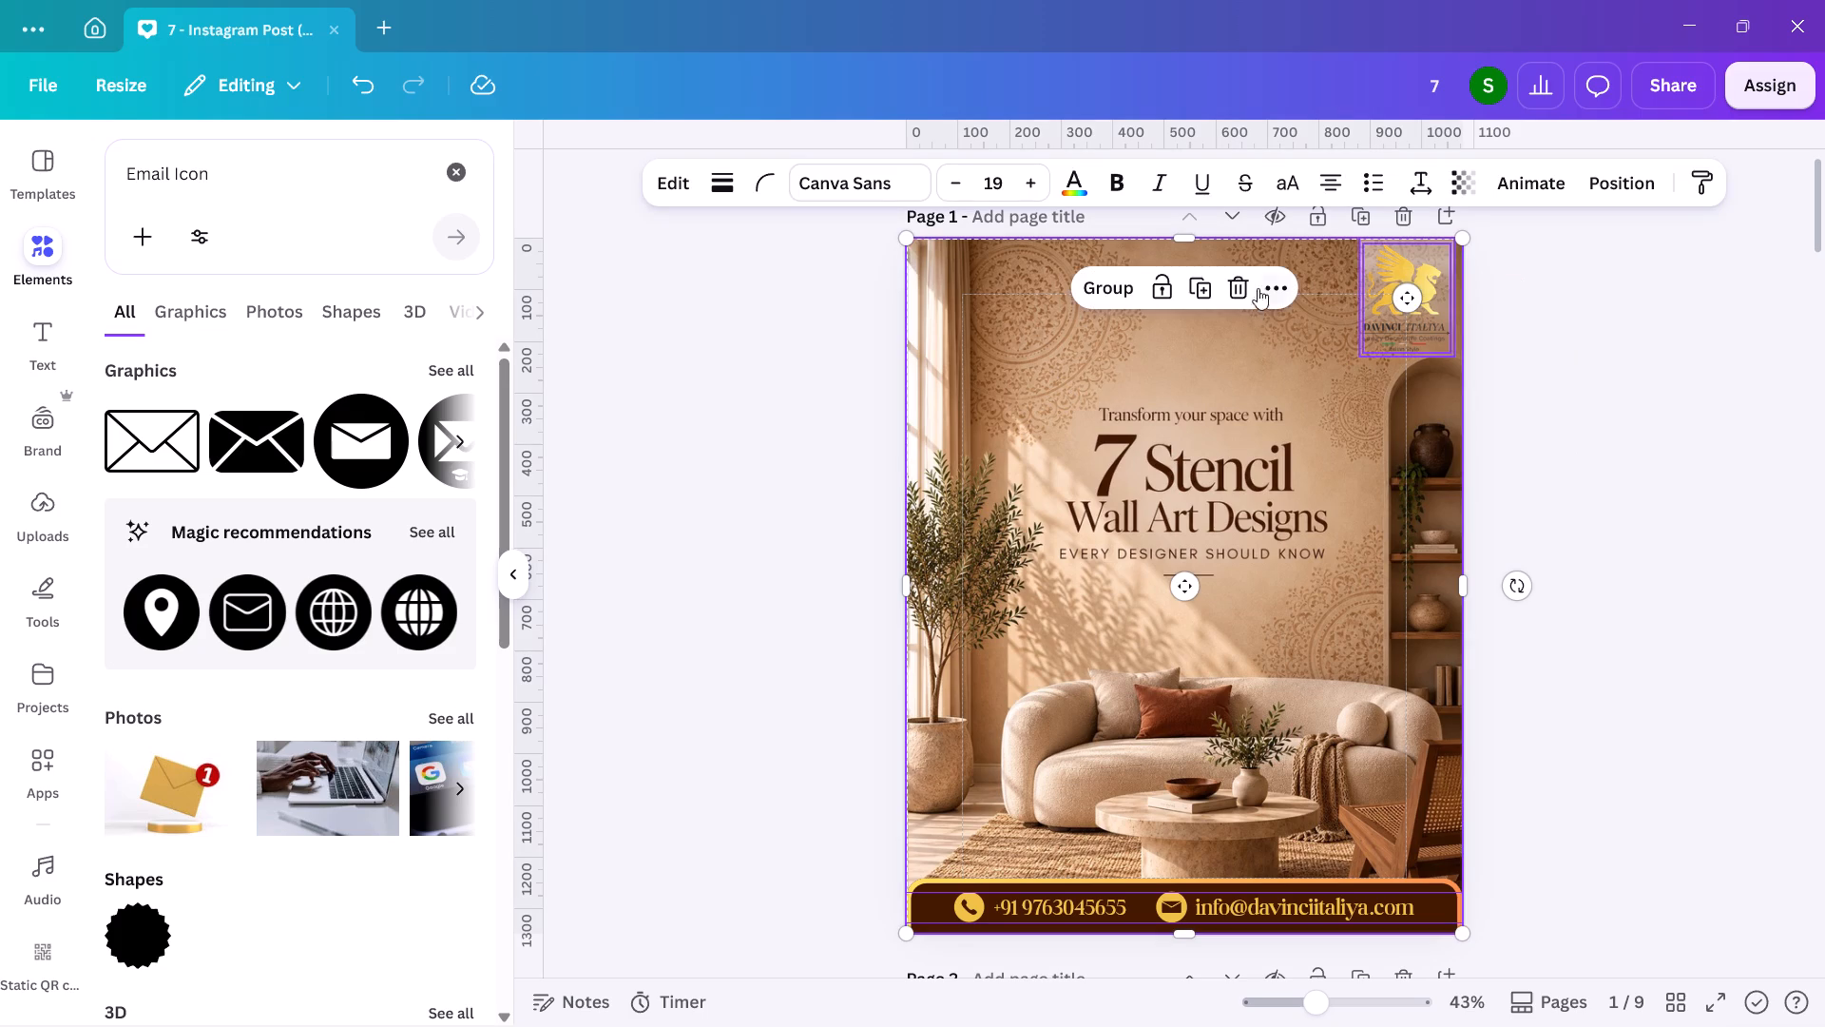
{"action": "left_click", "coordinate": [1248, 322], "text": "shift"}
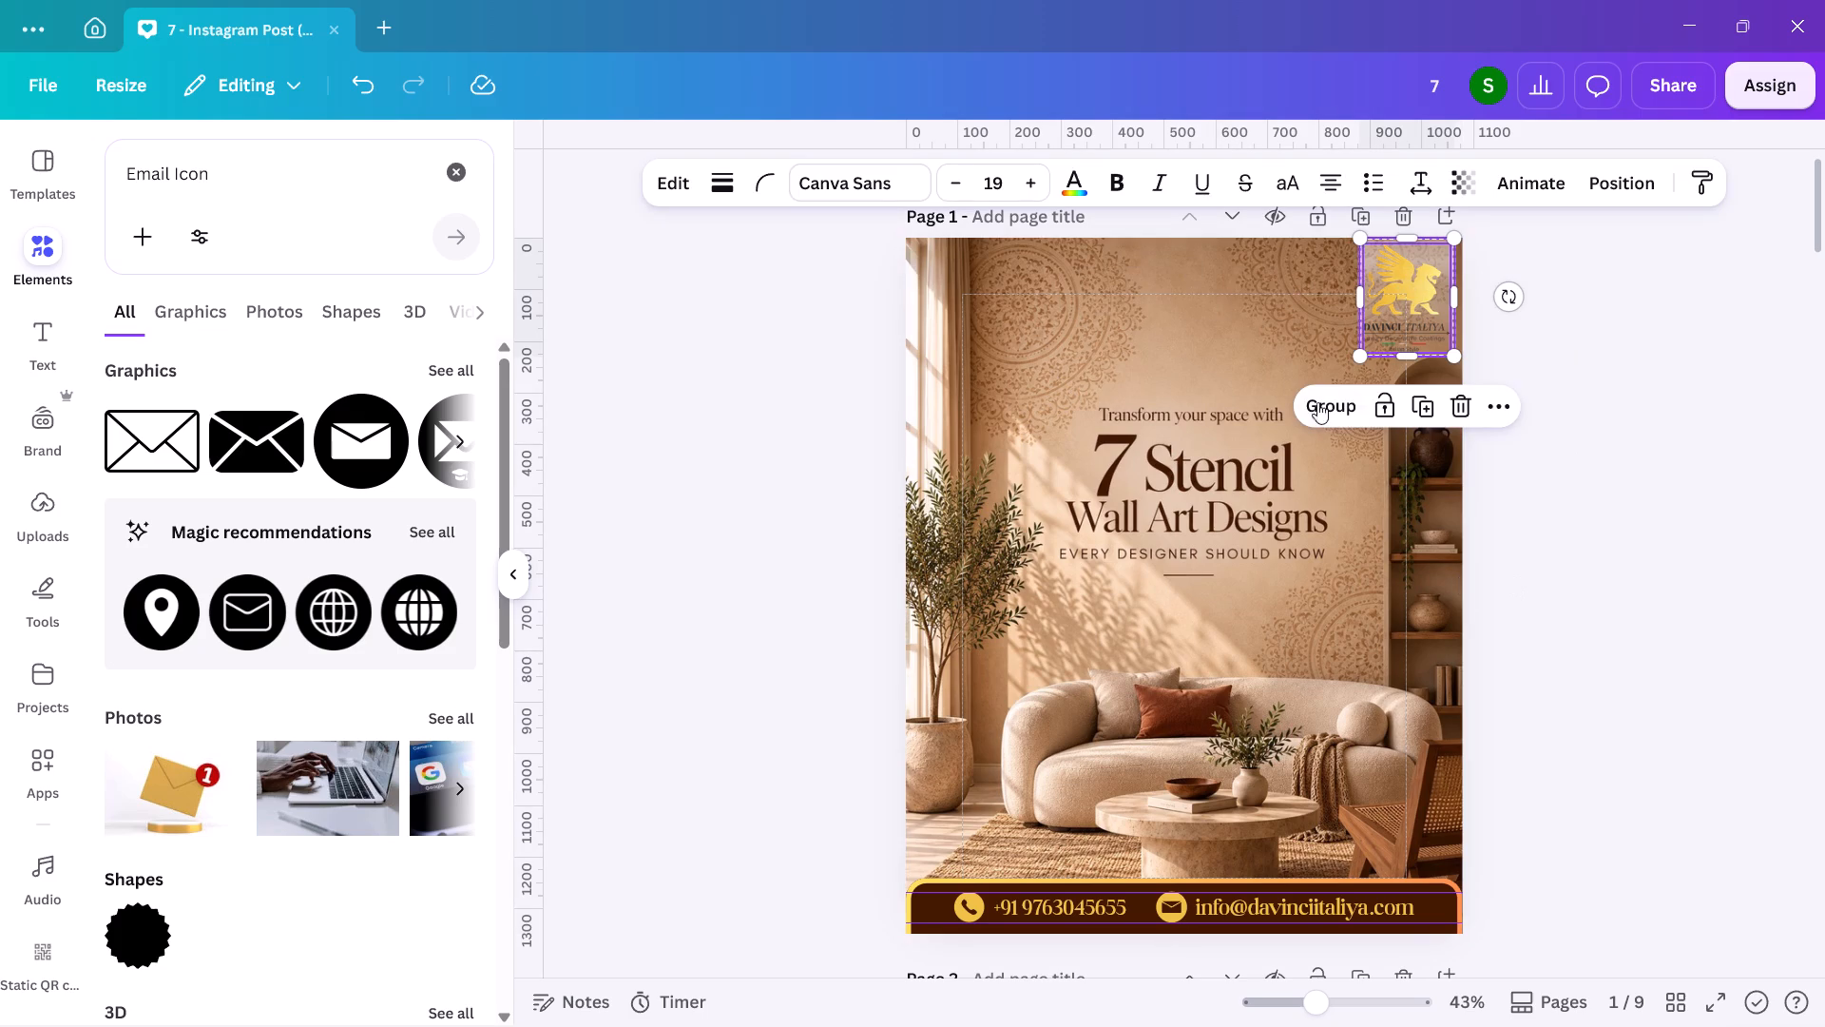
{"action": "left_click", "coordinate": [1341, 416]}
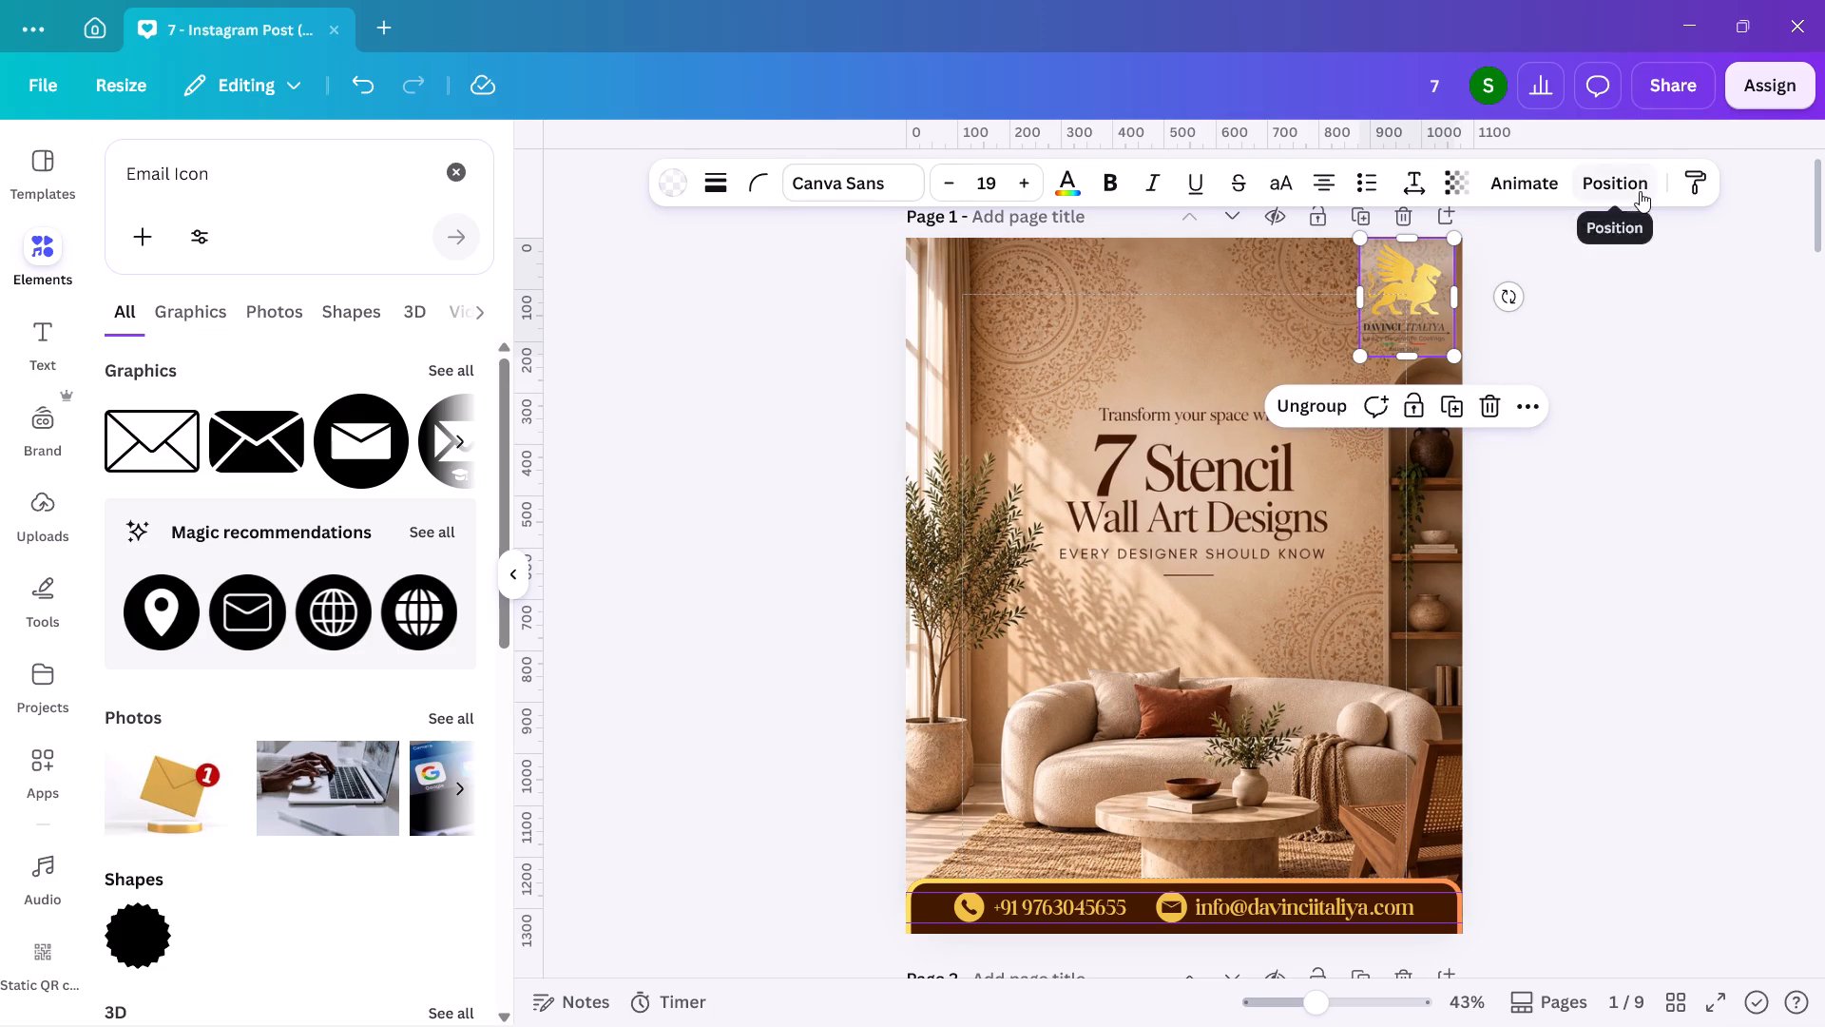
Centre the logo group horizontally on the cover page, keeping it at the top edge.
{"action": "left_click", "coordinate": [1640, 191]}
{"action": "left_click", "coordinate": [352, 512]}
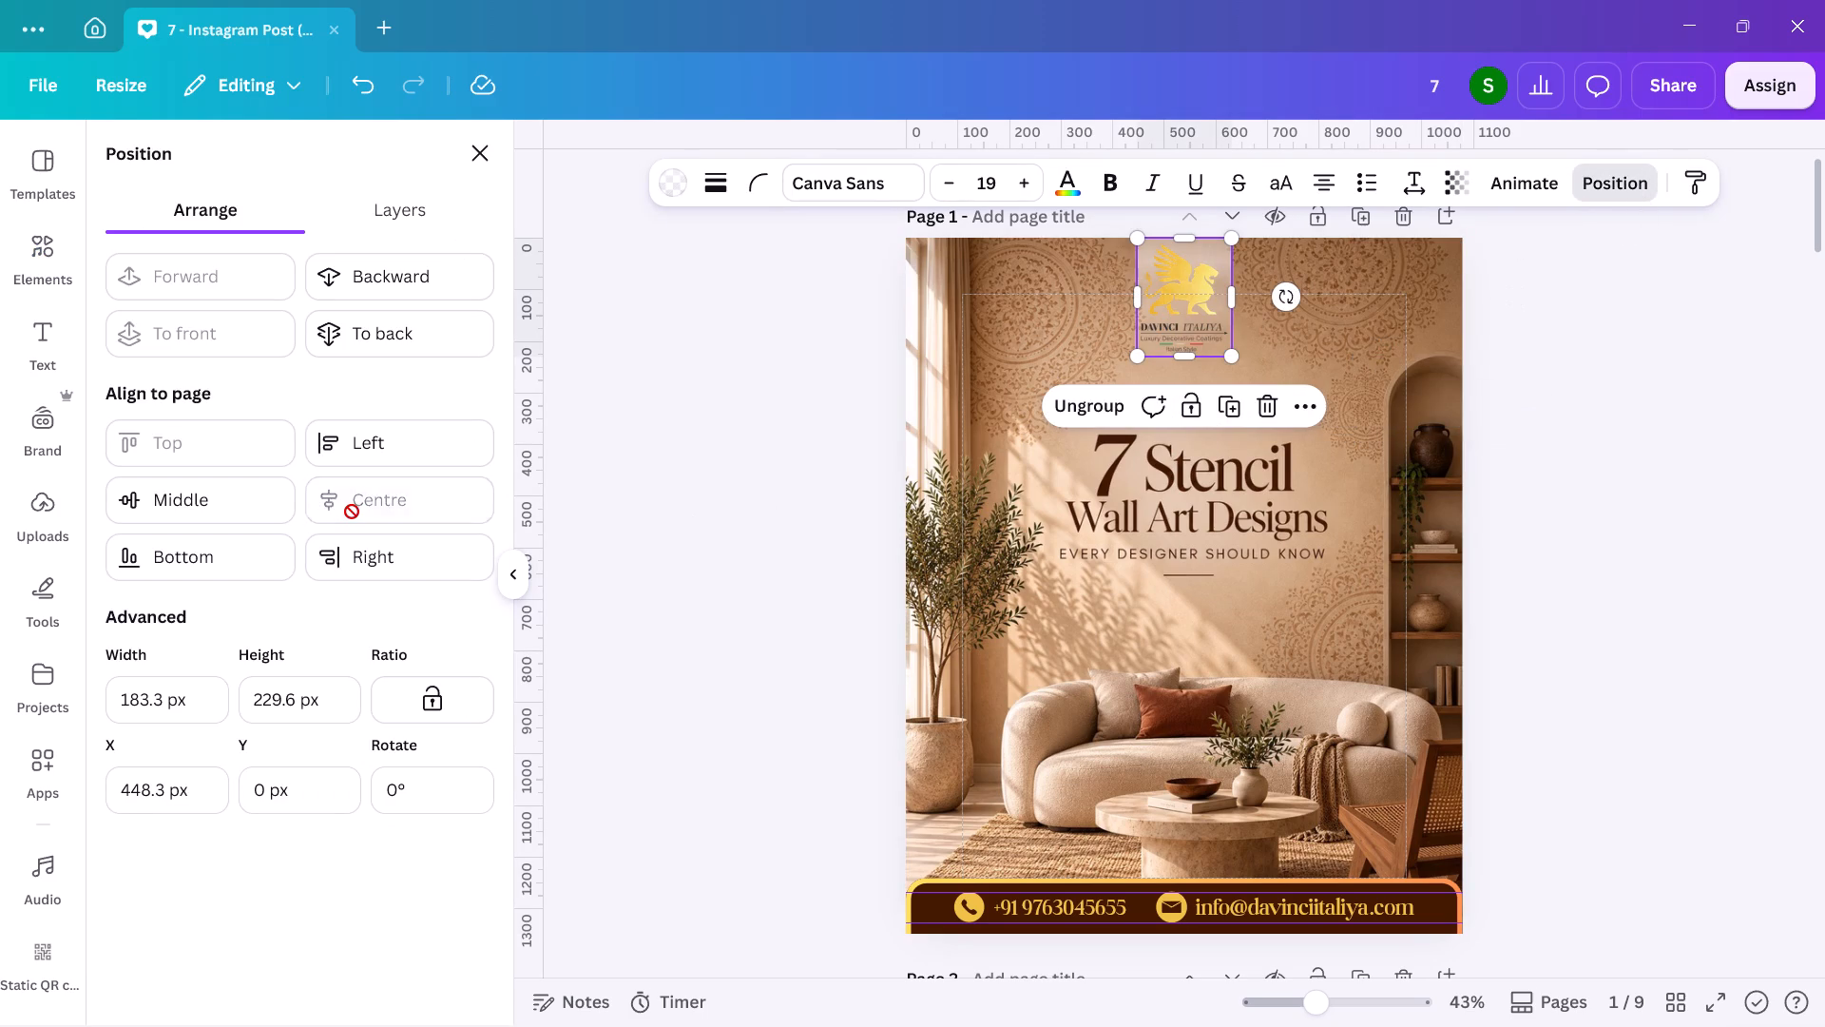
{"action": "double_click", "coordinate": [1569, 469]}
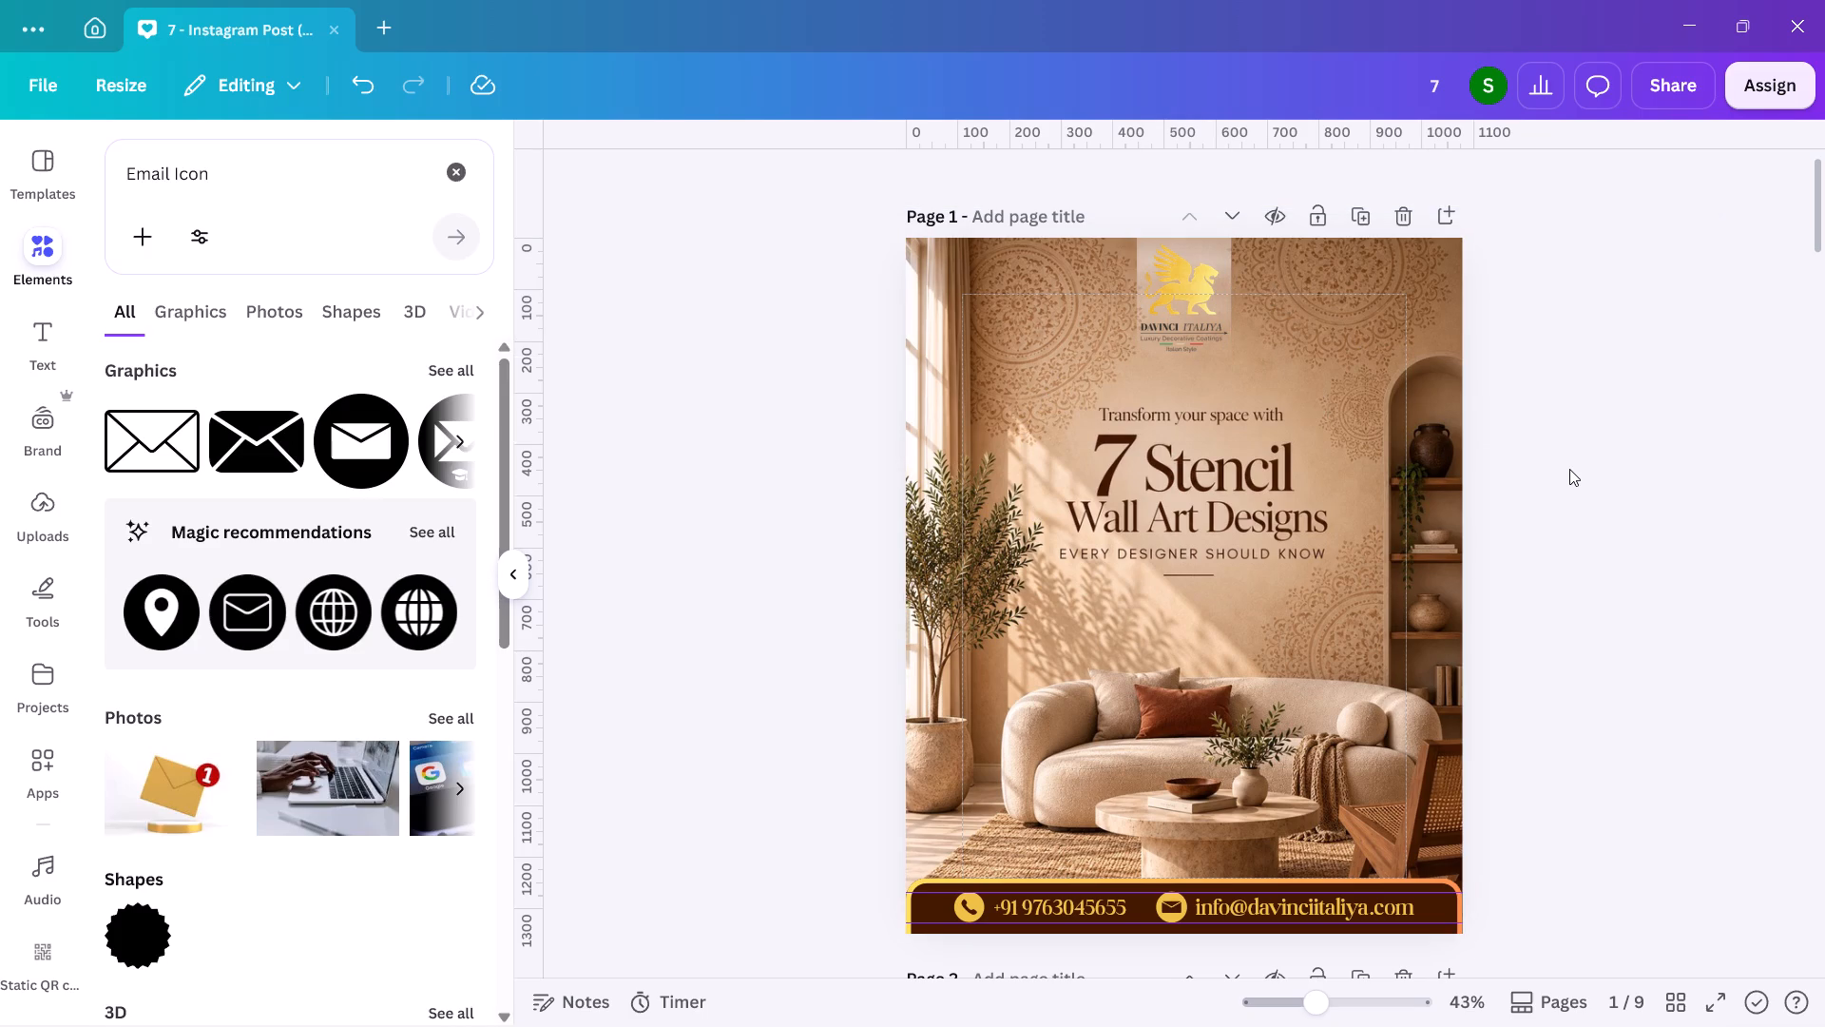
Shrink the logo group to about 145 by 181 px and centre it horizontally on the page again.
{"action": "left_click", "coordinate": [1175, 294]}
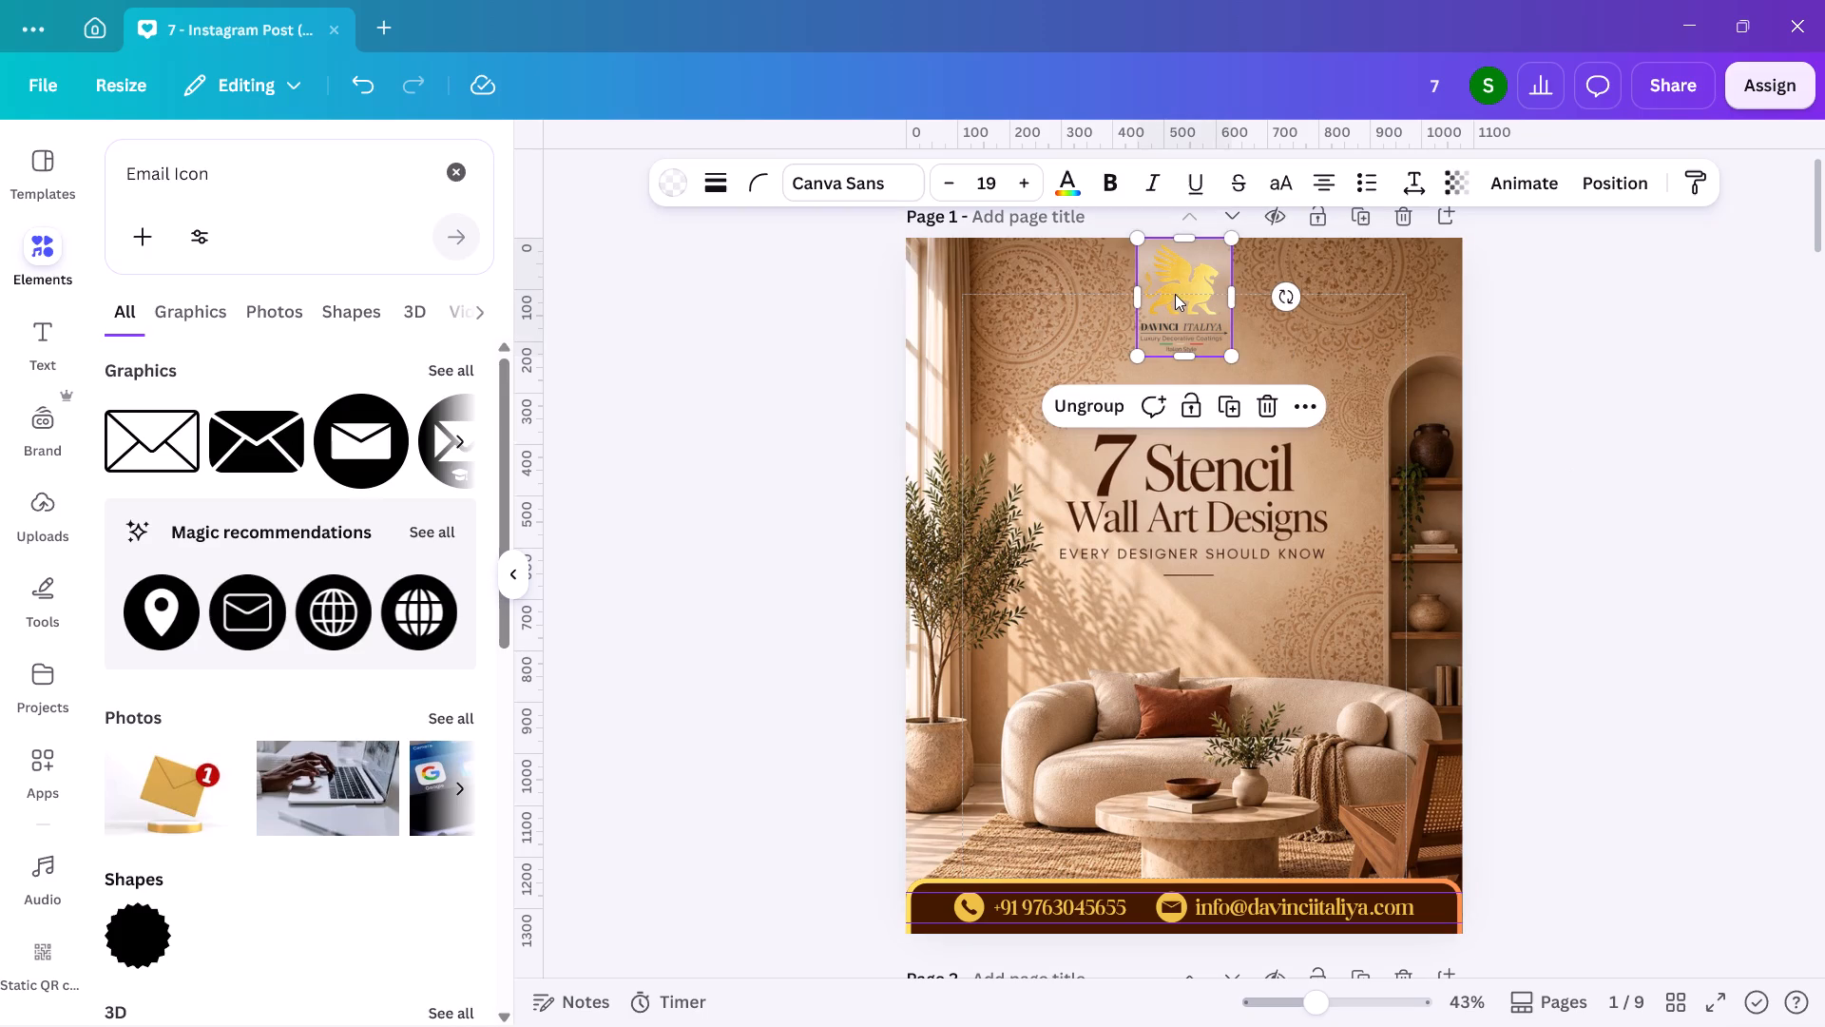
{"action": "left_click_drag", "start_coordinate": [1224, 358], "coordinate": [1201, 339]}
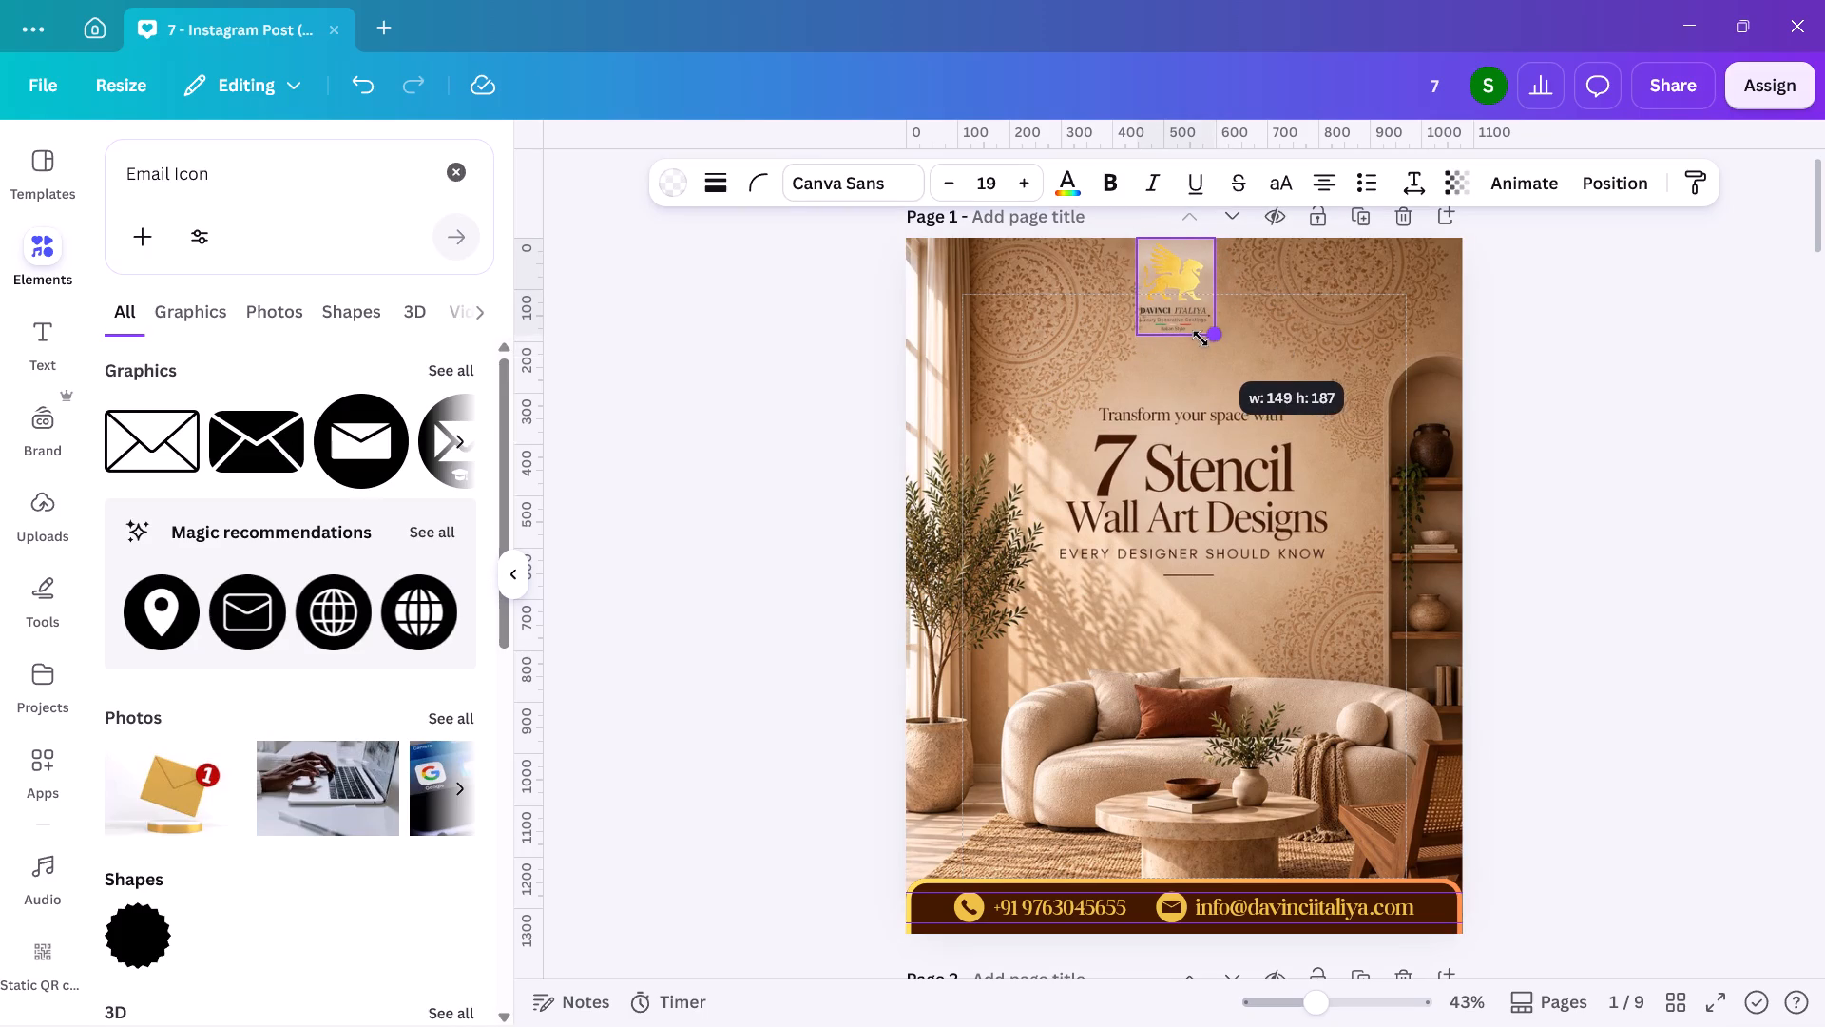
{"action": "left_click_drag", "start_coordinate": [1201, 339], "coordinate": [1199, 337]}
{"action": "left_click", "coordinate": [1586, 171]}
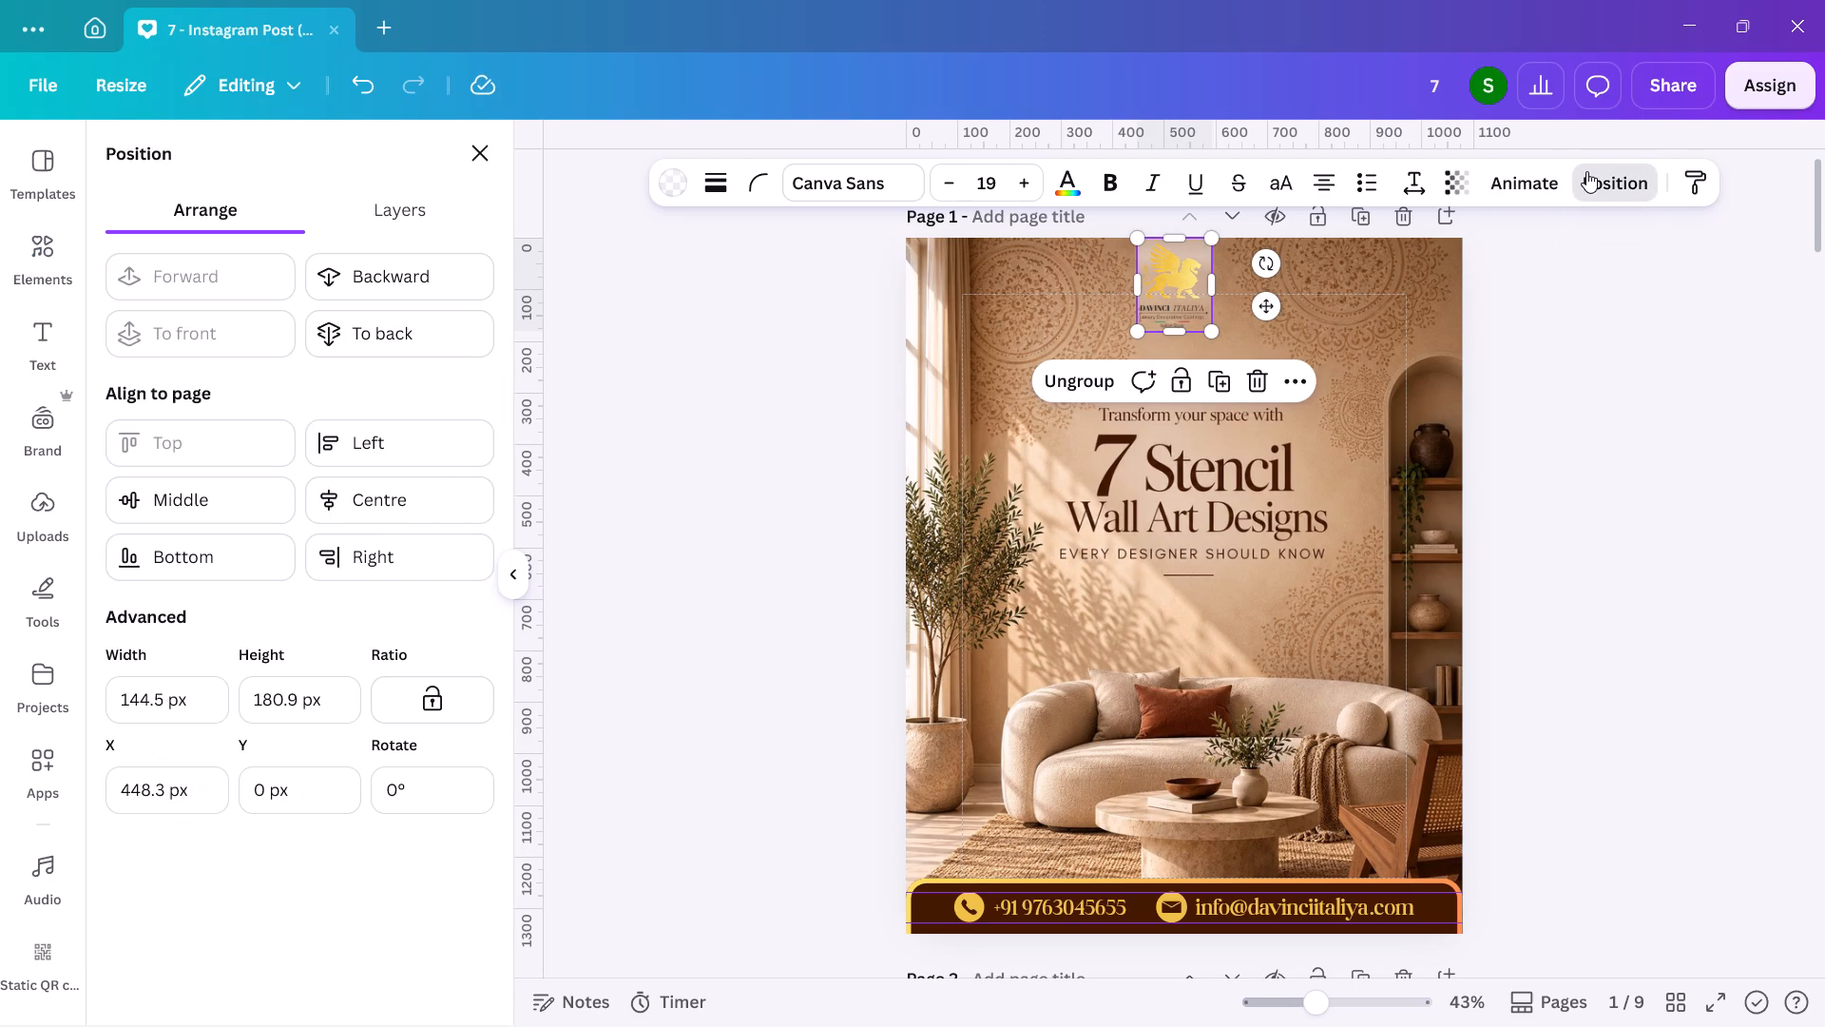
{"action": "left_click", "coordinate": [408, 516]}
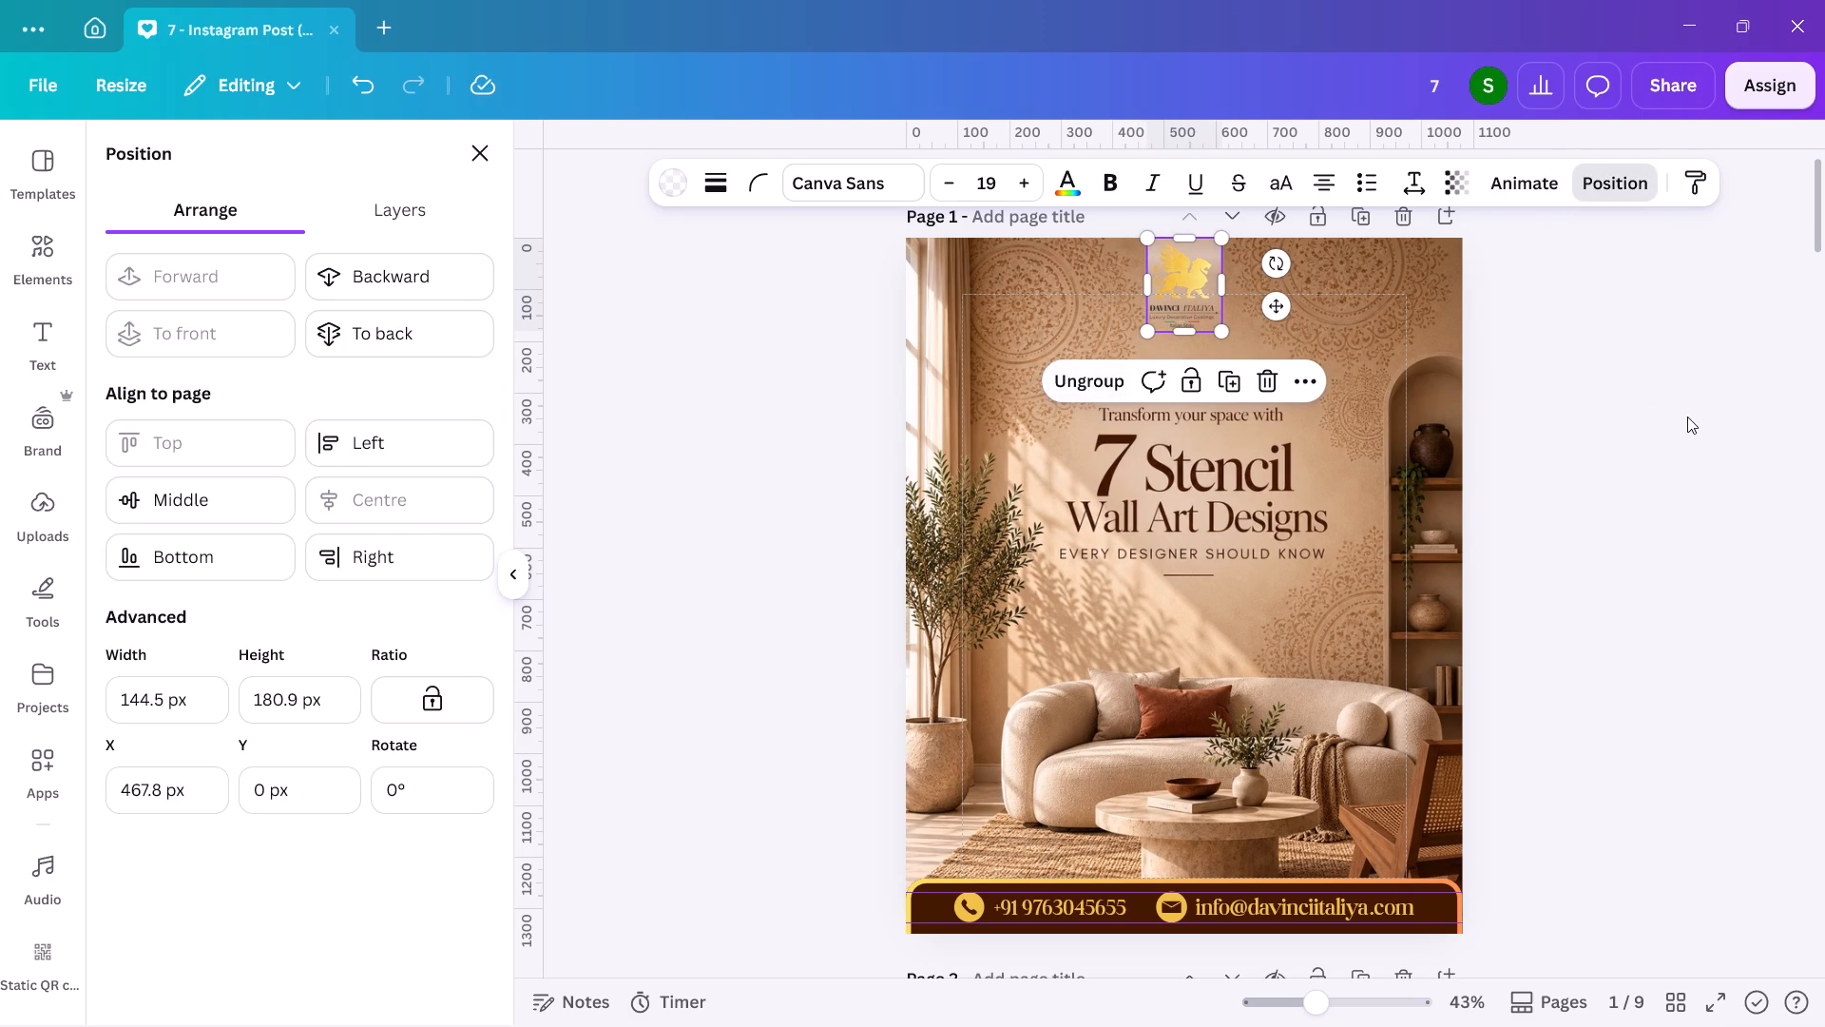
{"action": "double_click", "coordinate": [1687, 417]}
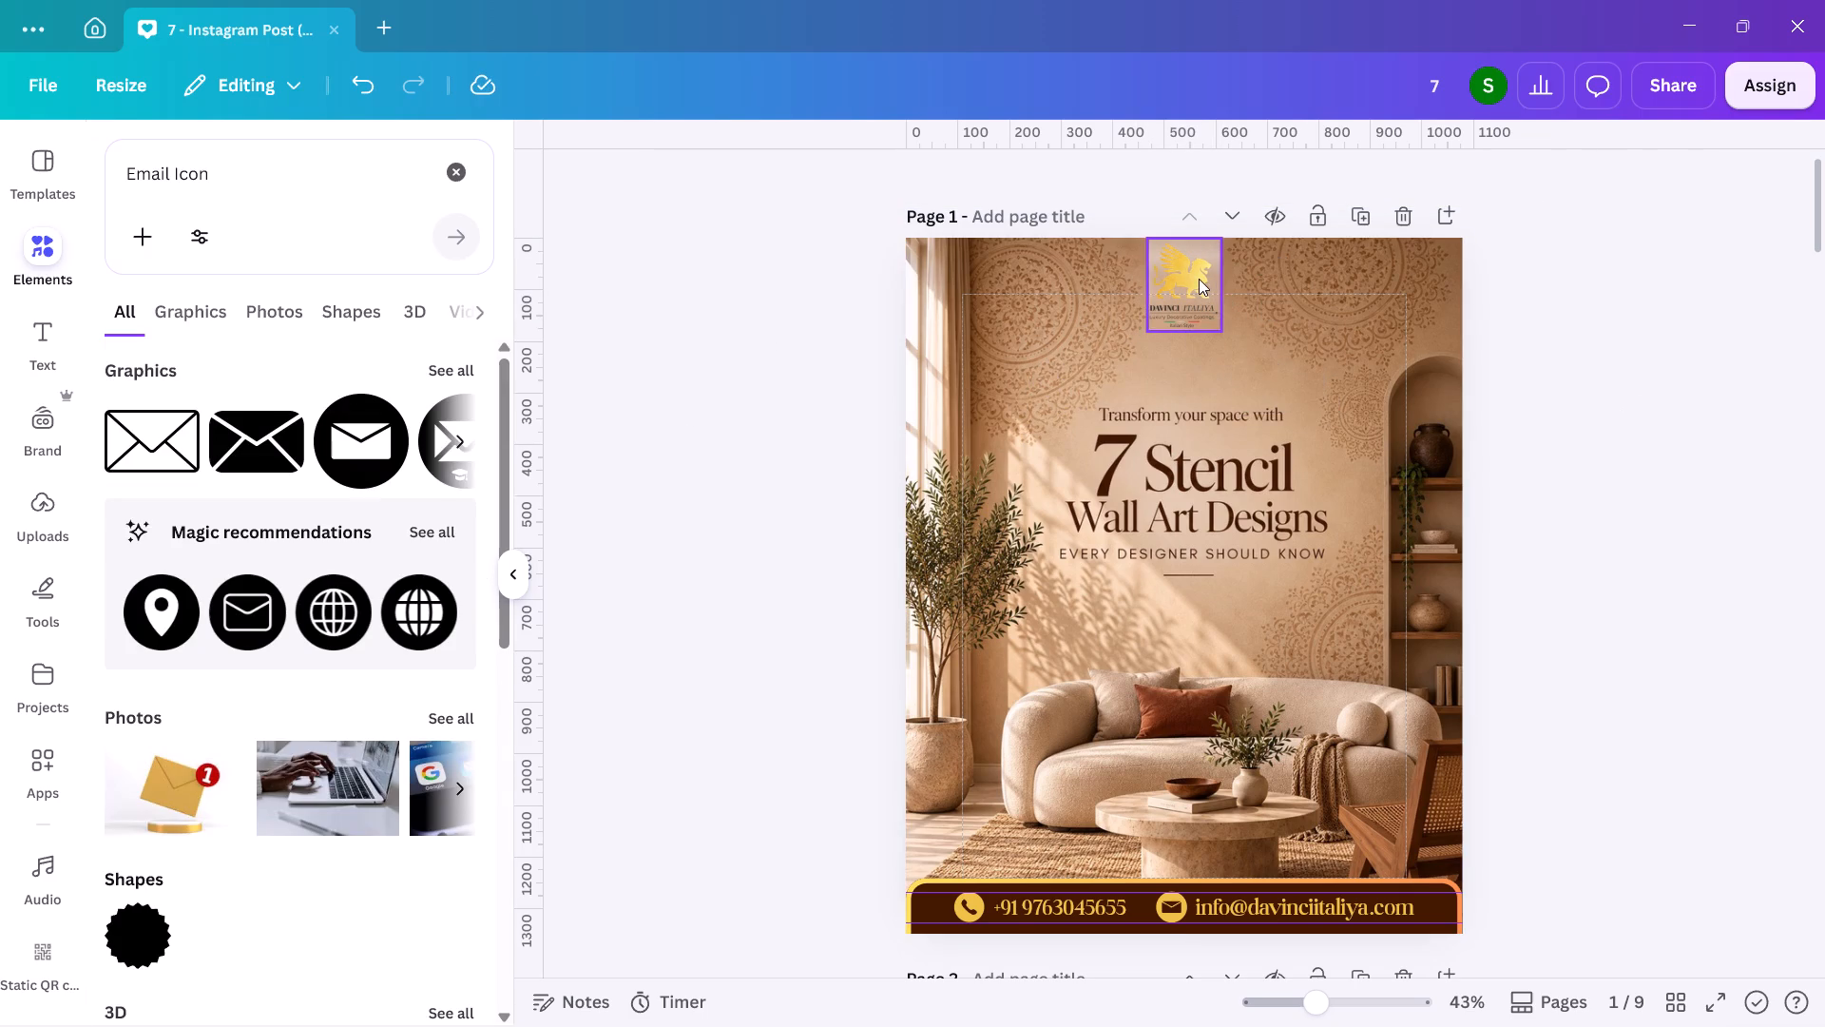
Move the logo group down along the page's centre line, leaving a small gap above the "Transform your space with" text.
{"action": "left_click_drag", "start_coordinate": [1199, 279], "coordinate": [1198, 288]}
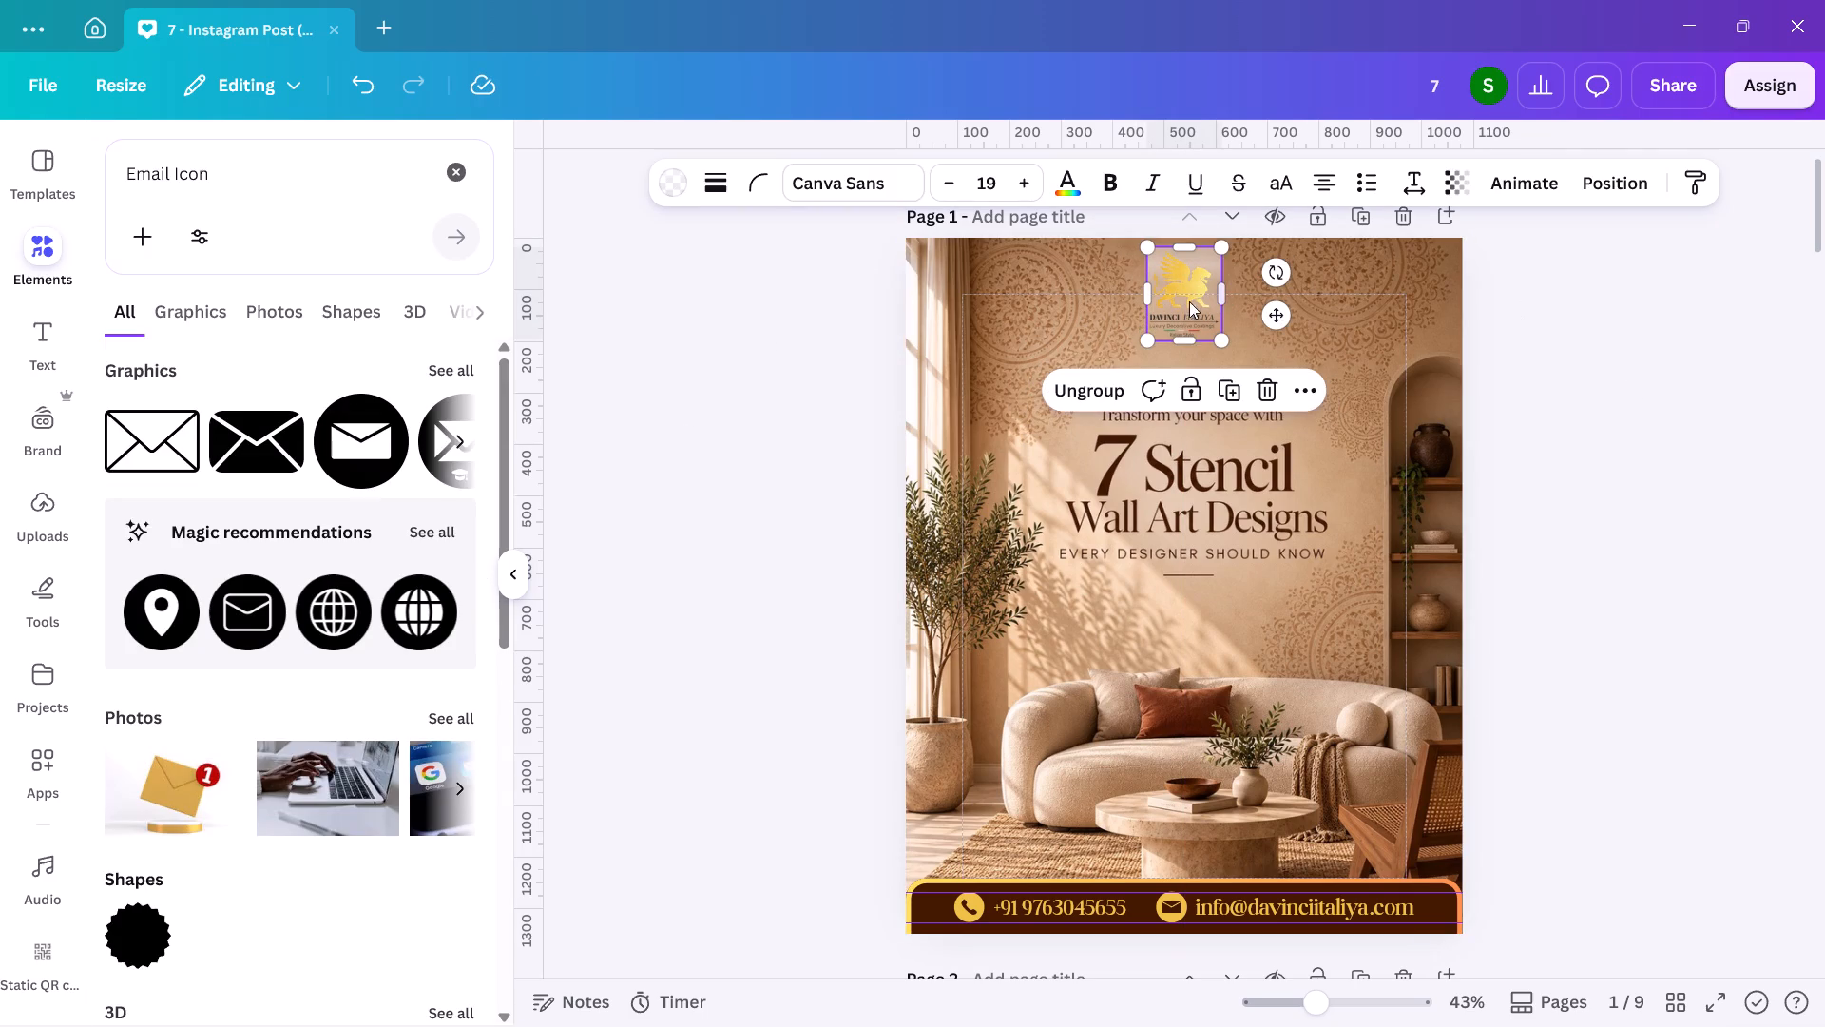
{"action": "left_click_drag", "start_coordinate": [1177, 288], "coordinate": [1173, 345]}
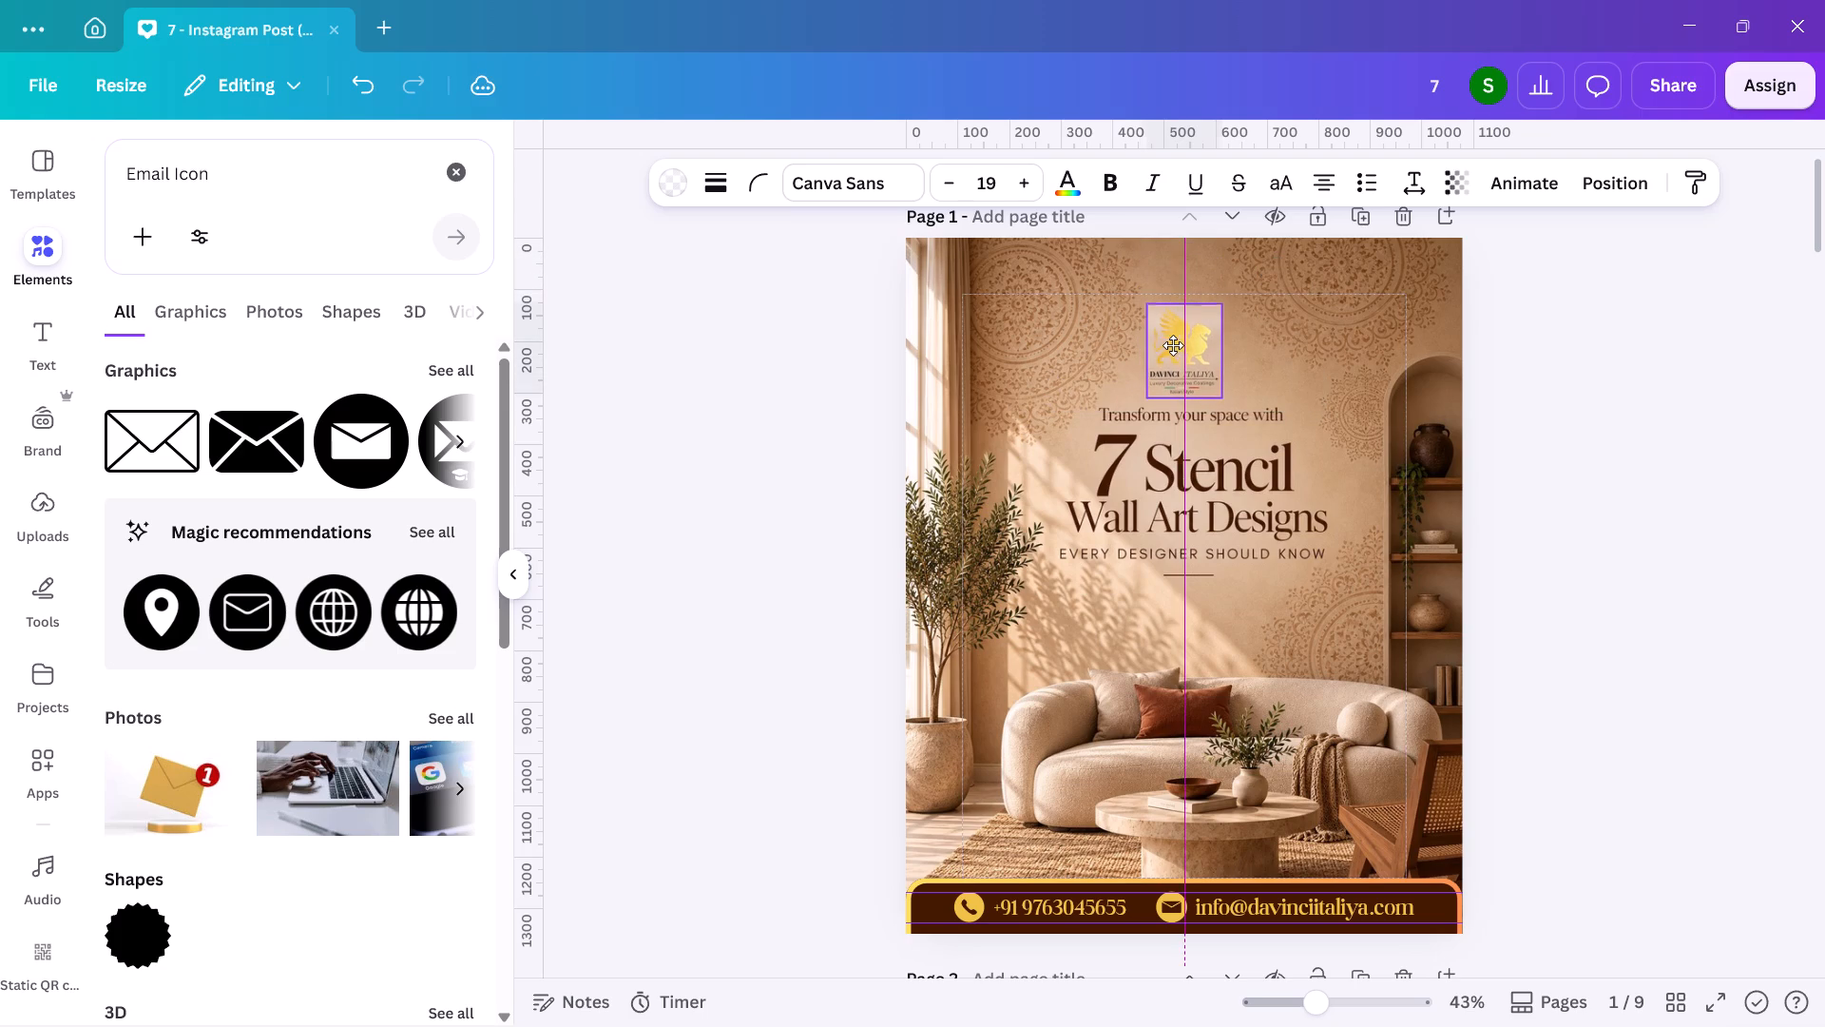
{"action": "left_click_drag", "start_coordinate": [1173, 345], "coordinate": [1176, 339]}
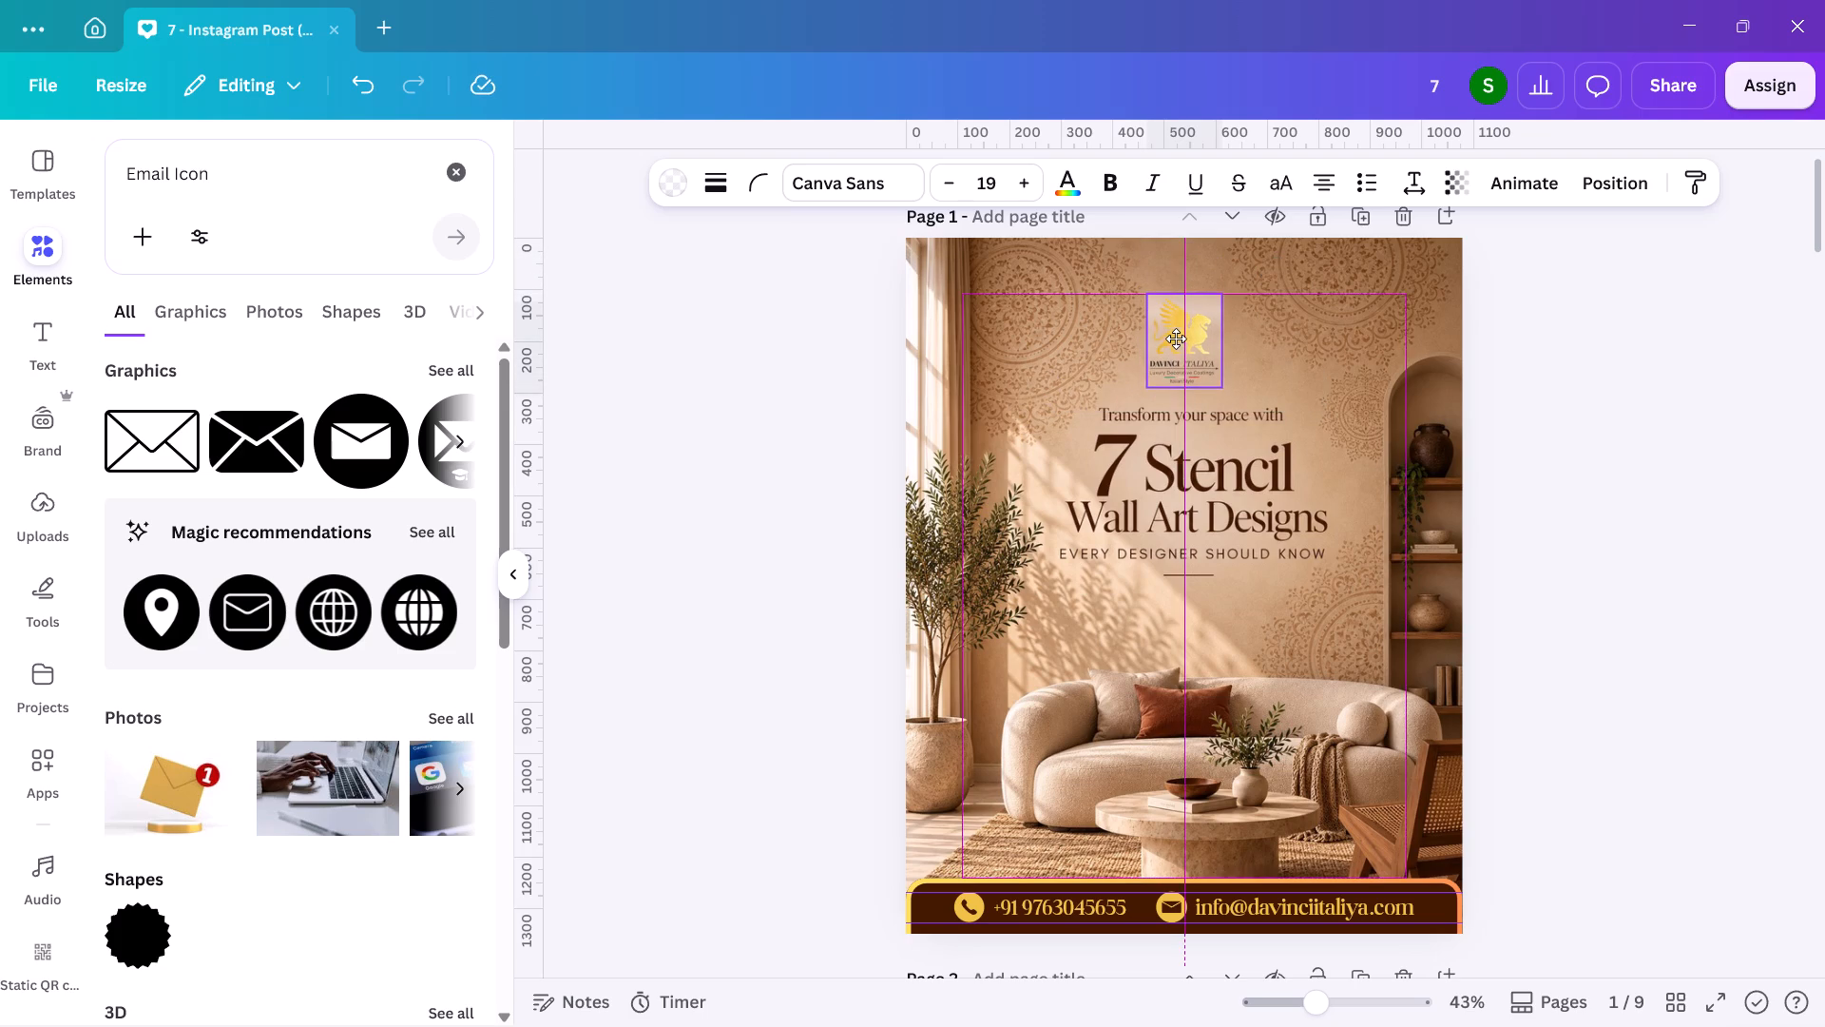
{"action": "left_click_drag", "start_coordinate": [1176, 339], "coordinate": [1176, 338]}
{"action": "left_click_drag", "start_coordinate": [1164, 325], "coordinate": [1164, 319]}
{"action": "left_click_drag", "start_coordinate": [1164, 319], "coordinate": [1164, 311]}
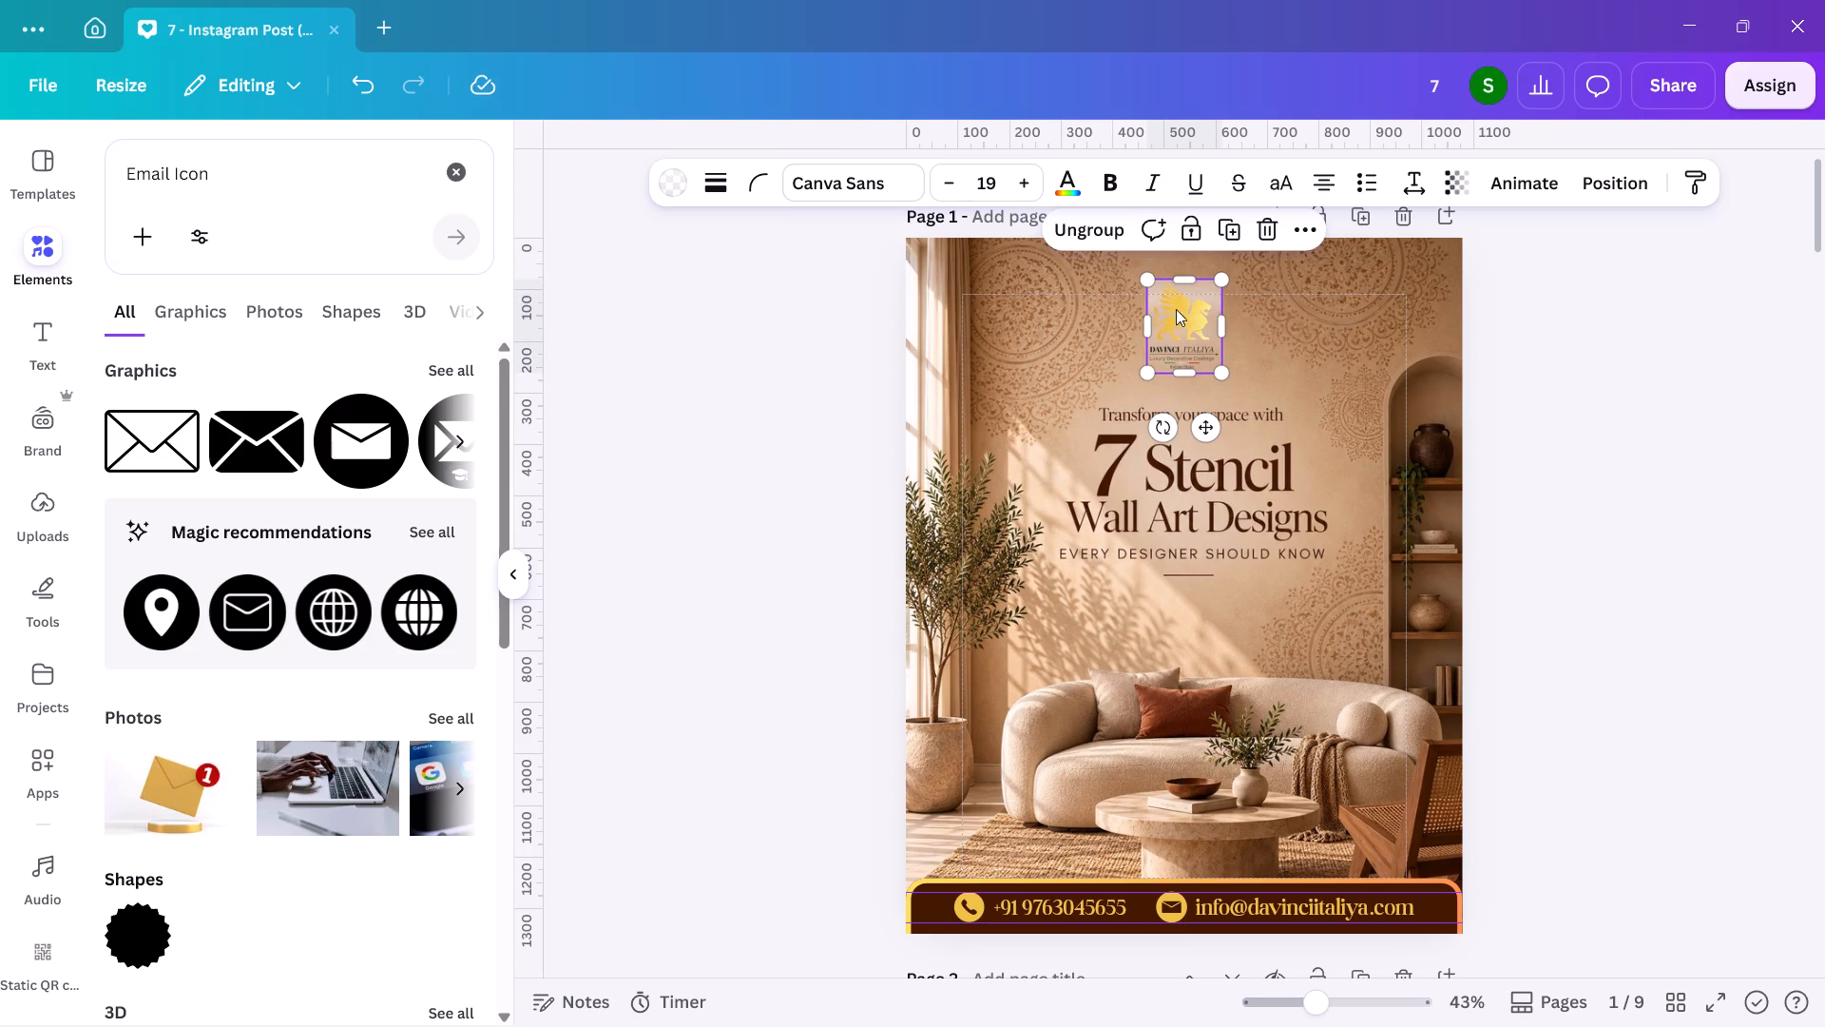
{"action": "double_click", "coordinate": [1620, 449]}
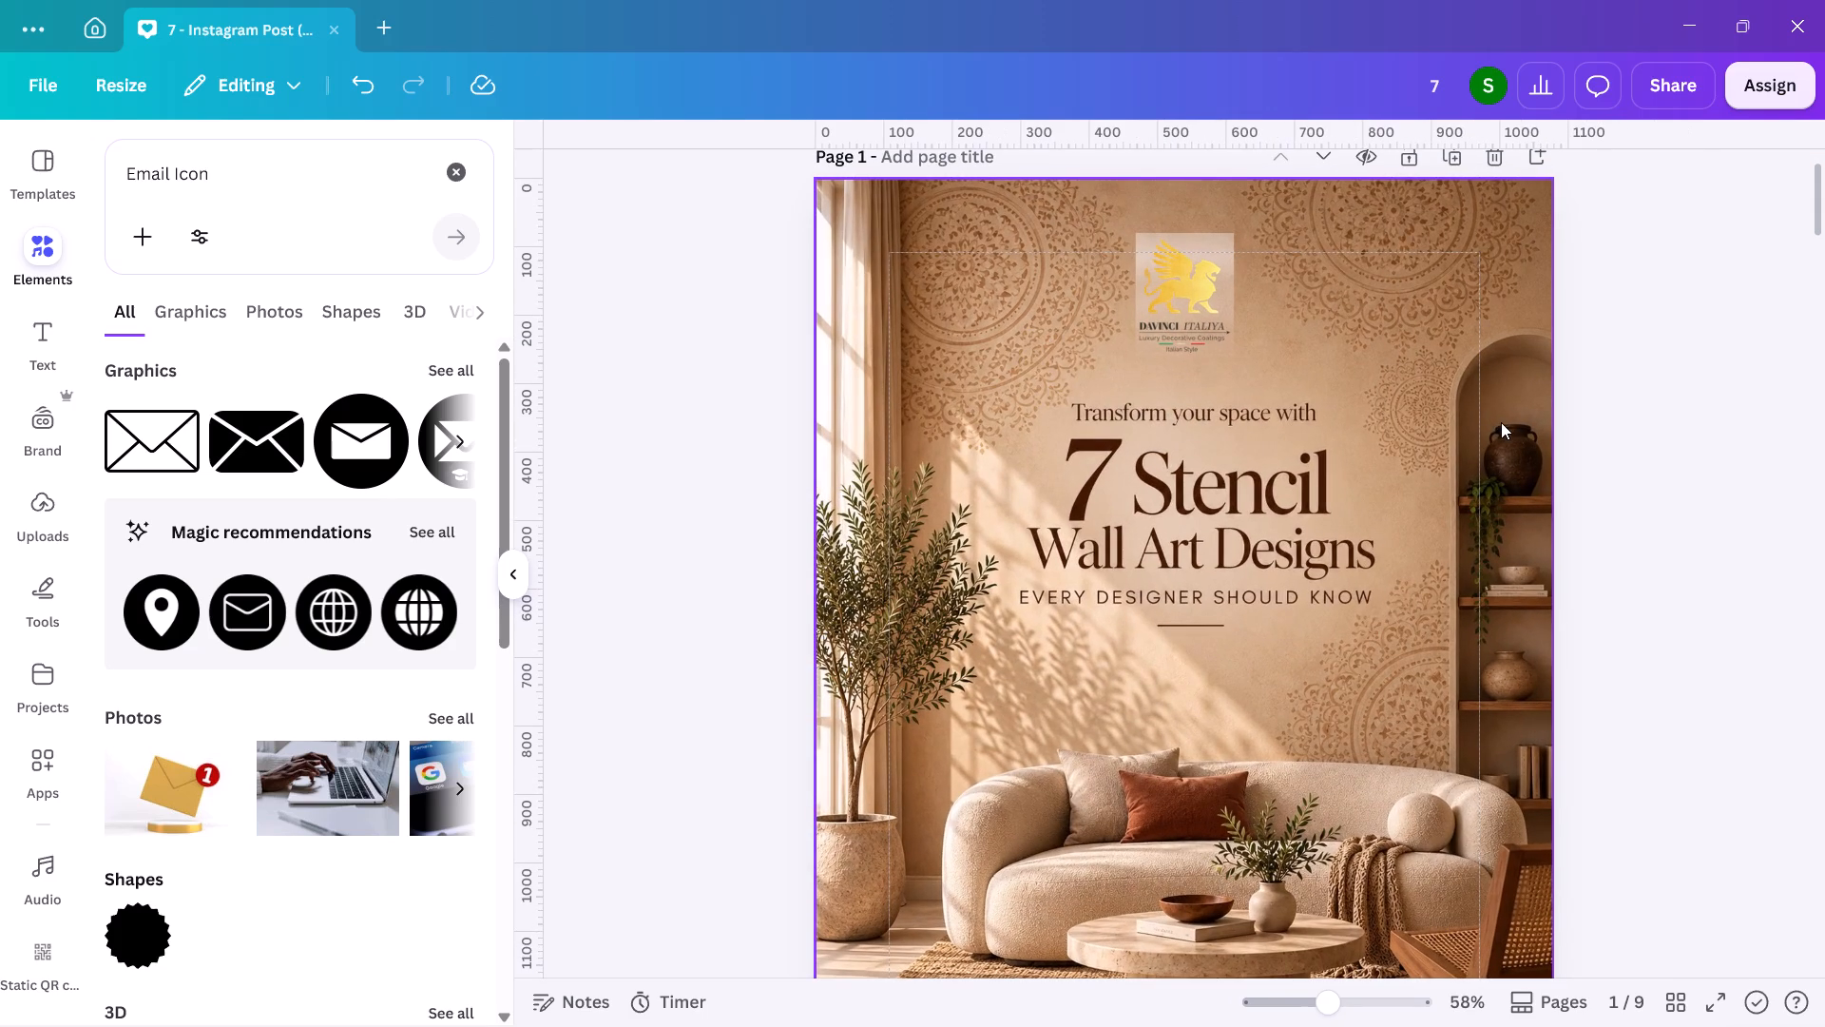
Ungroup the logo from its pale backing panel.
{"action": "left_click", "coordinate": [1165, 239]}
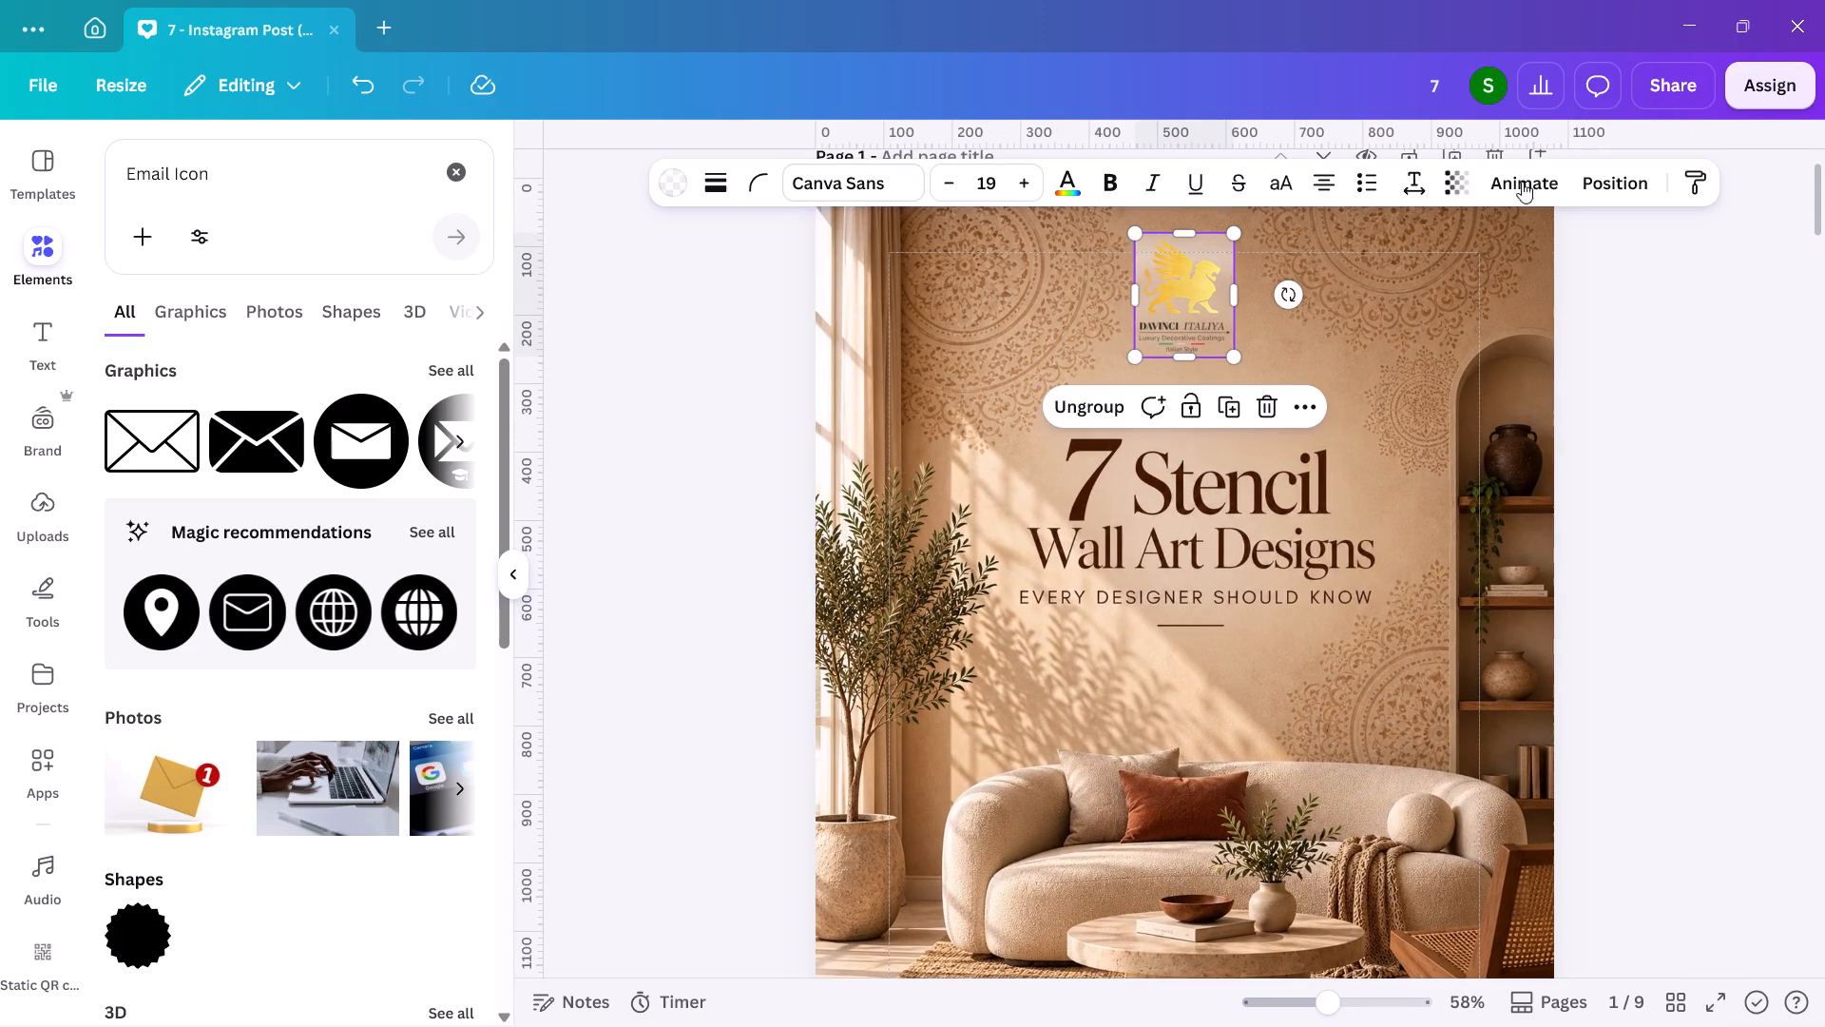
{"action": "left_click", "coordinate": [1081, 392]}
{"action": "double_click", "coordinate": [1616, 401]}
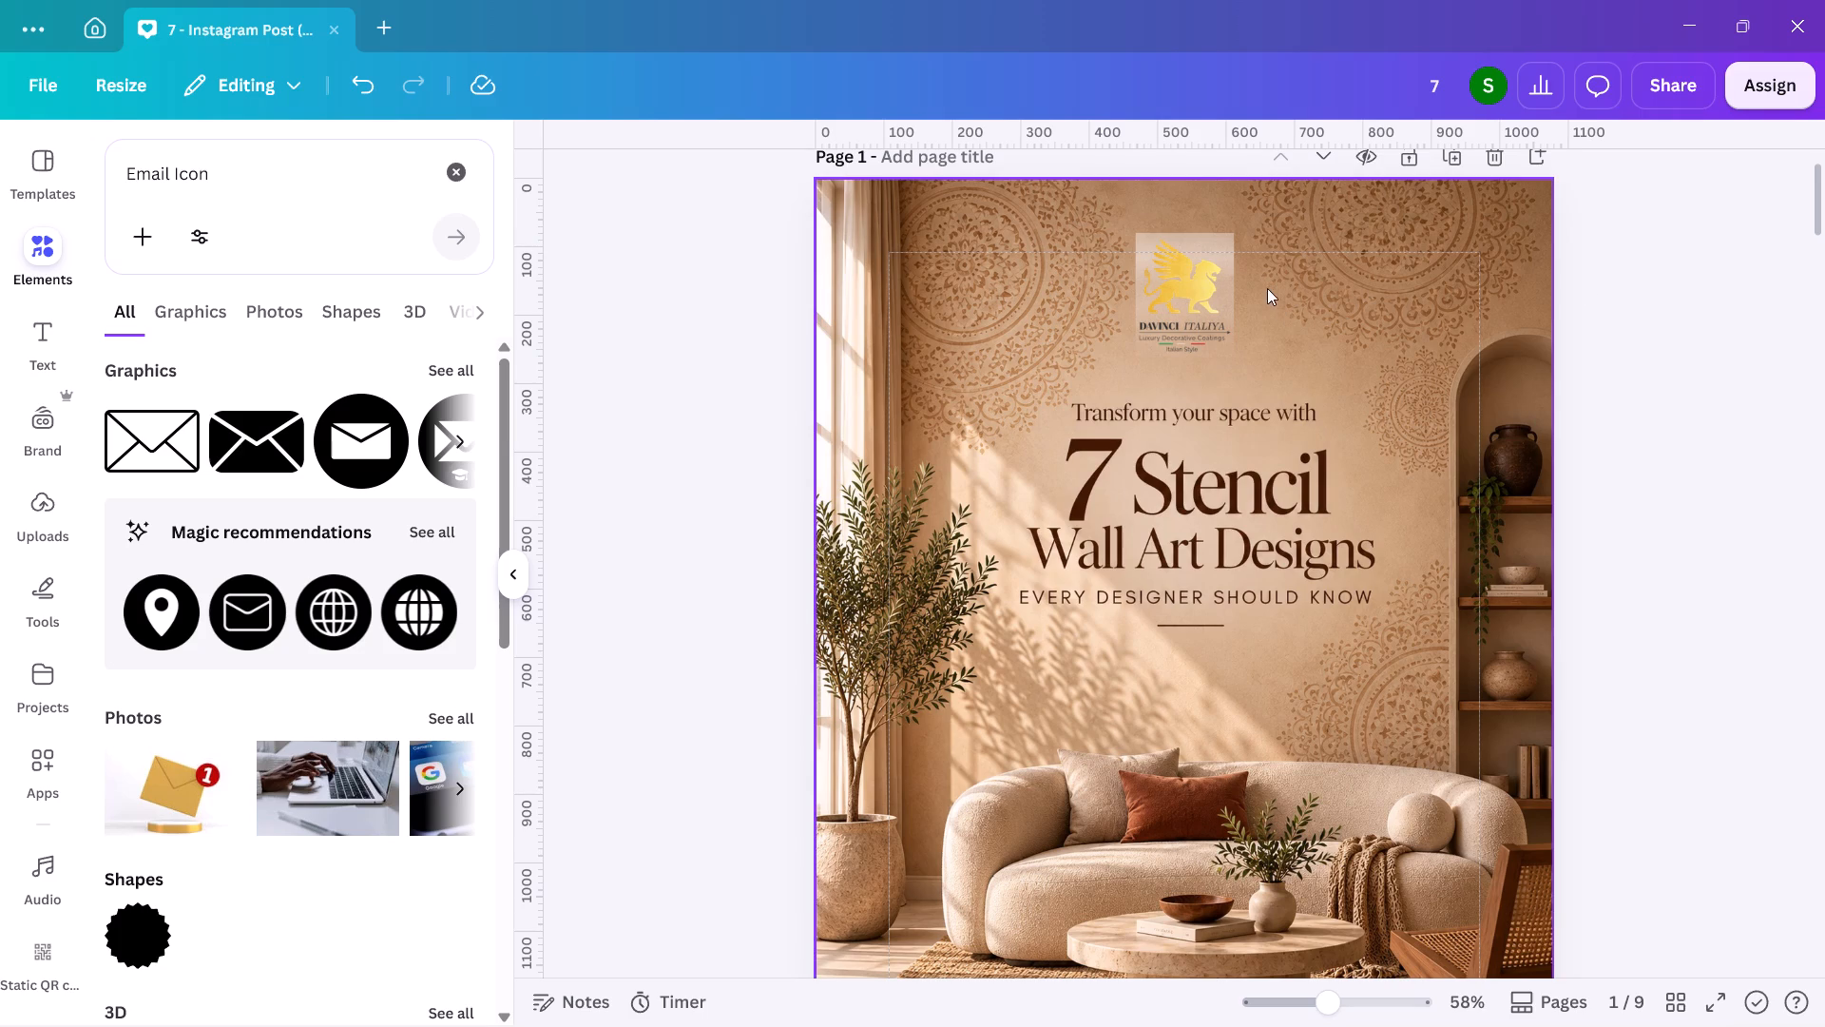
Recolour the first two gradient stops of the pale panel behind the logo to black (#000000), keeping their transparency.
{"action": "left_click", "coordinate": [1232, 236]}
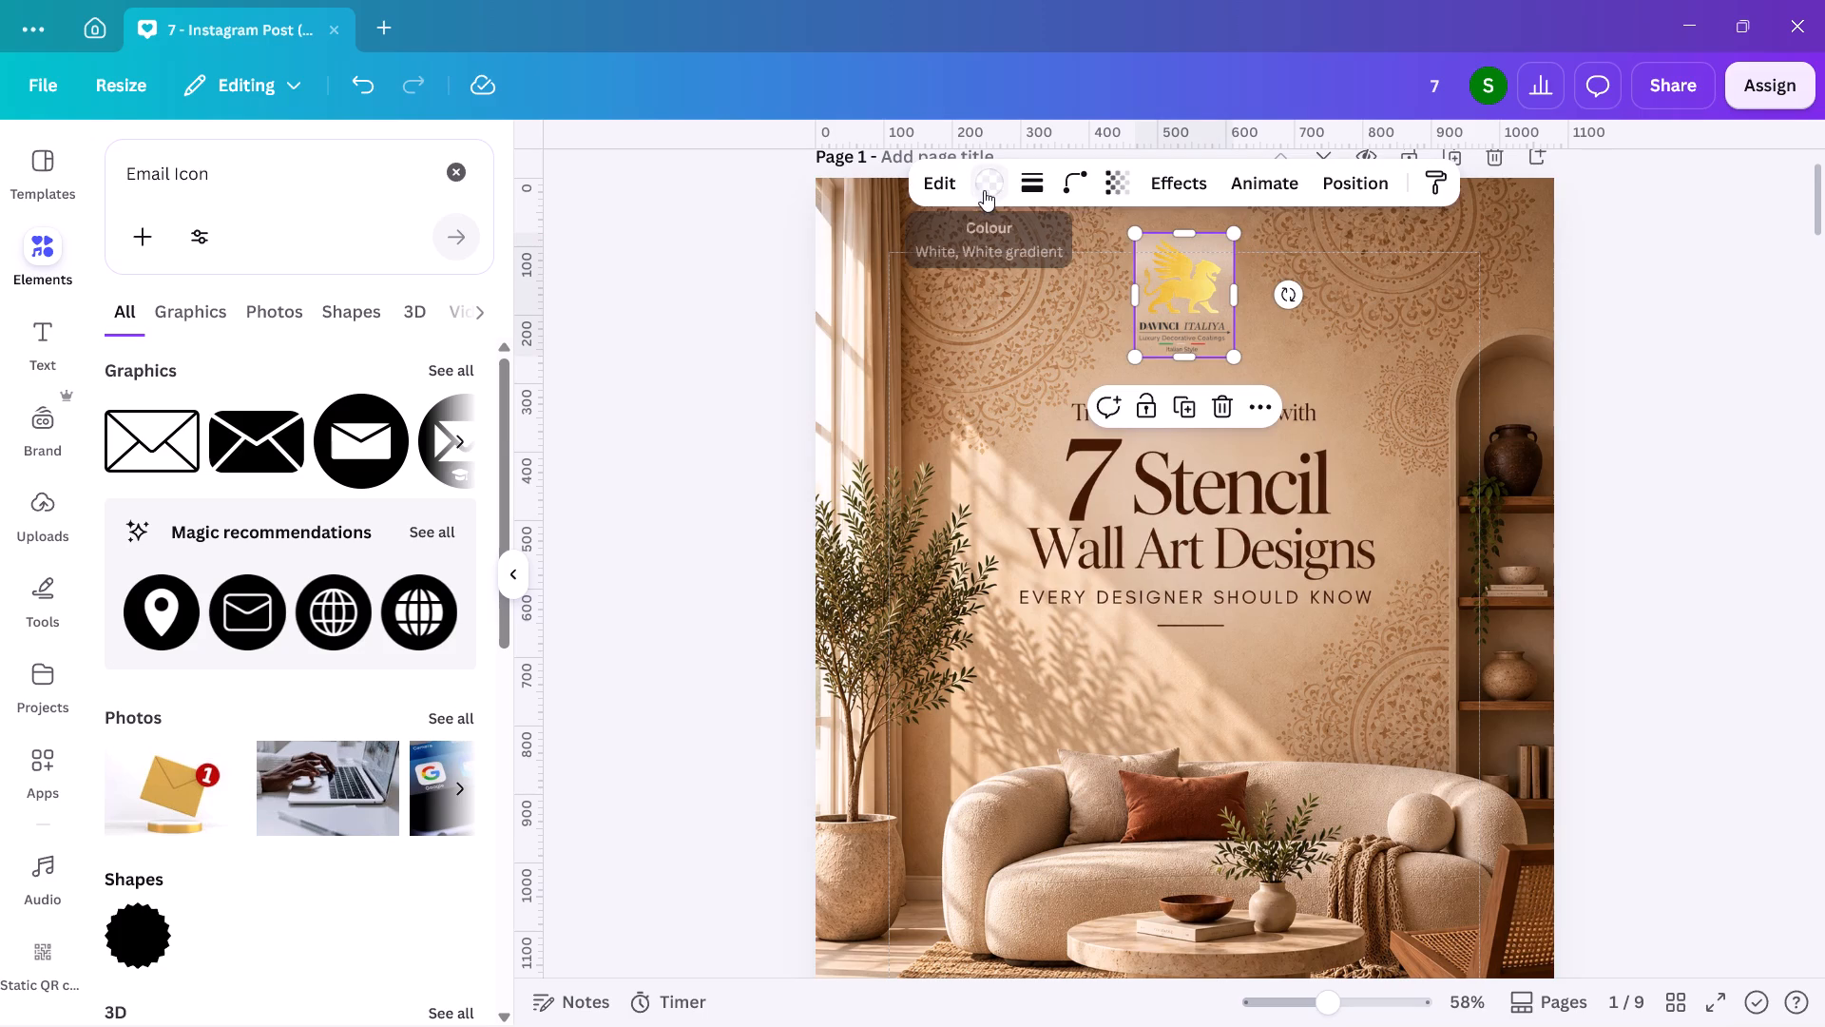
{"action": "left_click", "coordinate": [984, 190]}
{"action": "left_click", "coordinate": [350, 327]}
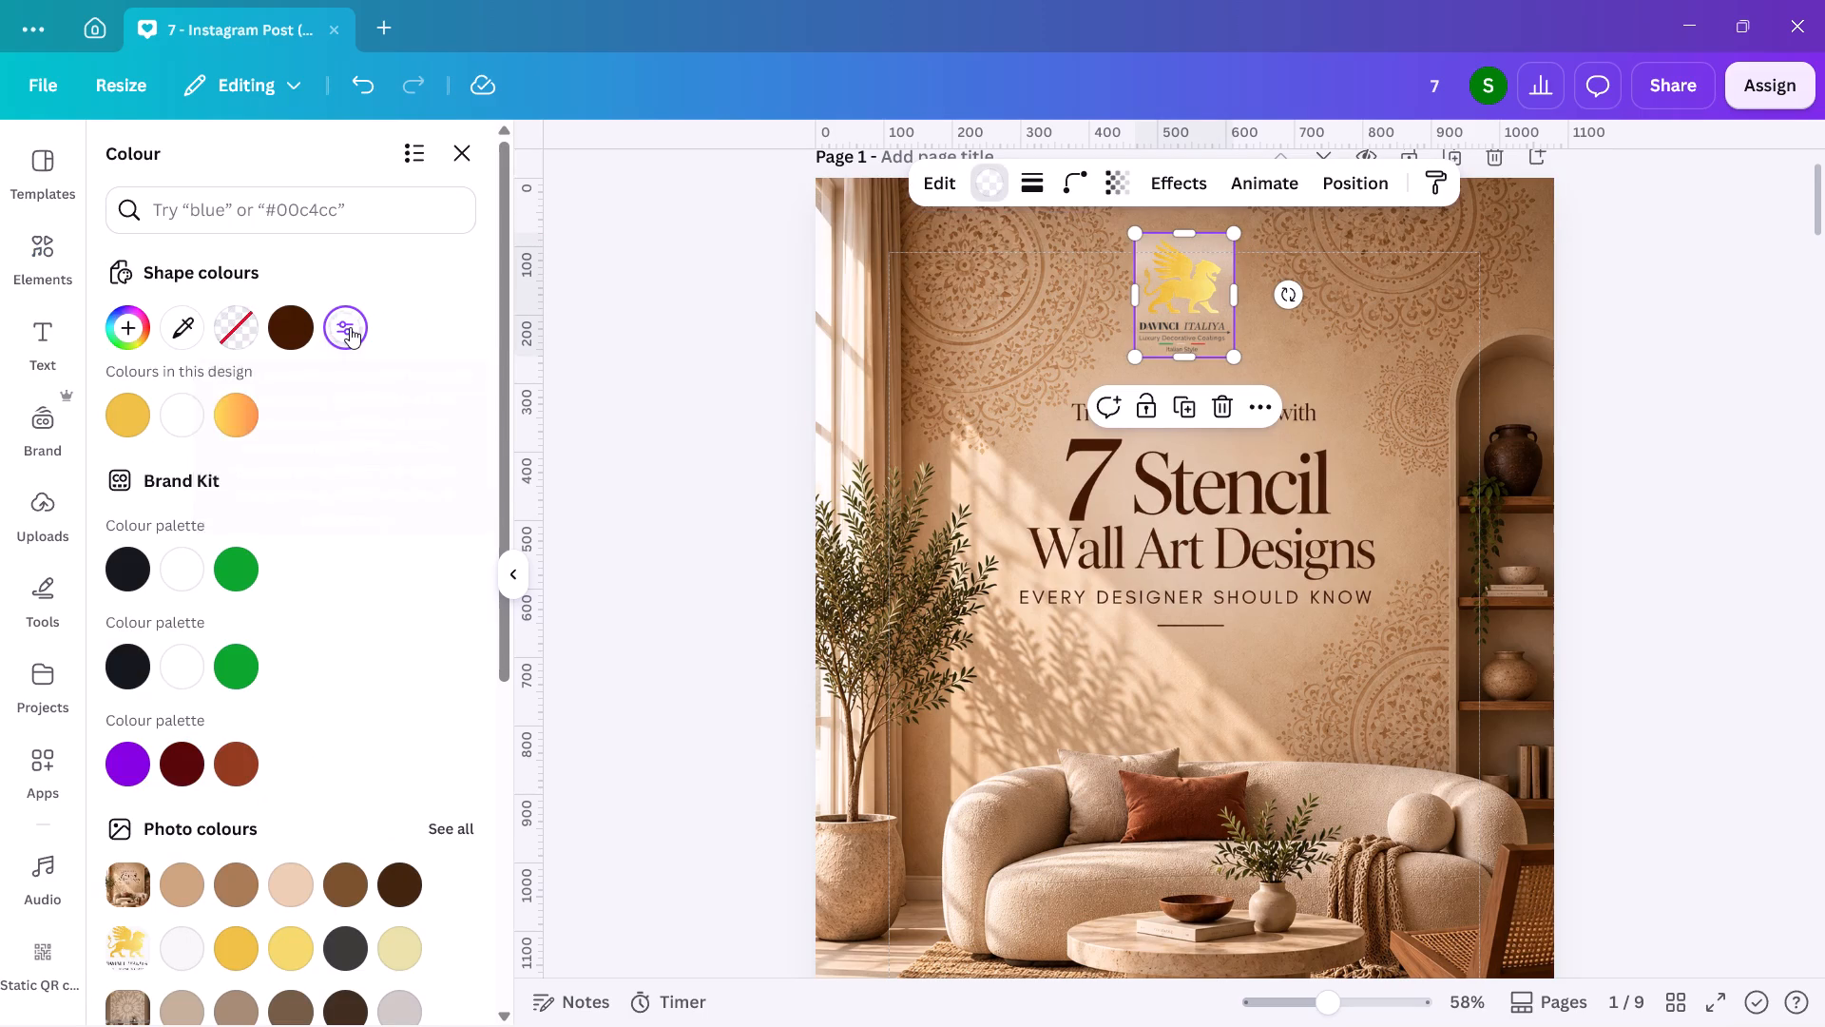
{"action": "left_click", "coordinate": [137, 503]}
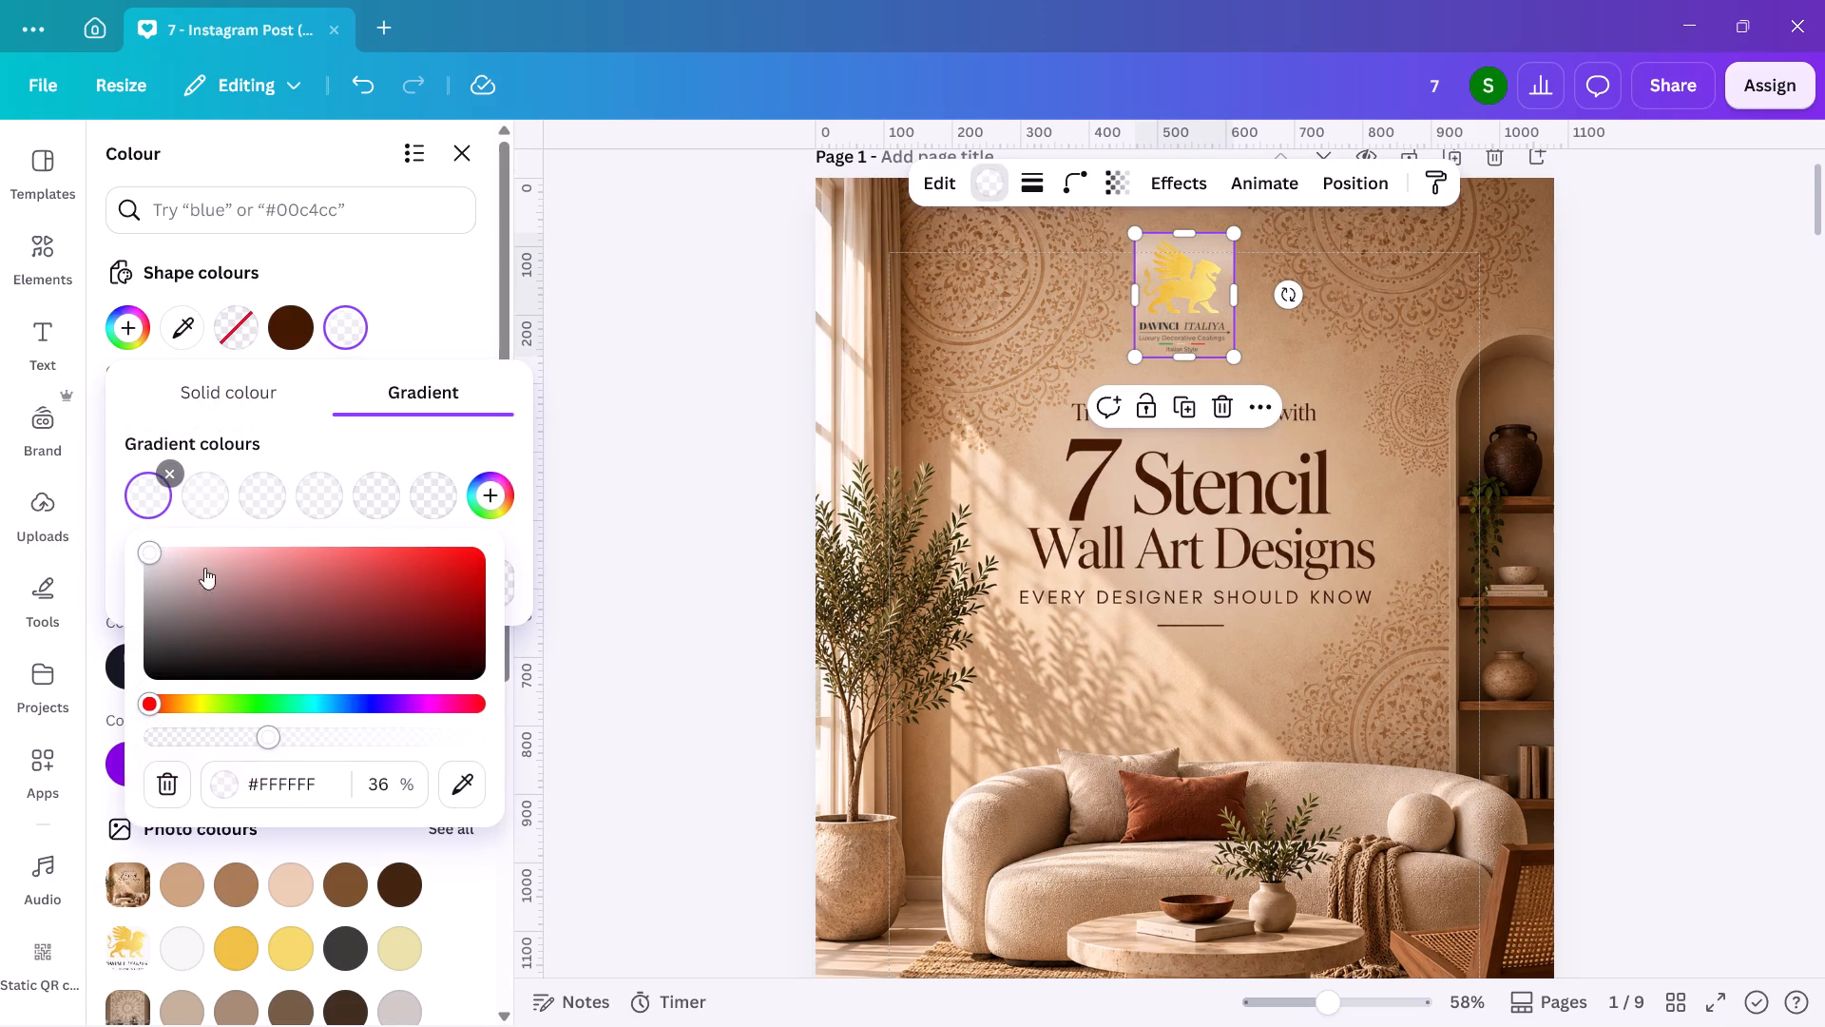
{"action": "left_click_drag", "start_coordinate": [154, 584], "coordinate": [141, 766]}
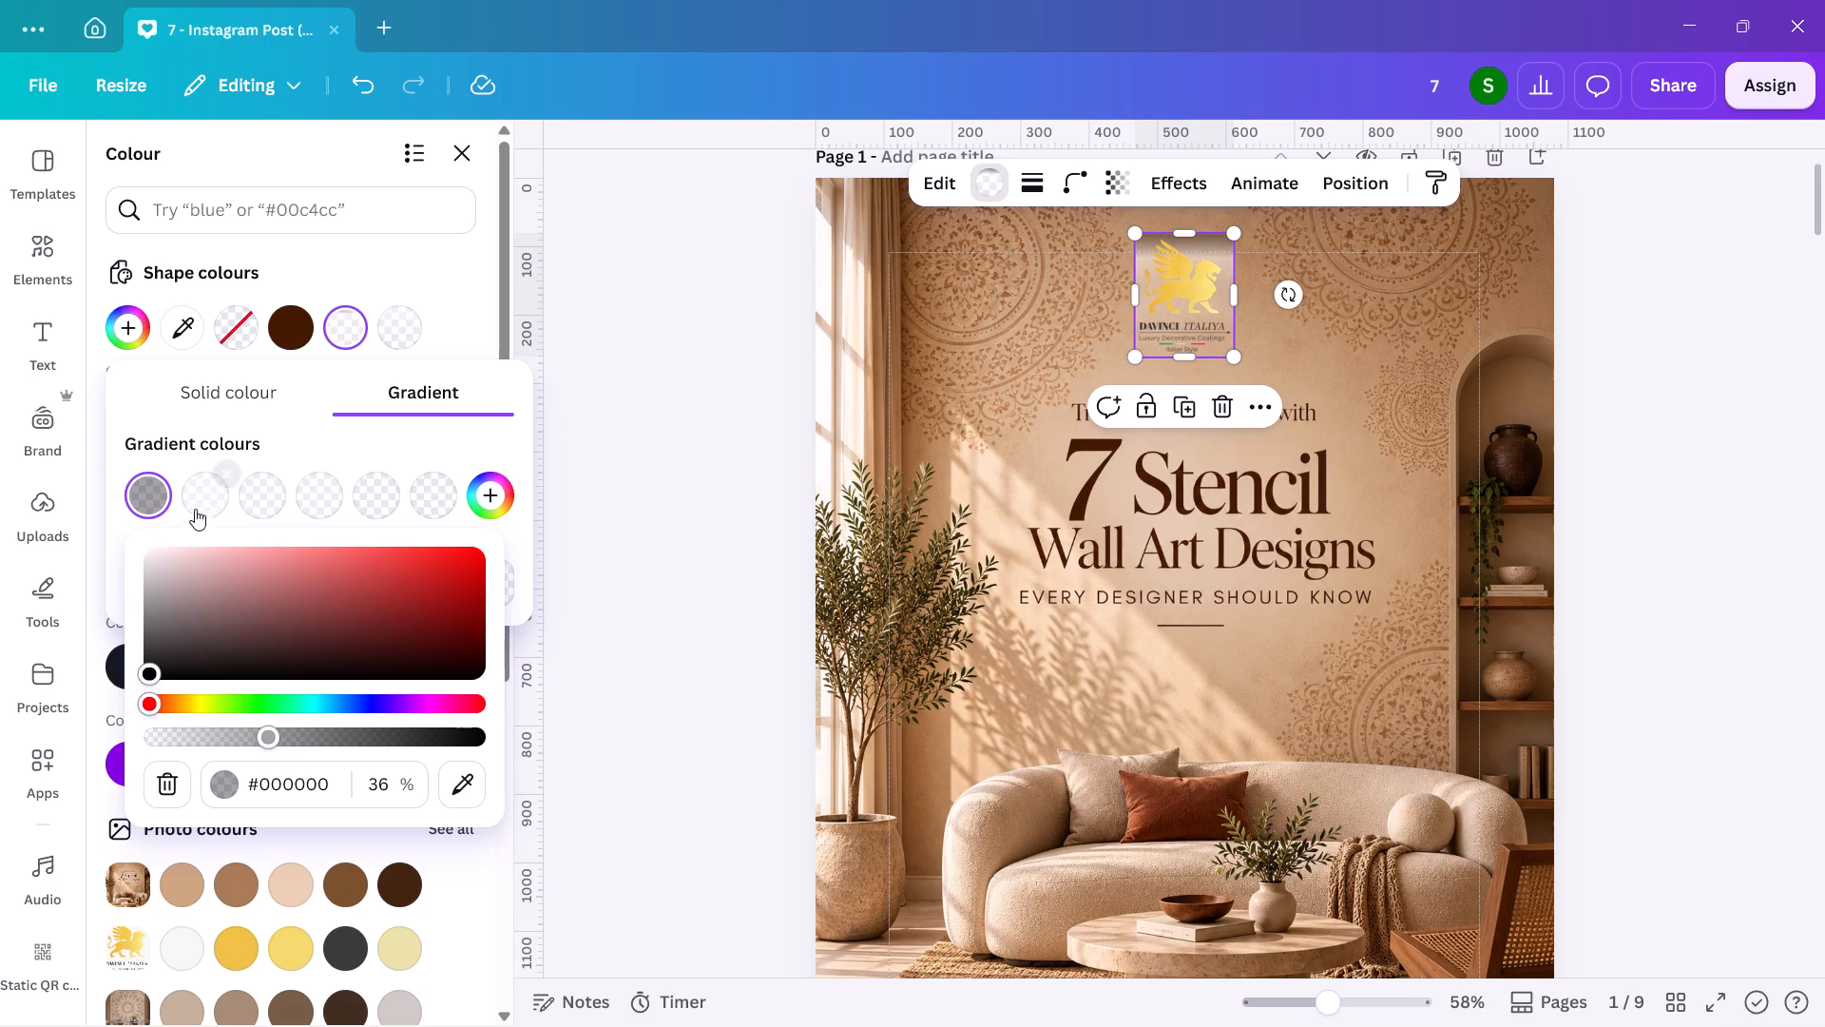
{"action": "left_click", "coordinate": [201, 494]}
{"action": "left_click_drag", "start_coordinate": [216, 567], "coordinate": [188, 708]}
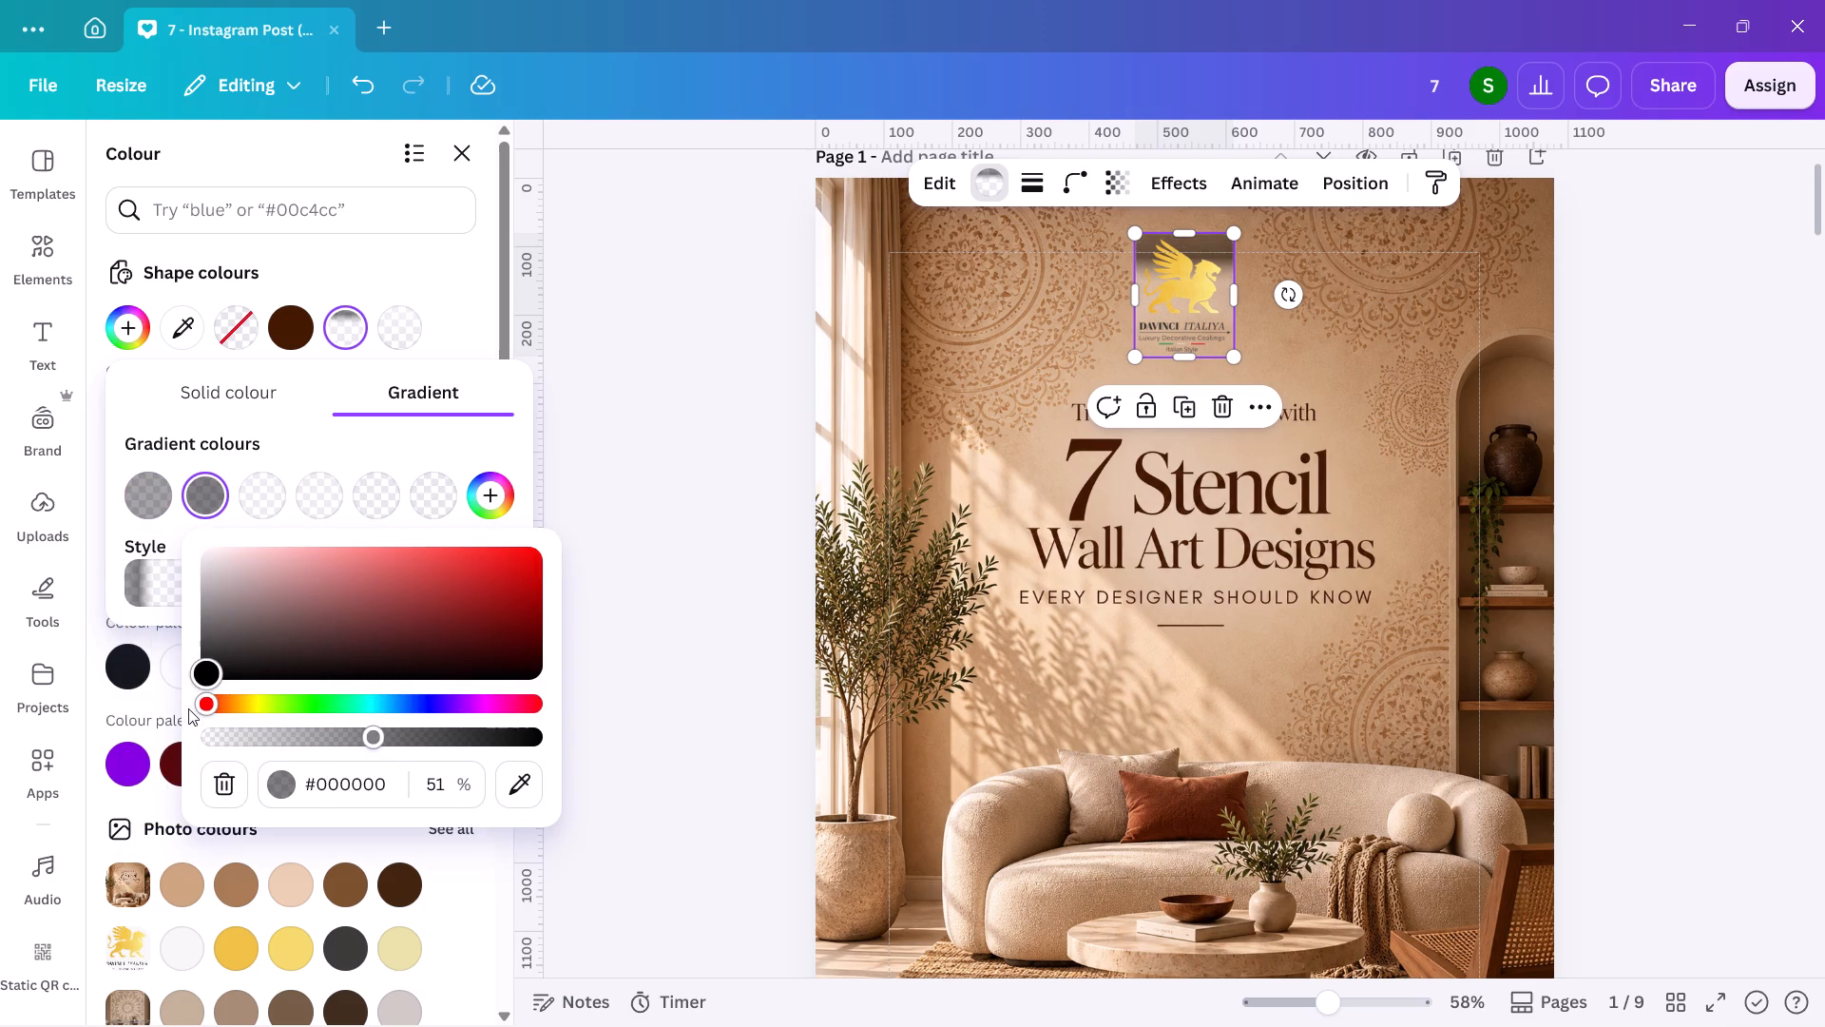
{"action": "left_click_drag", "start_coordinate": [188, 708], "coordinate": [185, 742]}
Darken the logo panel's remaining four gradient stops to black or near-black, using #000000 for the third and sixth.
{"action": "left_click", "coordinate": [244, 481]}
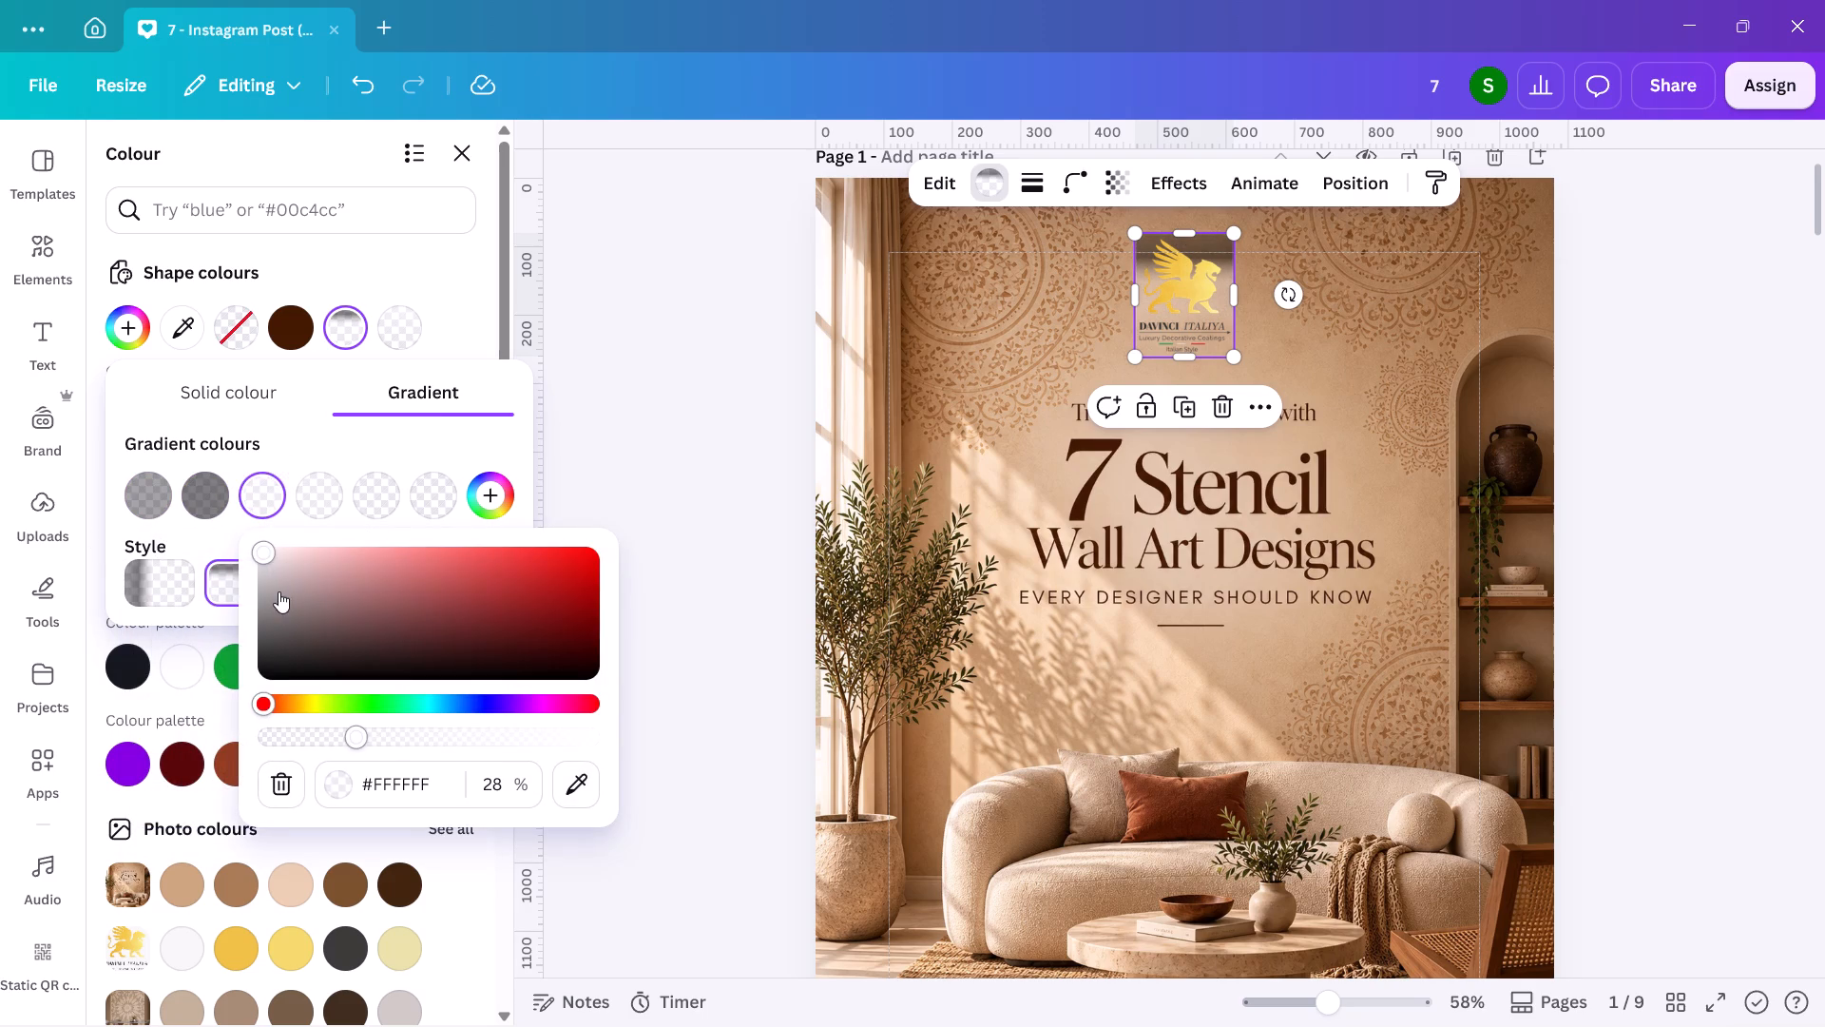
{"action": "left_click_drag", "start_coordinate": [279, 599], "coordinate": [232, 774]}
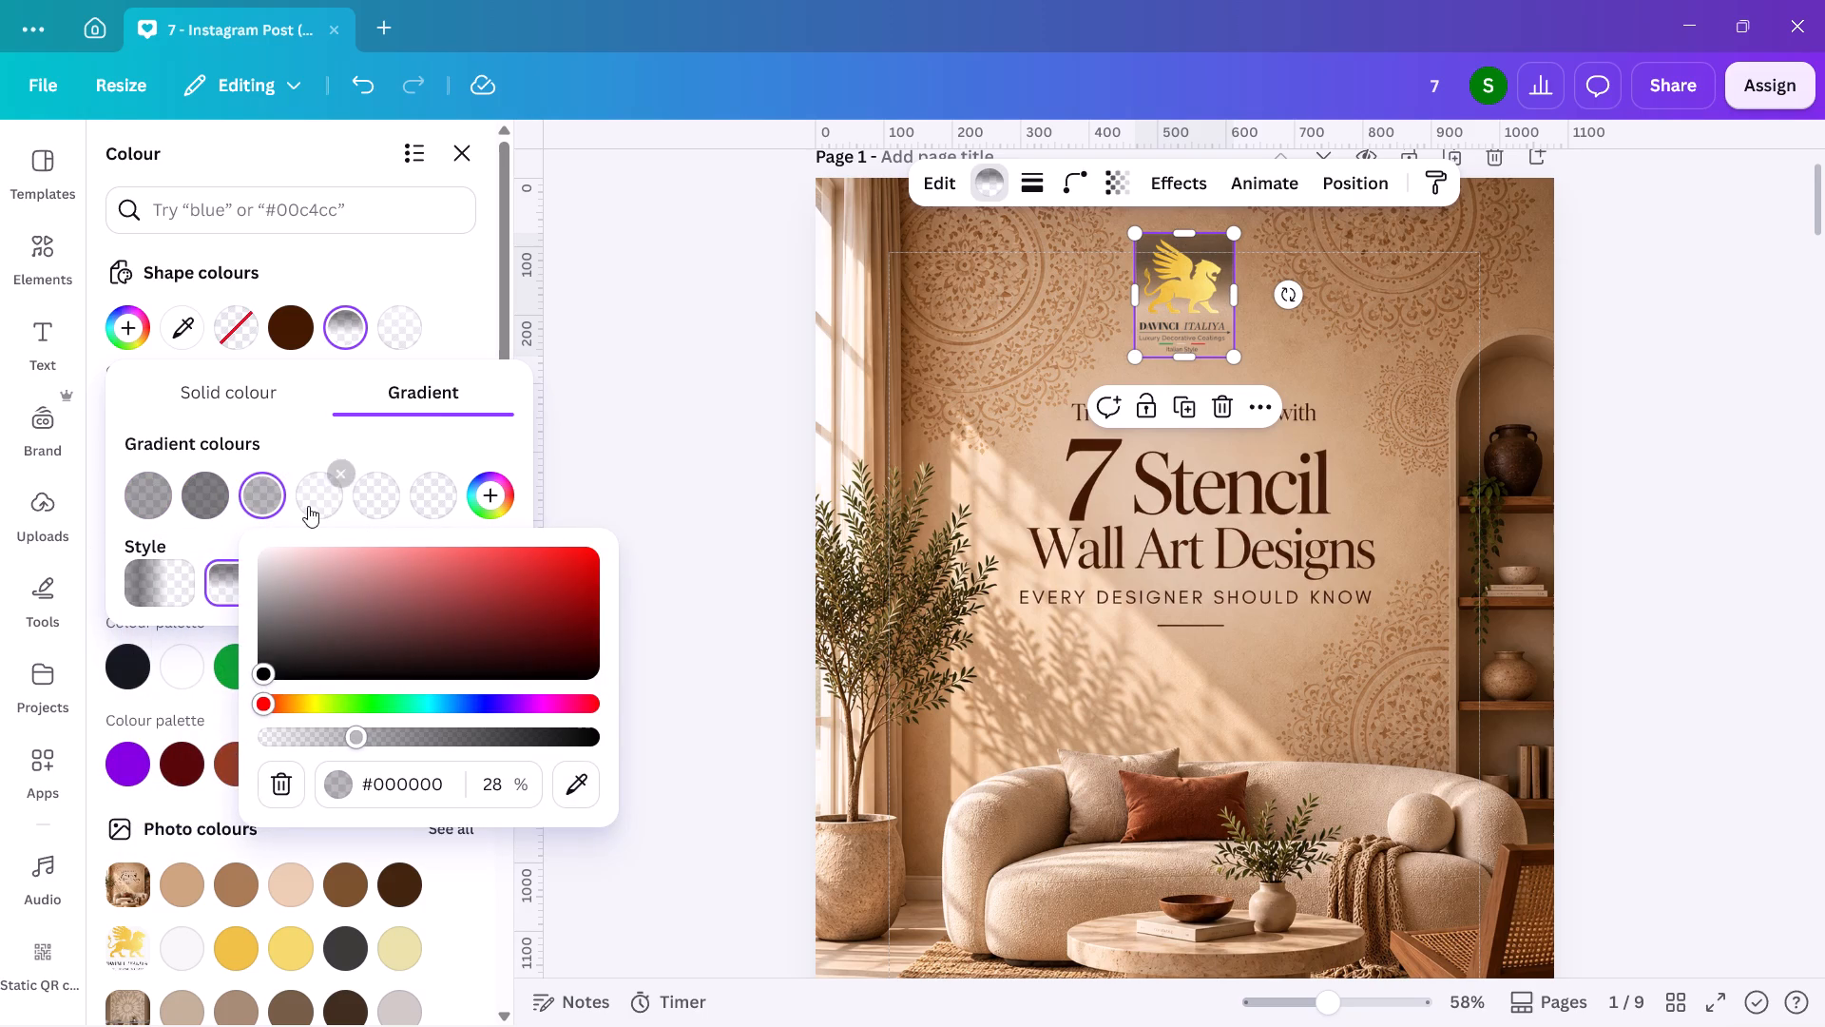
{"action": "left_click", "coordinate": [309, 503]}
{"action": "left_click_drag", "start_coordinate": [341, 587], "coordinate": [293, 722]}
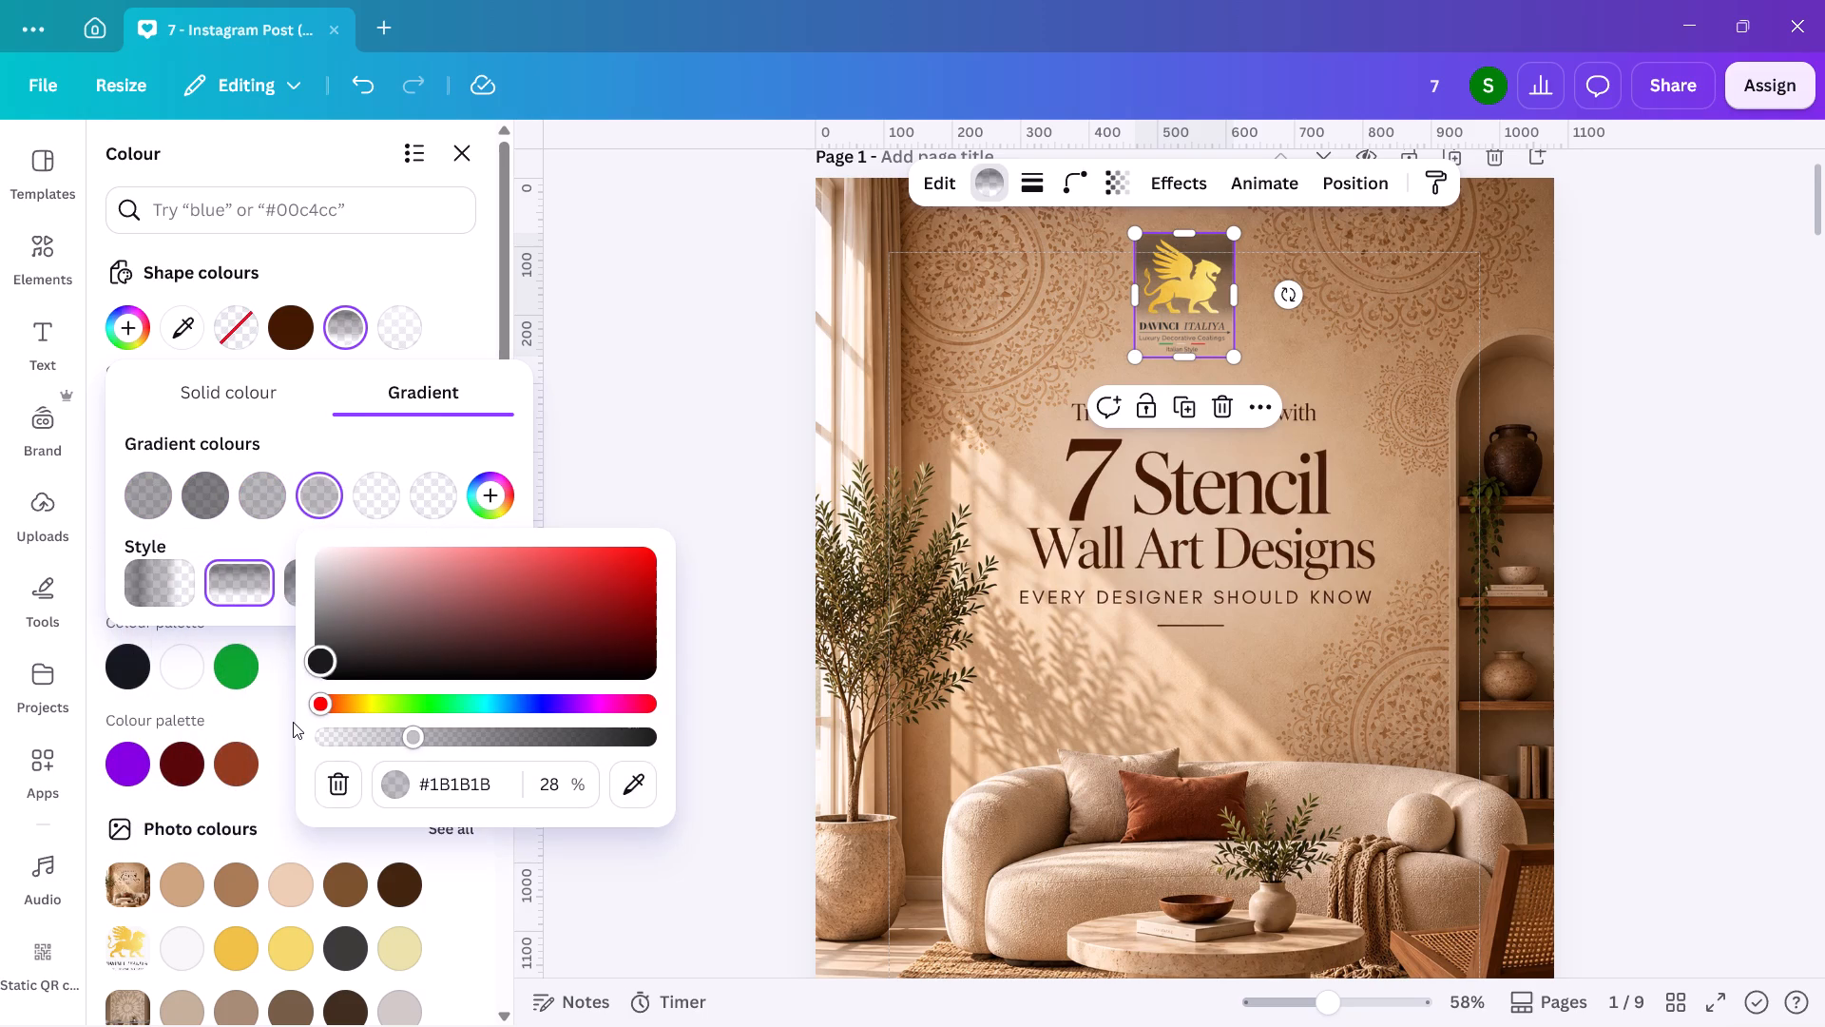
{"action": "left_click_drag", "start_coordinate": [293, 722], "coordinate": [293, 723]}
{"action": "left_click", "coordinate": [376, 509]}
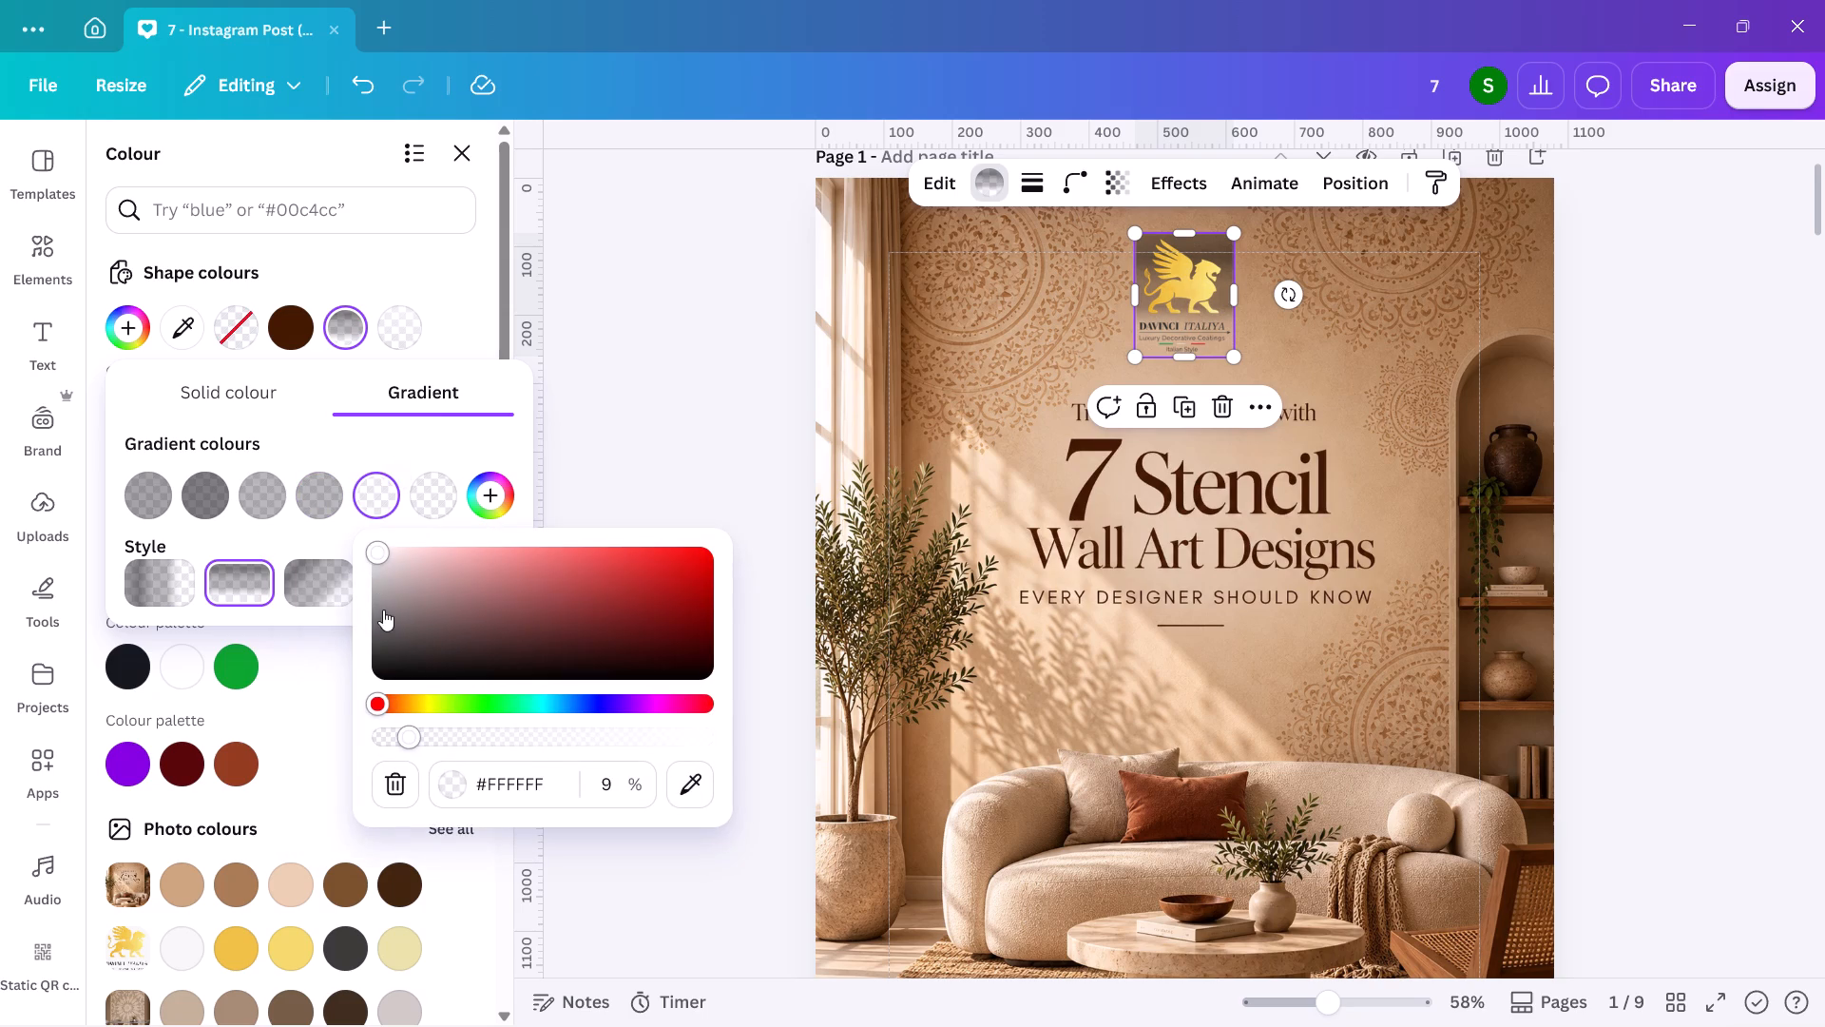
{"action": "left_click_drag", "start_coordinate": [383, 610], "coordinate": [343, 734]}
{"action": "left_click", "coordinate": [430, 502]}
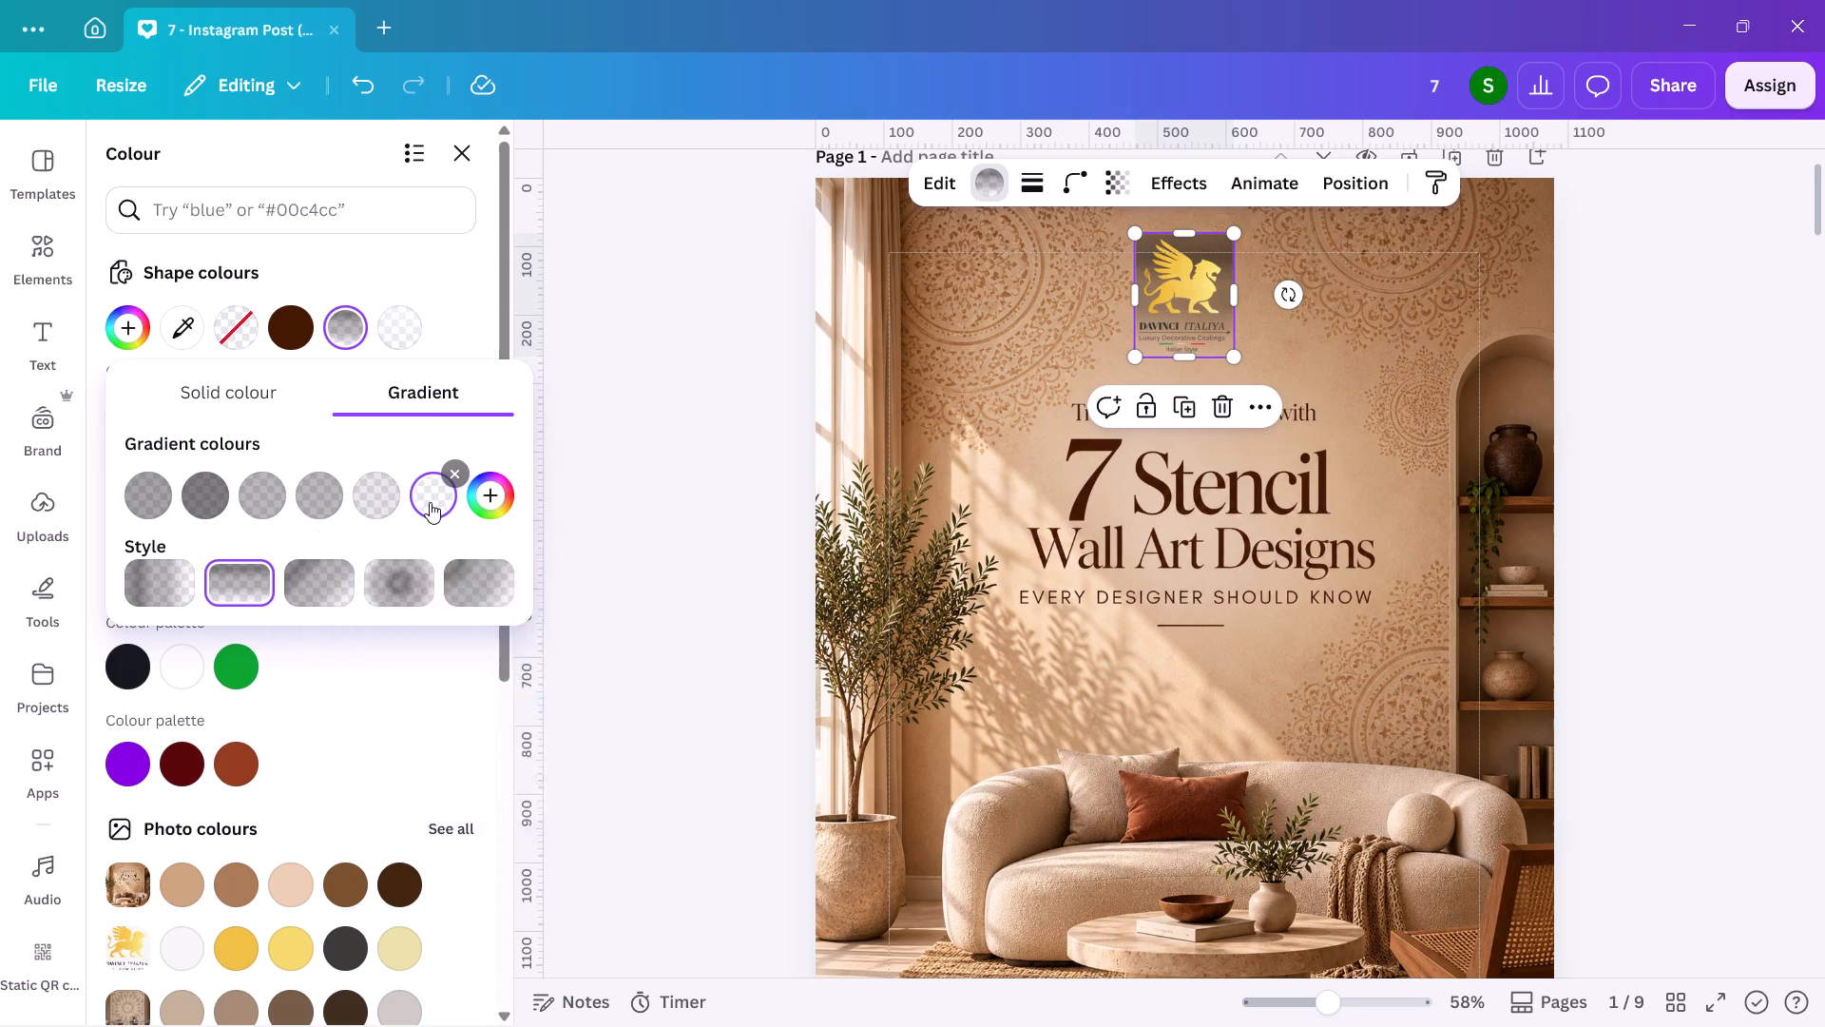
{"action": "left_click_drag", "start_coordinate": [448, 581], "coordinate": [347, 771]}
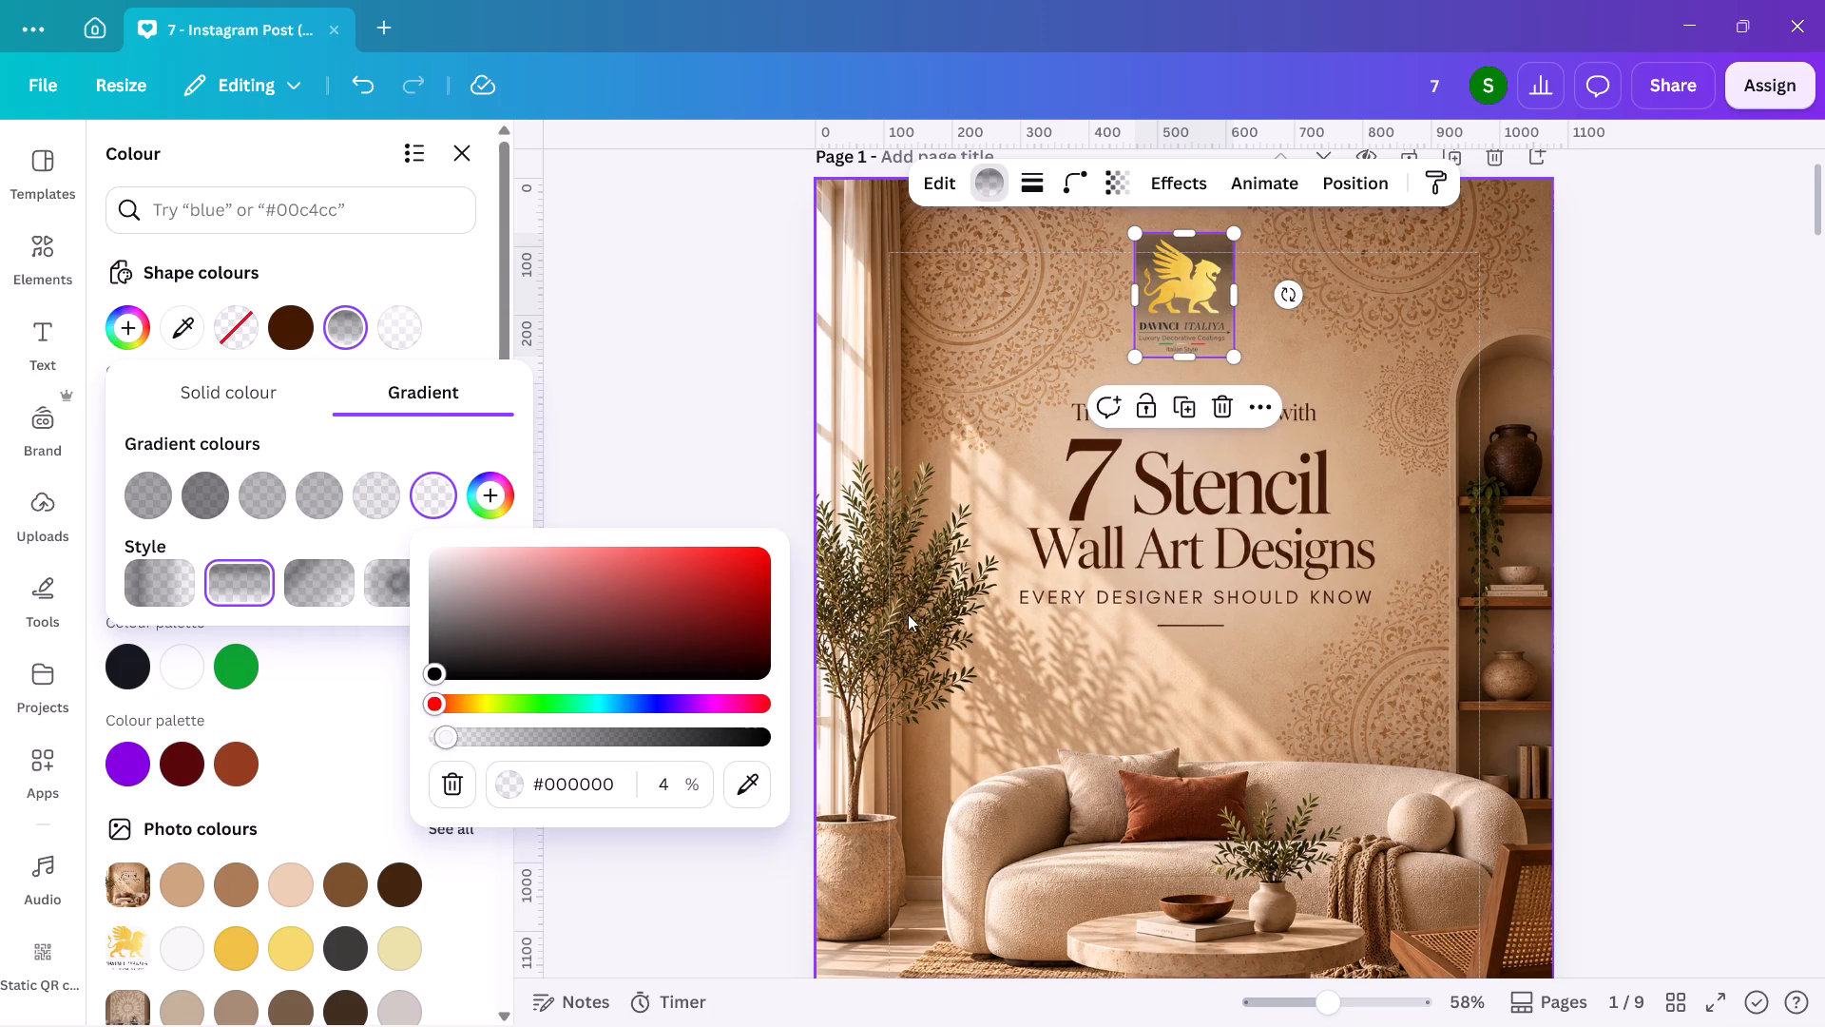
{"action": "double_click", "coordinate": [1655, 512]}
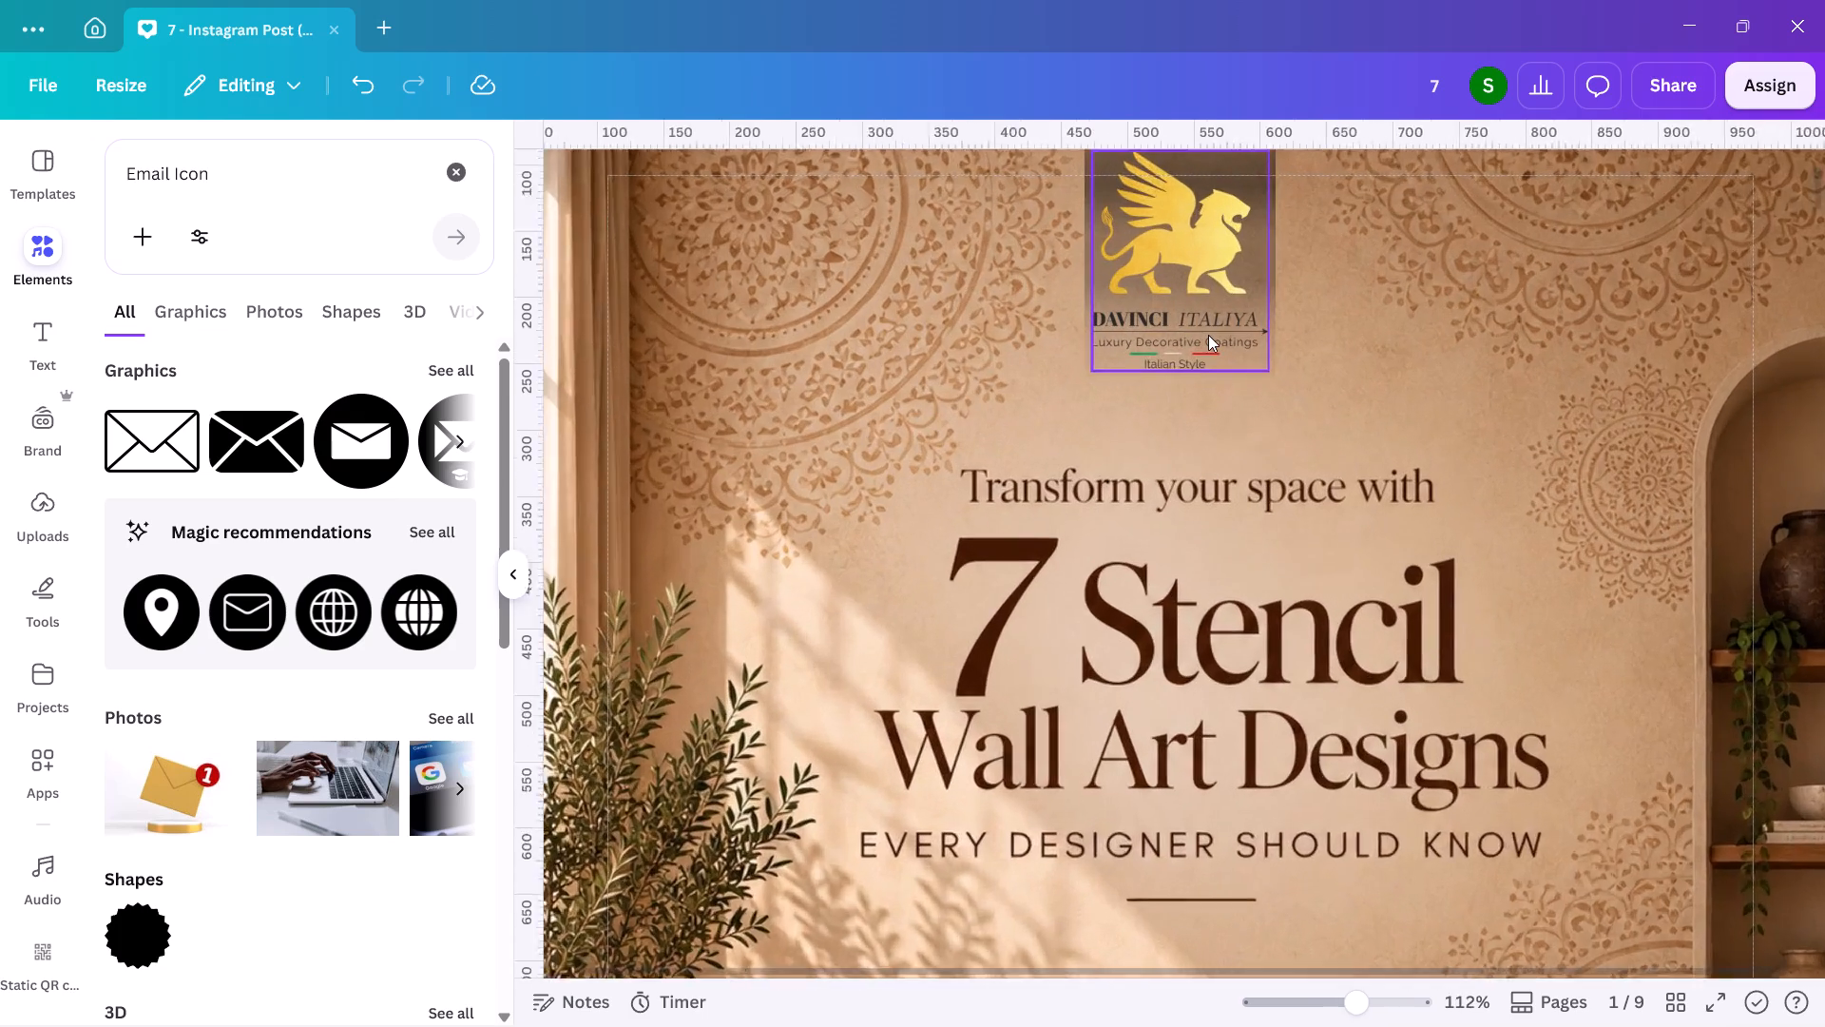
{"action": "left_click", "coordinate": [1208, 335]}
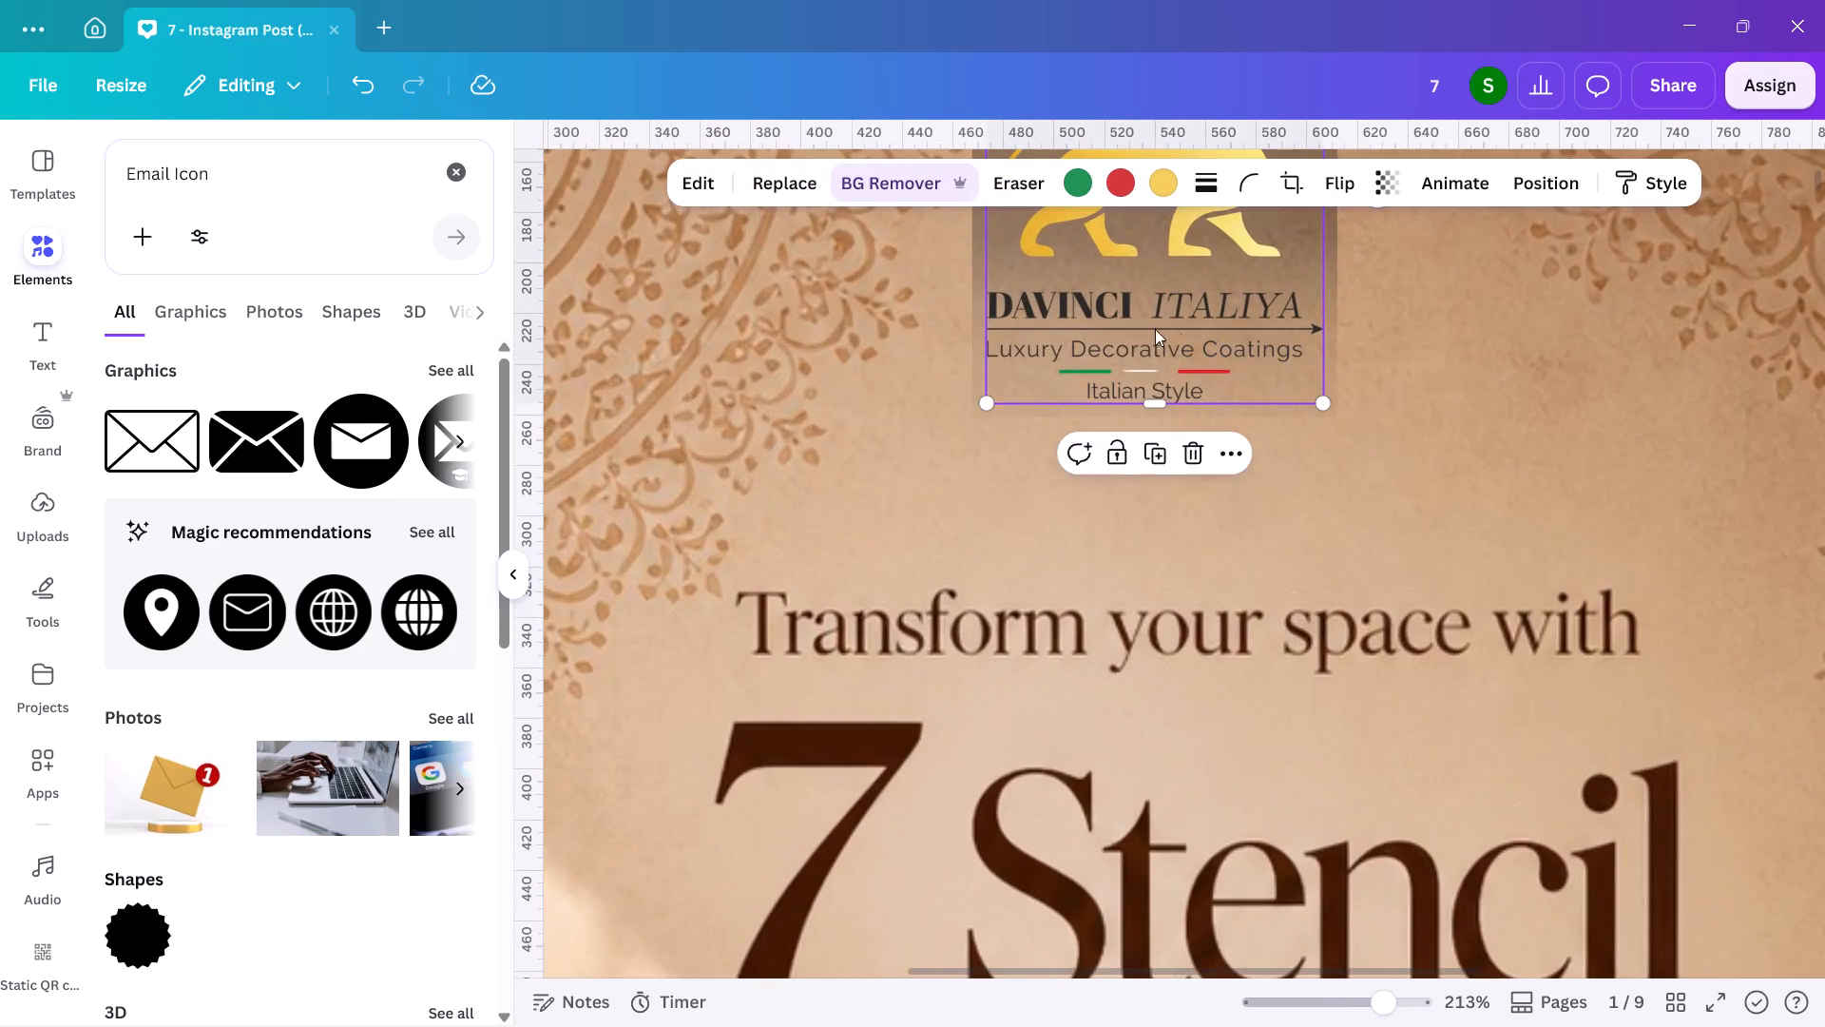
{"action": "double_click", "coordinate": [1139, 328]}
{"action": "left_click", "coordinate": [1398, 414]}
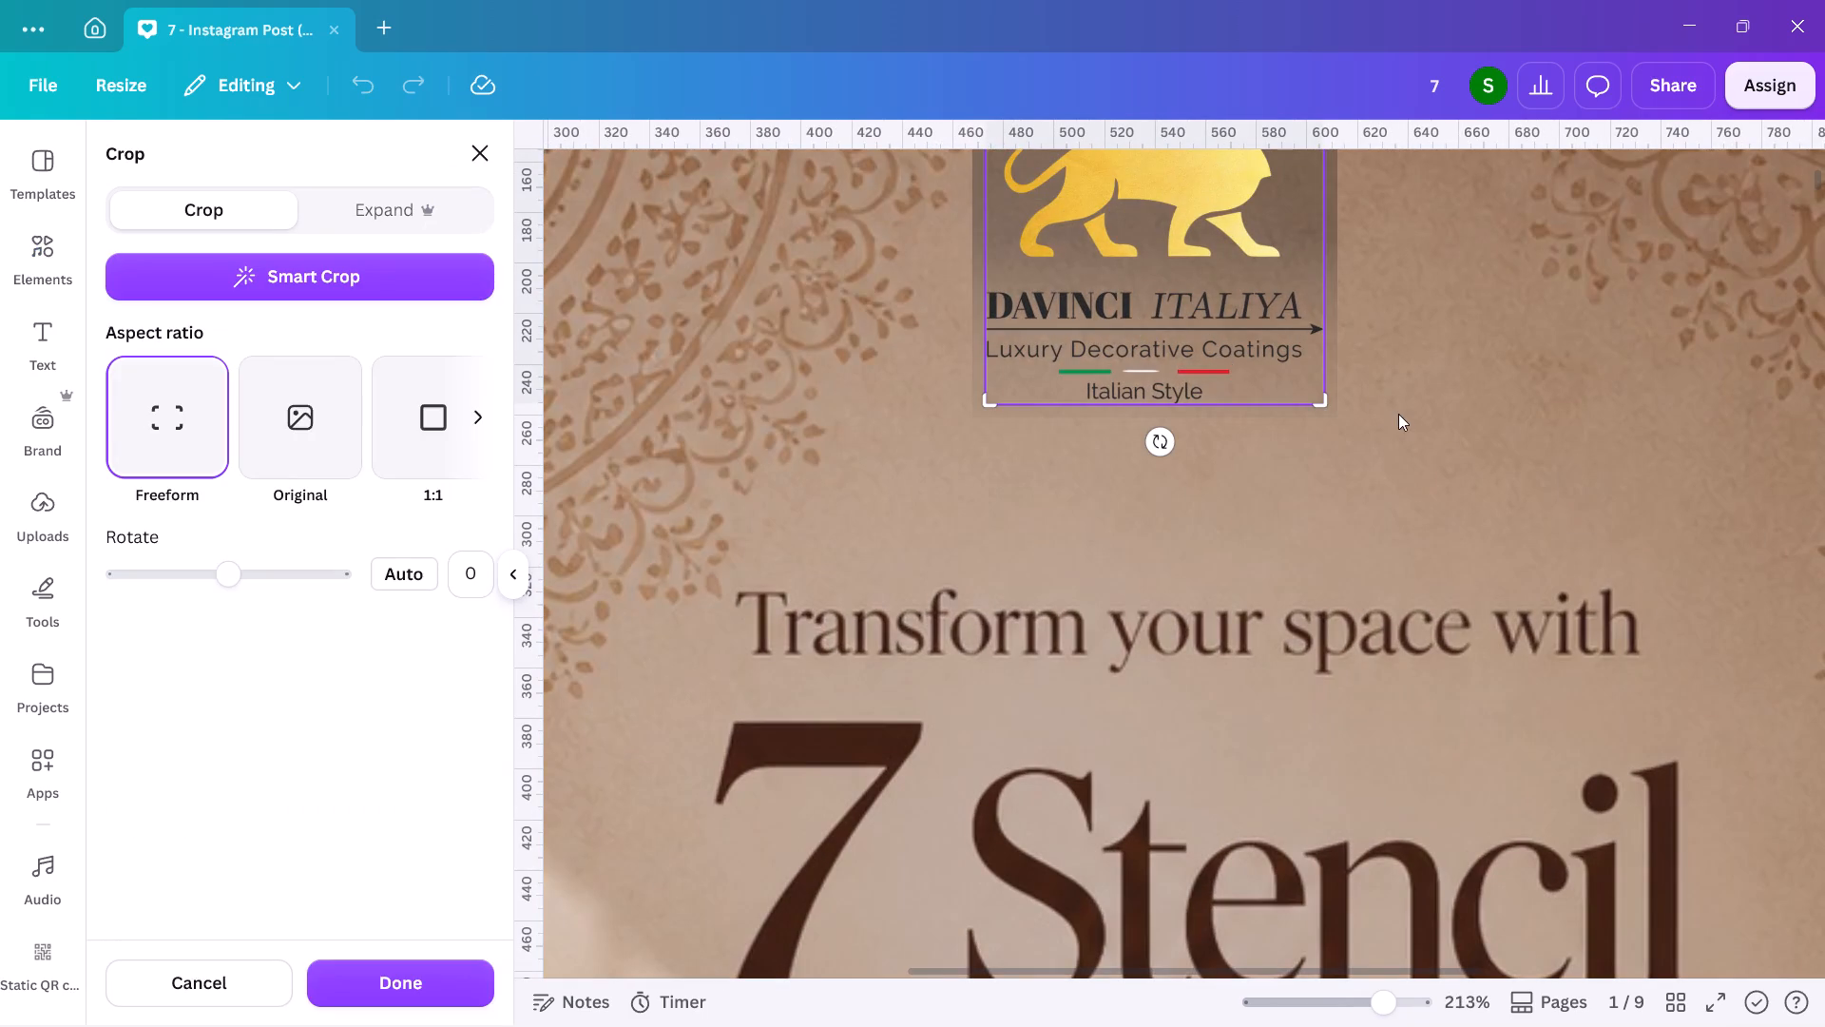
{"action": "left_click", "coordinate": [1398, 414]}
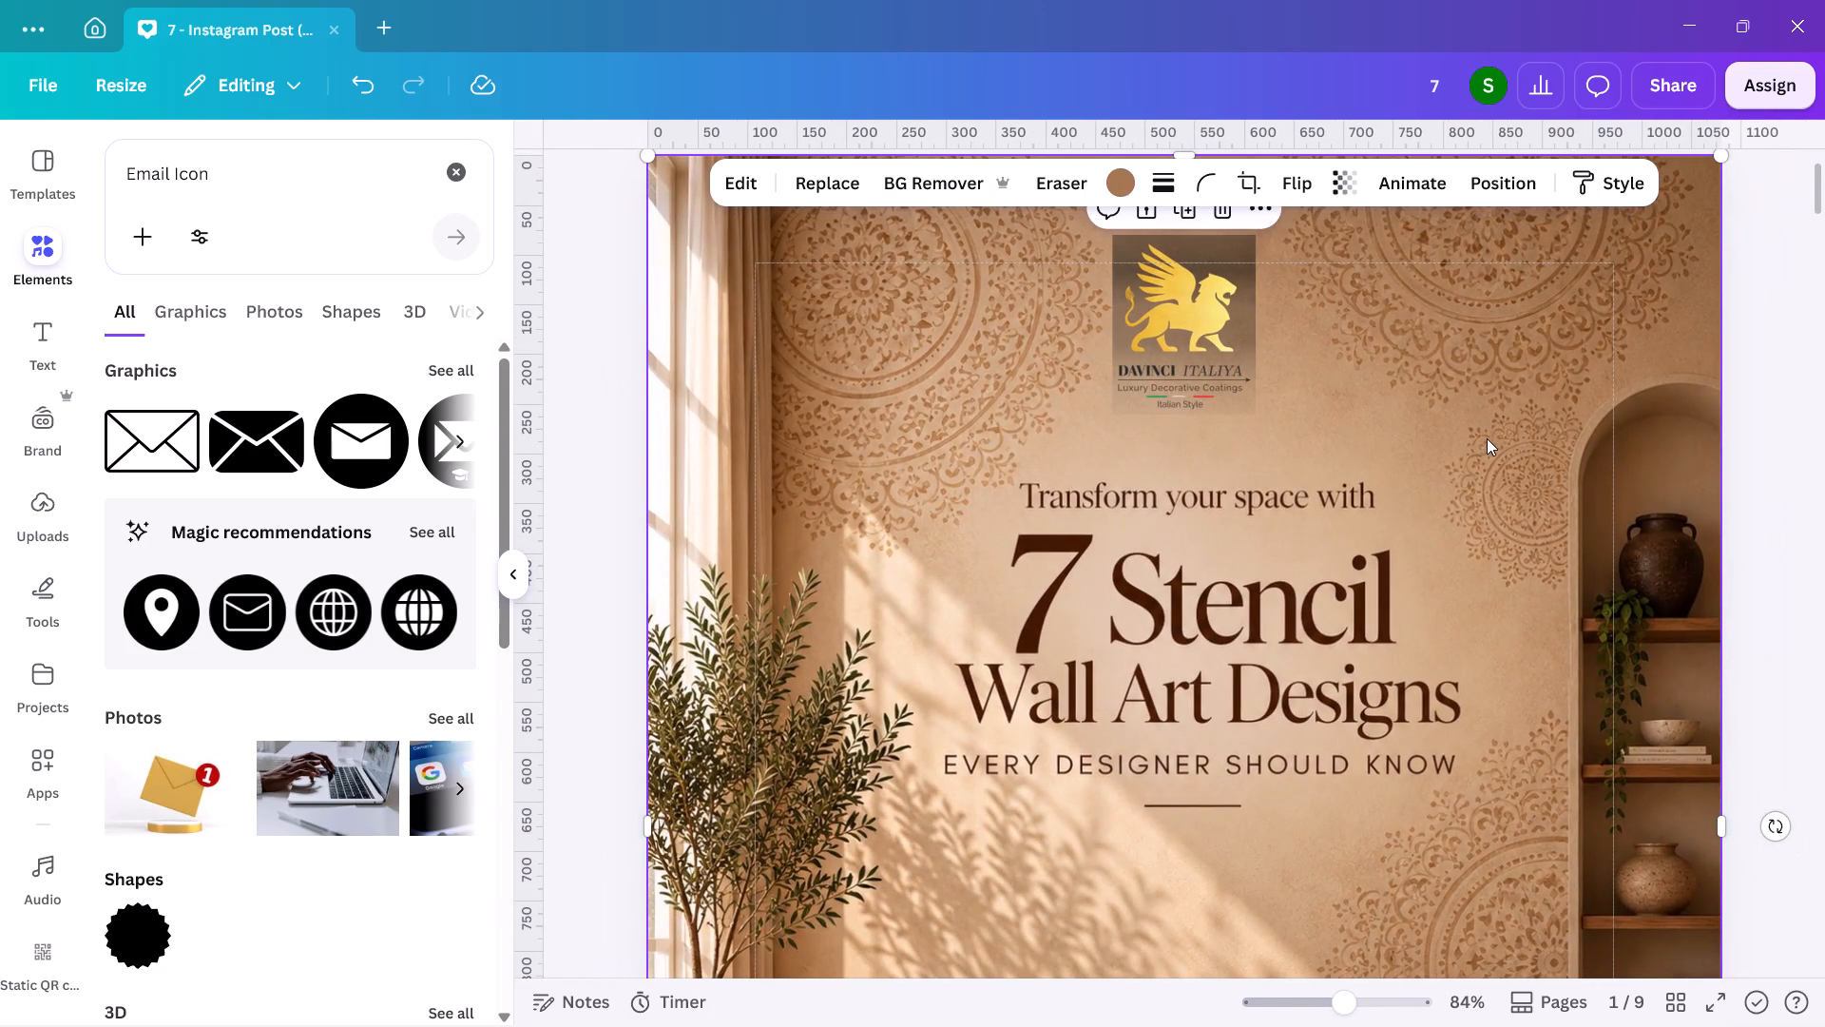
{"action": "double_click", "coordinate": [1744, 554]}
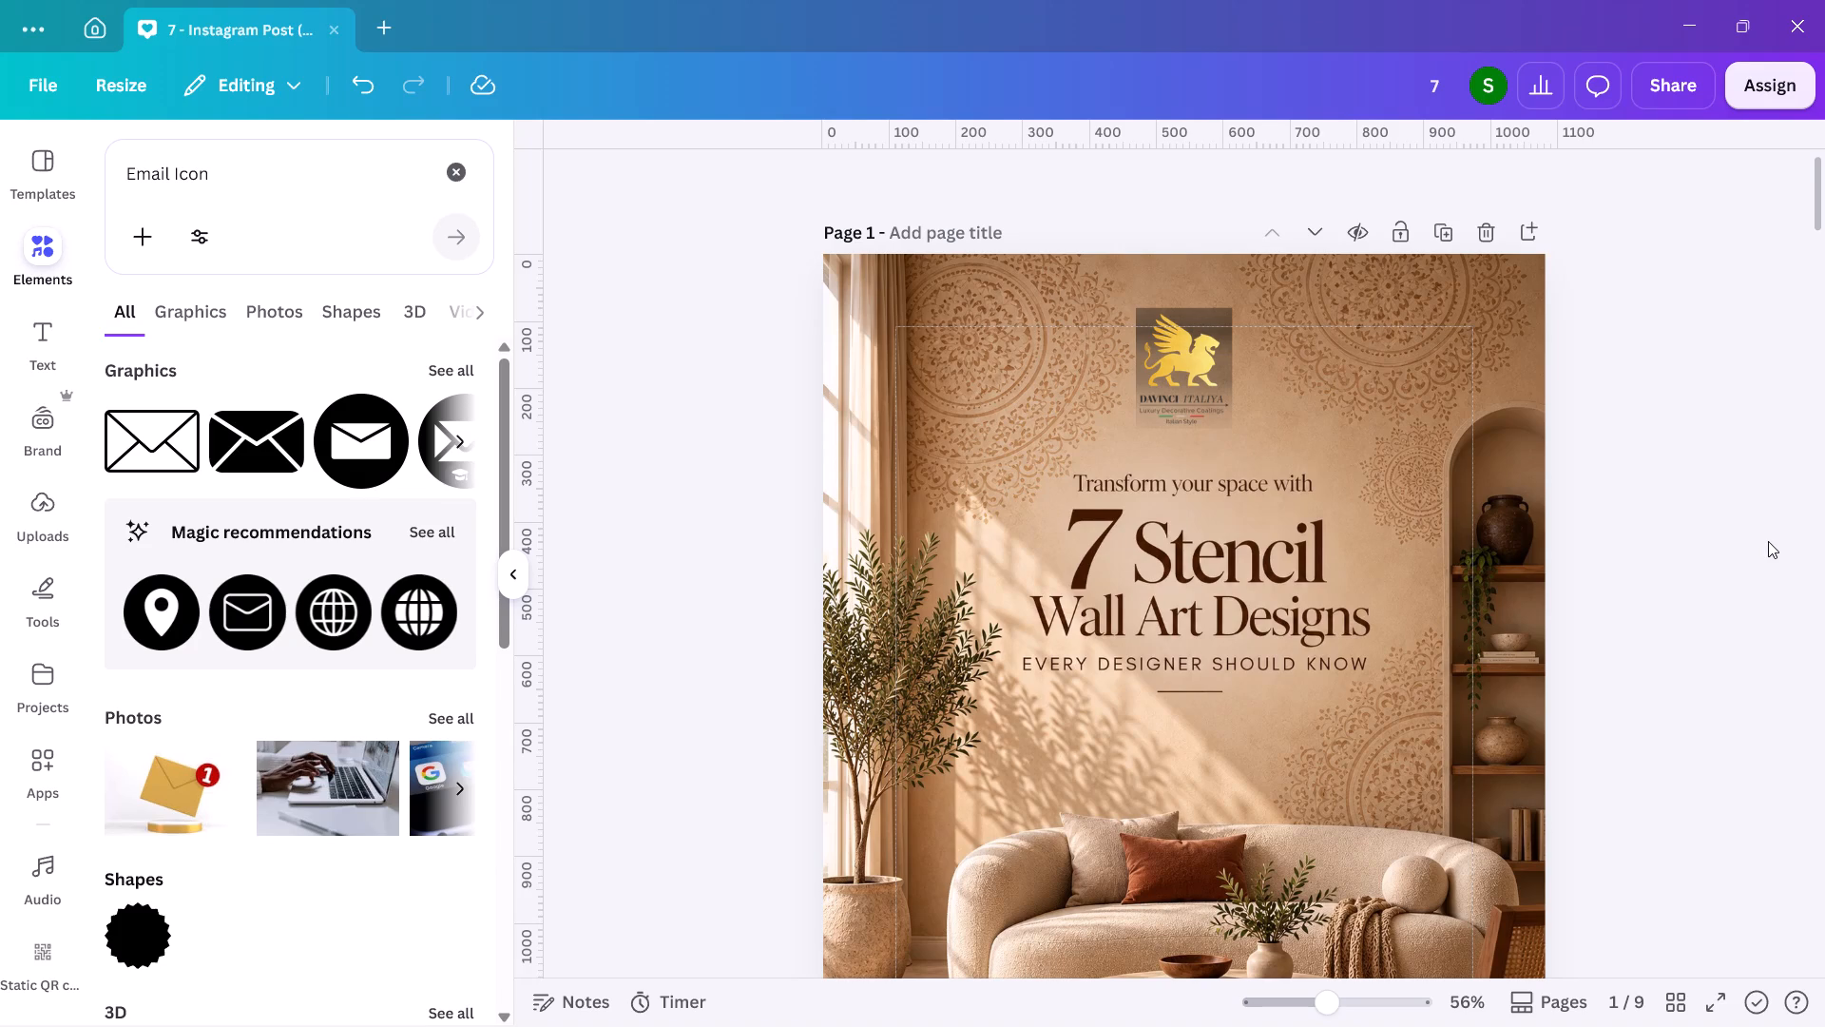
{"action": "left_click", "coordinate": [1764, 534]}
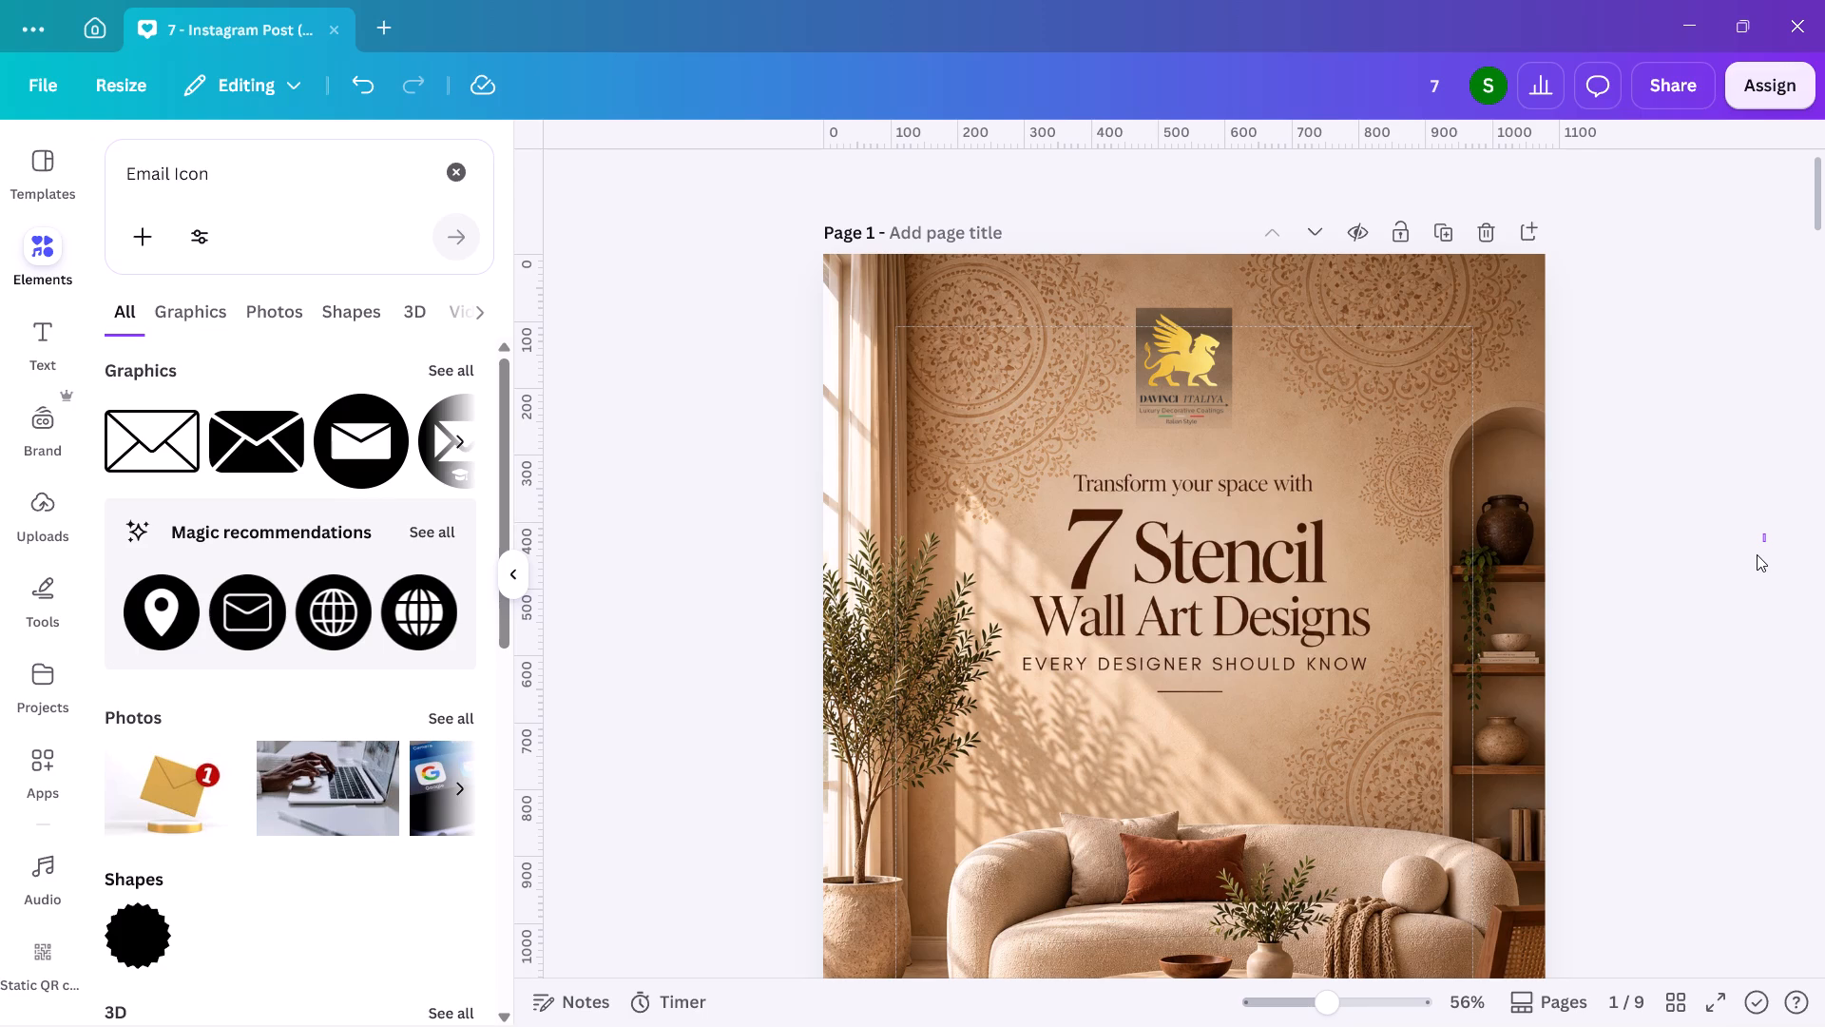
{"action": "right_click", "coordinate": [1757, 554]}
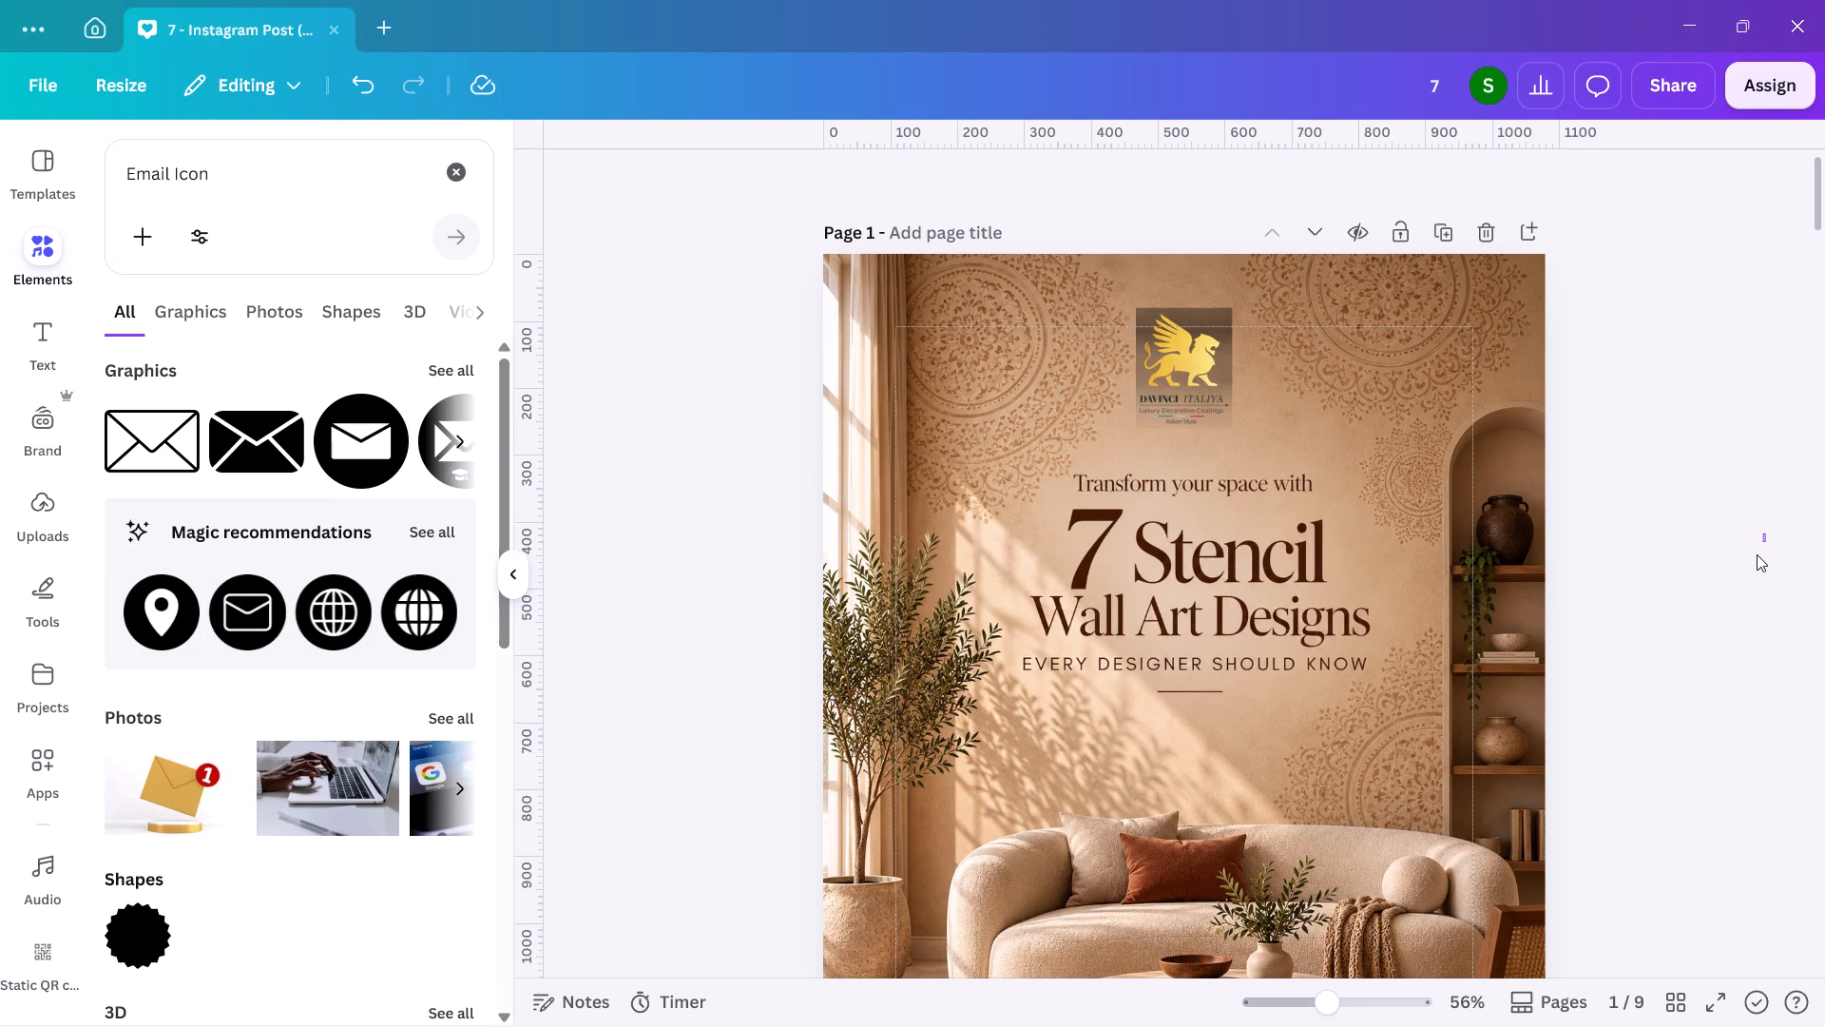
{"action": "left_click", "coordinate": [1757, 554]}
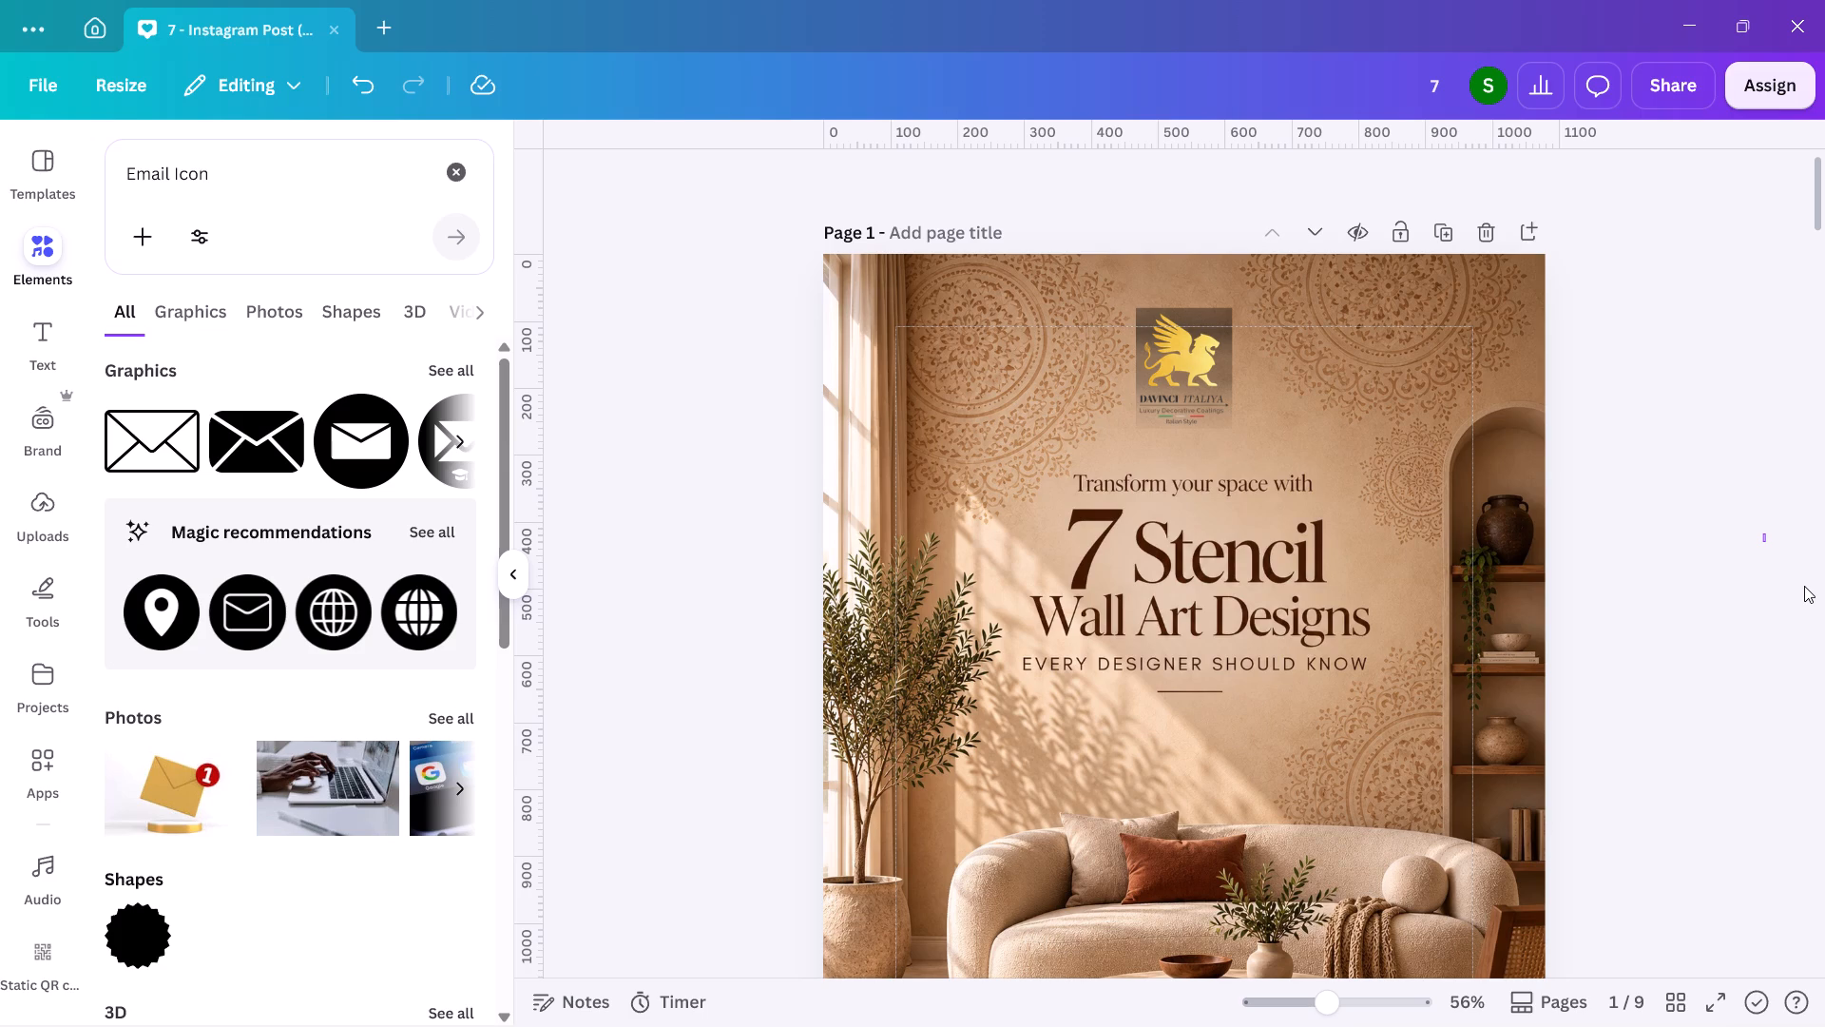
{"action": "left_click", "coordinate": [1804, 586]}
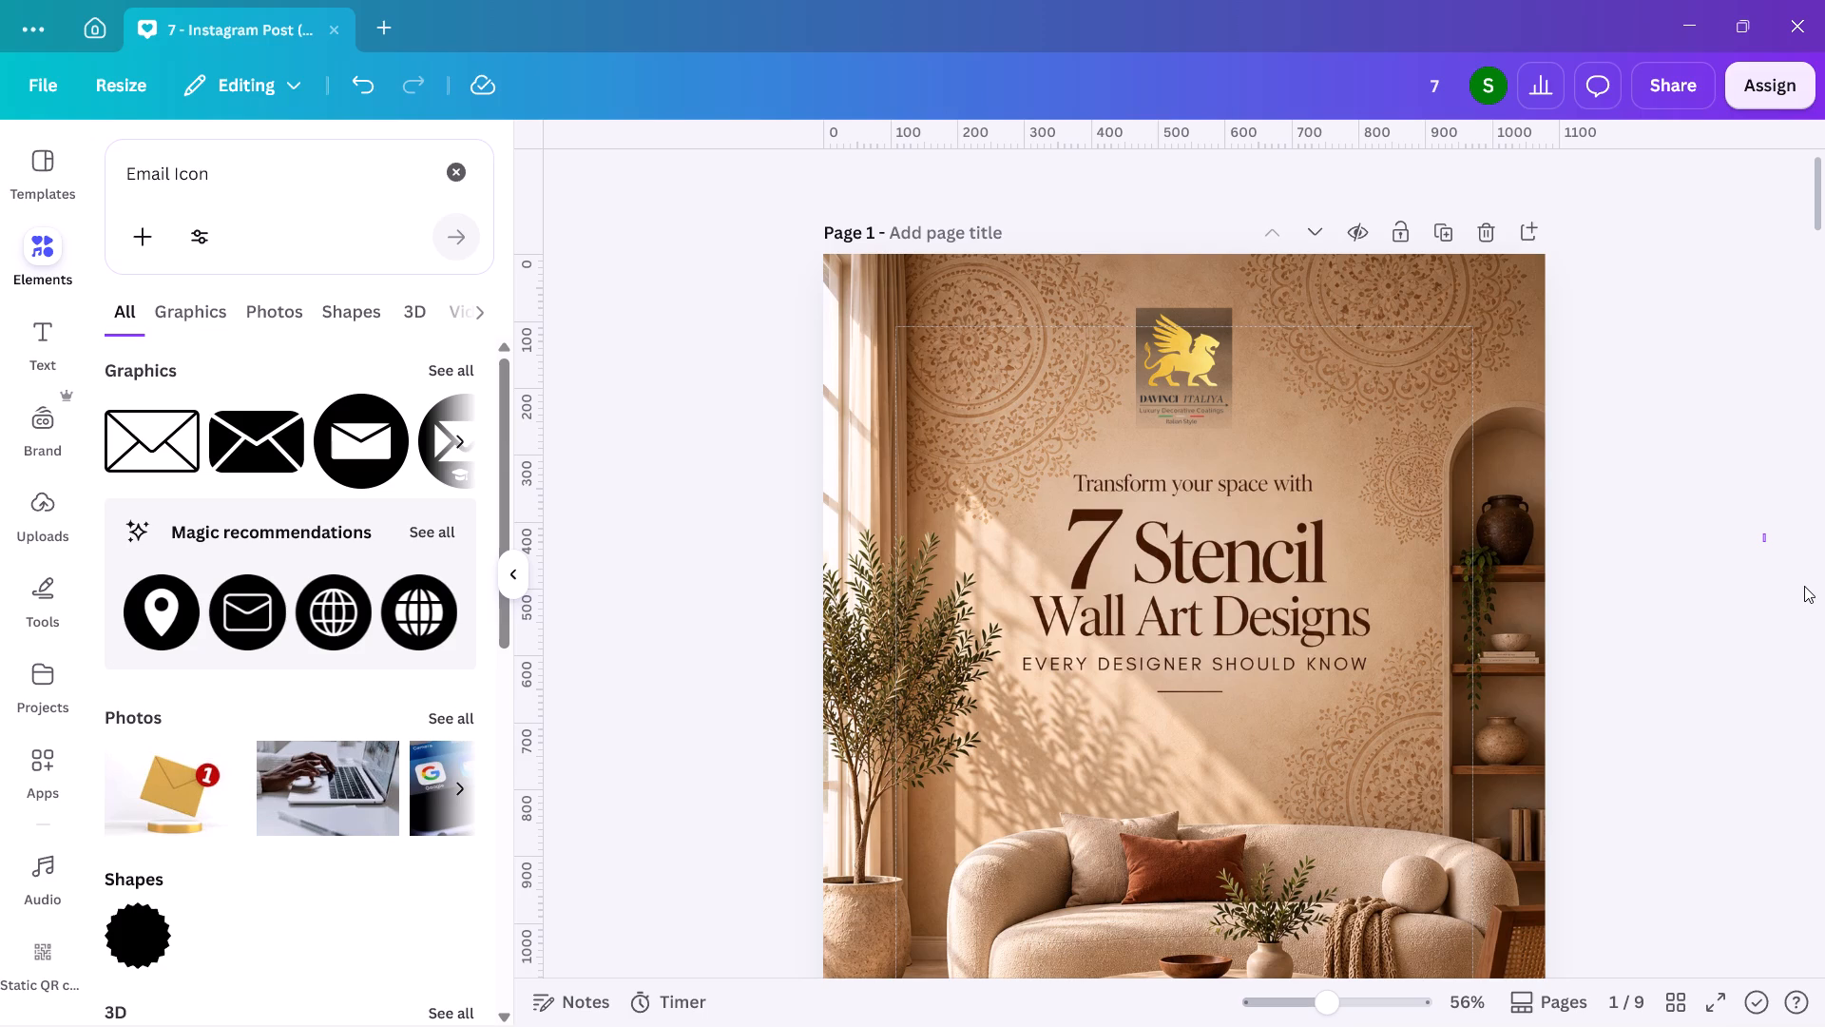
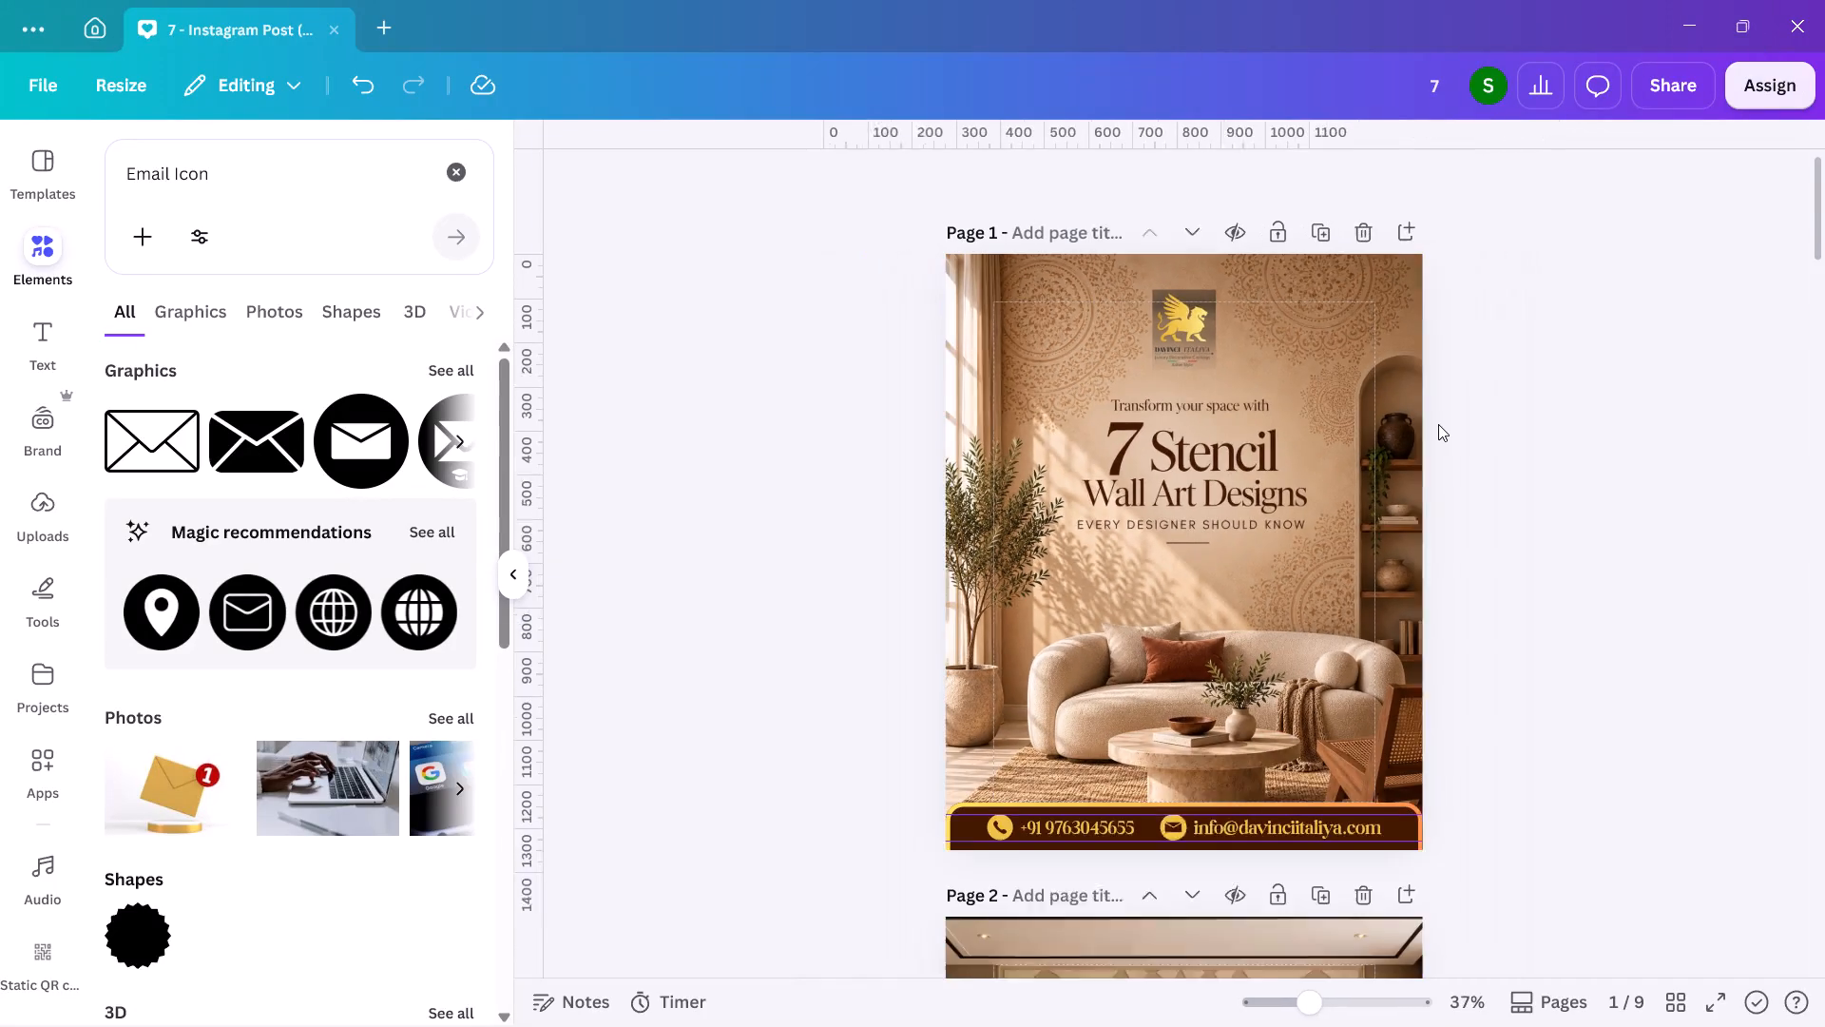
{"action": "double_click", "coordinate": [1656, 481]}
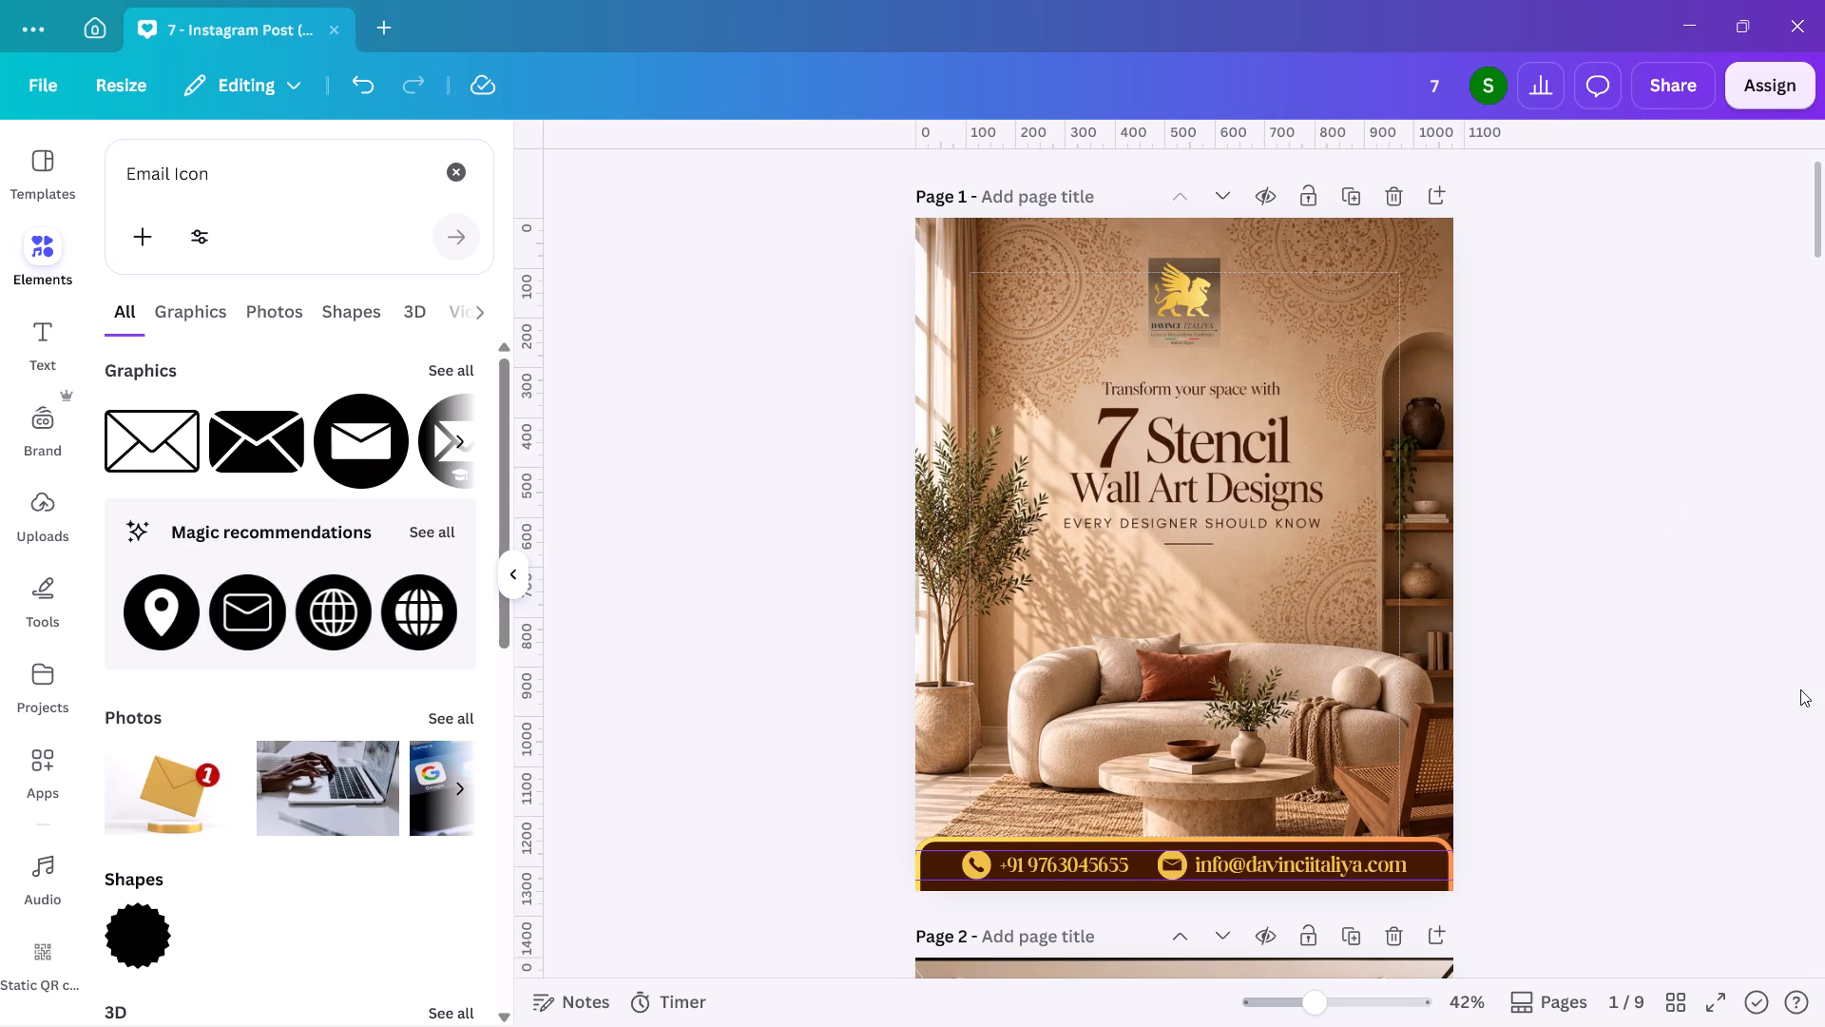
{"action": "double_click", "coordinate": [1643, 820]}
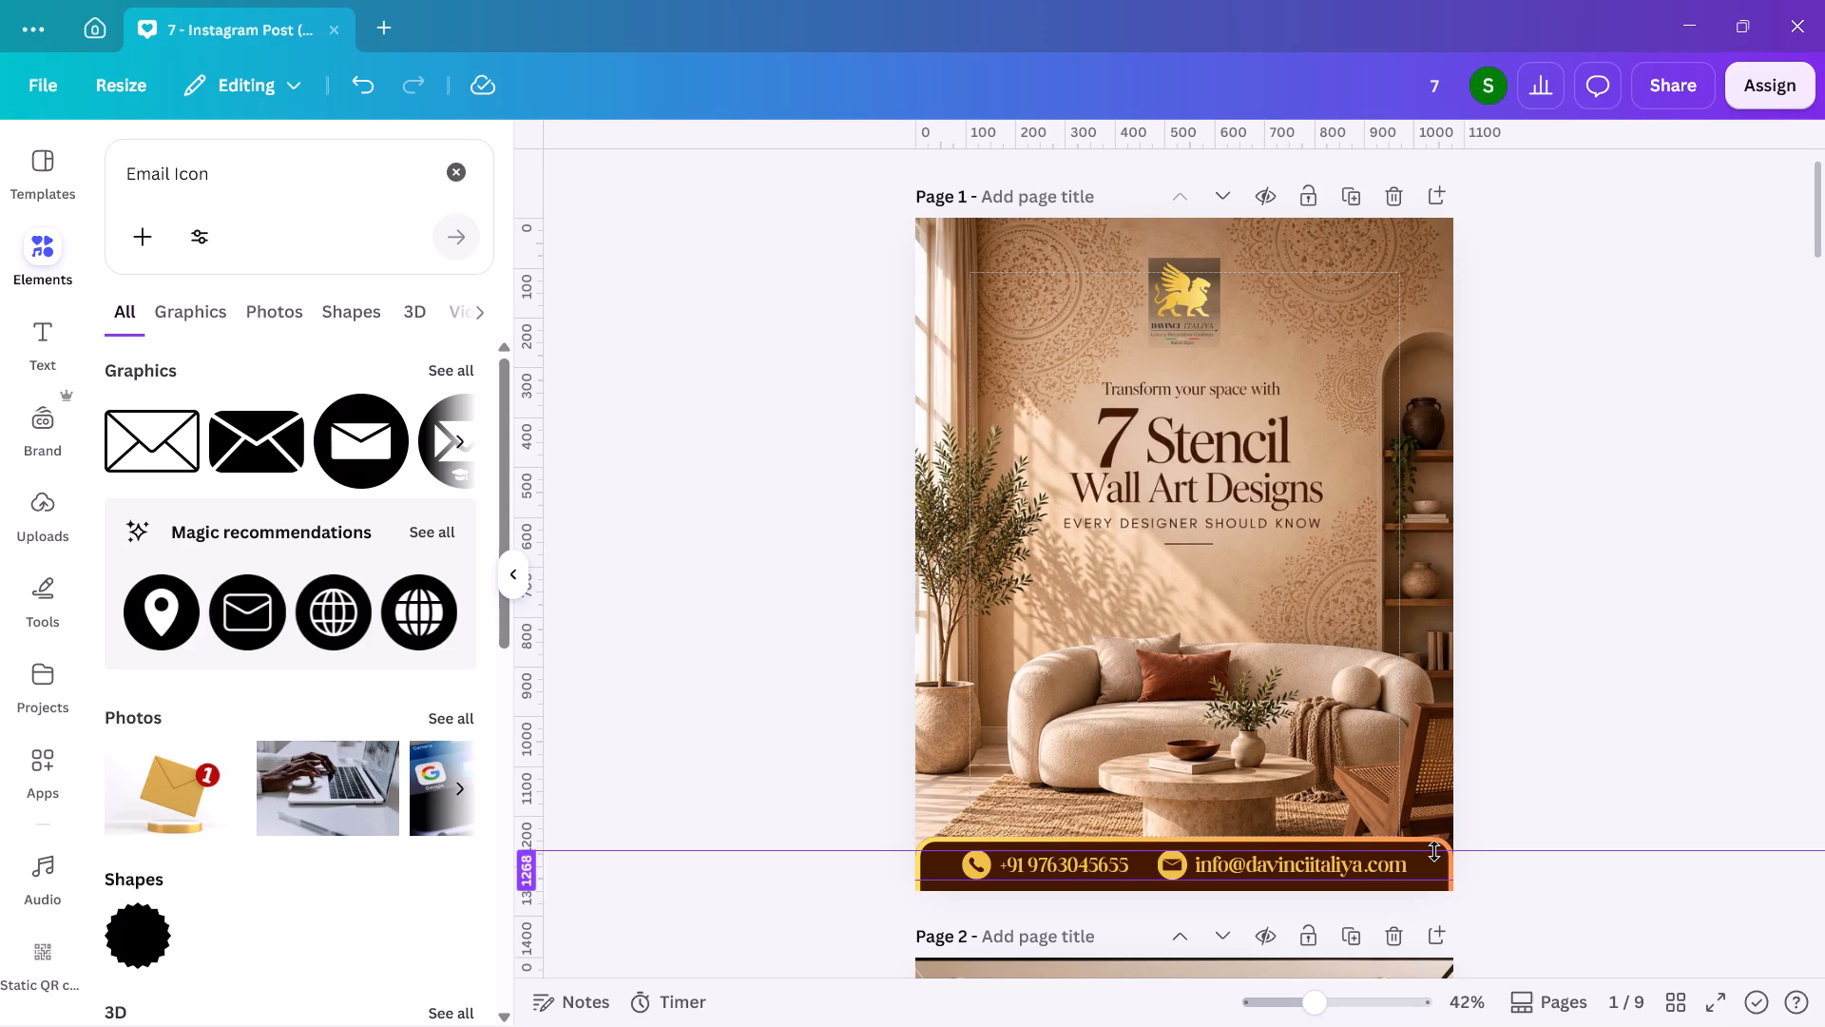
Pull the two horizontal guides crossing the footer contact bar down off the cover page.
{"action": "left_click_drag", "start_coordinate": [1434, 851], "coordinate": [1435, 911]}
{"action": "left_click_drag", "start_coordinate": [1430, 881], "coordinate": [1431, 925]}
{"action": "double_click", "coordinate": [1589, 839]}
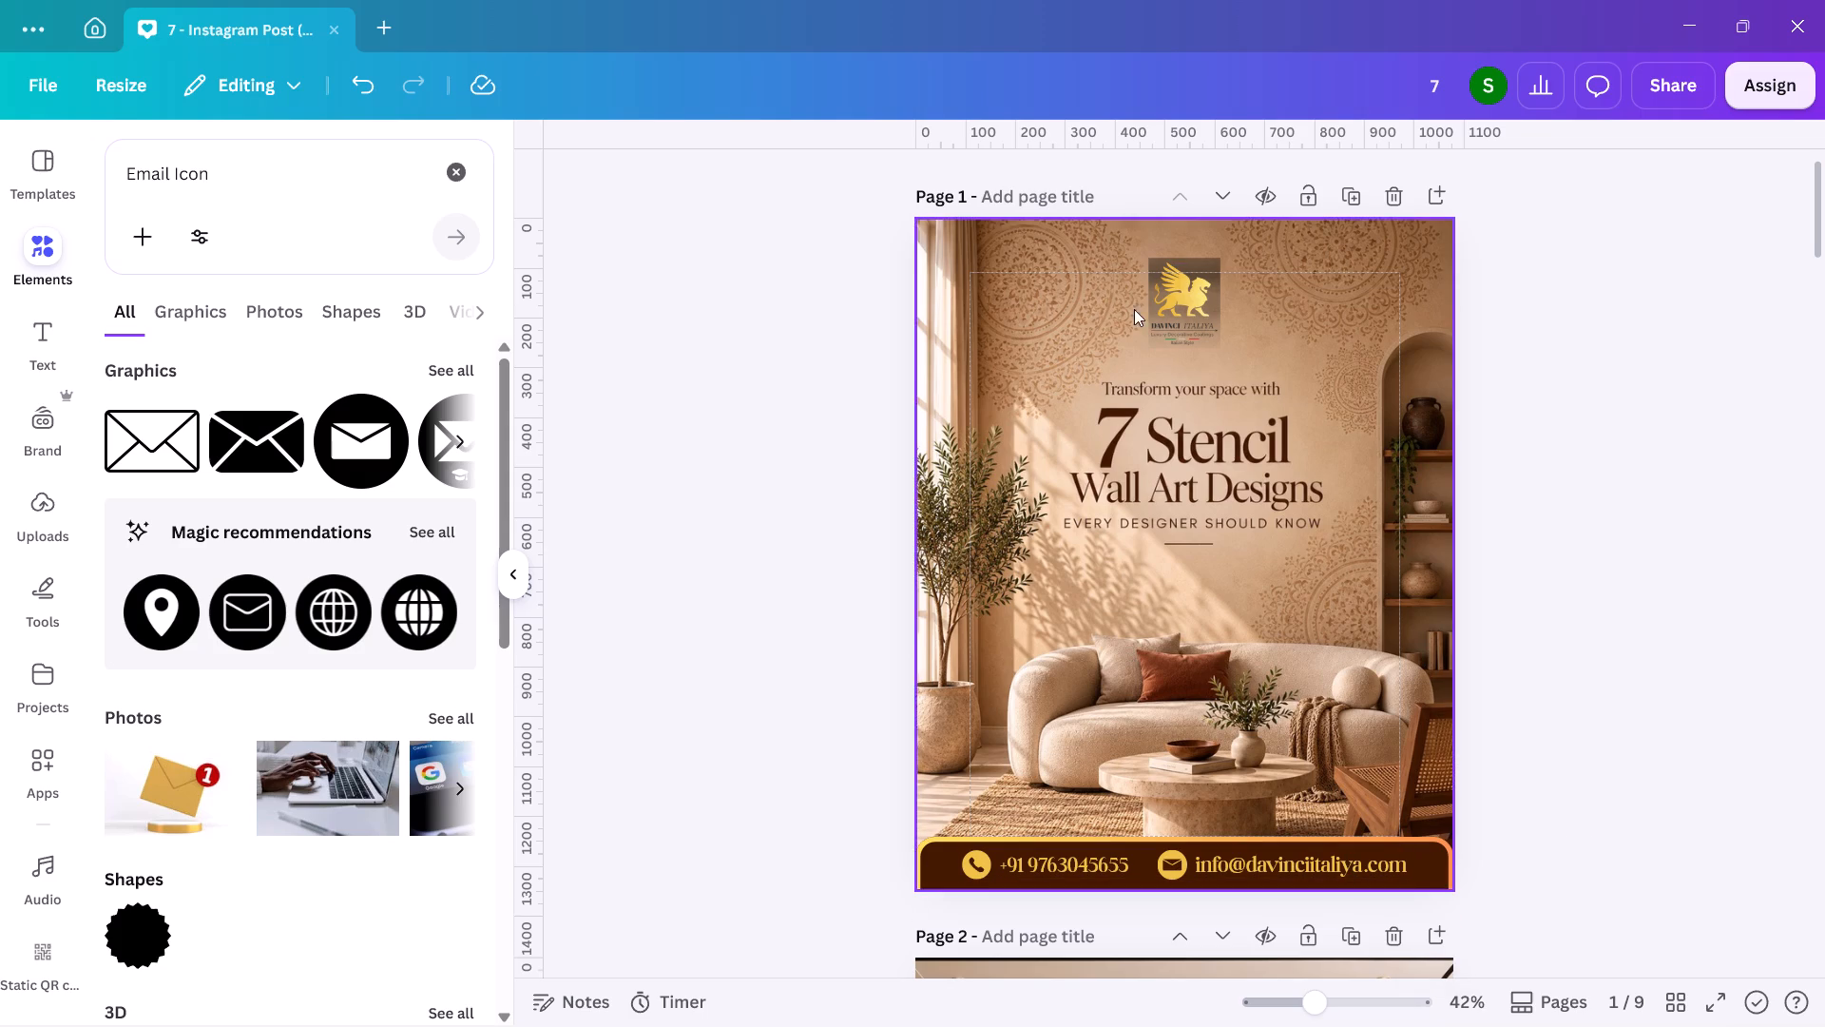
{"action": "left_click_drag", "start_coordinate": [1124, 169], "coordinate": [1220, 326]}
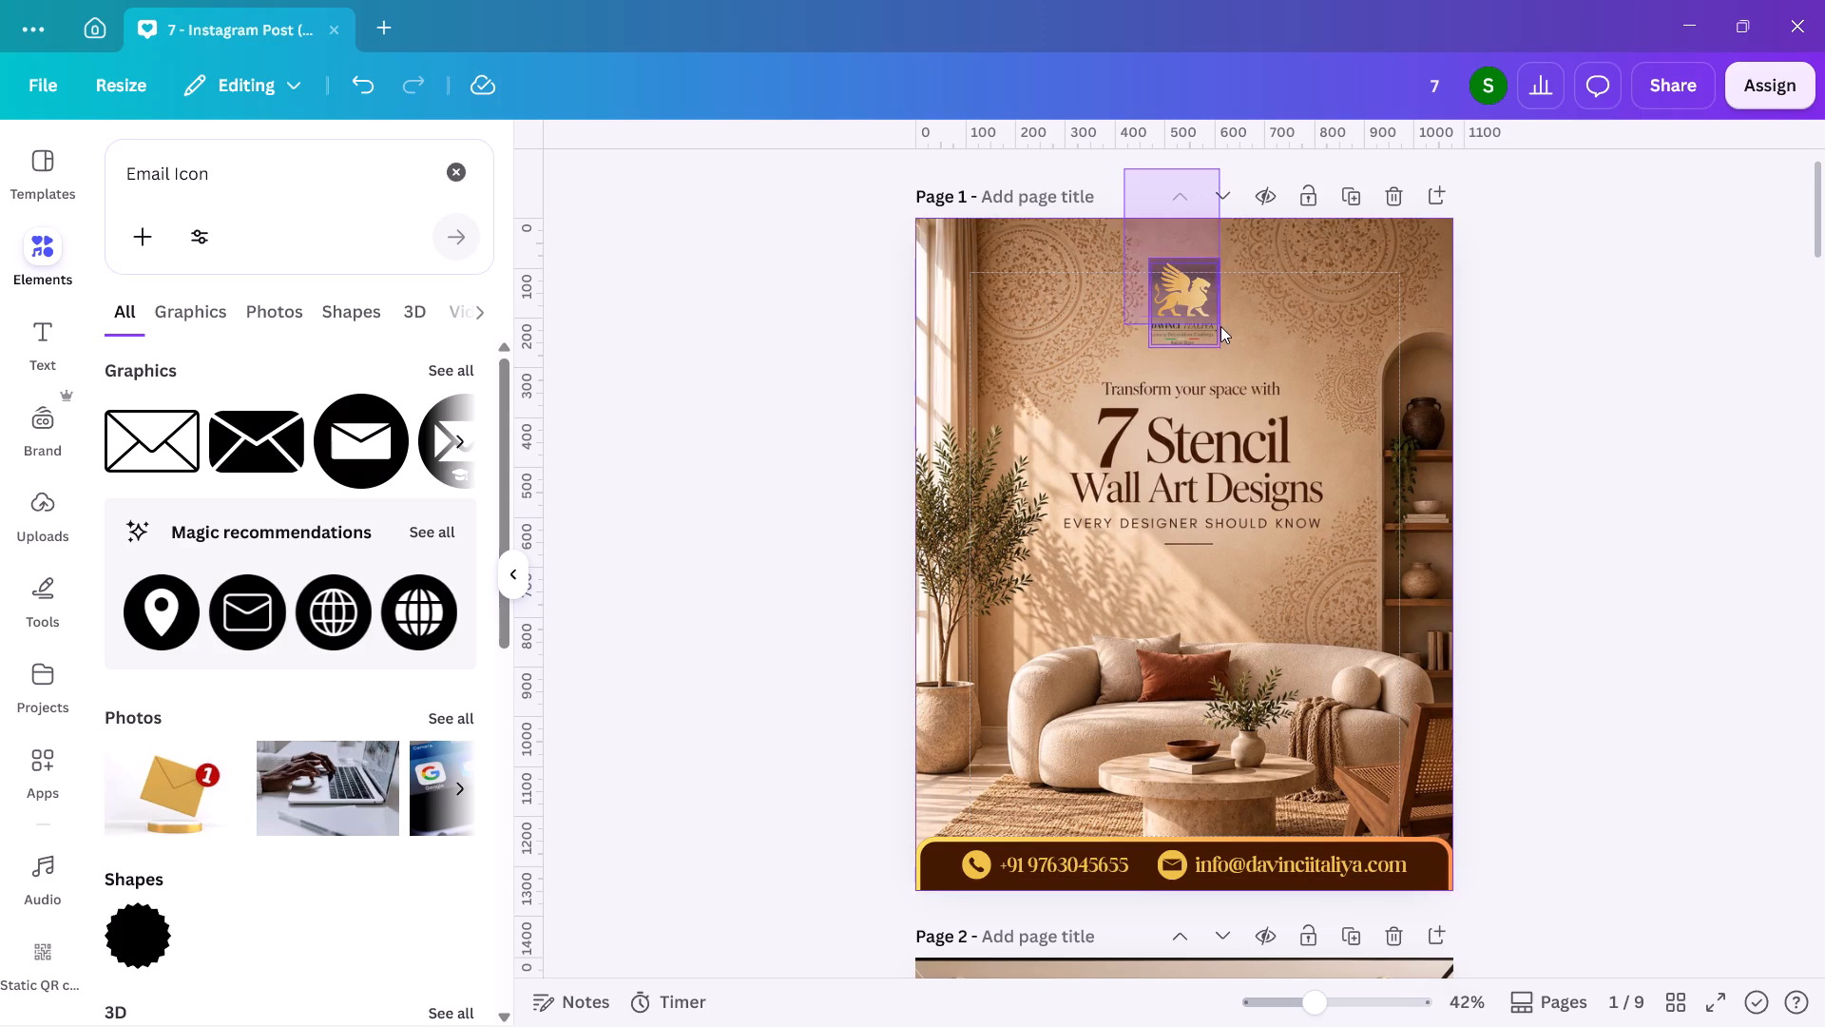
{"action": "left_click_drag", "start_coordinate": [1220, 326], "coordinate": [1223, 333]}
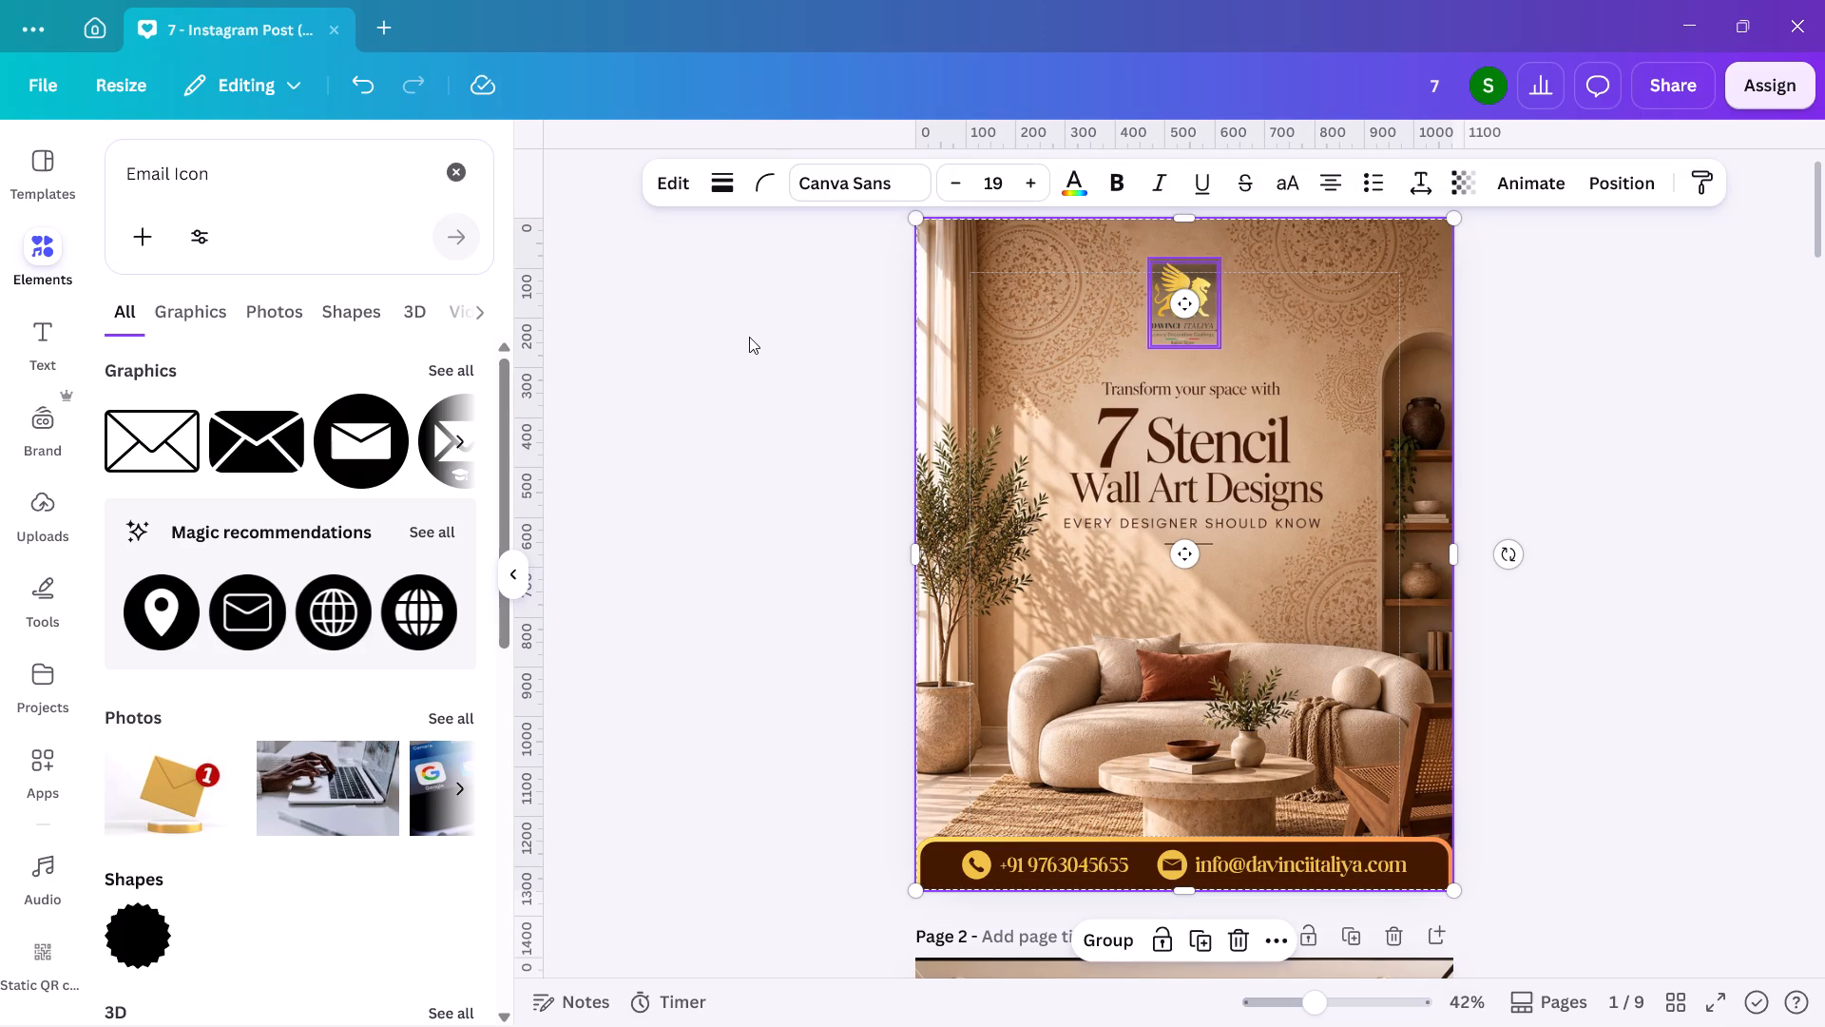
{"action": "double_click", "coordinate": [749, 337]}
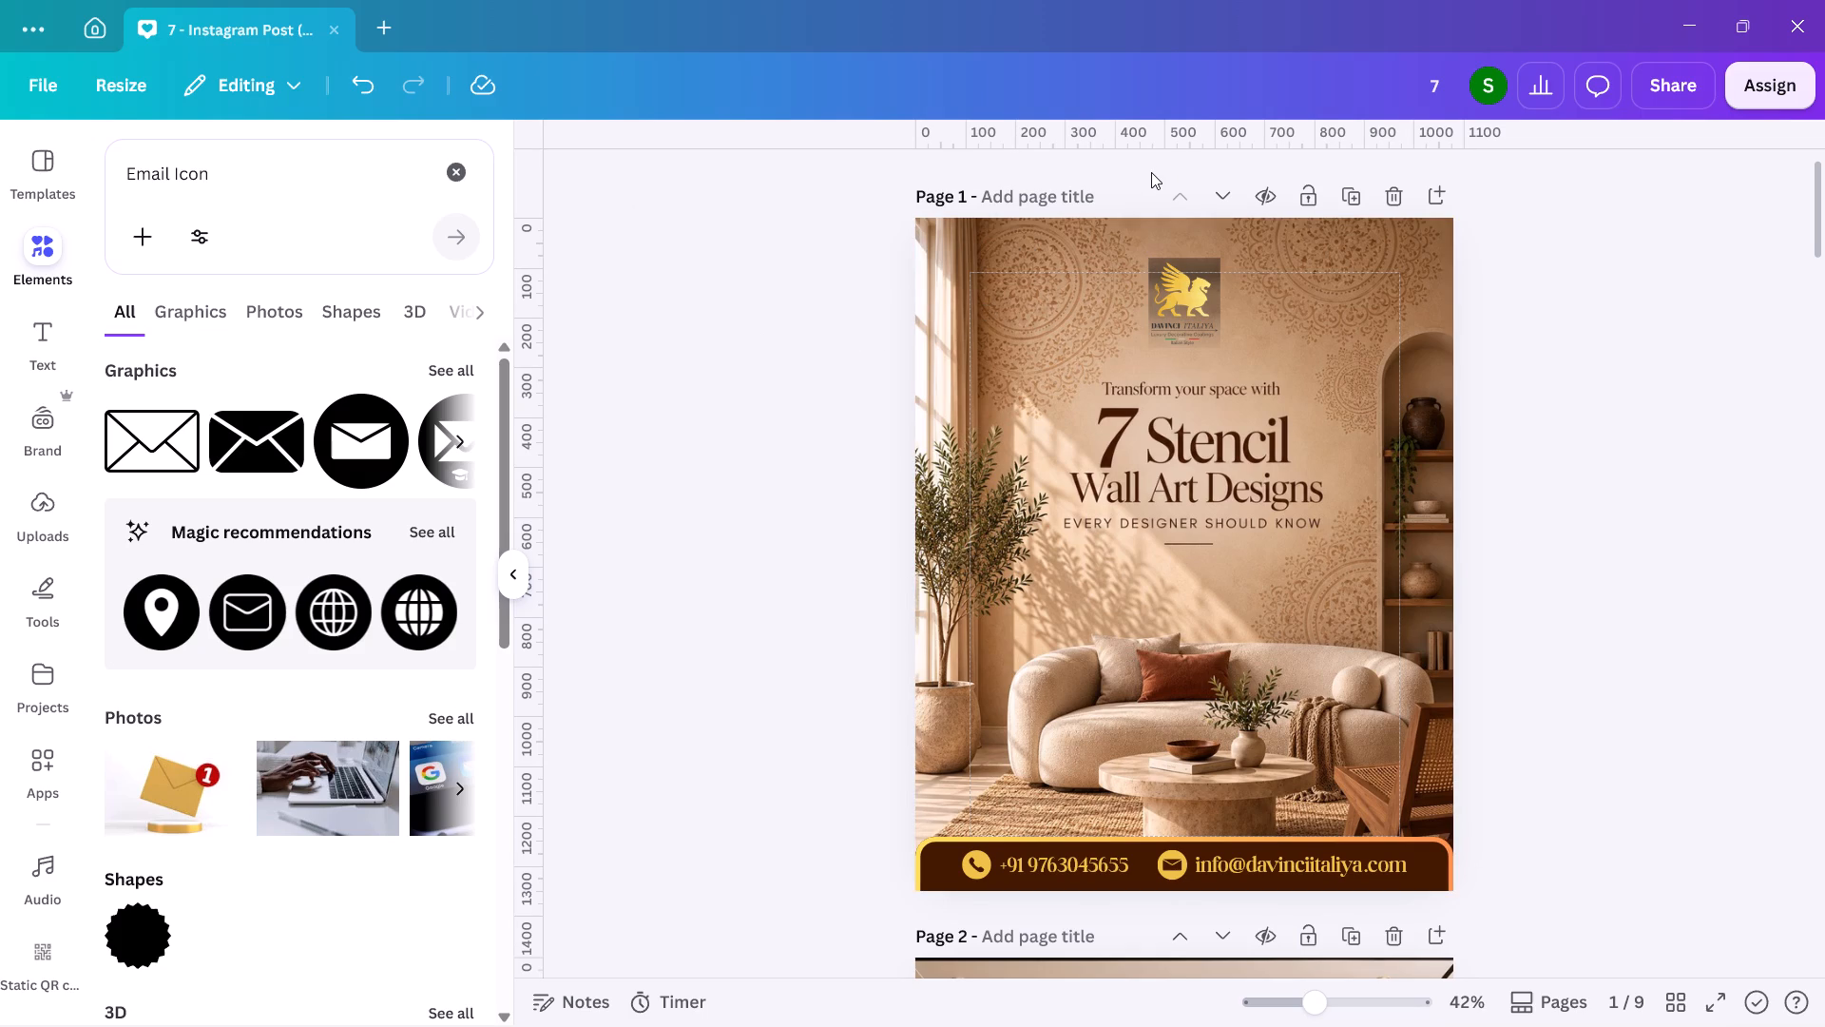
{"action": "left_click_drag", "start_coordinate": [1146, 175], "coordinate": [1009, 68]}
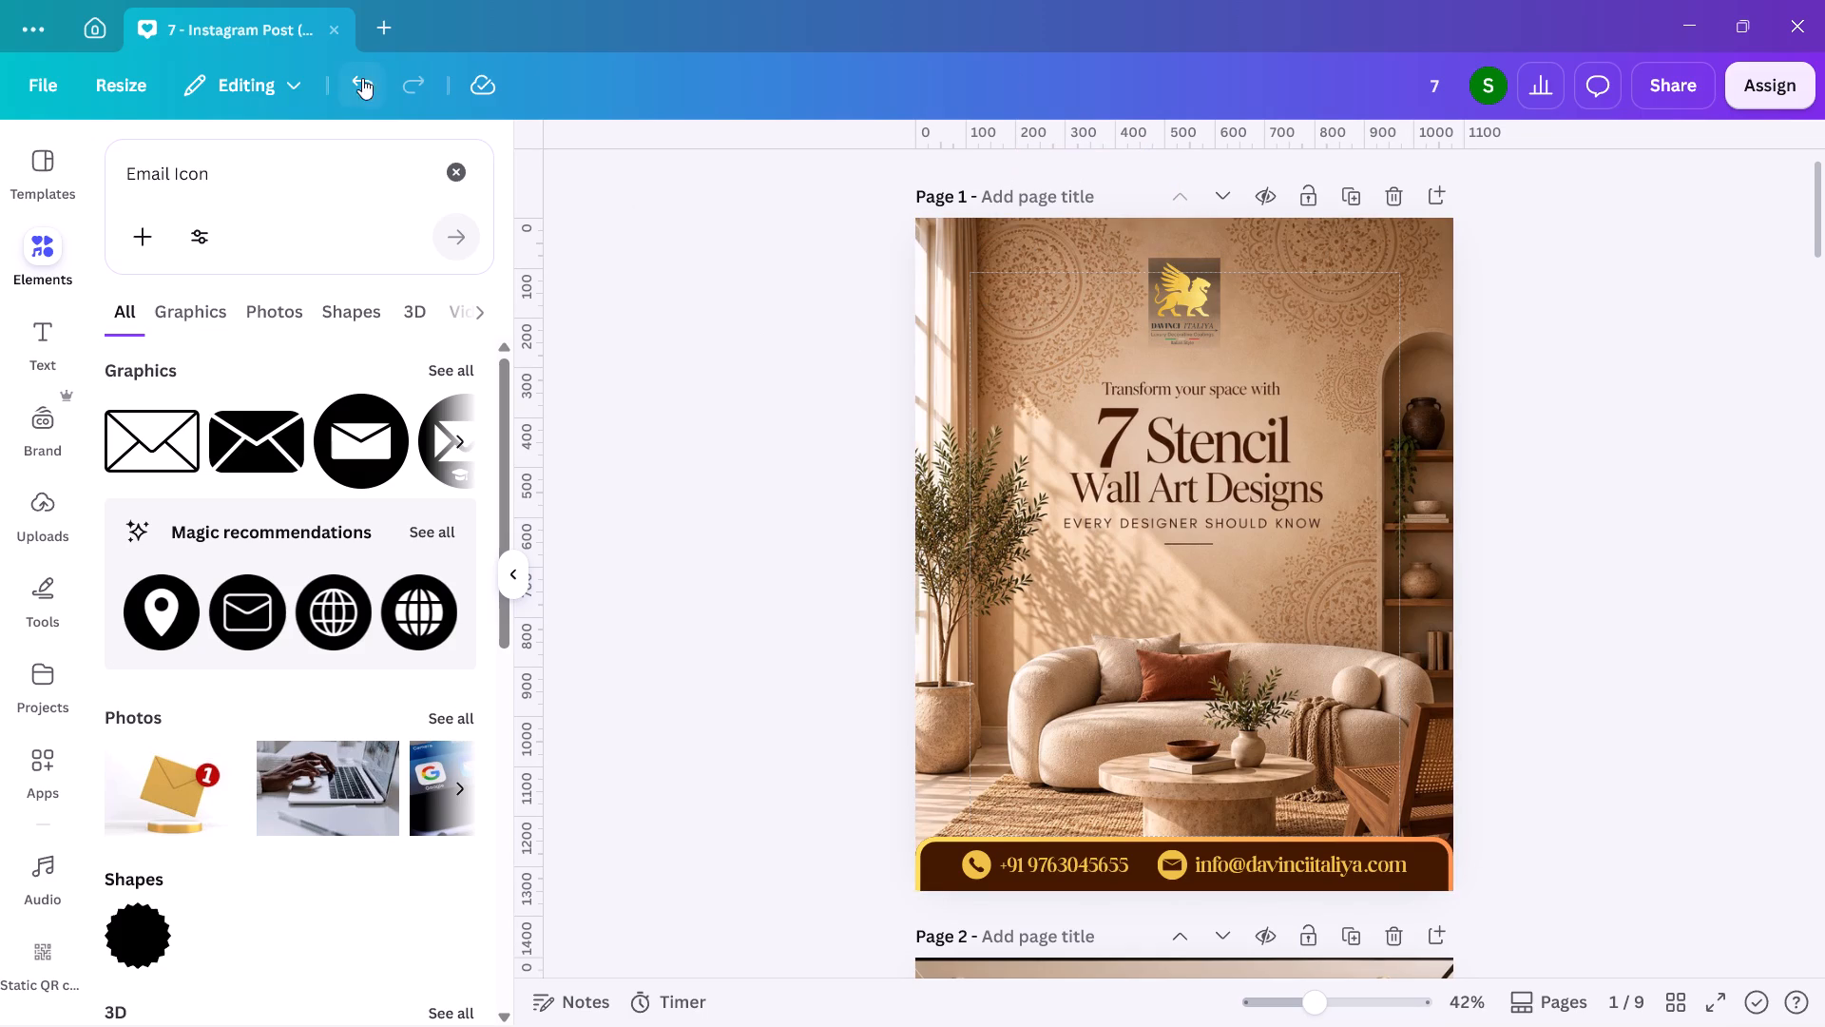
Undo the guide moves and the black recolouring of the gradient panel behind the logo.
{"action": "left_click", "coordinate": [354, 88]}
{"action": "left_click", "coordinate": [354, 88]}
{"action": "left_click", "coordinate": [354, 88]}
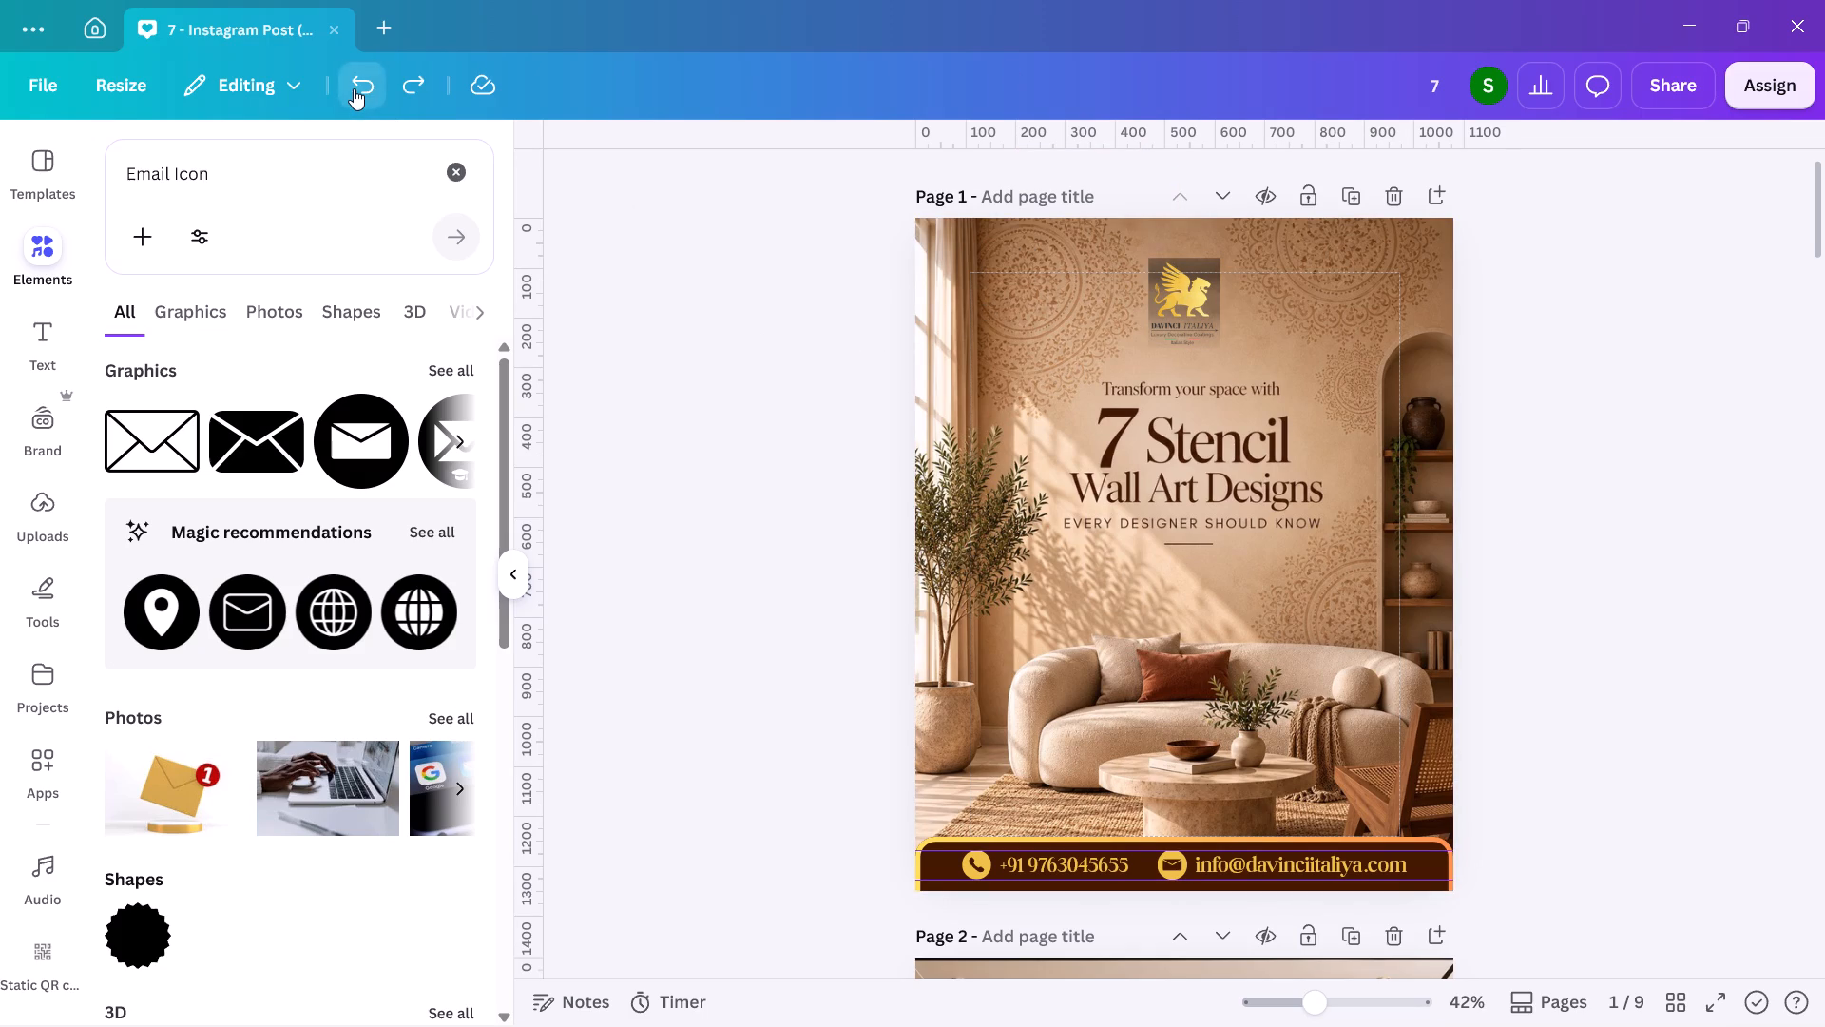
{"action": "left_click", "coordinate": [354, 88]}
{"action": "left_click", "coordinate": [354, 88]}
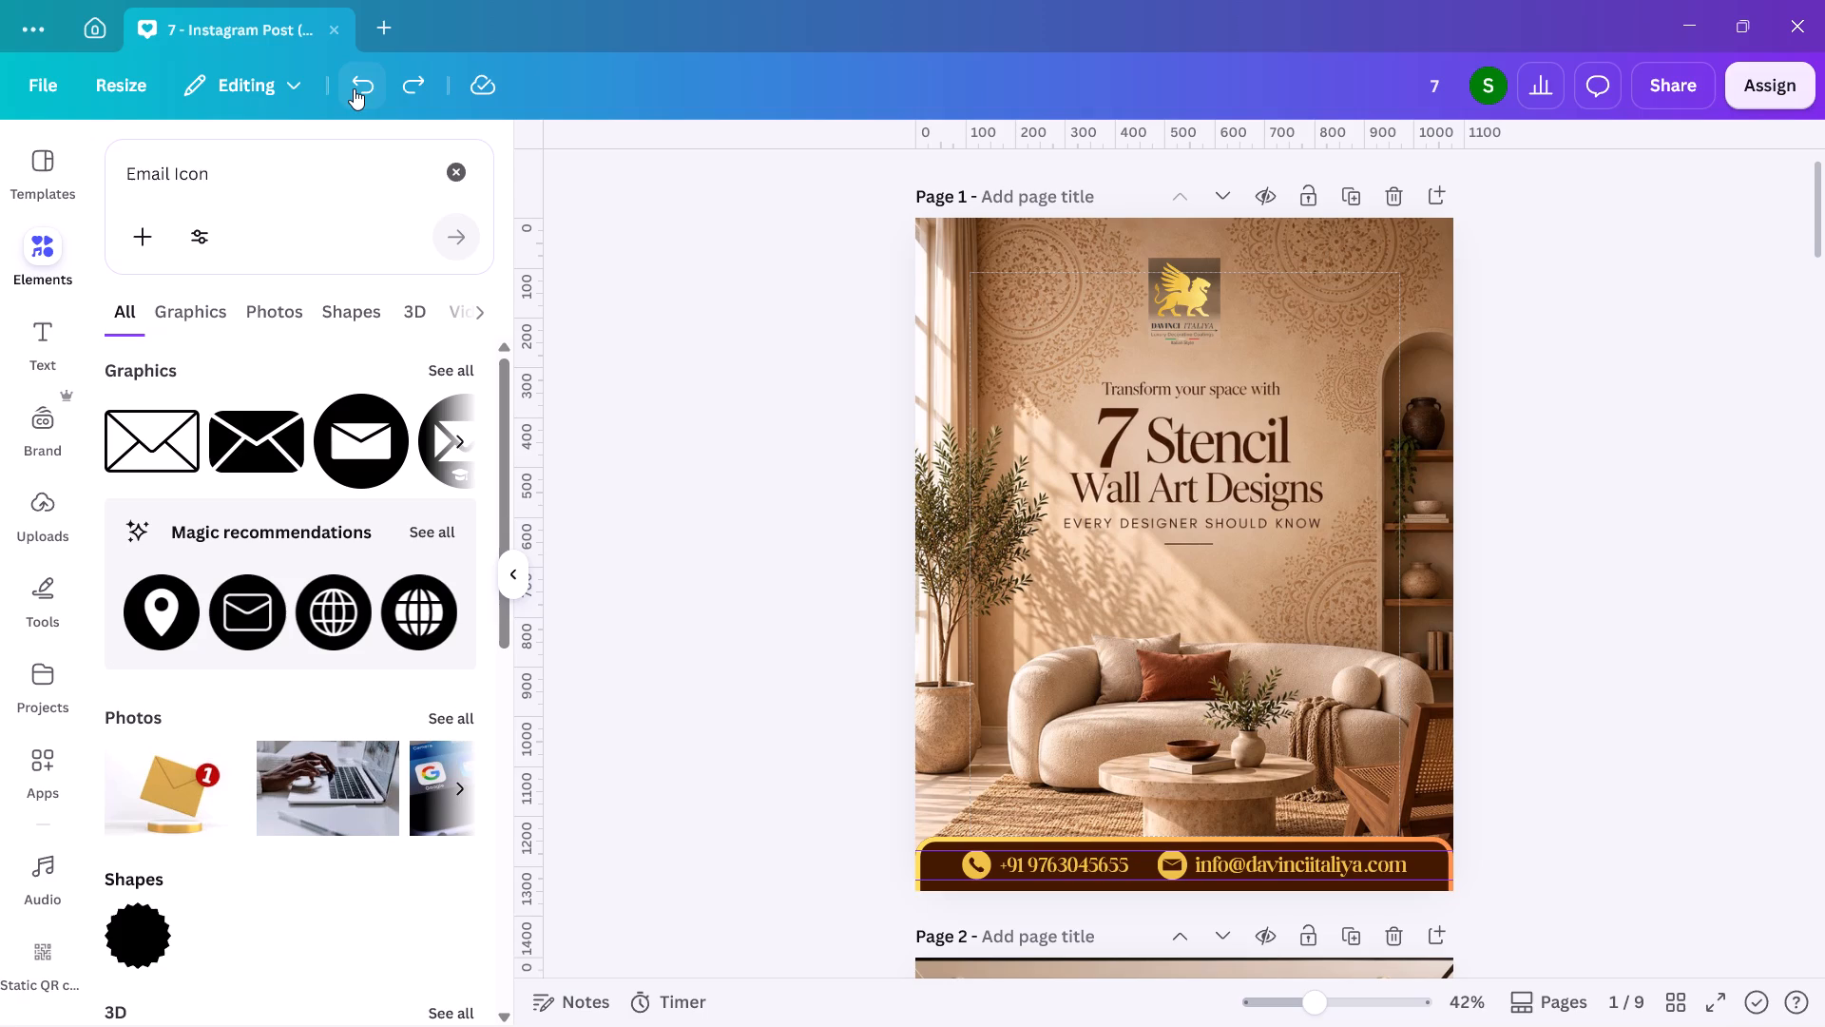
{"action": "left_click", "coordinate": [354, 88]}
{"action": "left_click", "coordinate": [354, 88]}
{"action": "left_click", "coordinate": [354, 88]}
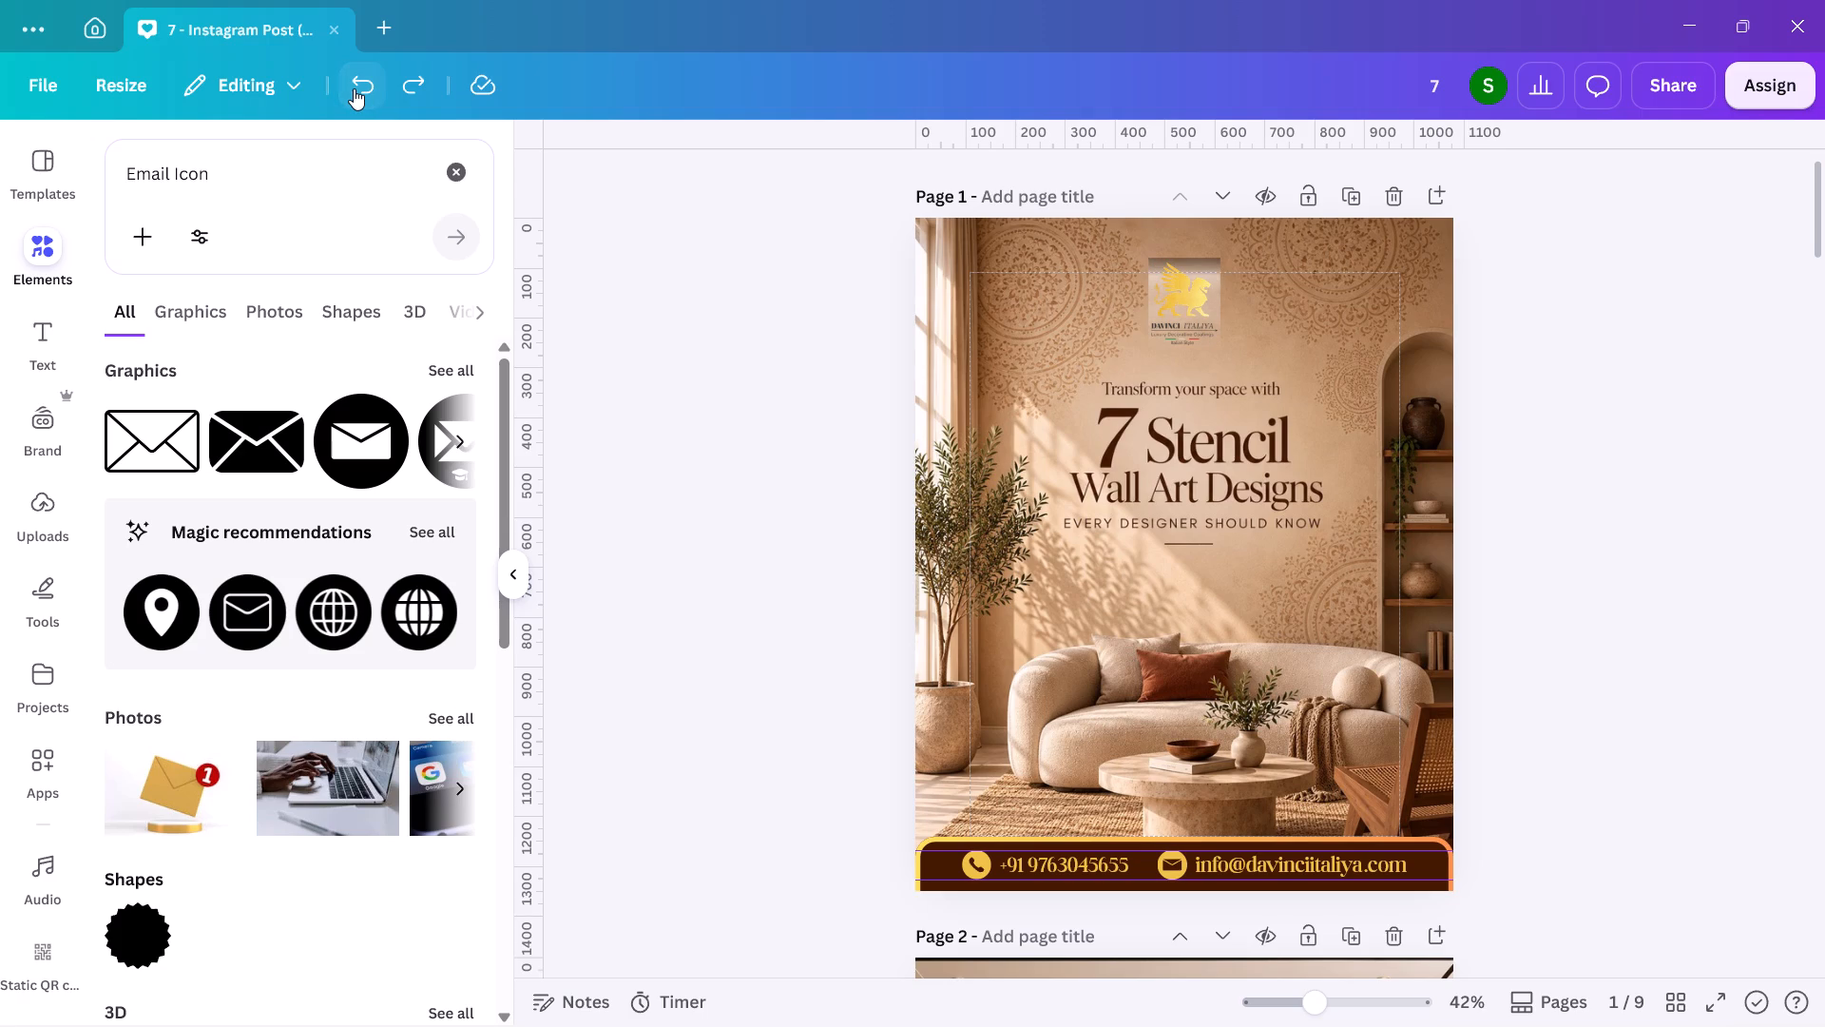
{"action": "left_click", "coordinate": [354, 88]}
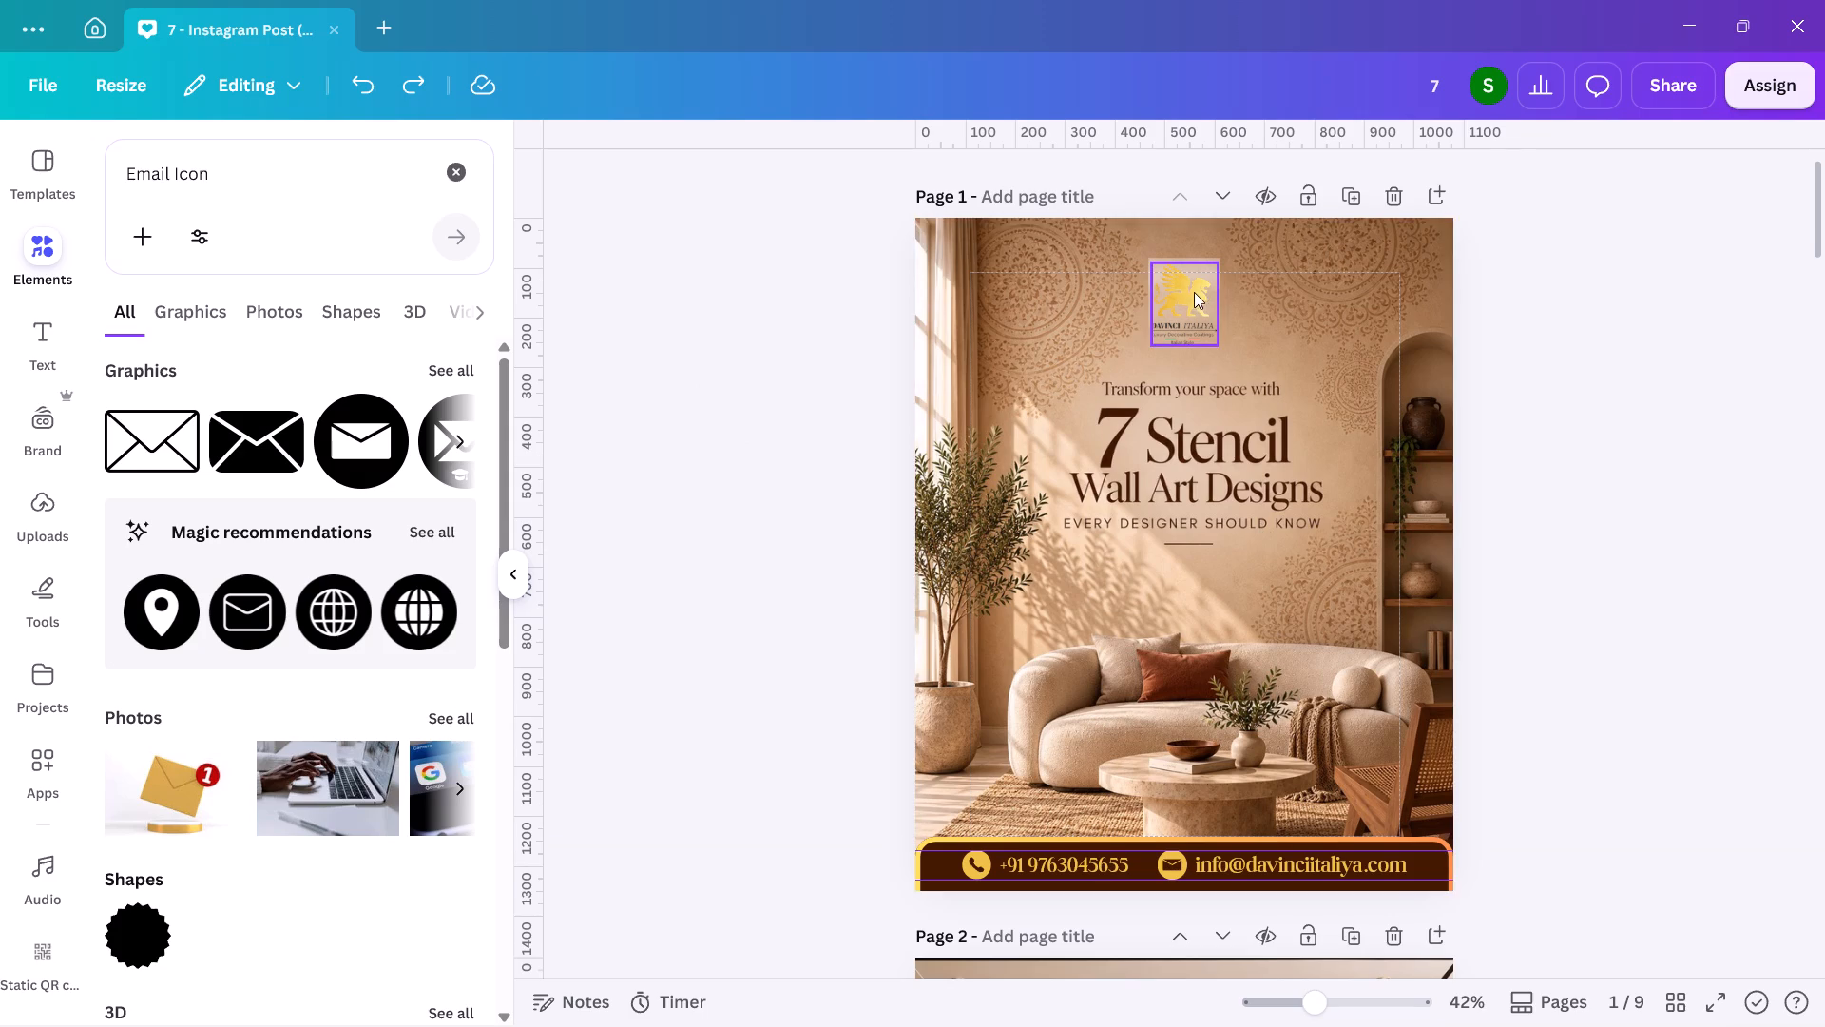
Recolour the fill of the cover's footer contact bar to white.
{"action": "left_click", "coordinate": [935, 865]}
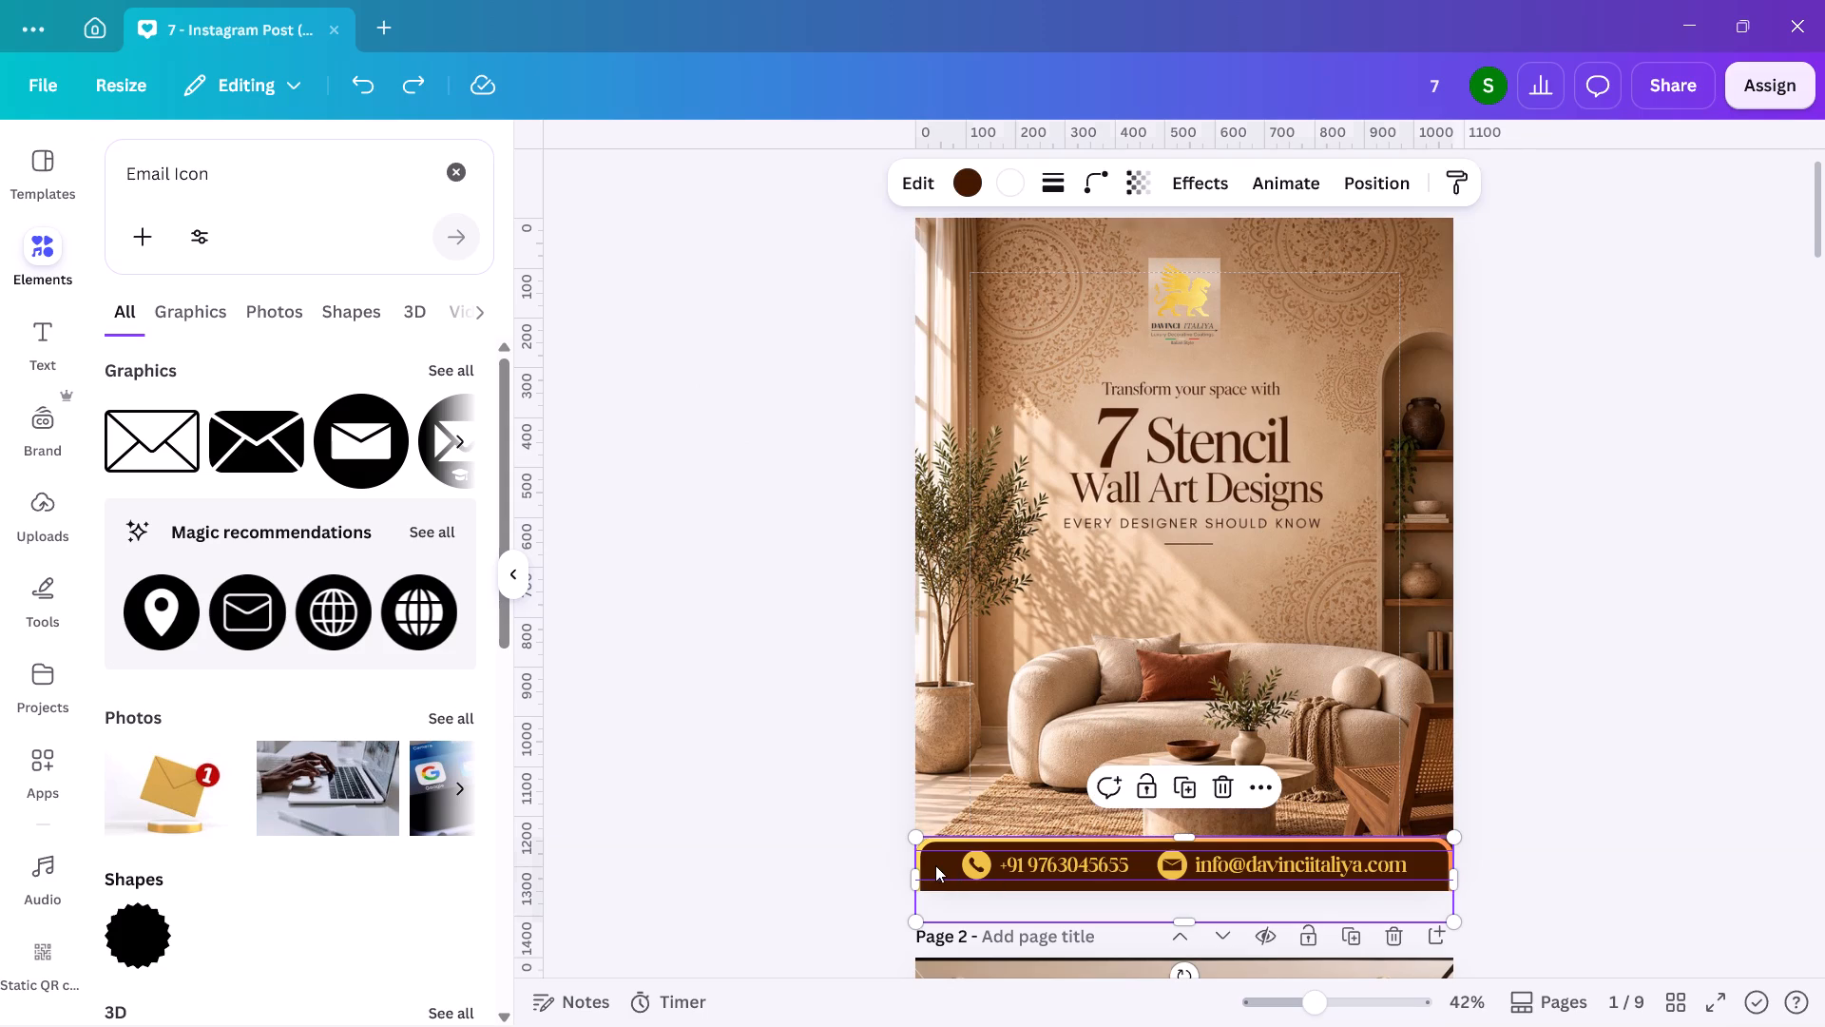
{"action": "left_click", "coordinate": [963, 182]}
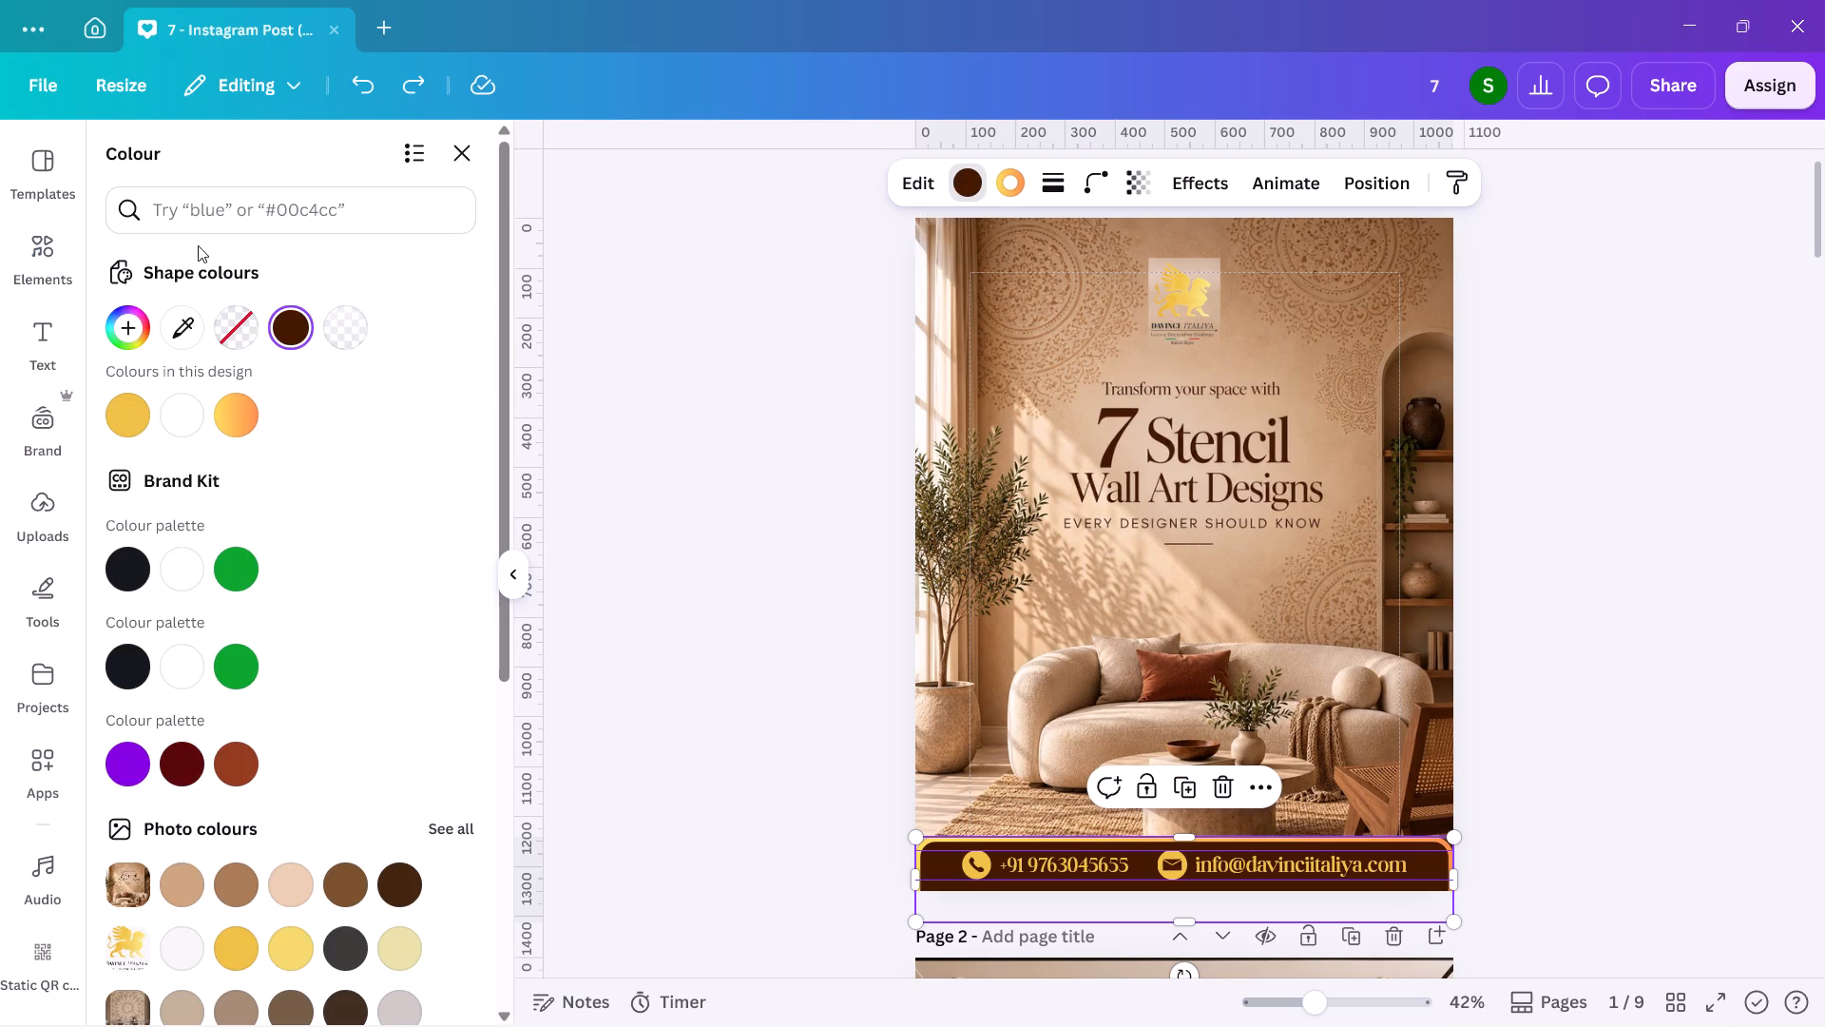
{"action": "left_click", "coordinate": [165, 416]}
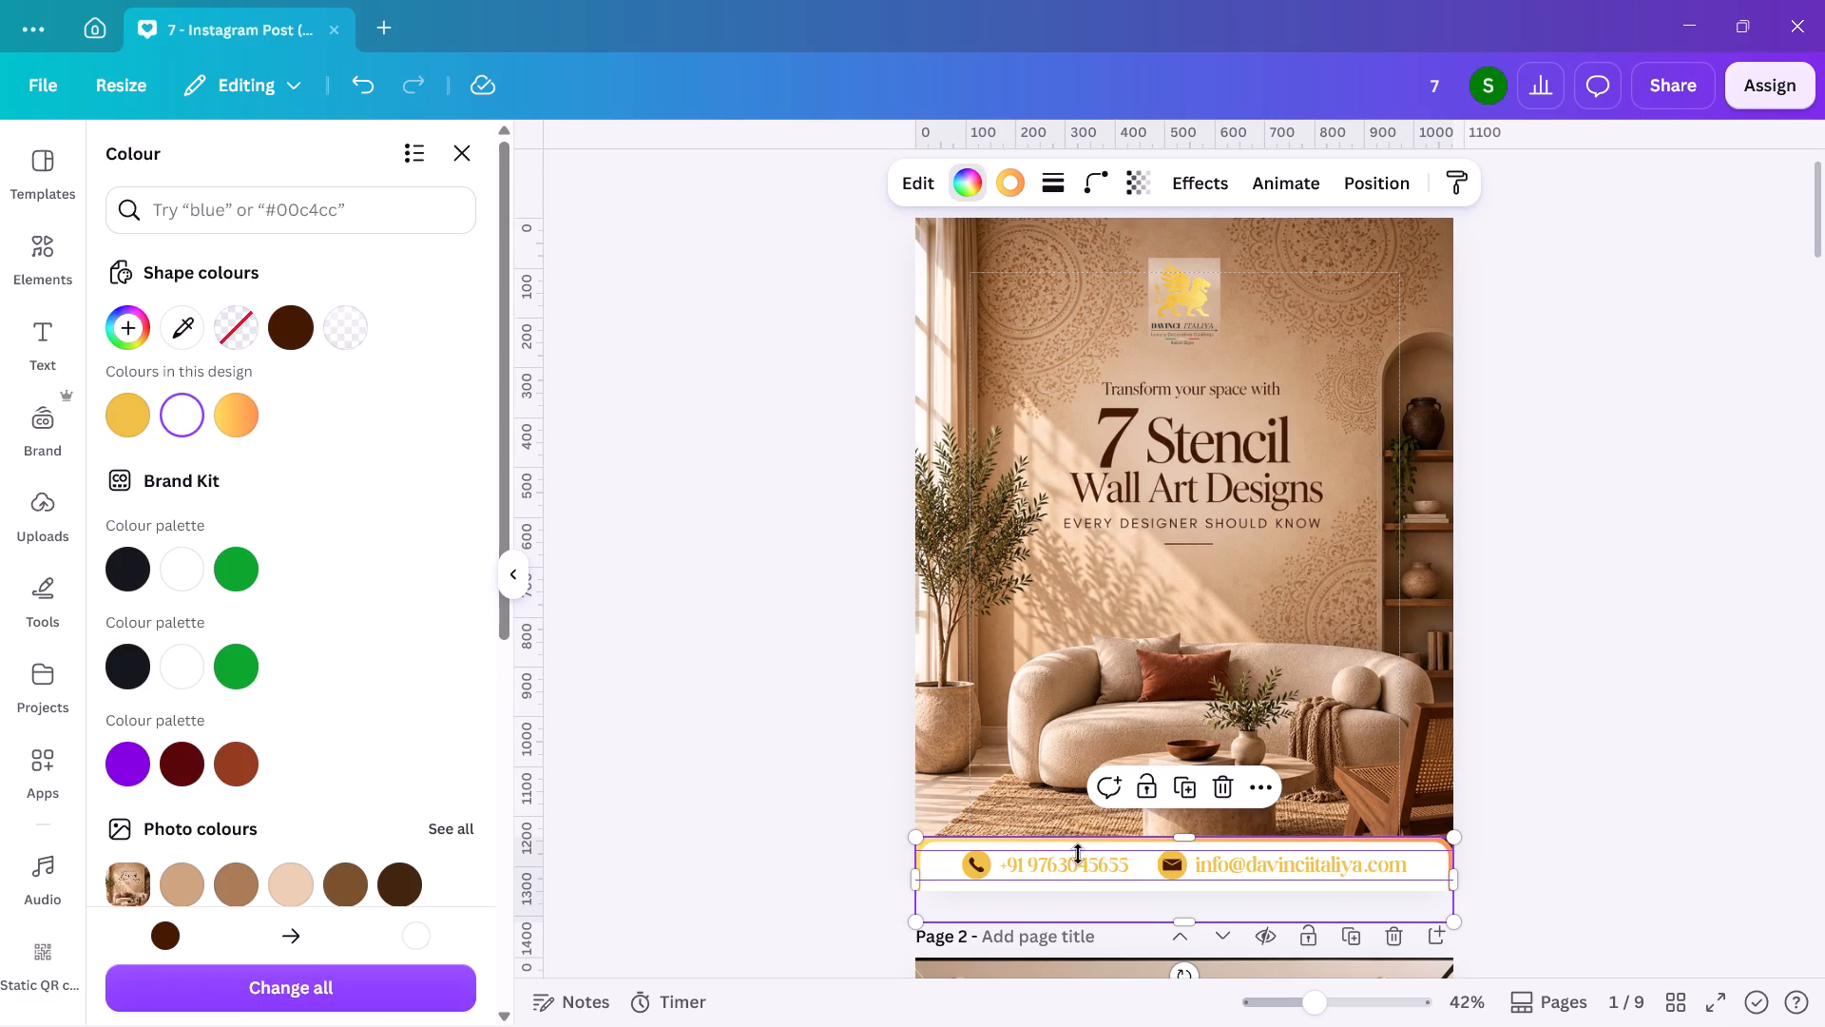
Recolour the phone and email text in the cover's footer bar to the design's dark brown.
{"action": "left_click", "coordinate": [1092, 862]}
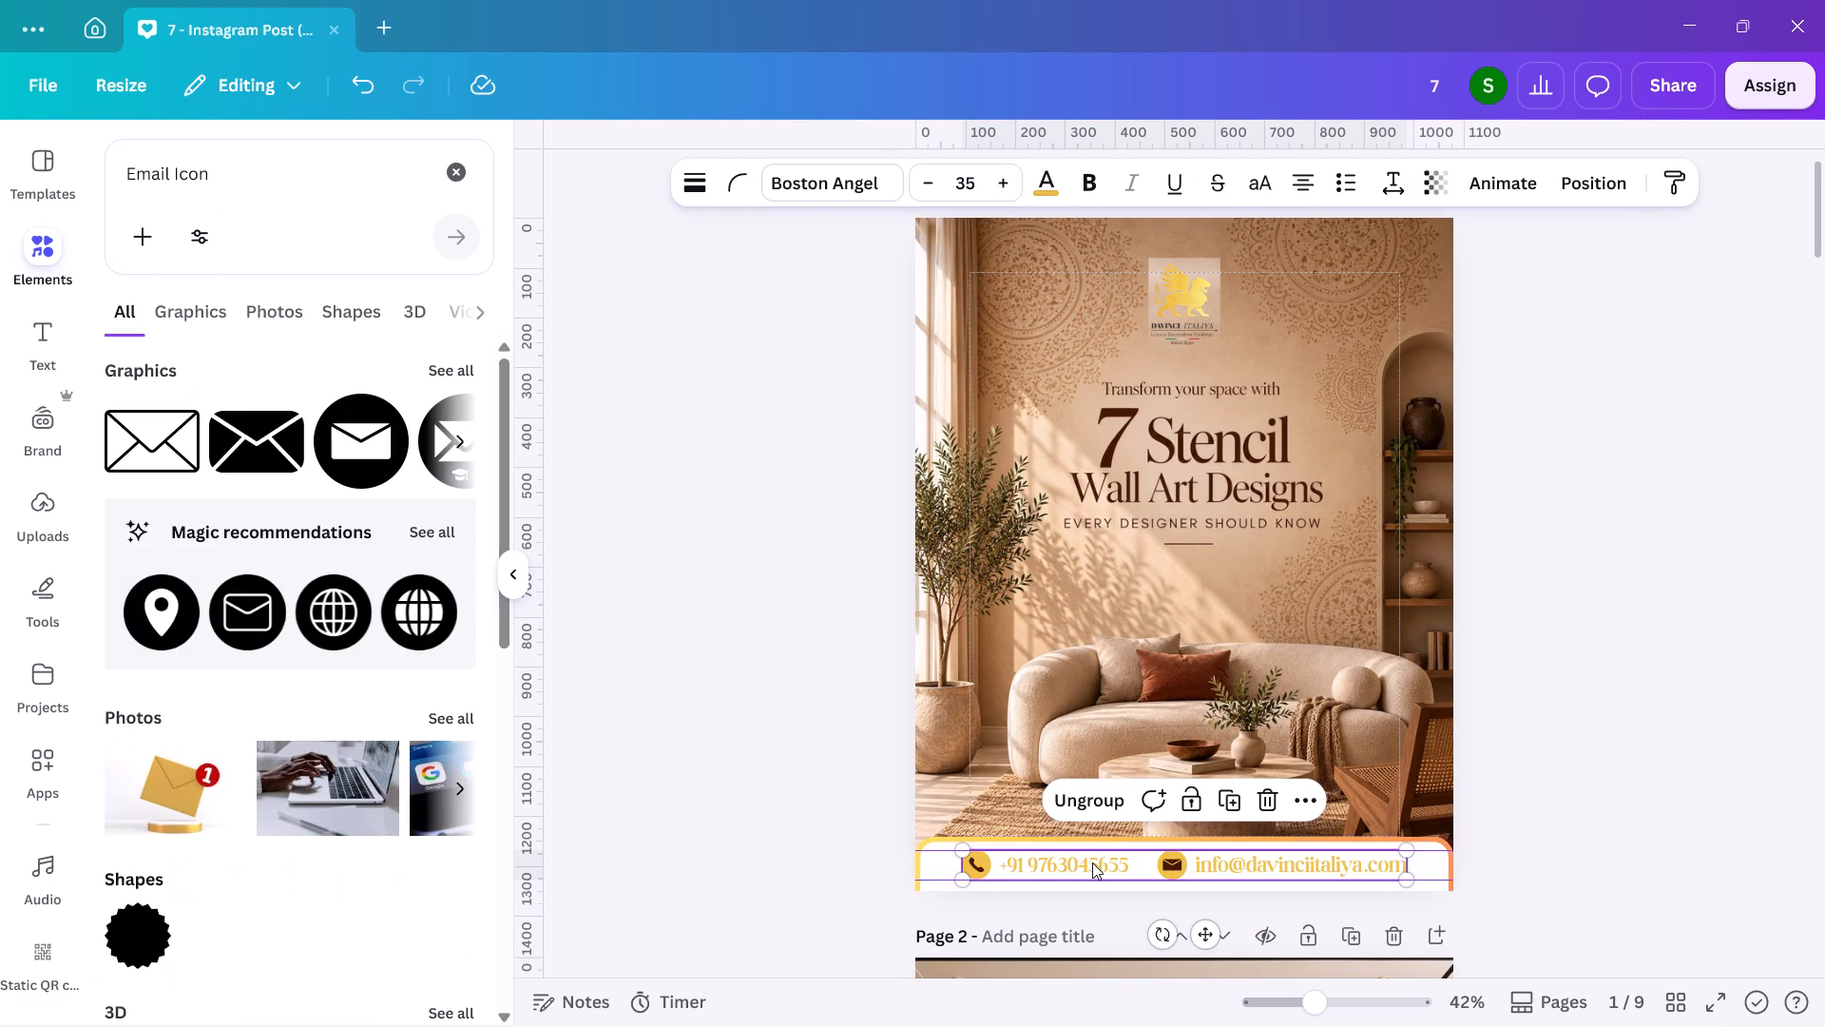
{"action": "left_click", "coordinate": [1057, 178]}
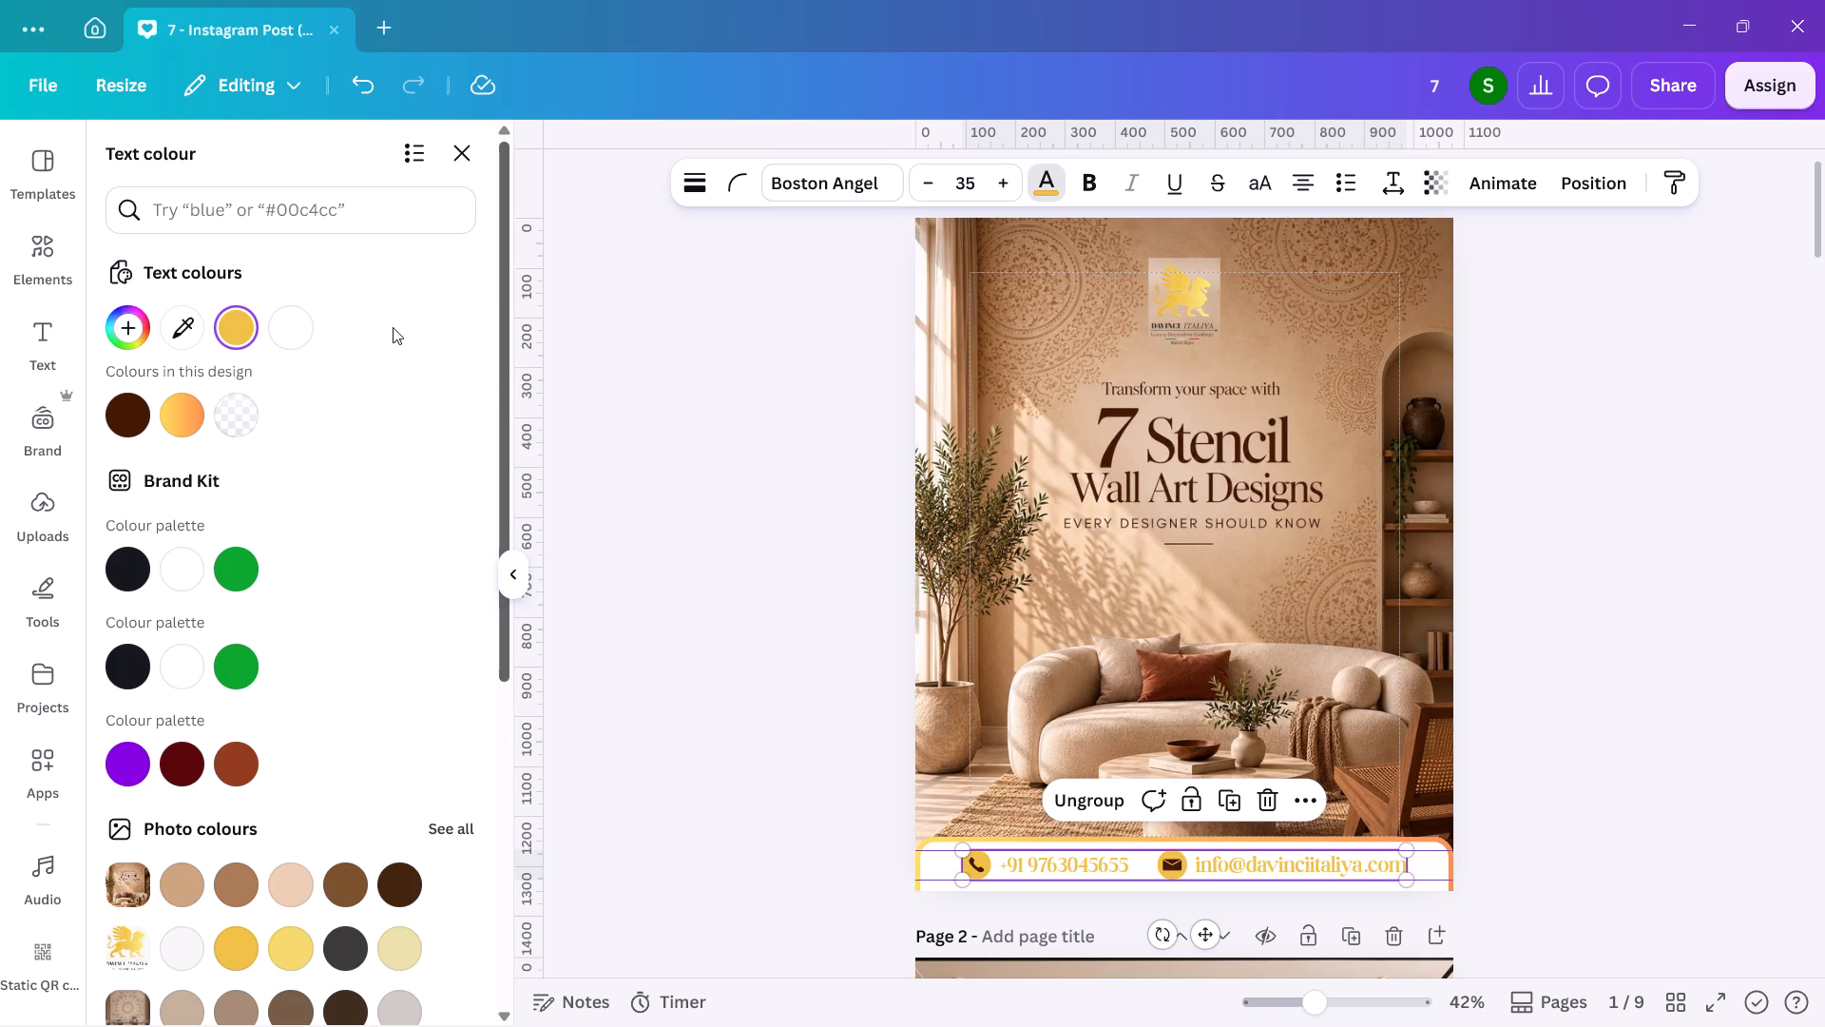
{"action": "left_click", "coordinate": [123, 418]}
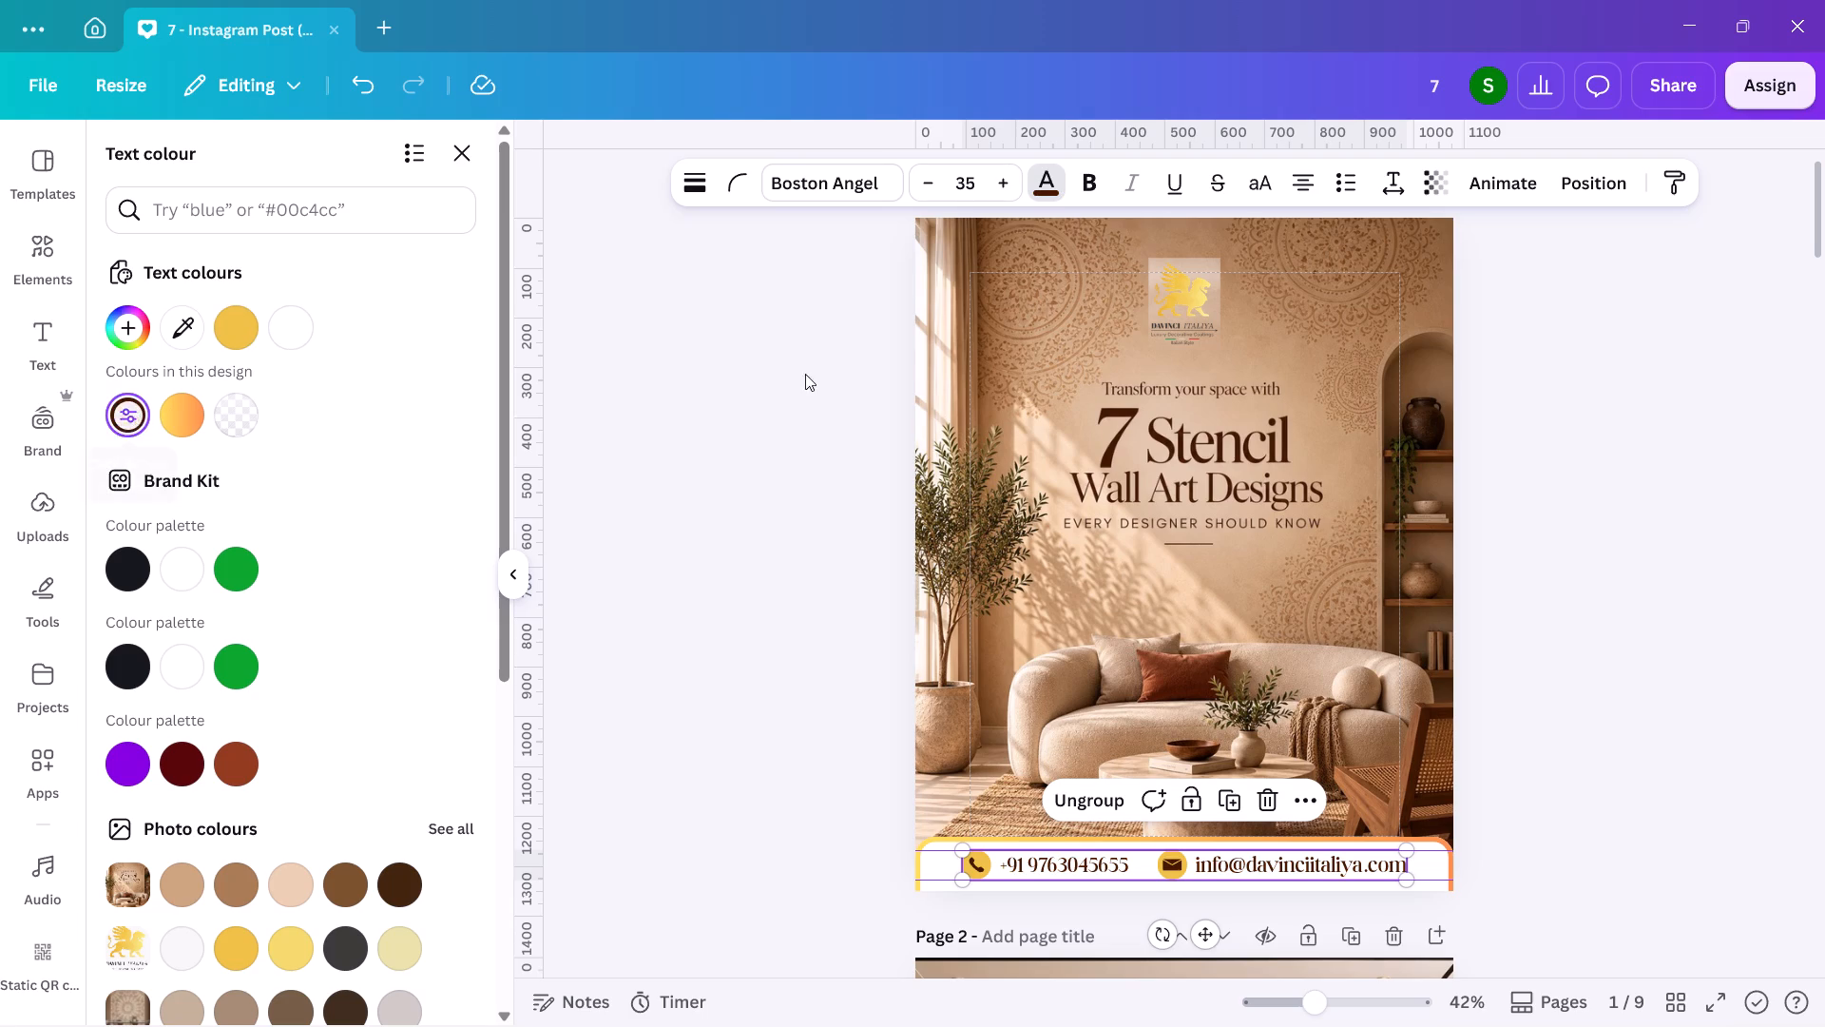
Recolour the semi-transparent panel behind the cover logo to solid white (#ffffff).
{"action": "left_click", "coordinate": [1185, 272]}
{"action": "left_click", "coordinate": [919, 308]}
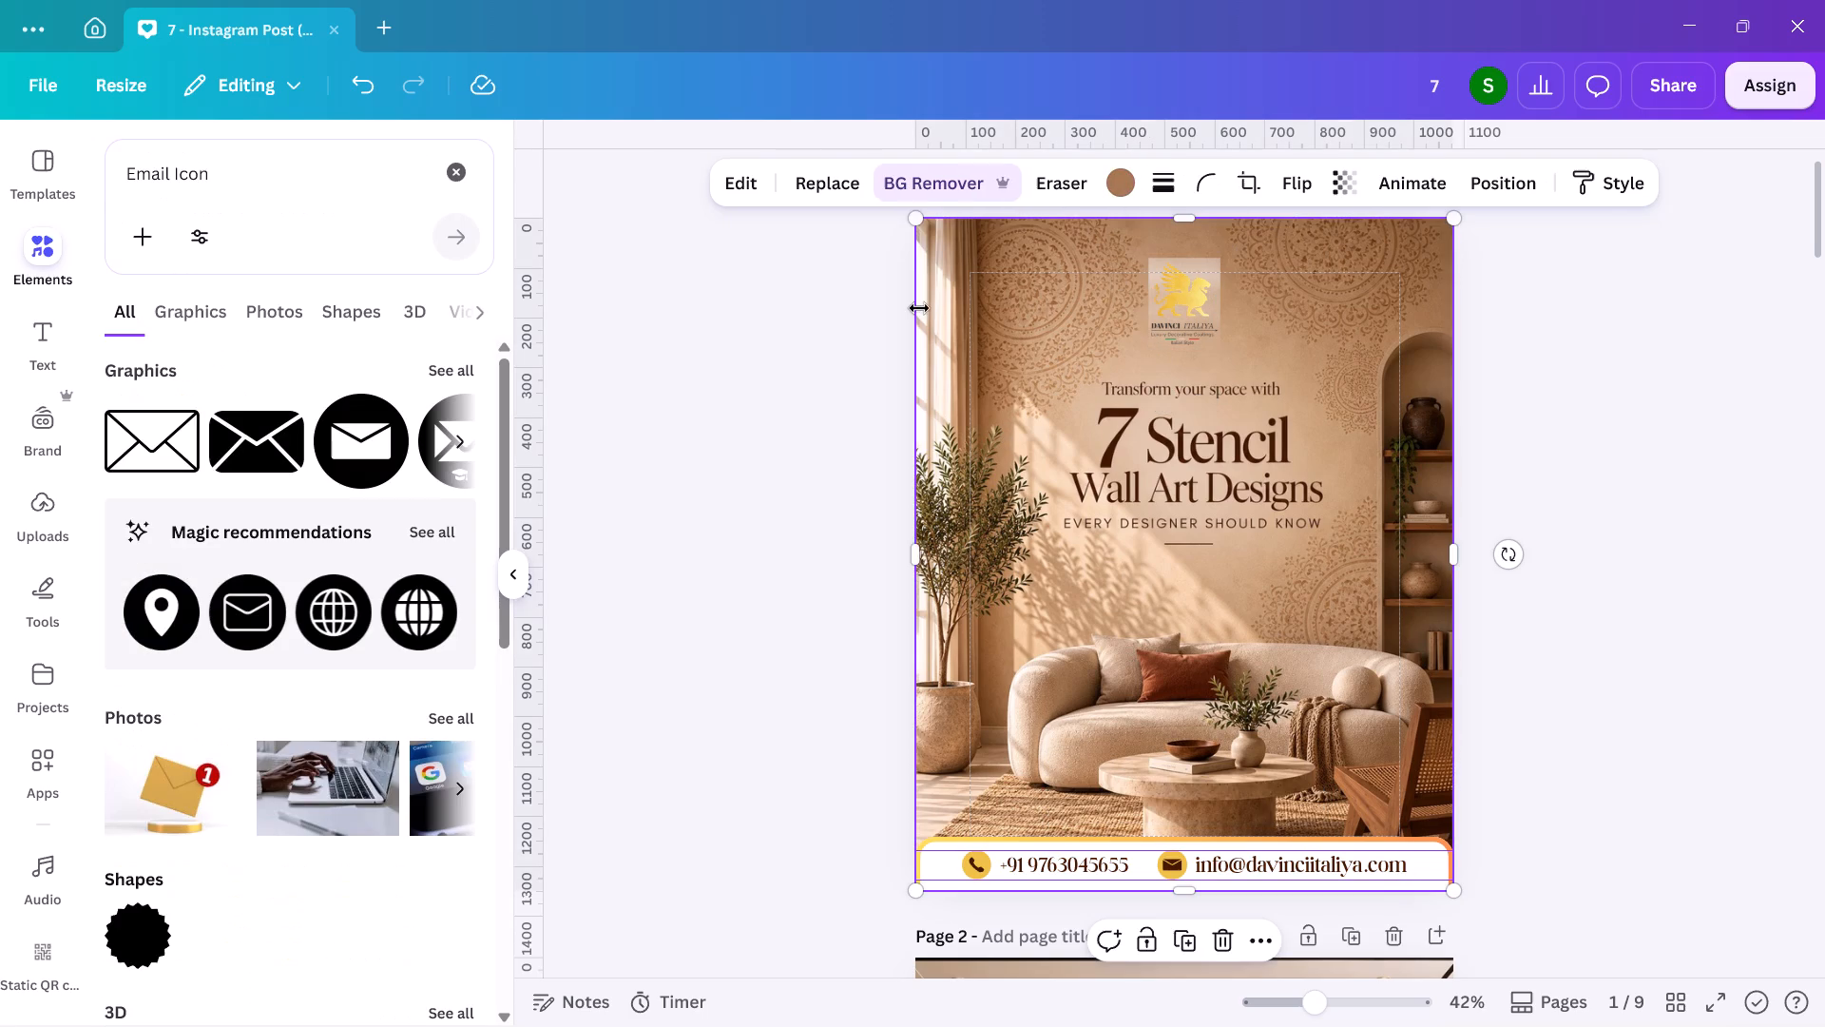
{"action": "left_click", "coordinate": [871, 284]}
{"action": "left_click_drag", "start_coordinate": [1146, 185], "coordinate": [1184, 343]}
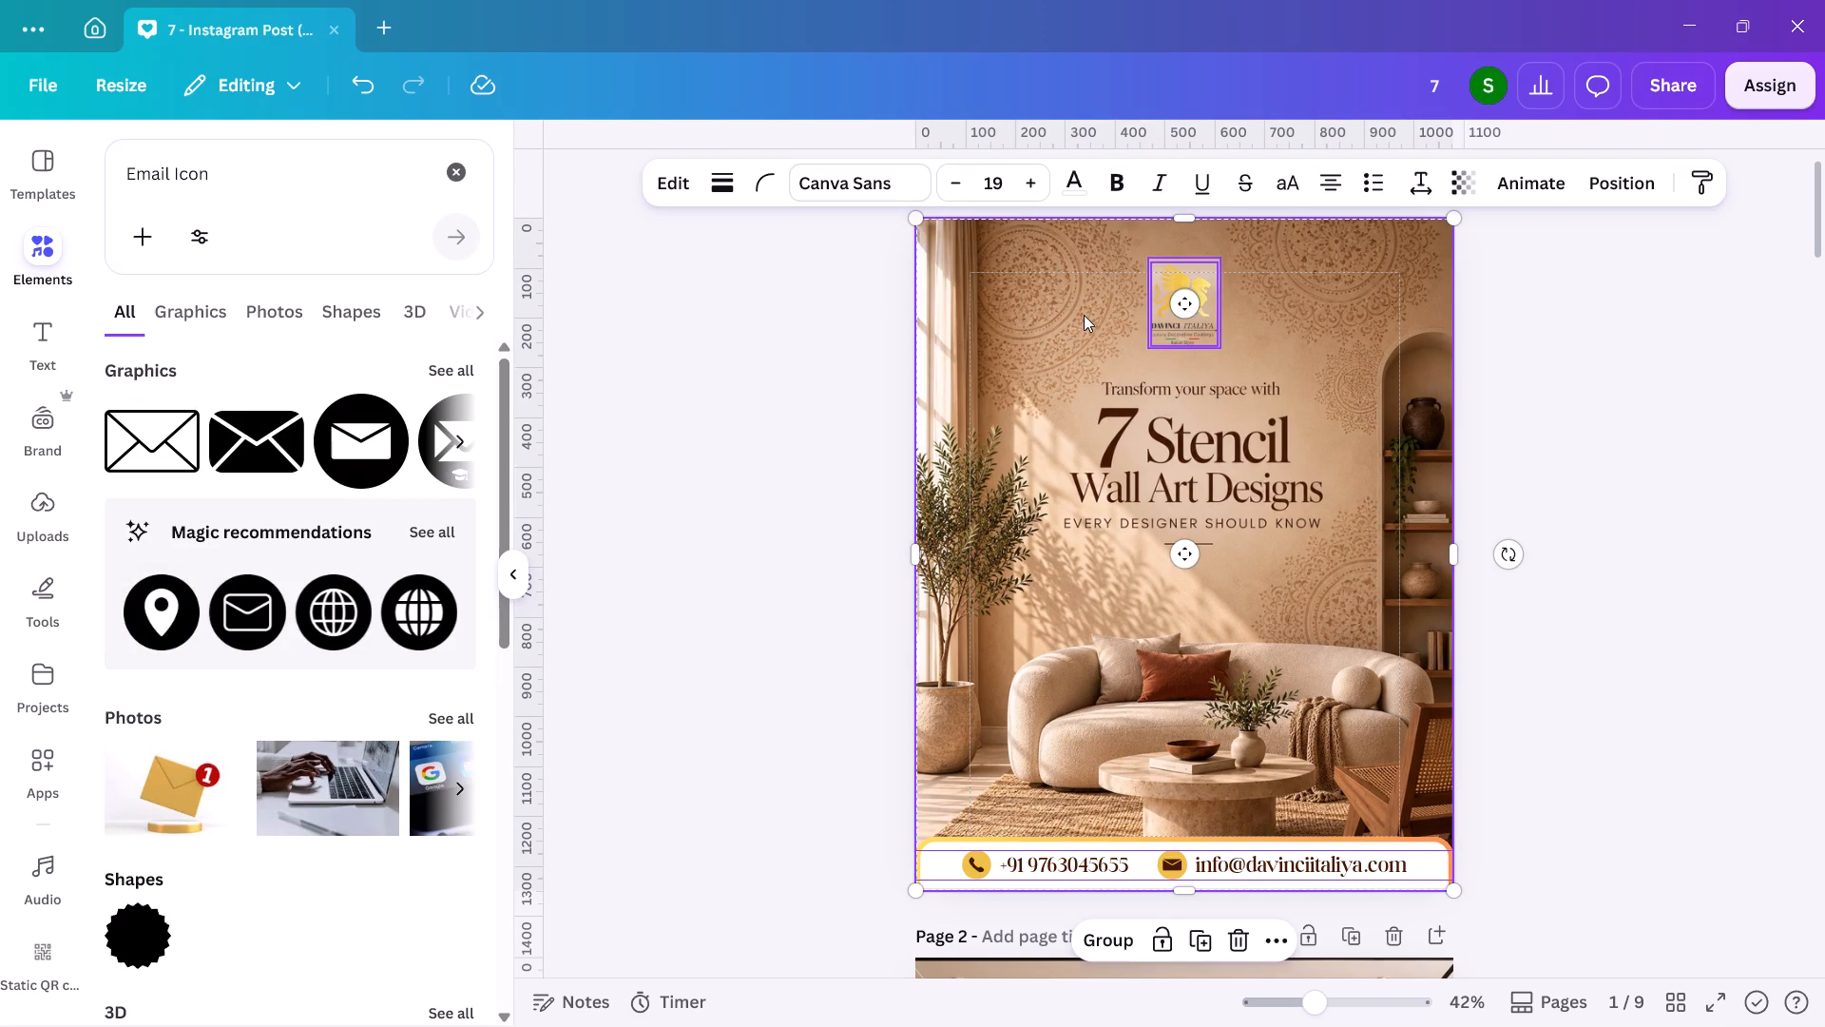
{"action": "left_click", "coordinate": [1271, 524], "text": "shift"}
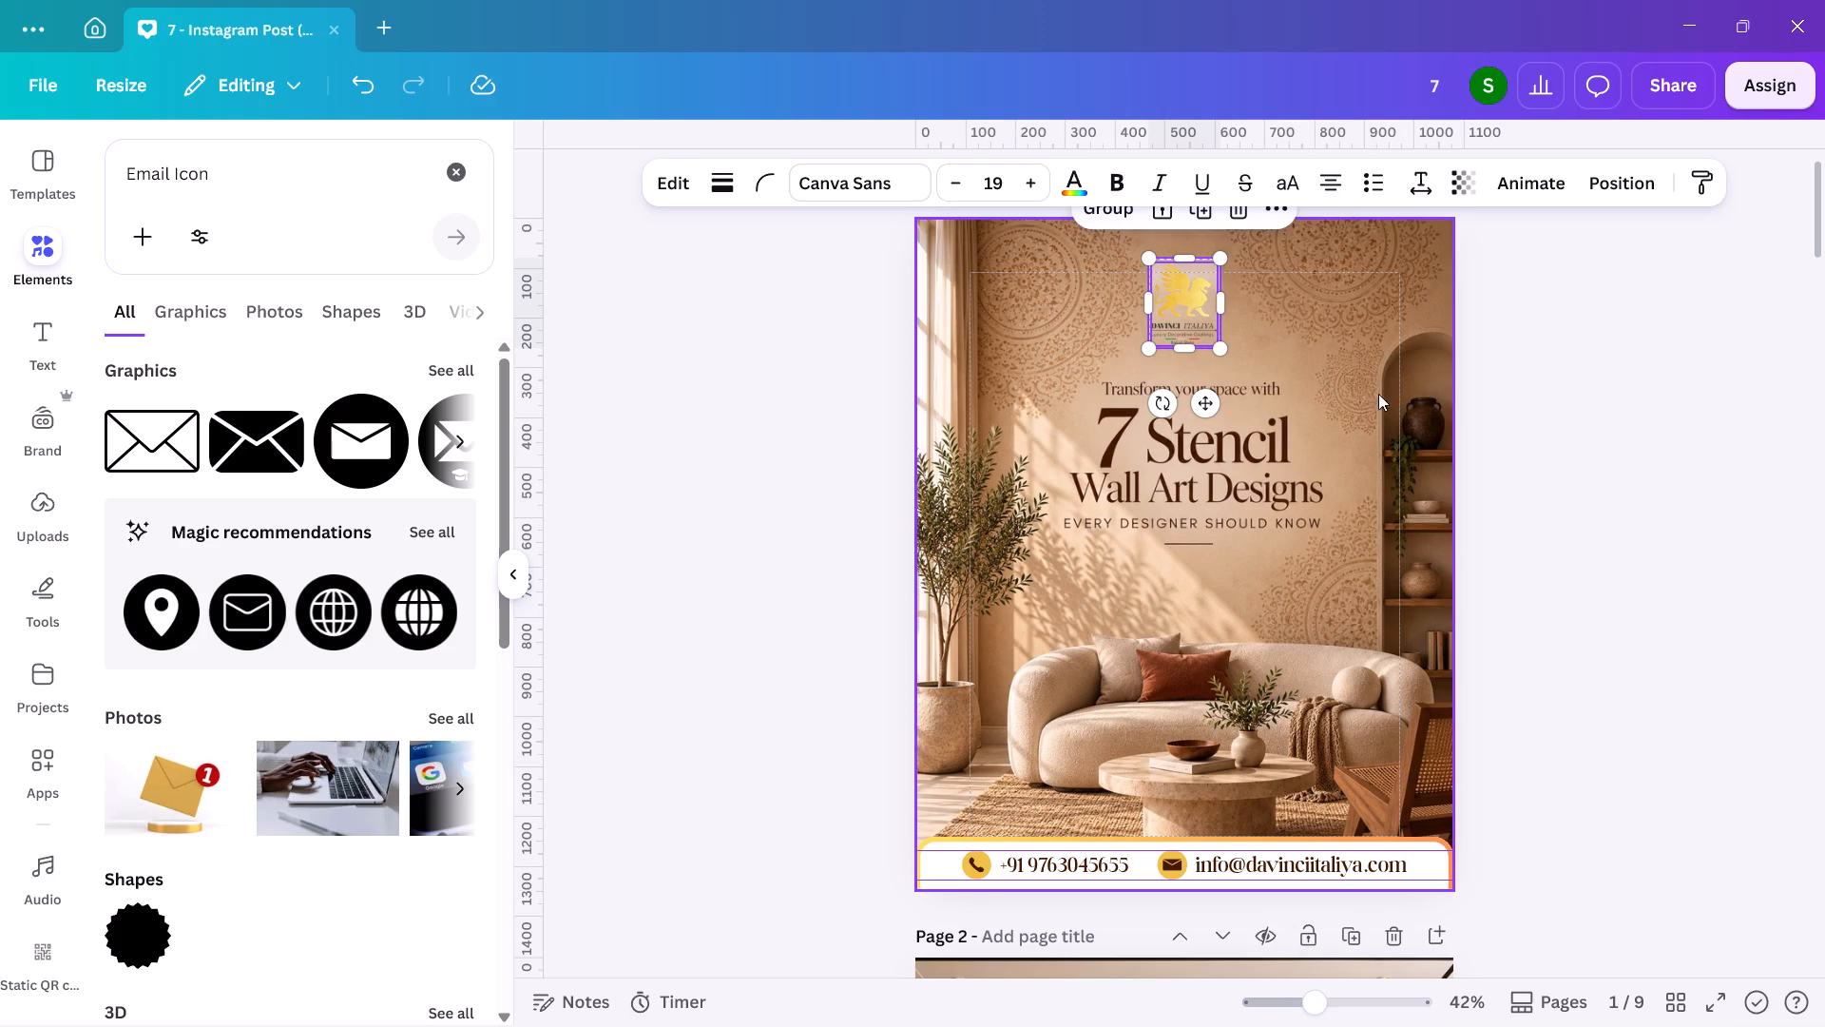
{"action": "left_click", "coordinate": [1530, 457]}
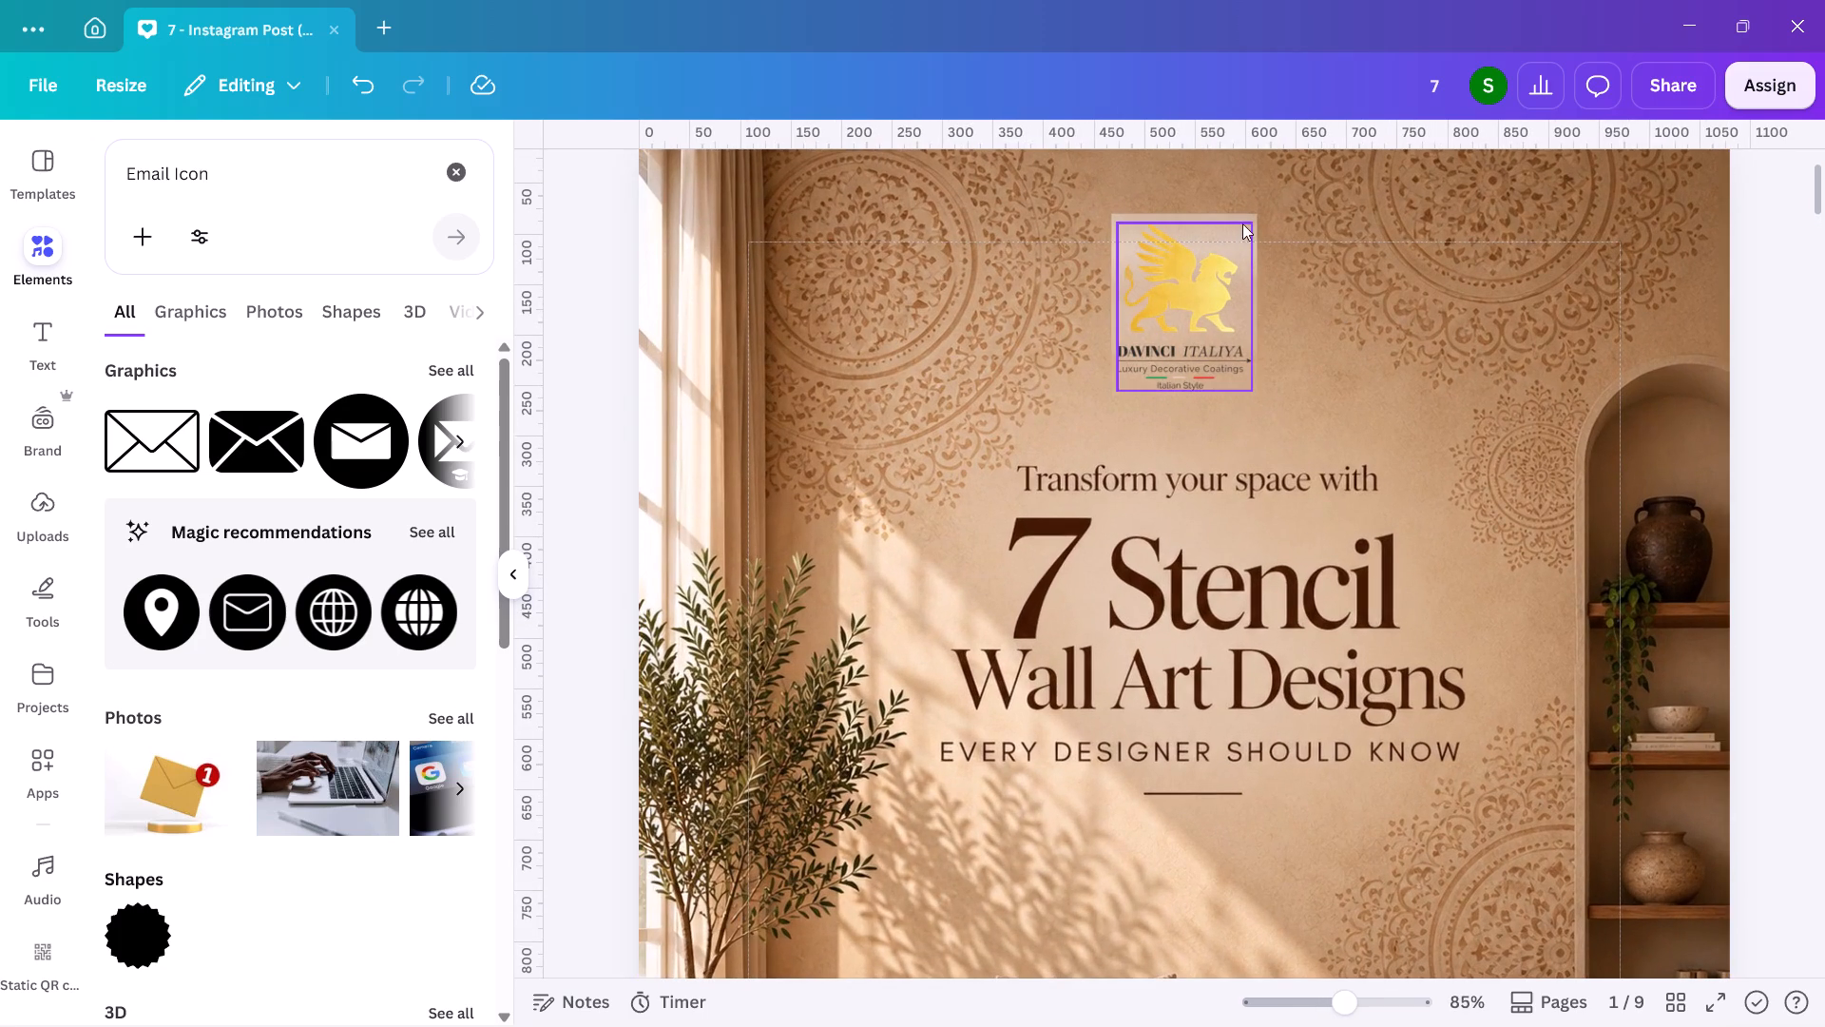
{"action": "left_click", "coordinate": [1249, 220]}
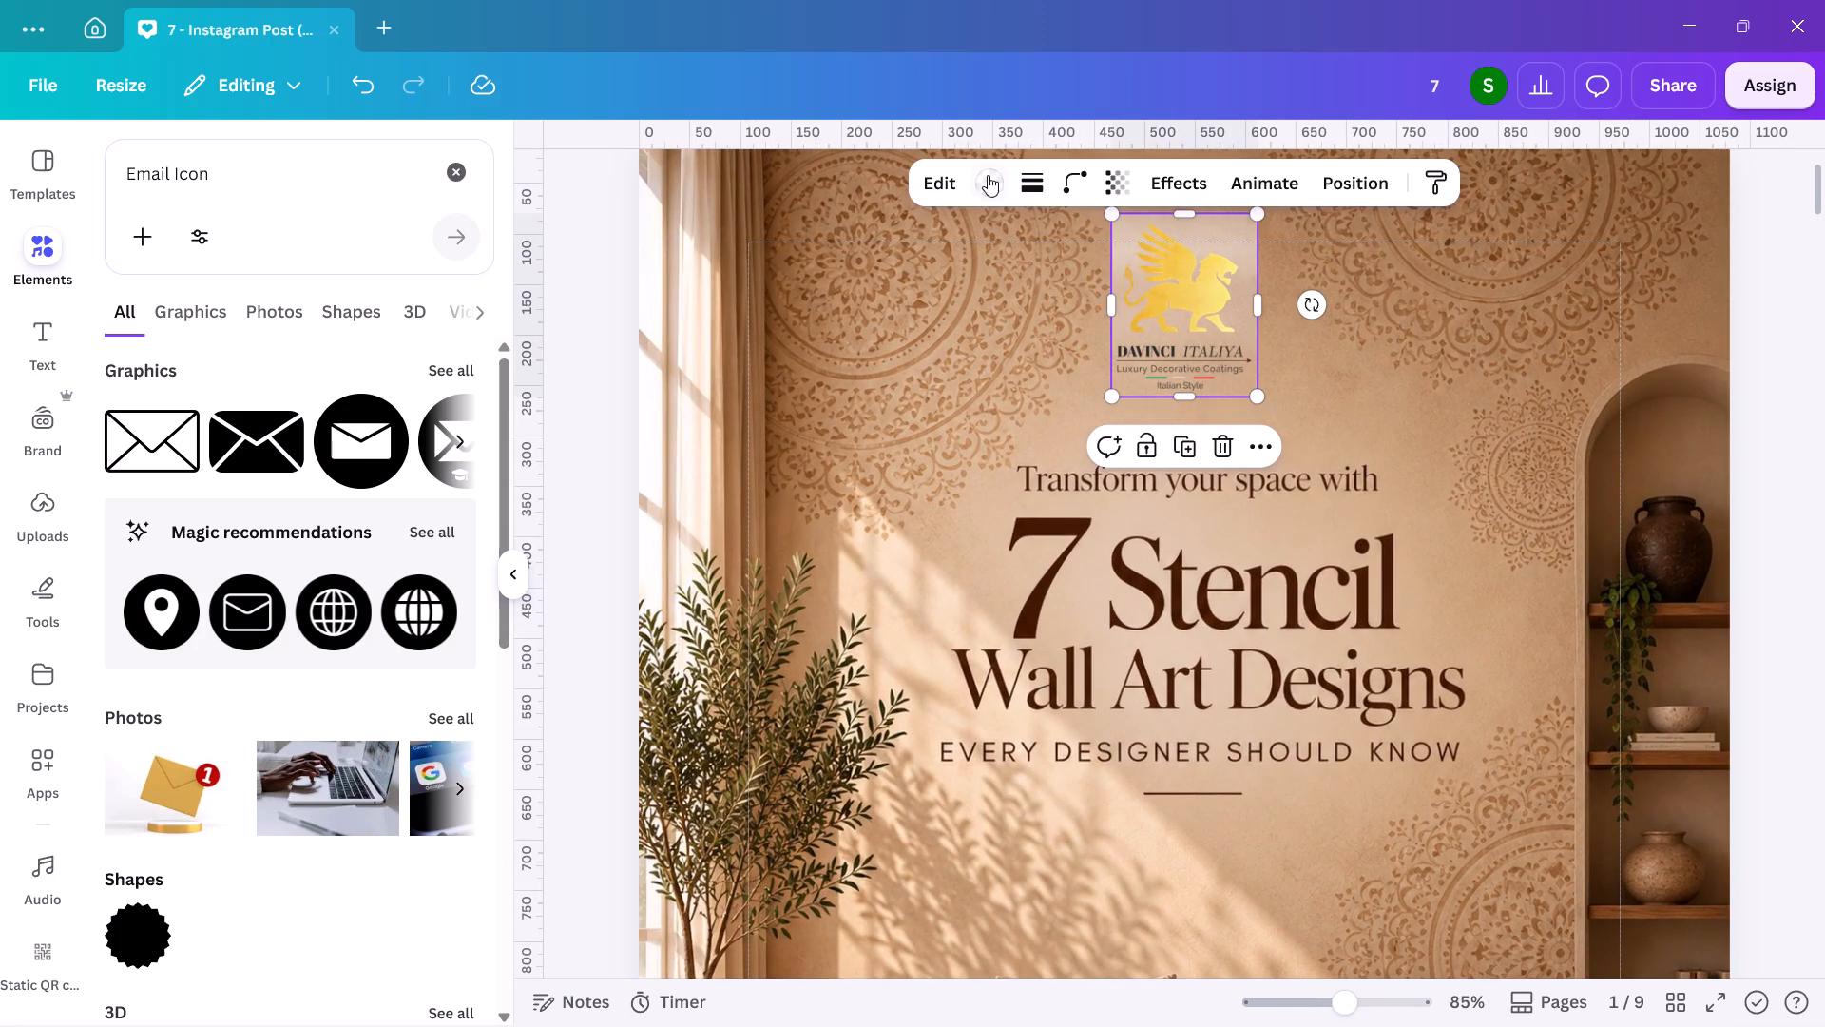
{"action": "left_click", "coordinate": [991, 179]}
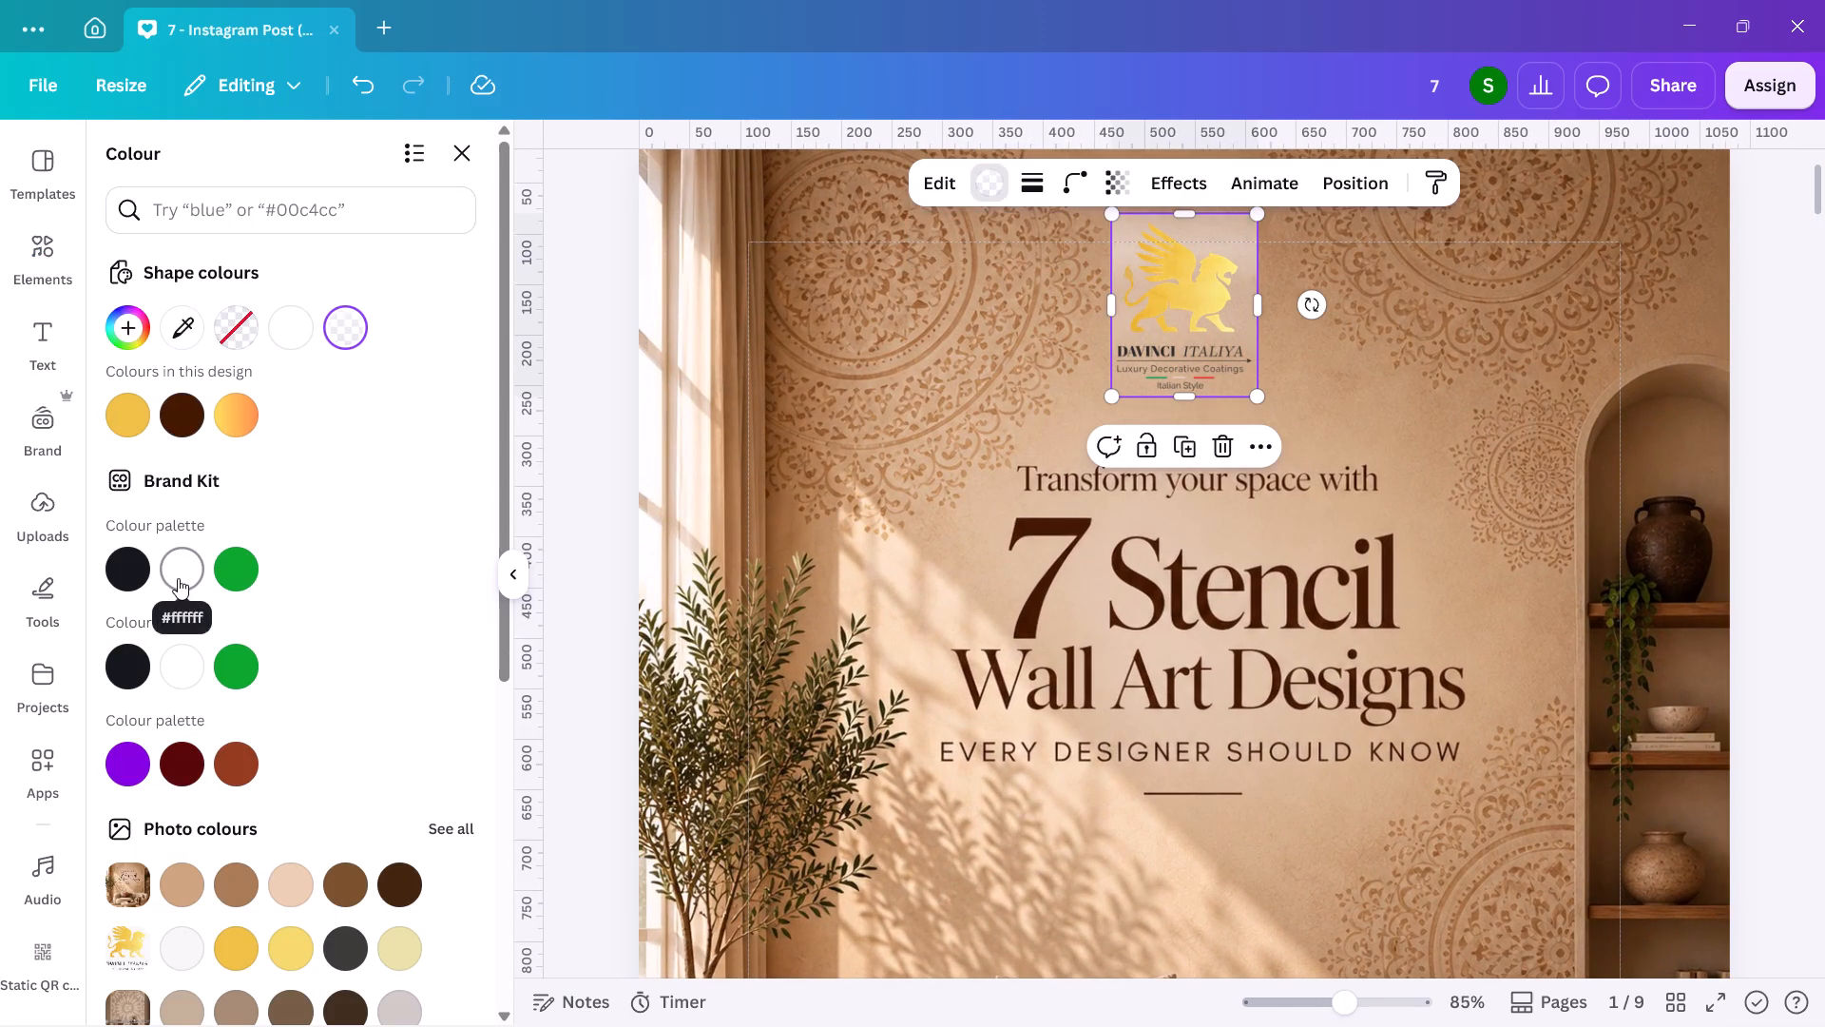
{"action": "left_click", "coordinate": [178, 578]}
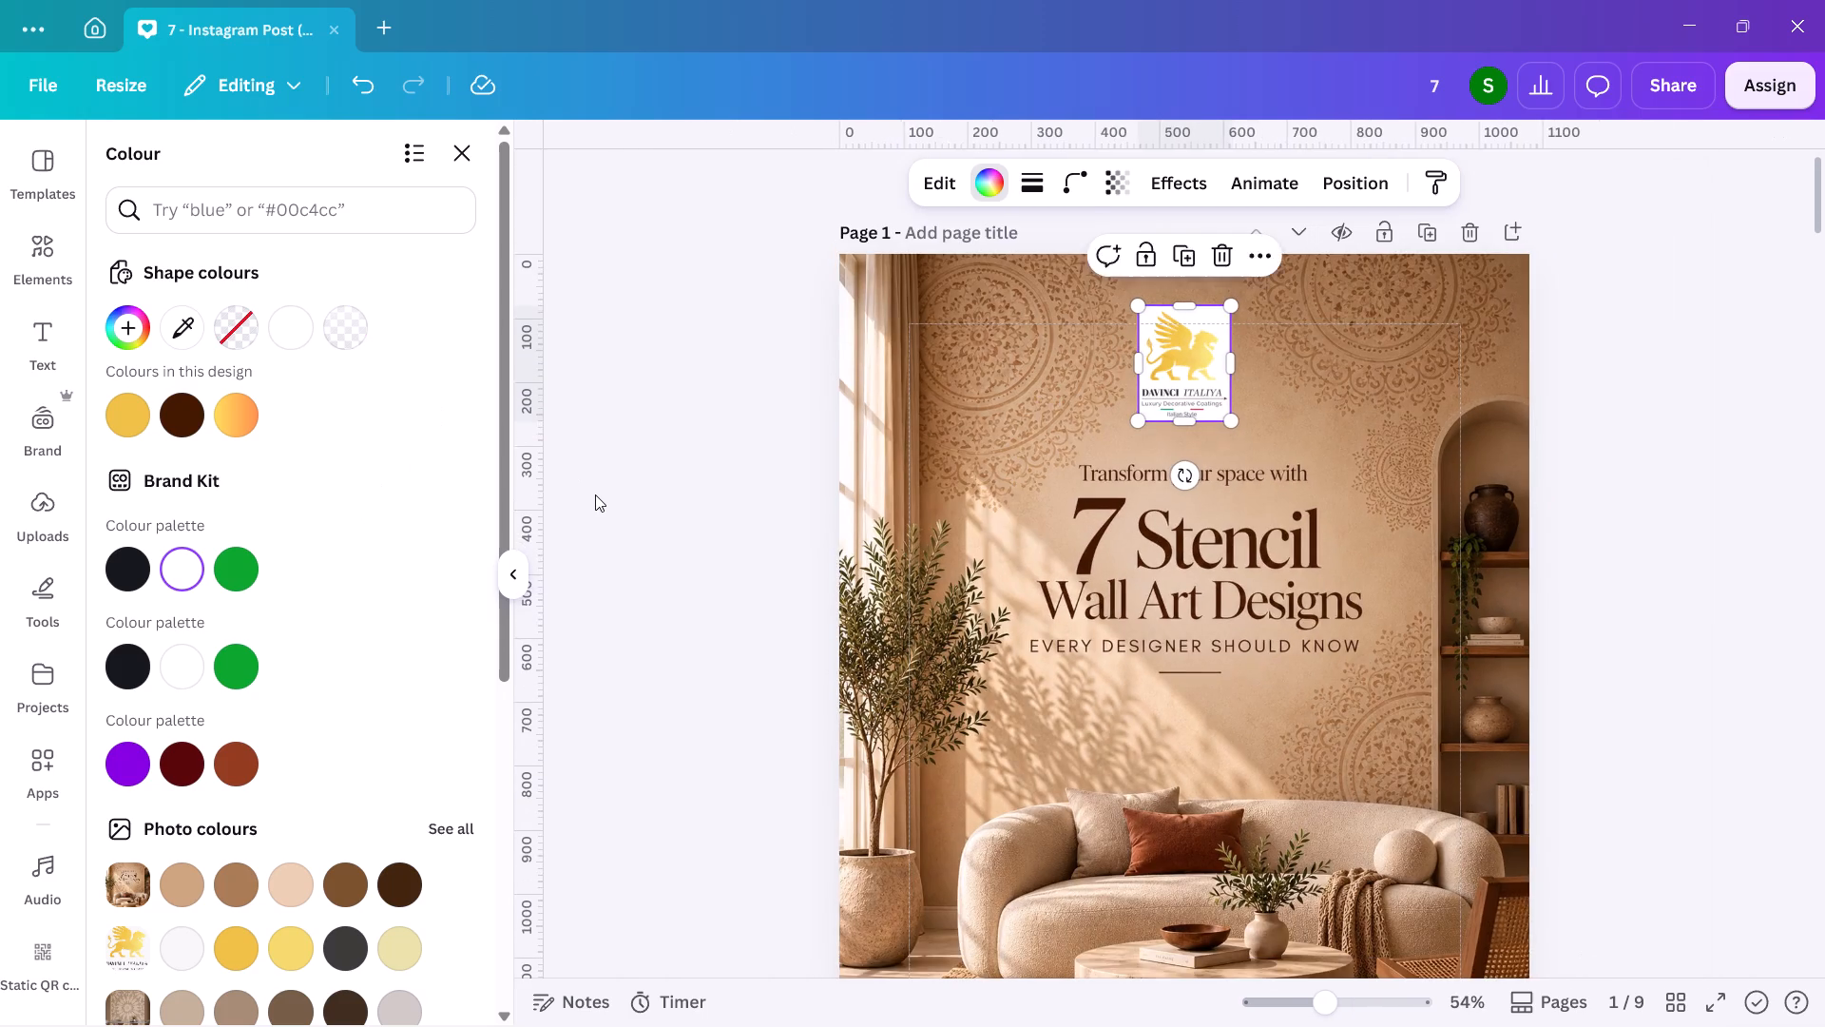
Examine the whole cover page, including the logo panel and the footer contact bar.
{"action": "scroll", "coordinate": [595, 494], "scroll_direction": "down", "scroll_amount": 1}
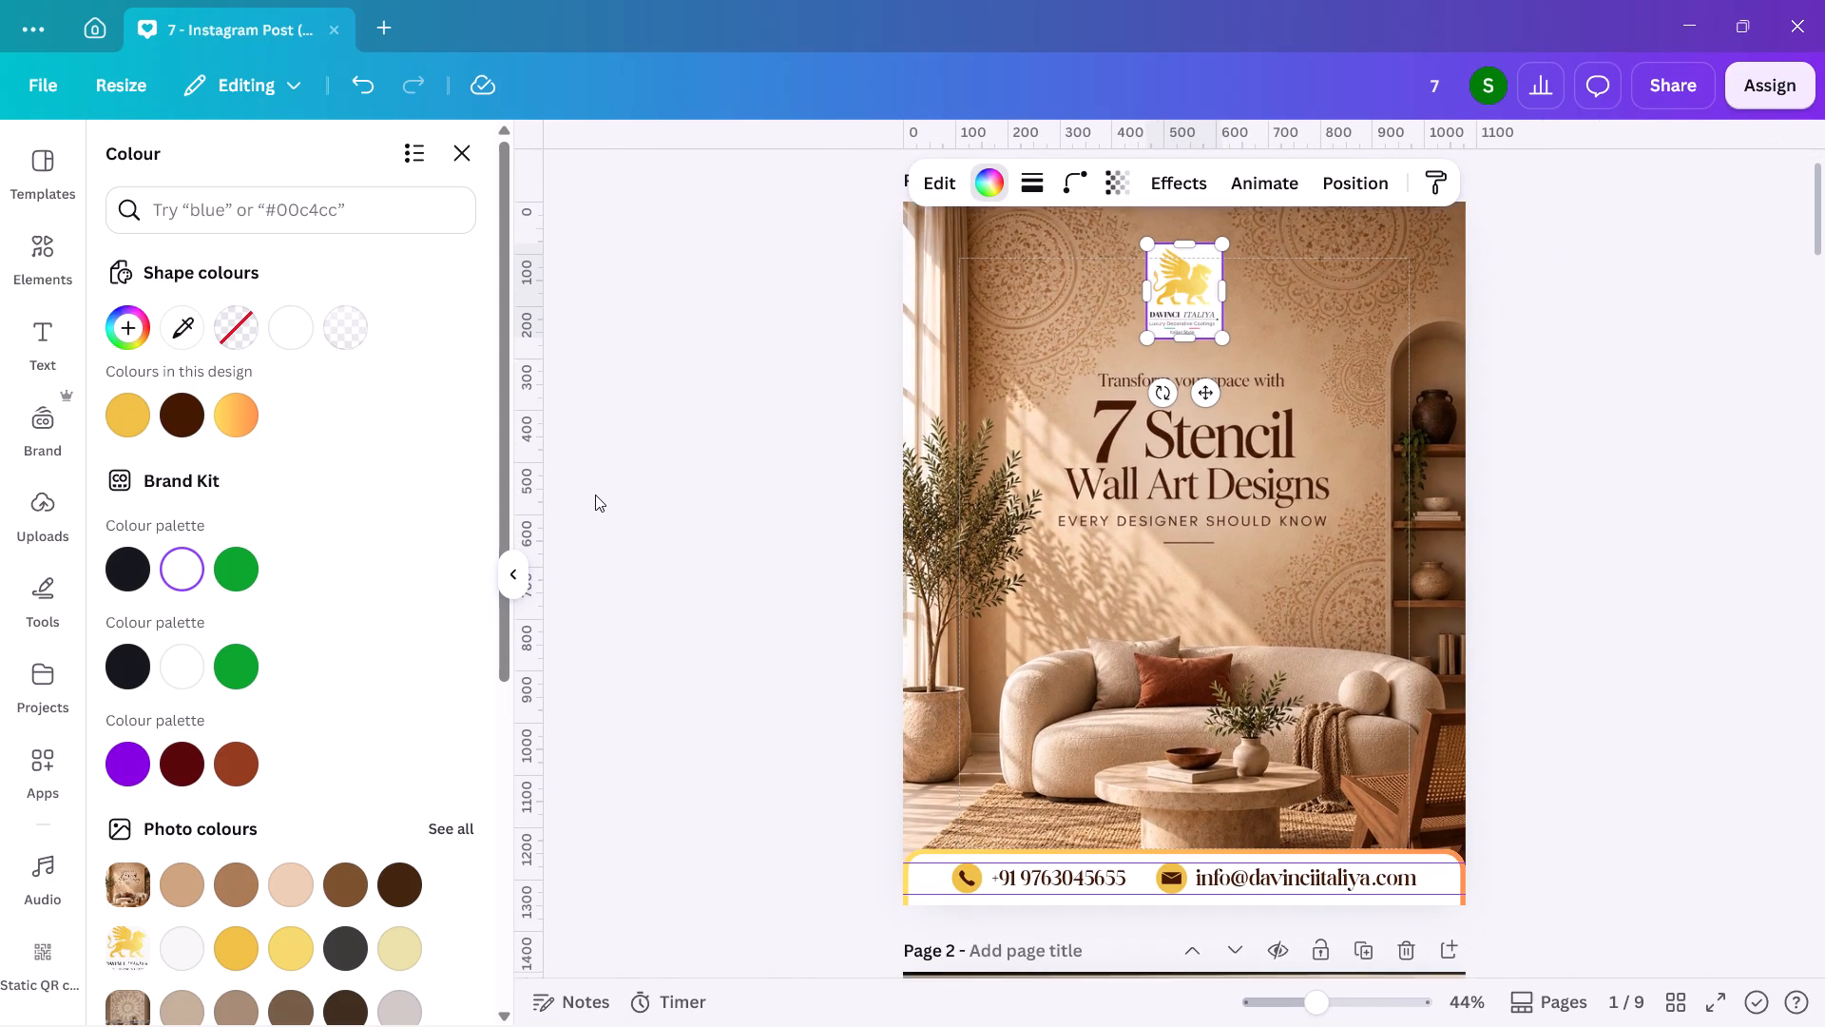
{"action": "scroll", "coordinate": [595, 494], "scroll_direction": "down", "scroll_amount": 2}
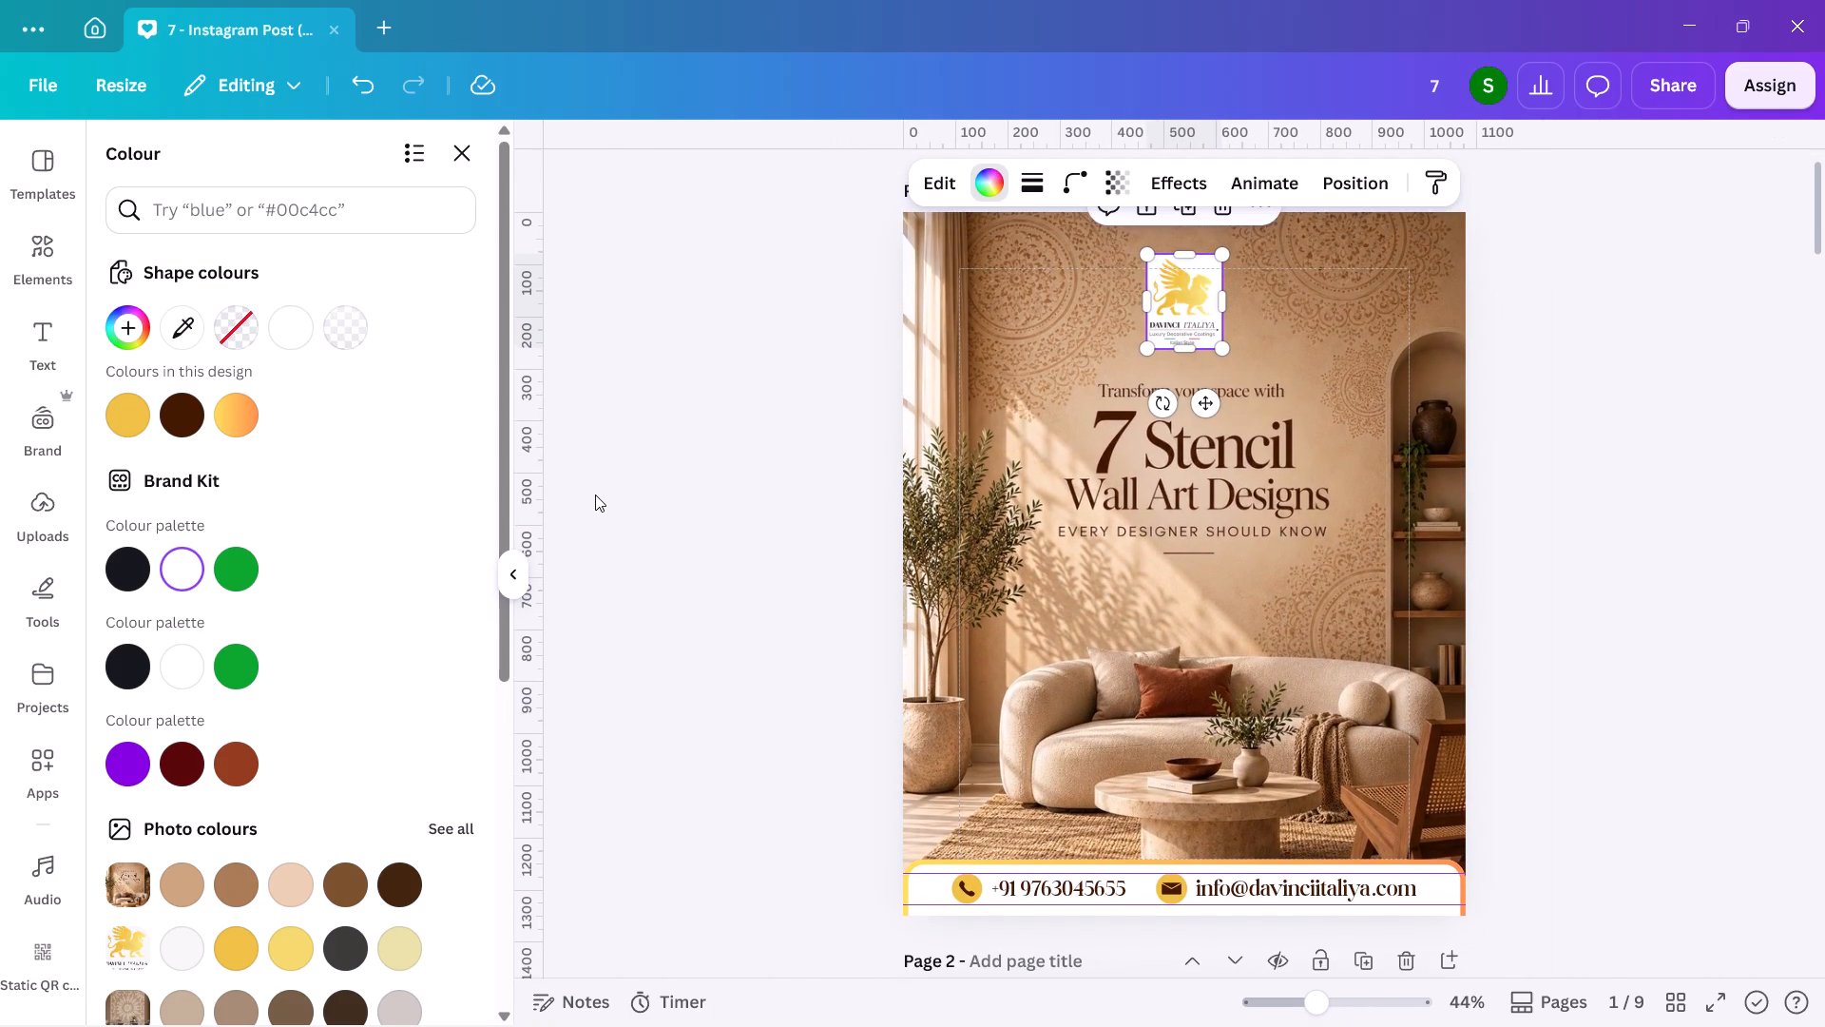
{"action": "scroll", "coordinate": [595, 494], "scroll_direction": "down", "scroll_amount": 3}
{"action": "left_click", "coordinate": [595, 494]}
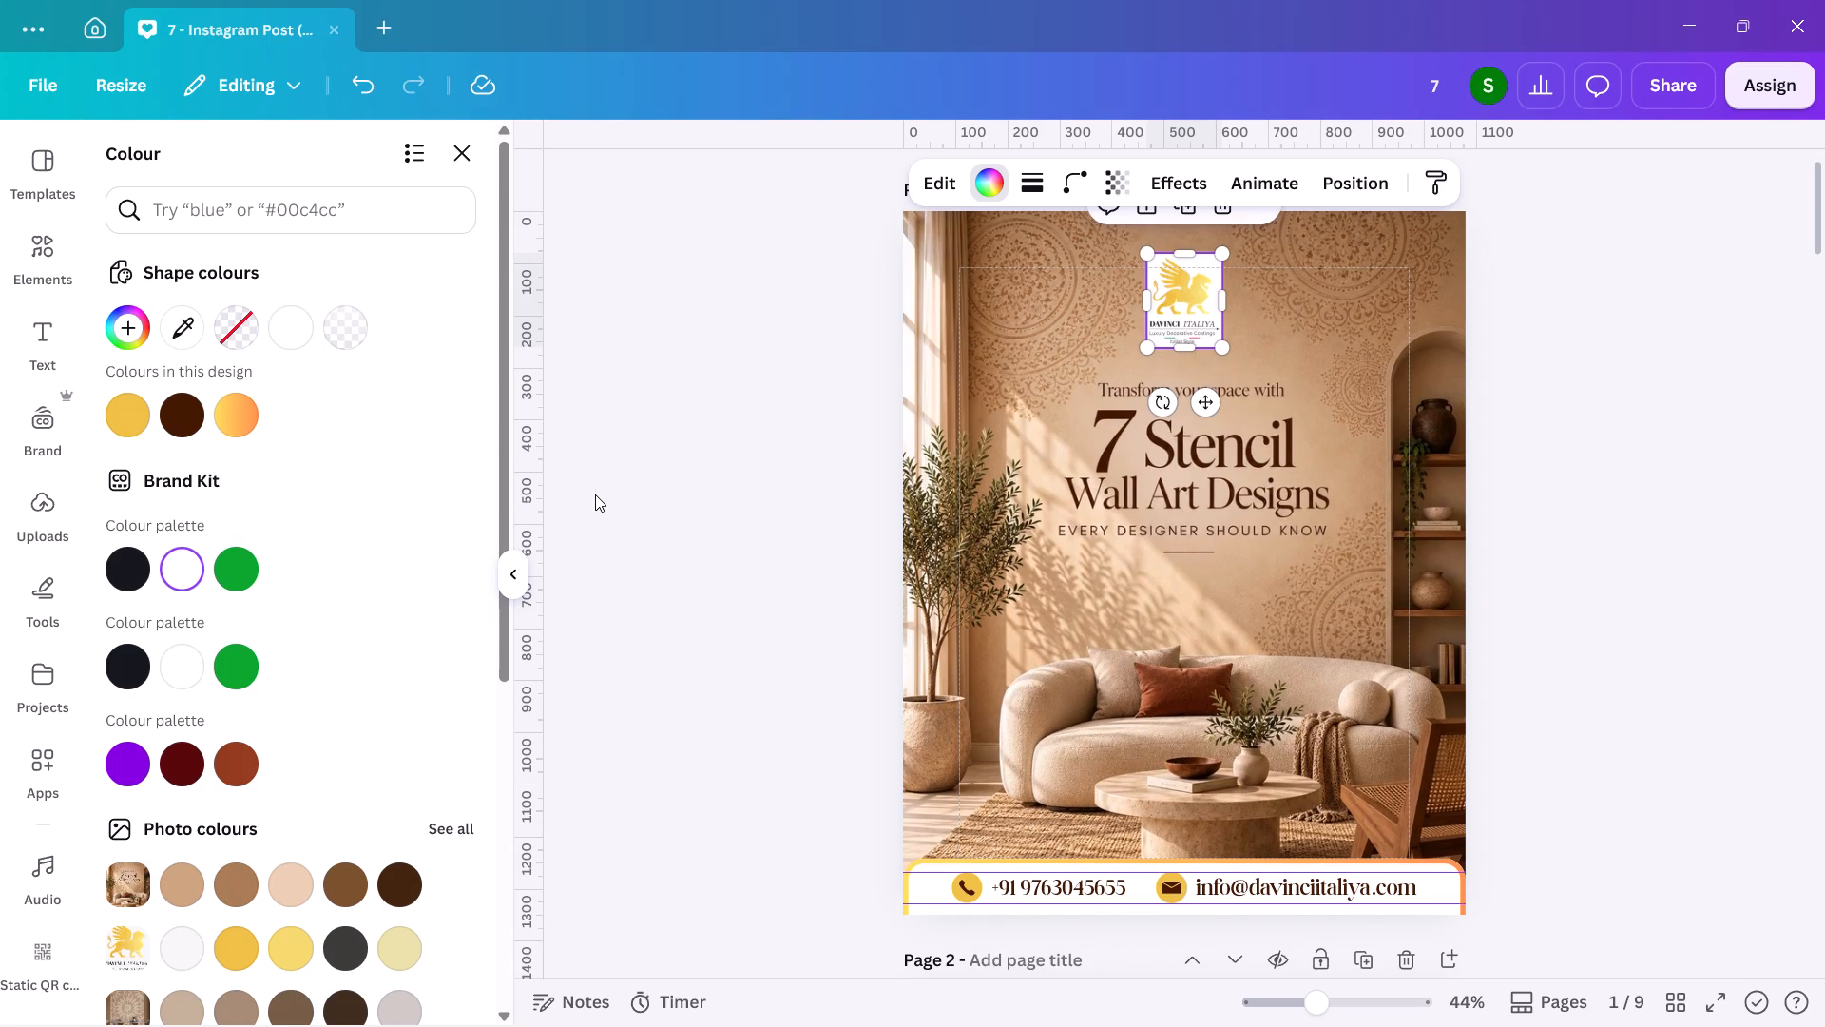
{"action": "left_click", "coordinate": [608, 591]}
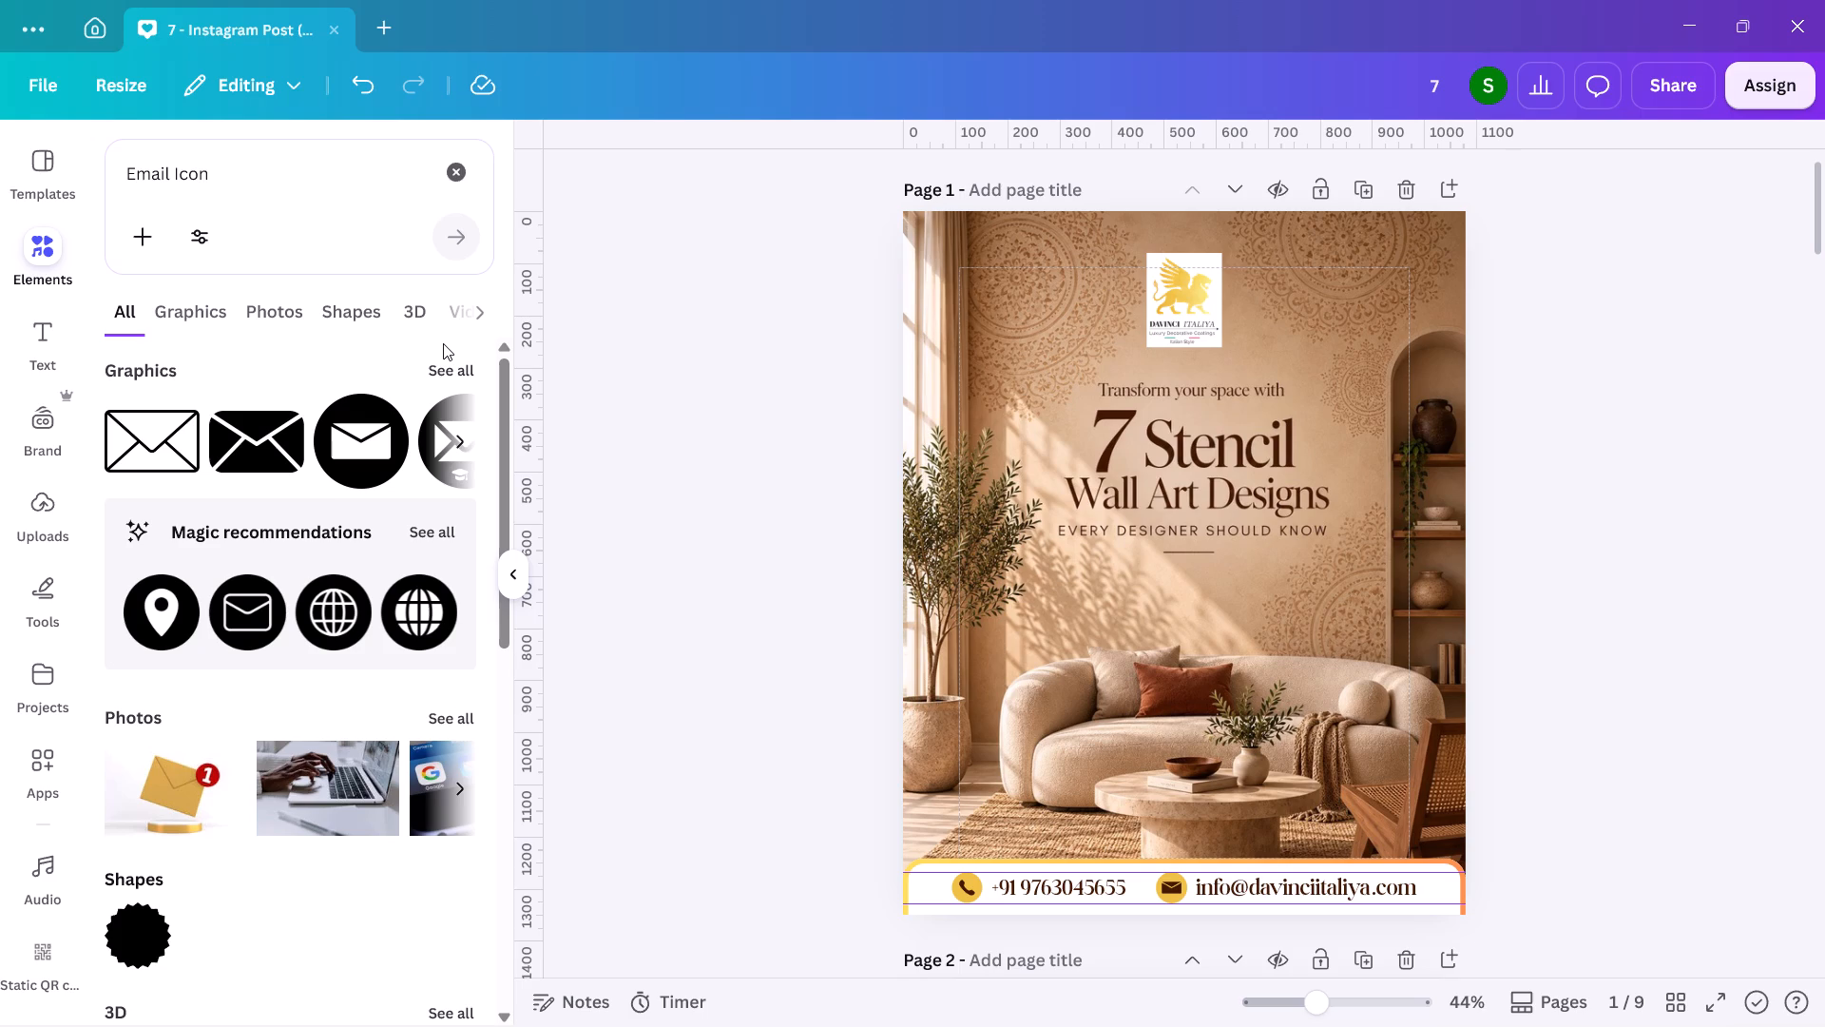
Shorten the footer contact bar from below so its lower edge meets the bottom edge of the cover page.
{"action": "left_click", "coordinate": [906, 888]}
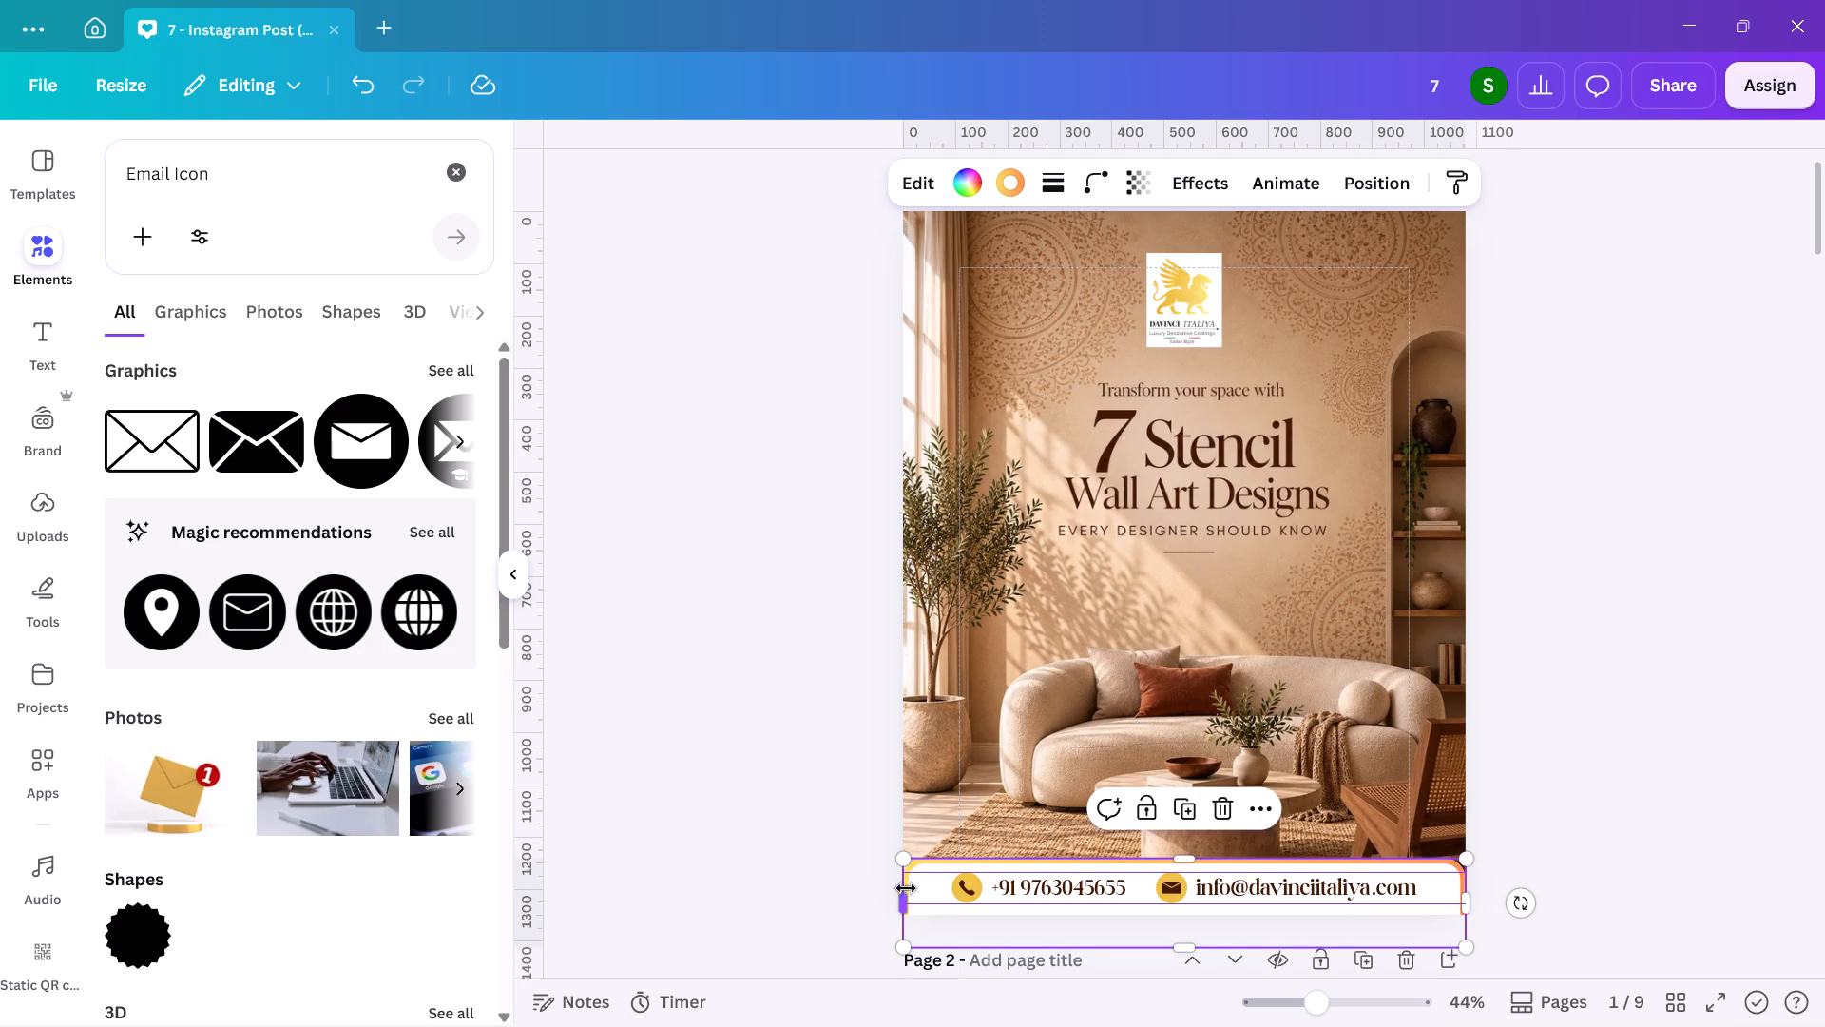
{"action": "left_click_drag", "start_coordinate": [1184, 951], "coordinate": [1185, 907]}
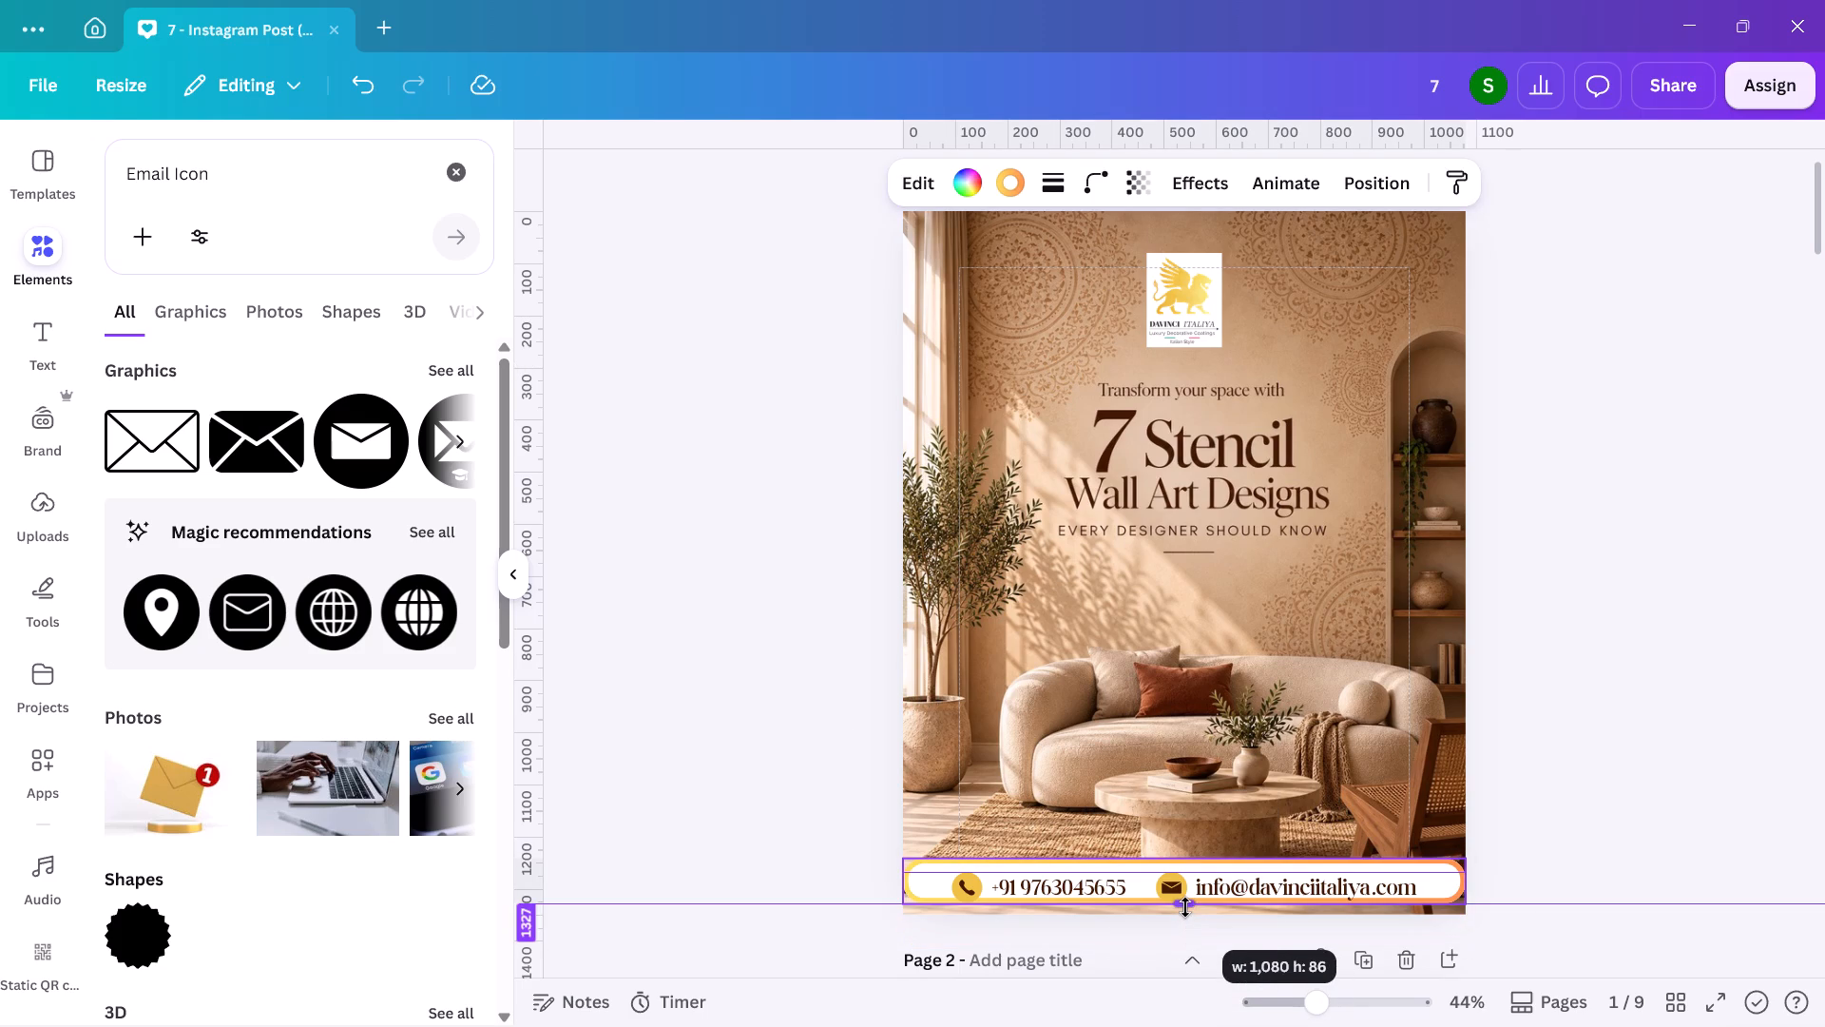
{"action": "left_click_drag", "start_coordinate": [1185, 907], "coordinate": [1186, 915]}
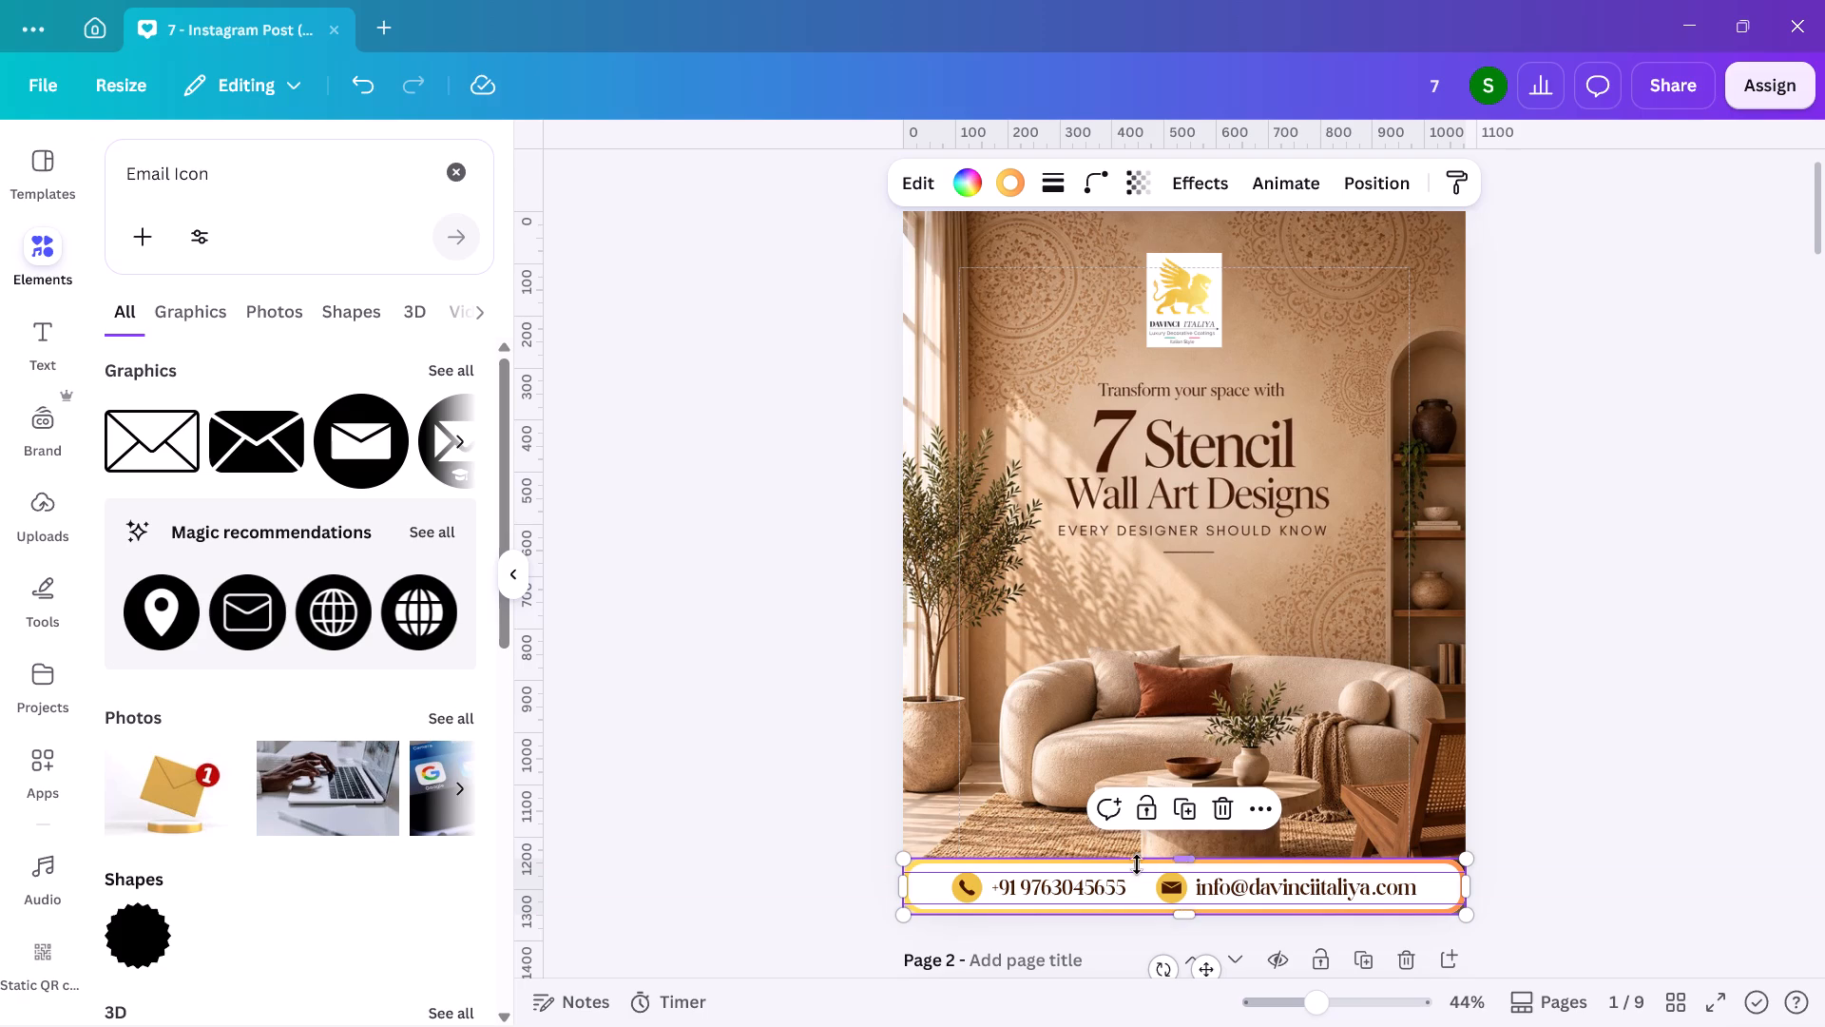
Align the grouped contact details and the footer bar to each other's vertical middle.
{"action": "left_click", "coordinate": [1351, 886], "text": "shift"}
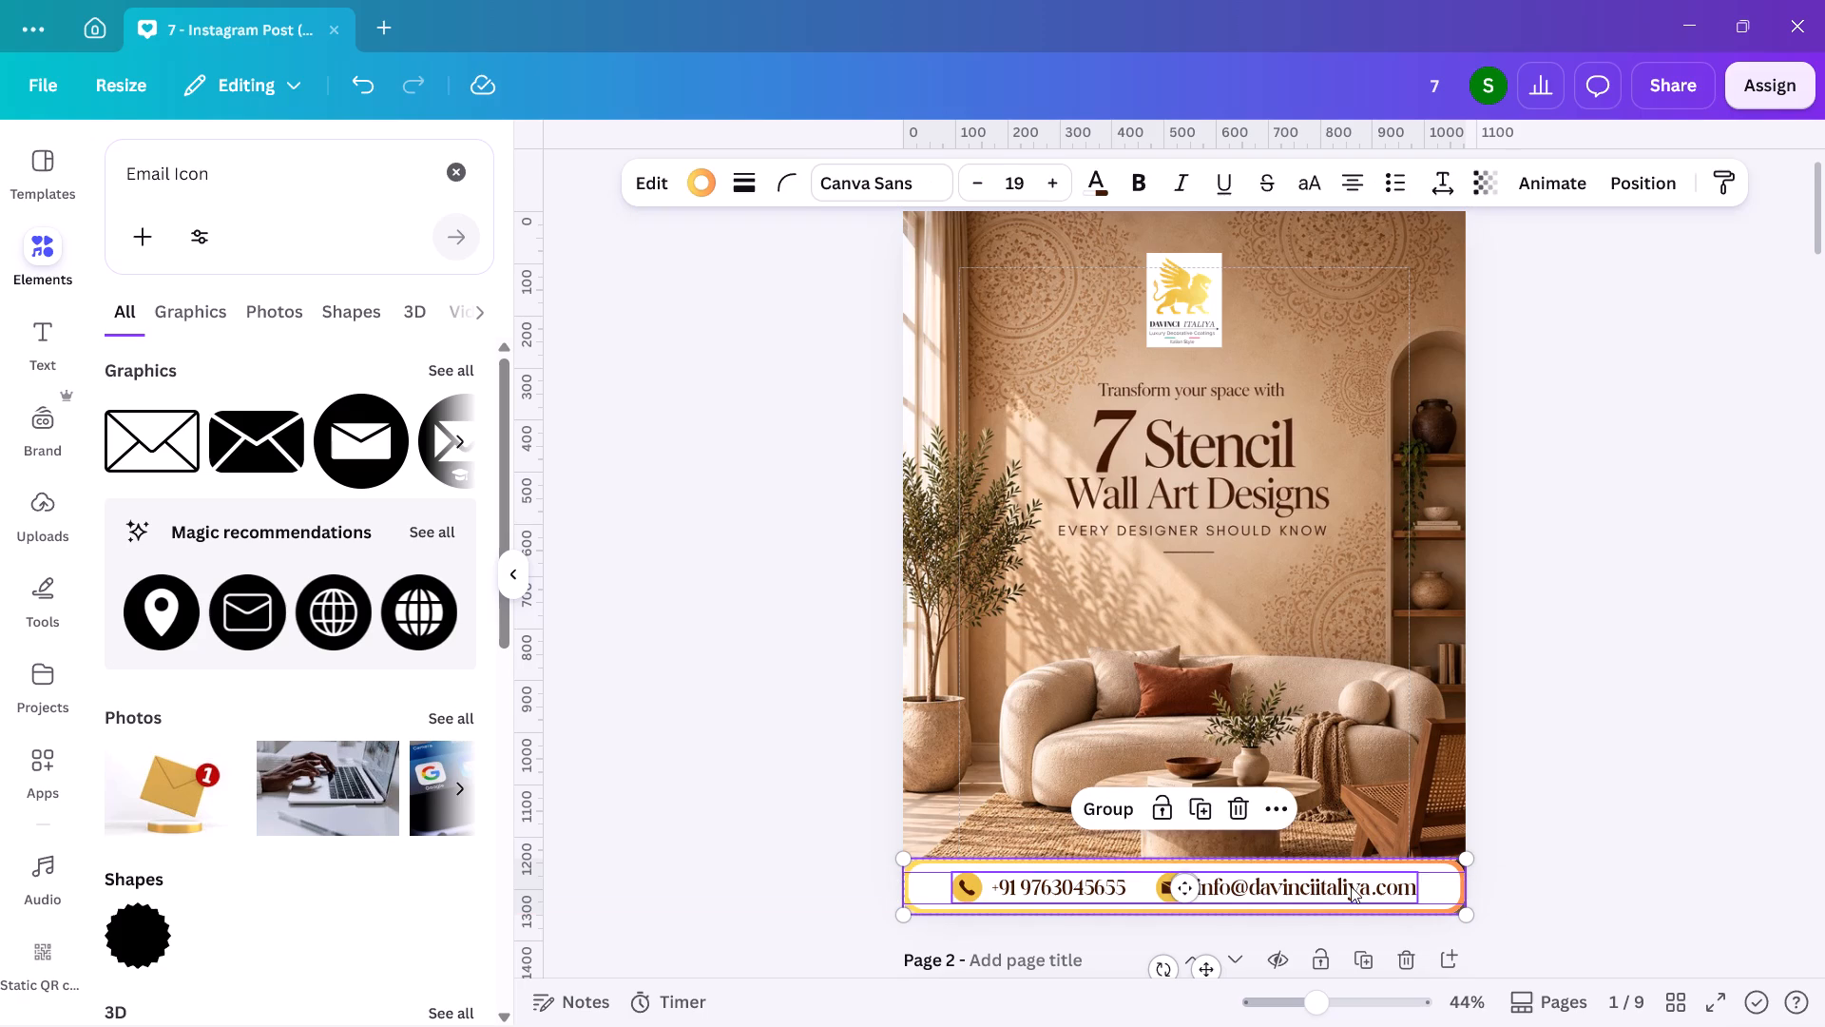
{"action": "left_click", "coordinate": [1641, 184]}
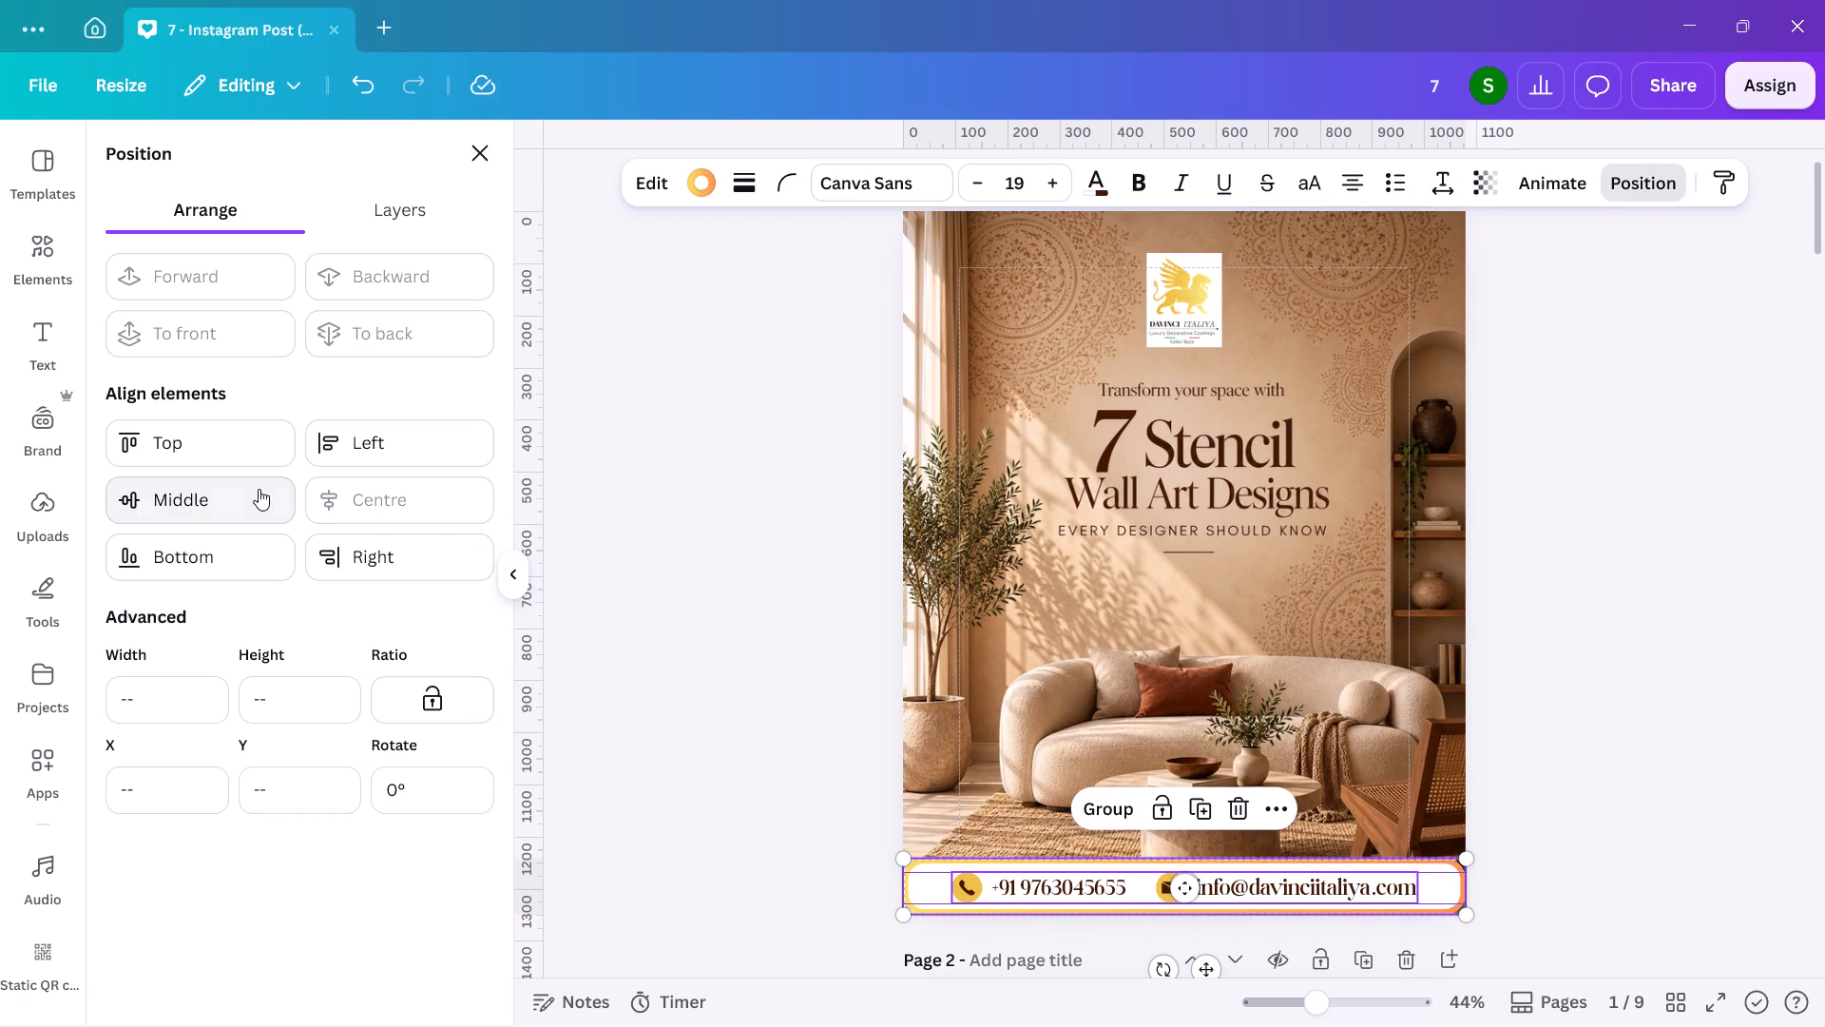
{"action": "left_click", "coordinate": [259, 489]}
{"action": "double_click", "coordinate": [1566, 761]}
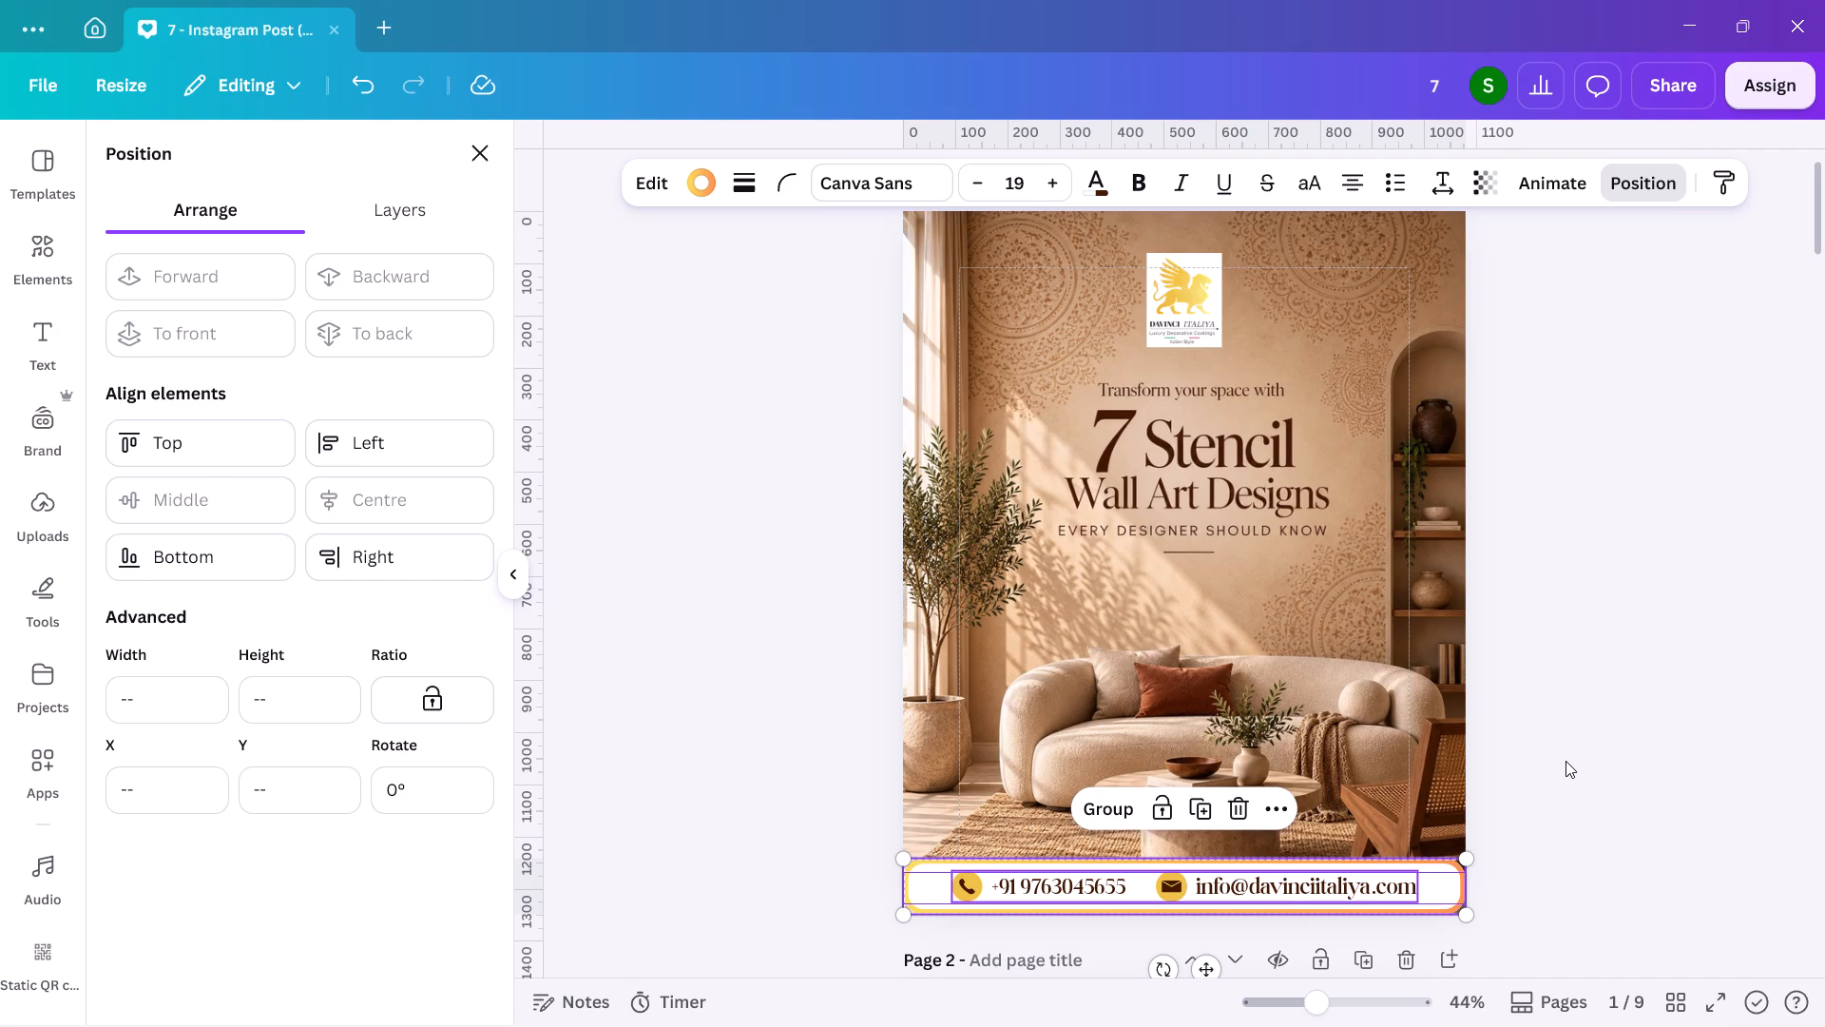
{"action": "scroll", "coordinate": [1566, 761], "scroll_direction": "down", "scroll_amount": 2}
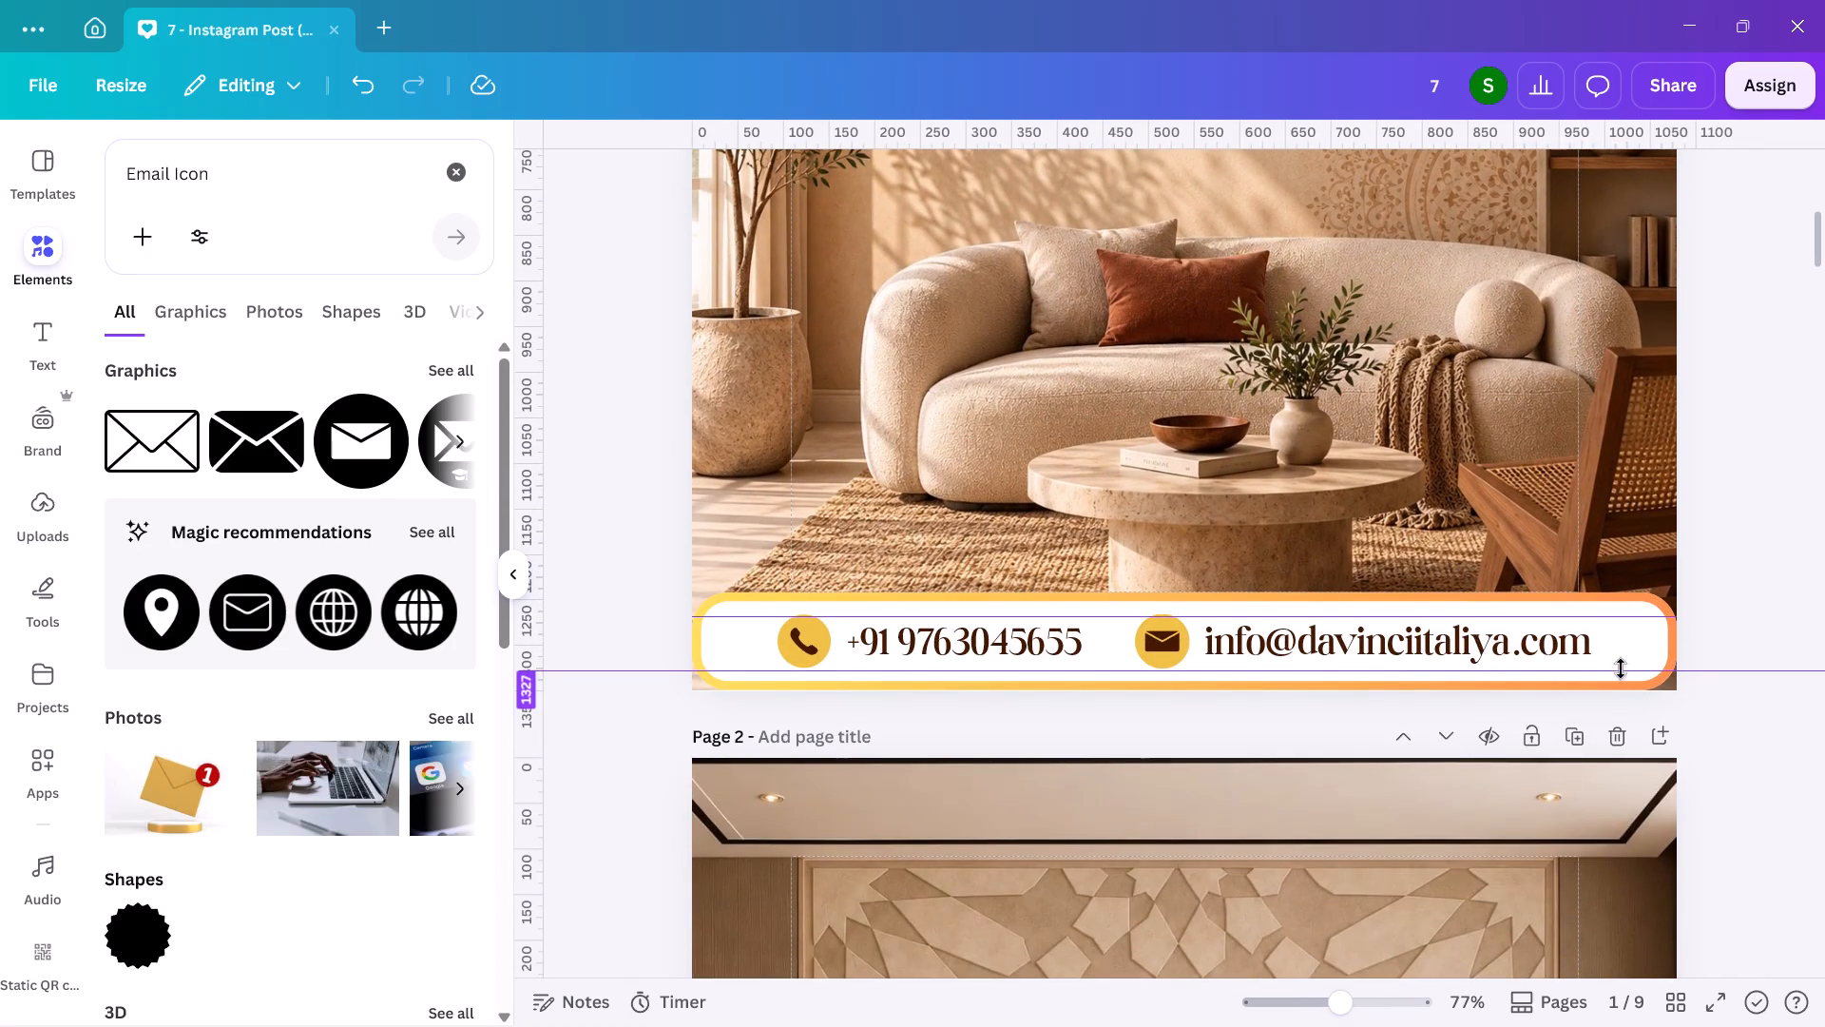
Narrow the cover's footer contact bar from both ends to about 954 px wide and raise its lower edge above the page bottom.
{"action": "left_click", "coordinate": [1622, 665]}
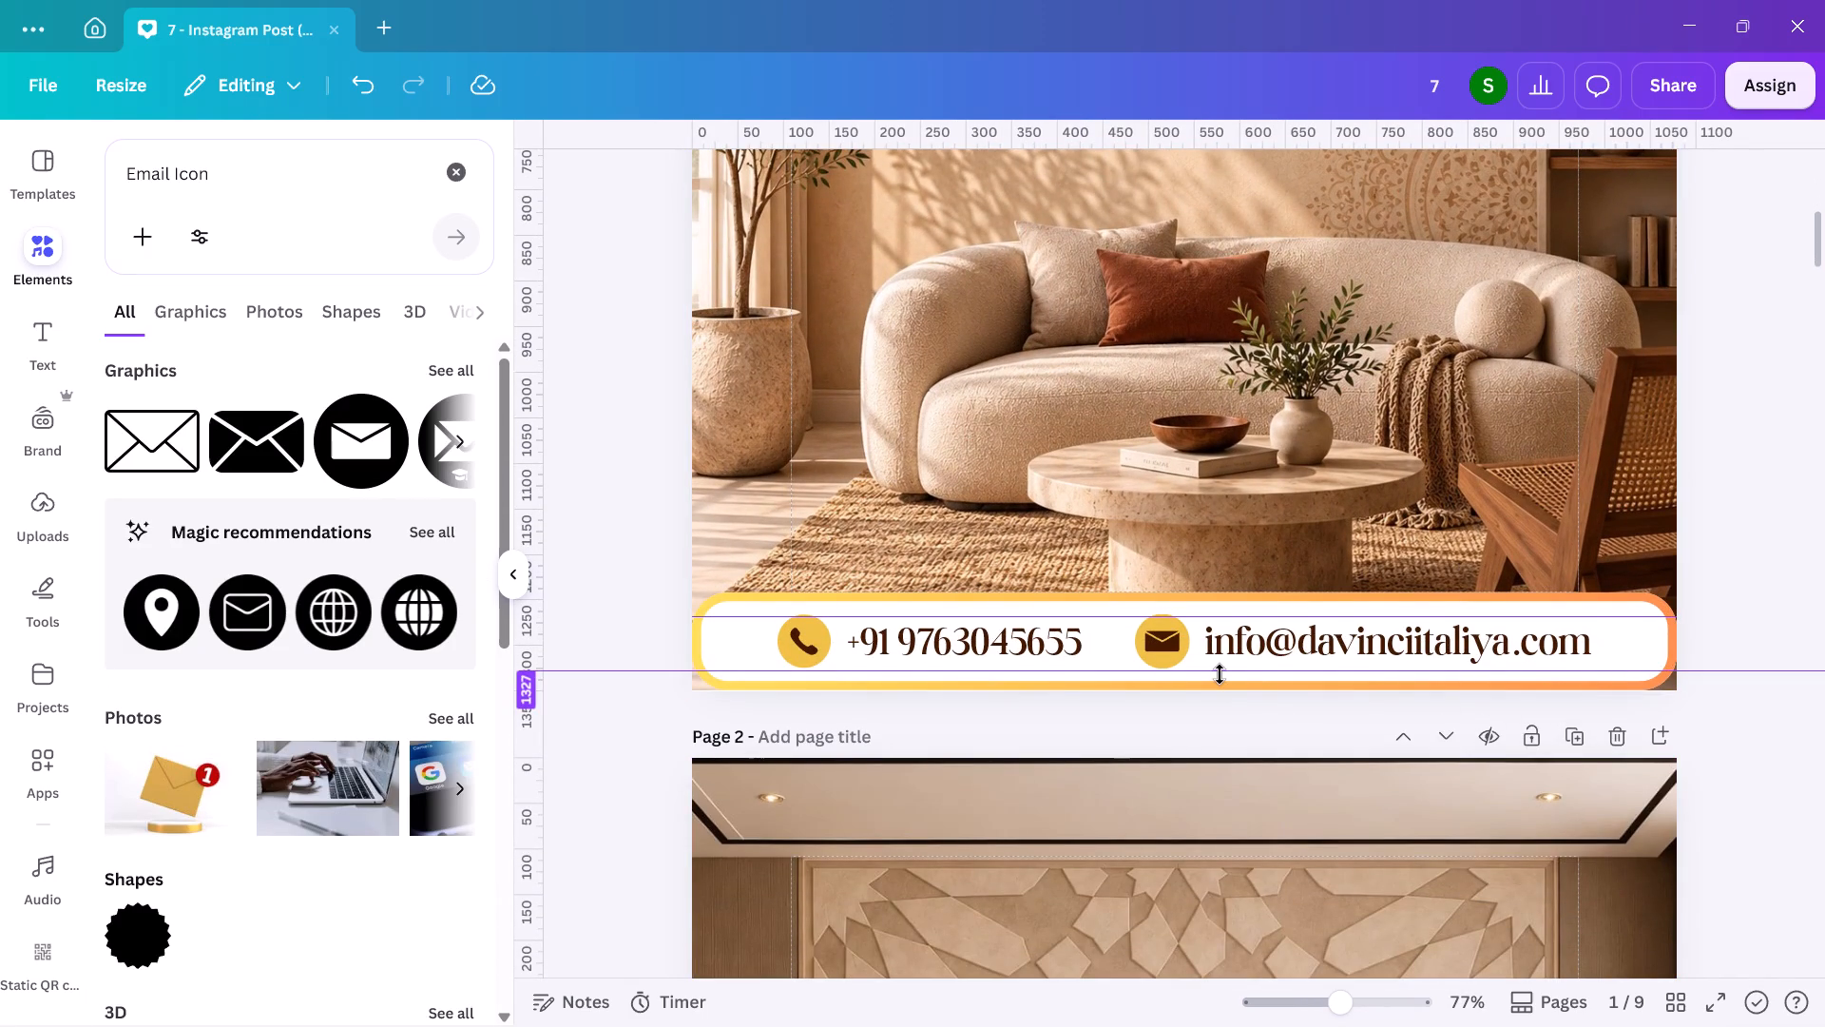
{"action": "left_click", "coordinate": [1220, 674]}
{"action": "left_click", "coordinate": [1220, 681]}
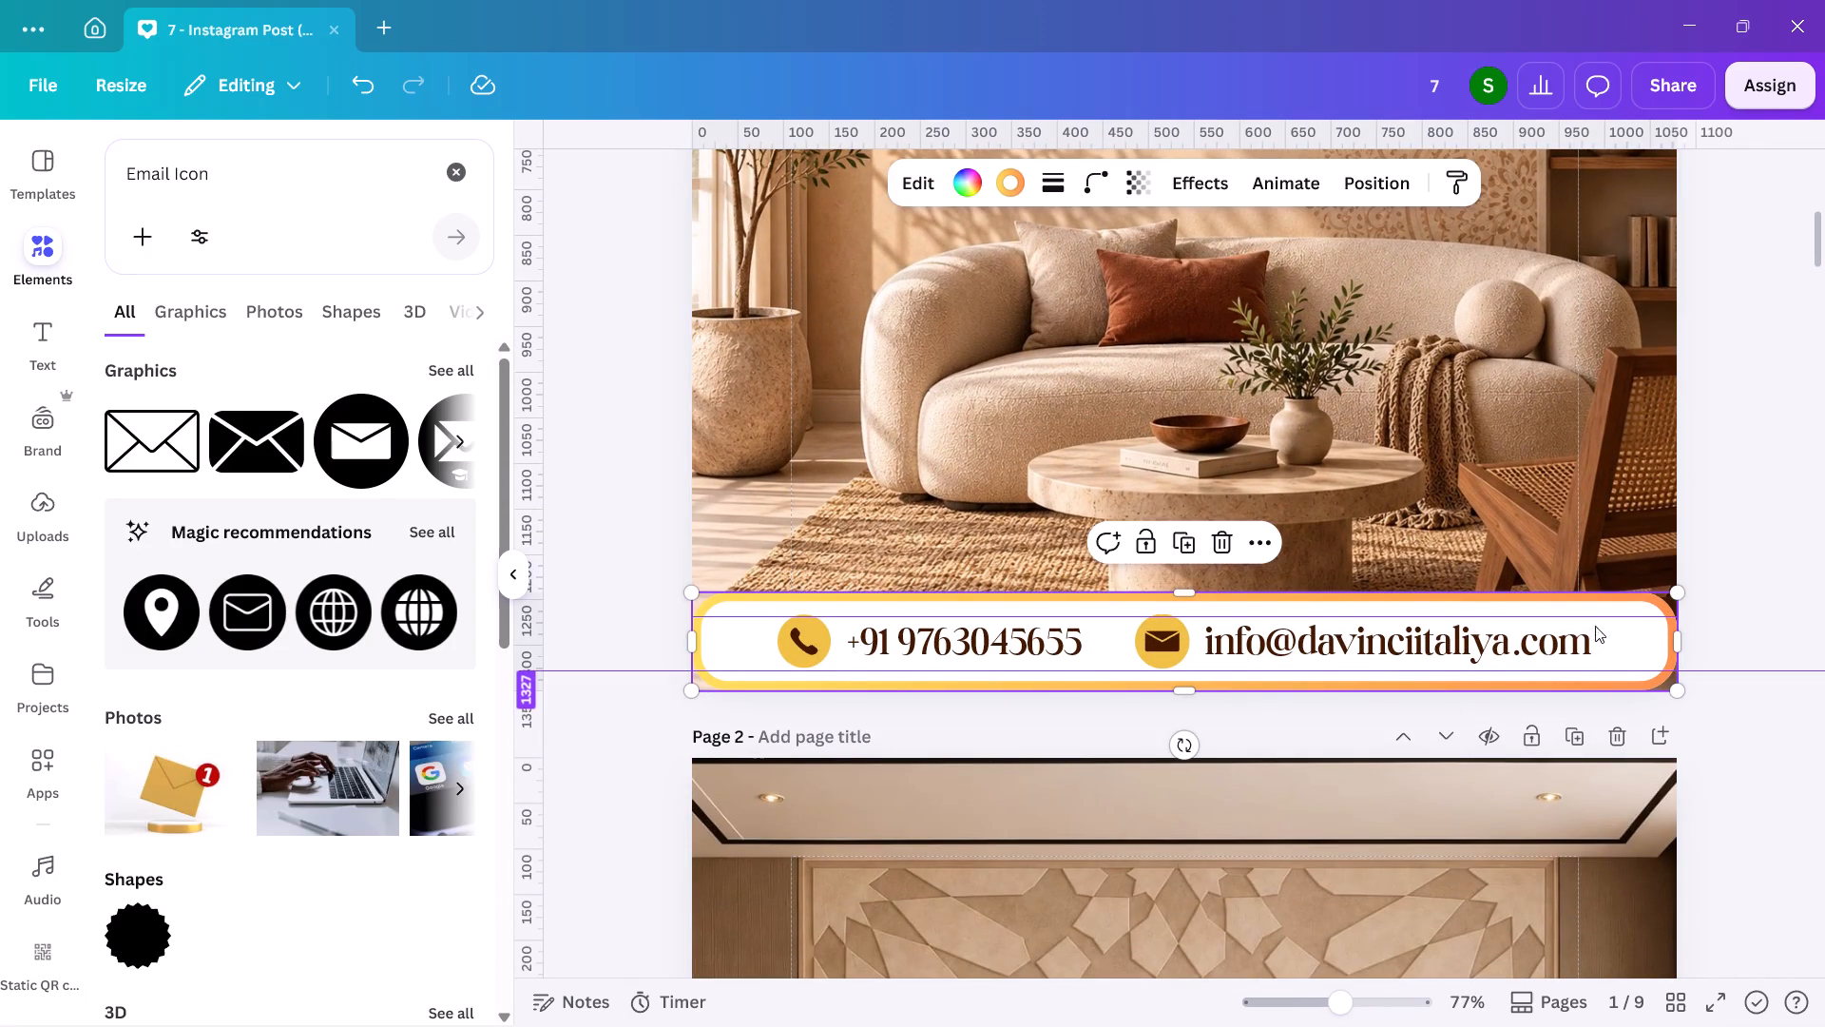
{"action": "left_click_drag", "start_coordinate": [1682, 635], "coordinate": [1623, 633]}
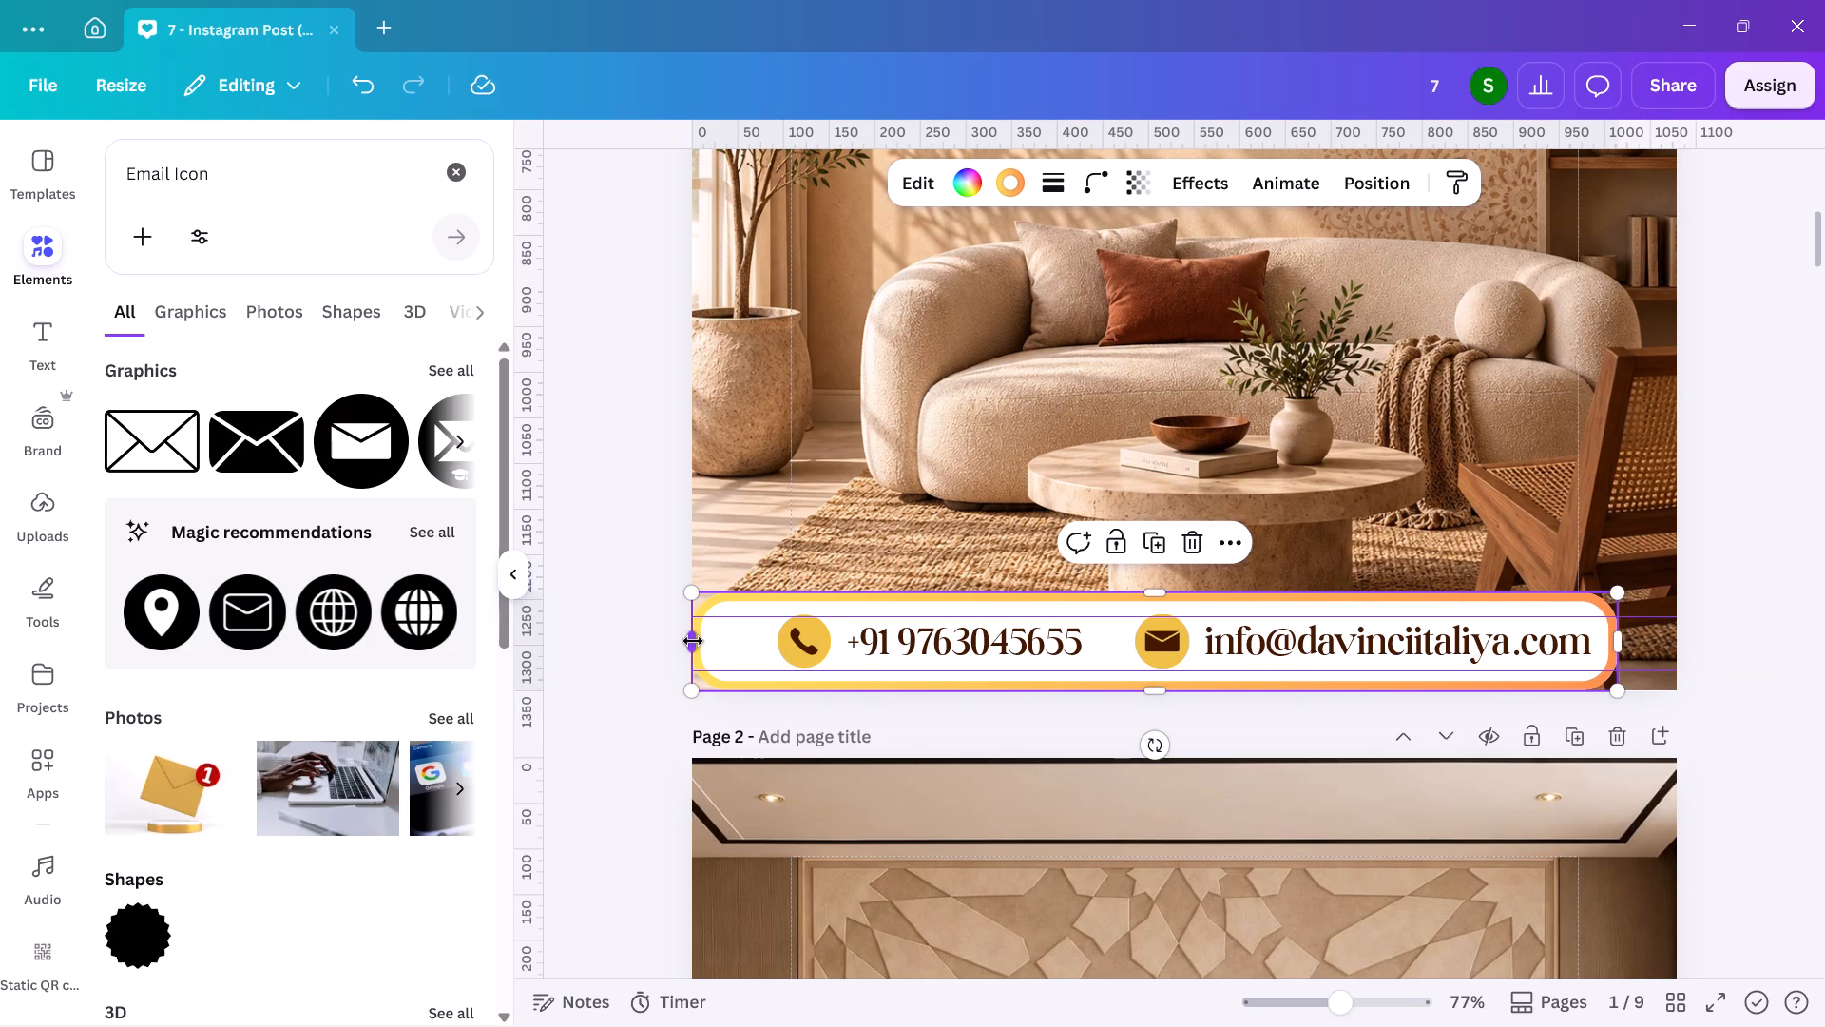
{"action": "left_click_drag", "start_coordinate": [693, 641], "coordinate": [749, 638]}
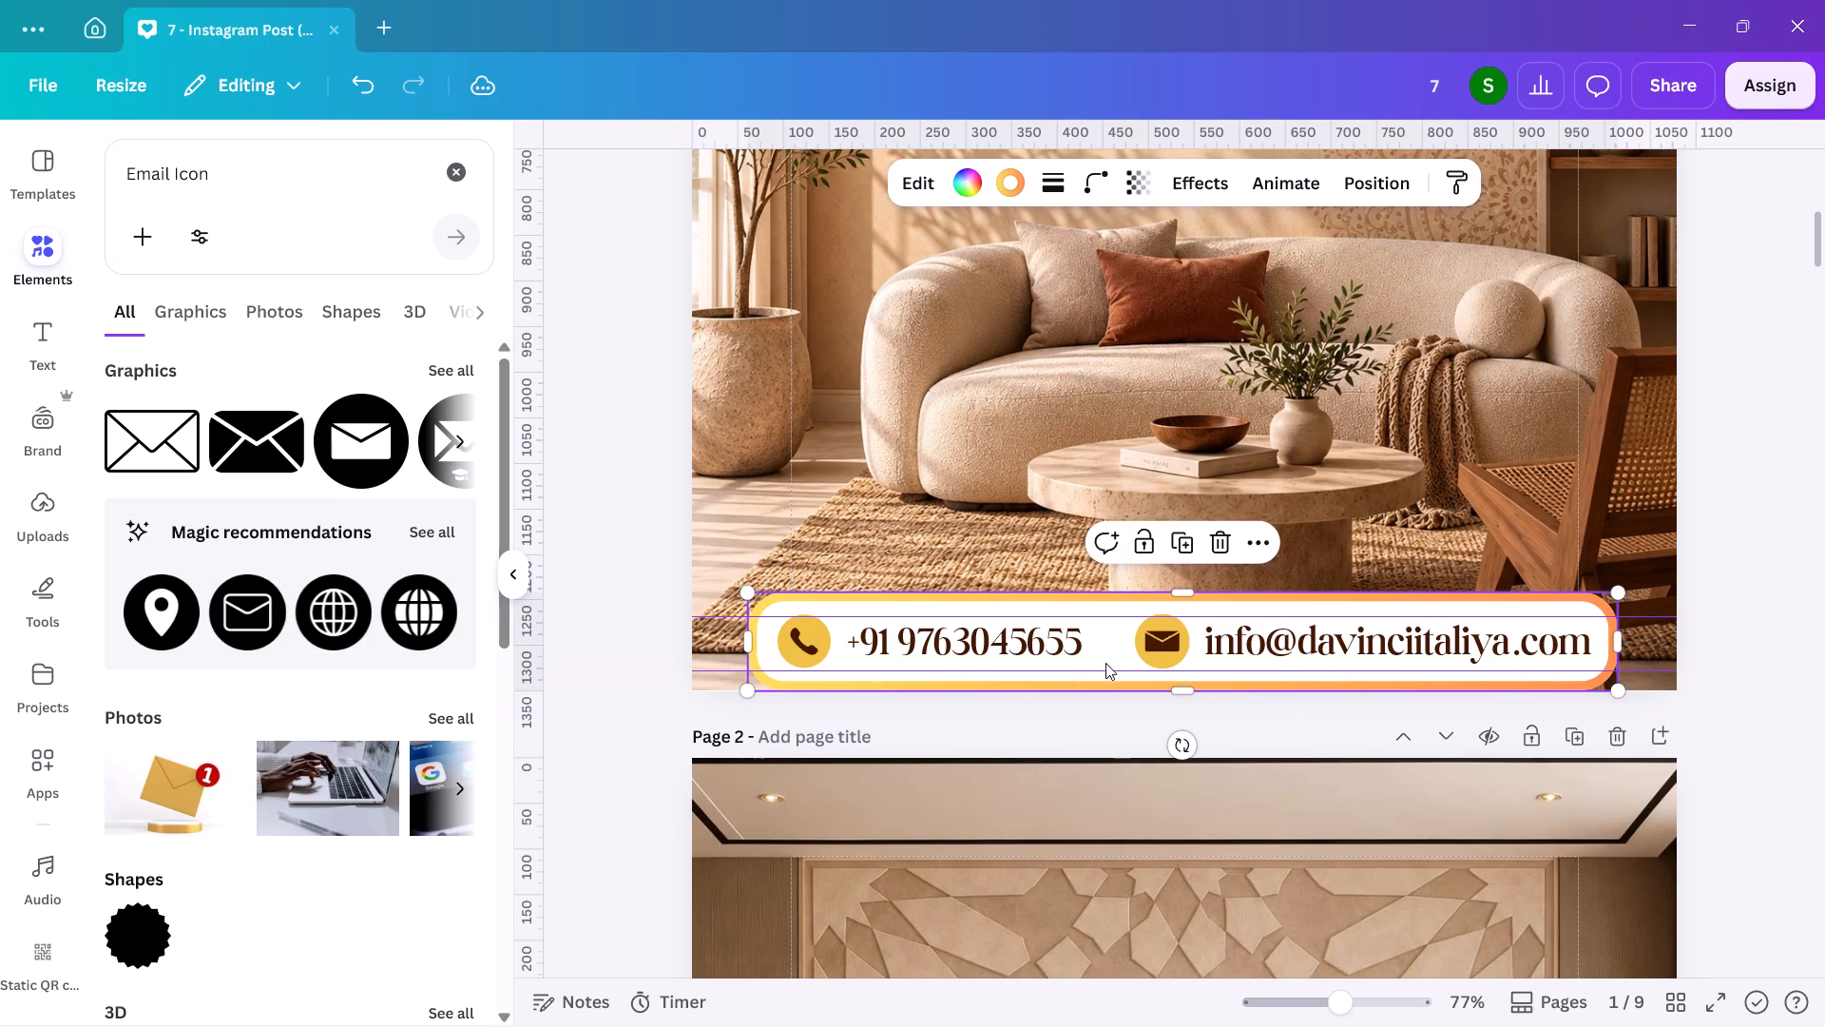
{"action": "left_click_drag", "start_coordinate": [1129, 685], "coordinate": [1136, 672]}
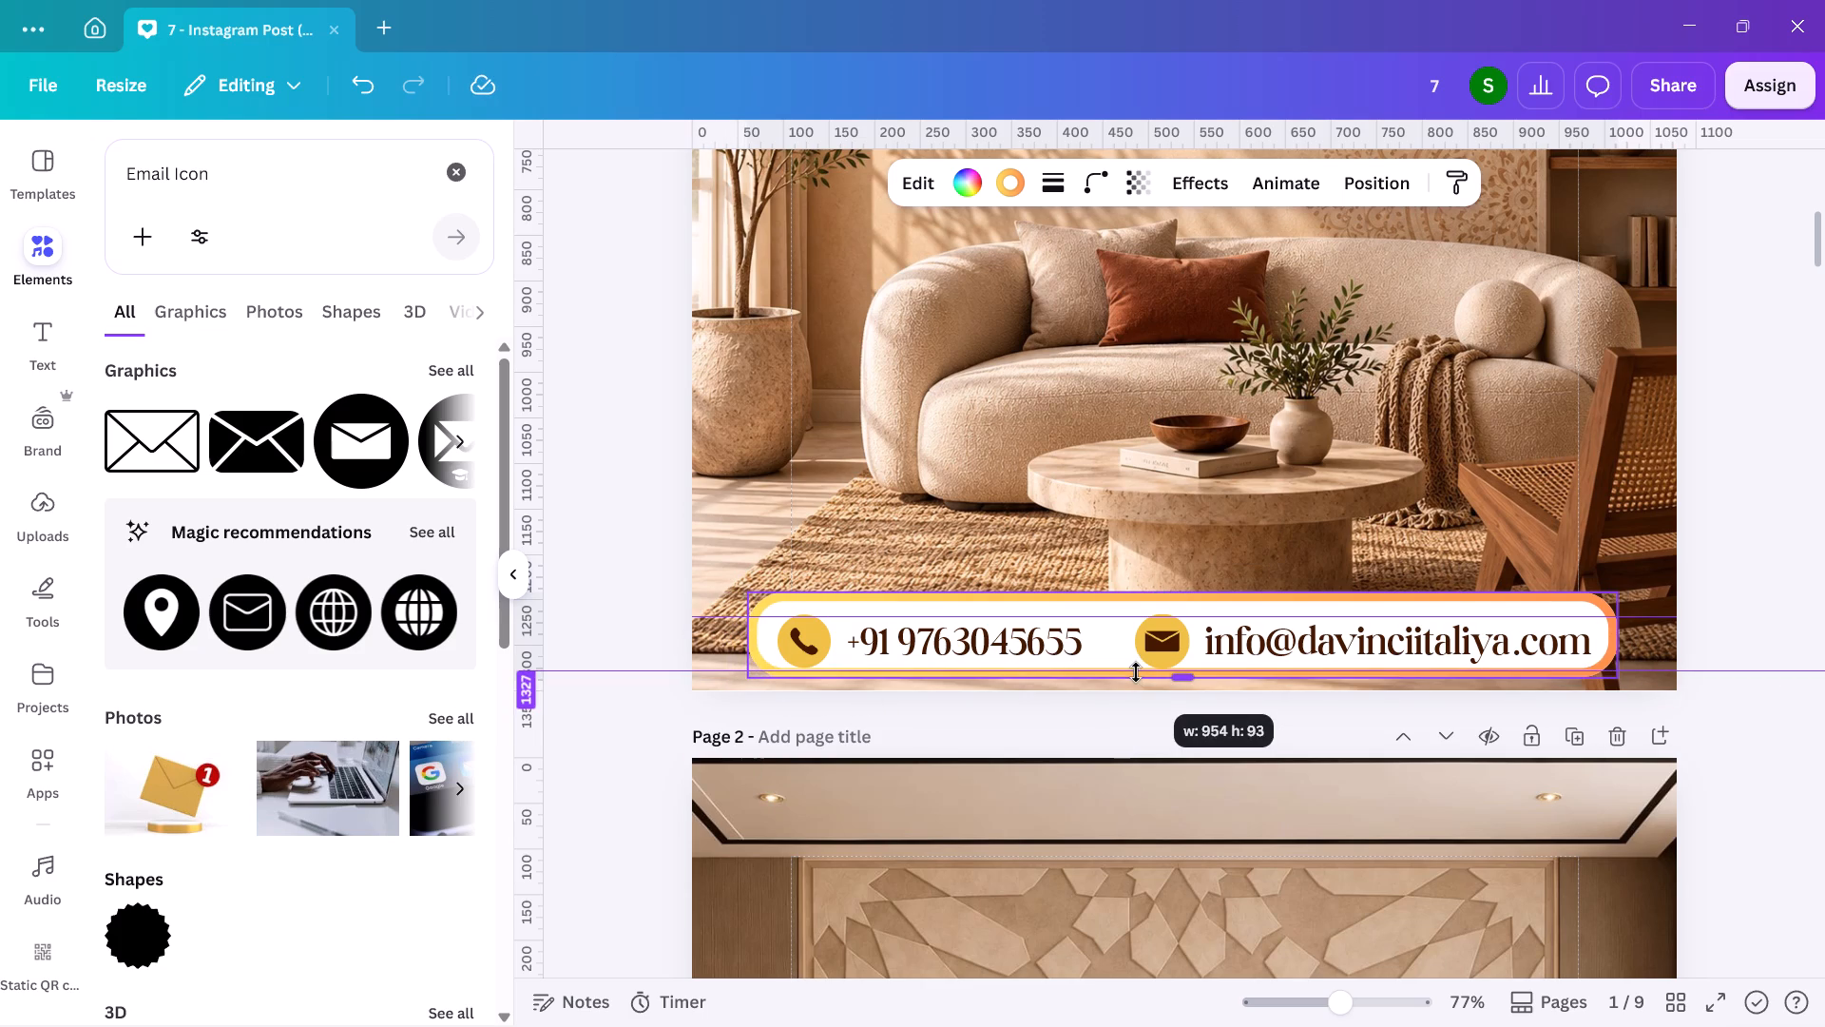
{"action": "left_click_drag", "start_coordinate": [1136, 672], "coordinate": [1136, 671]}
Align the footer bar and the grouped contact details to each other's vertical middle and horizontal centre.
{"action": "left_click", "coordinate": [1162, 632], "text": "shift"}
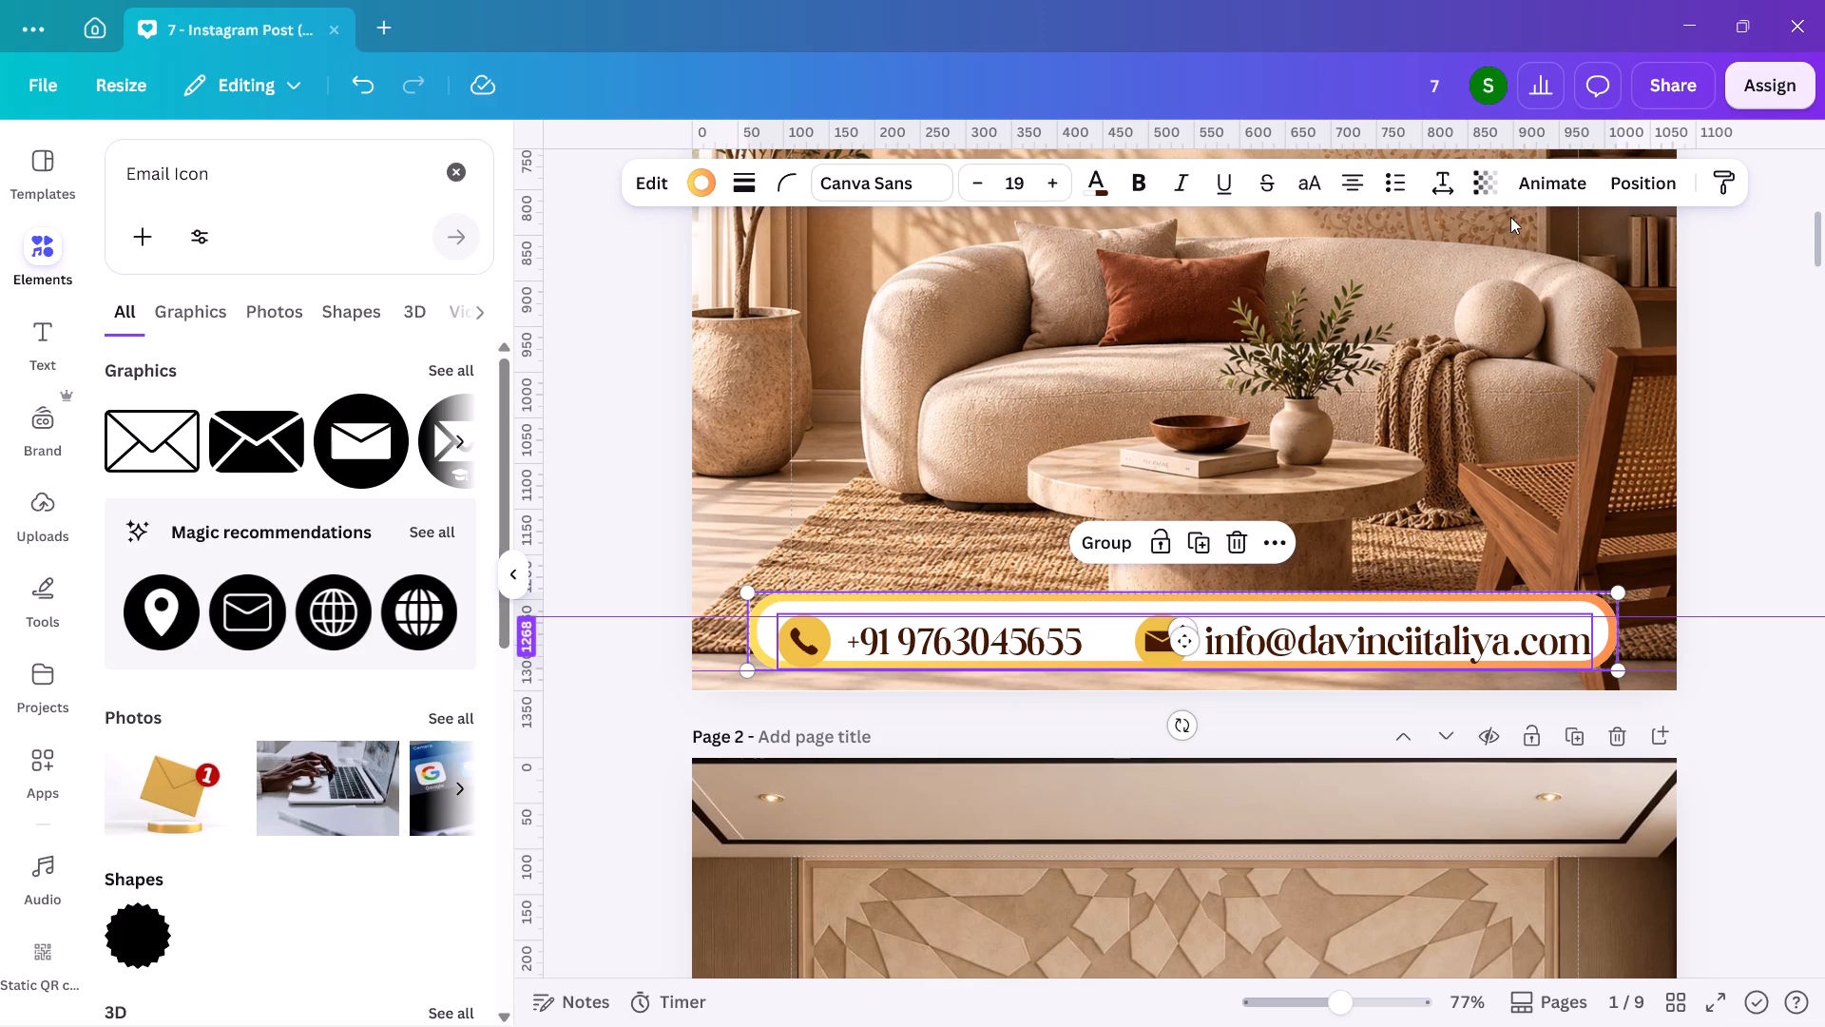
{"action": "left_click", "coordinate": [1615, 181]}
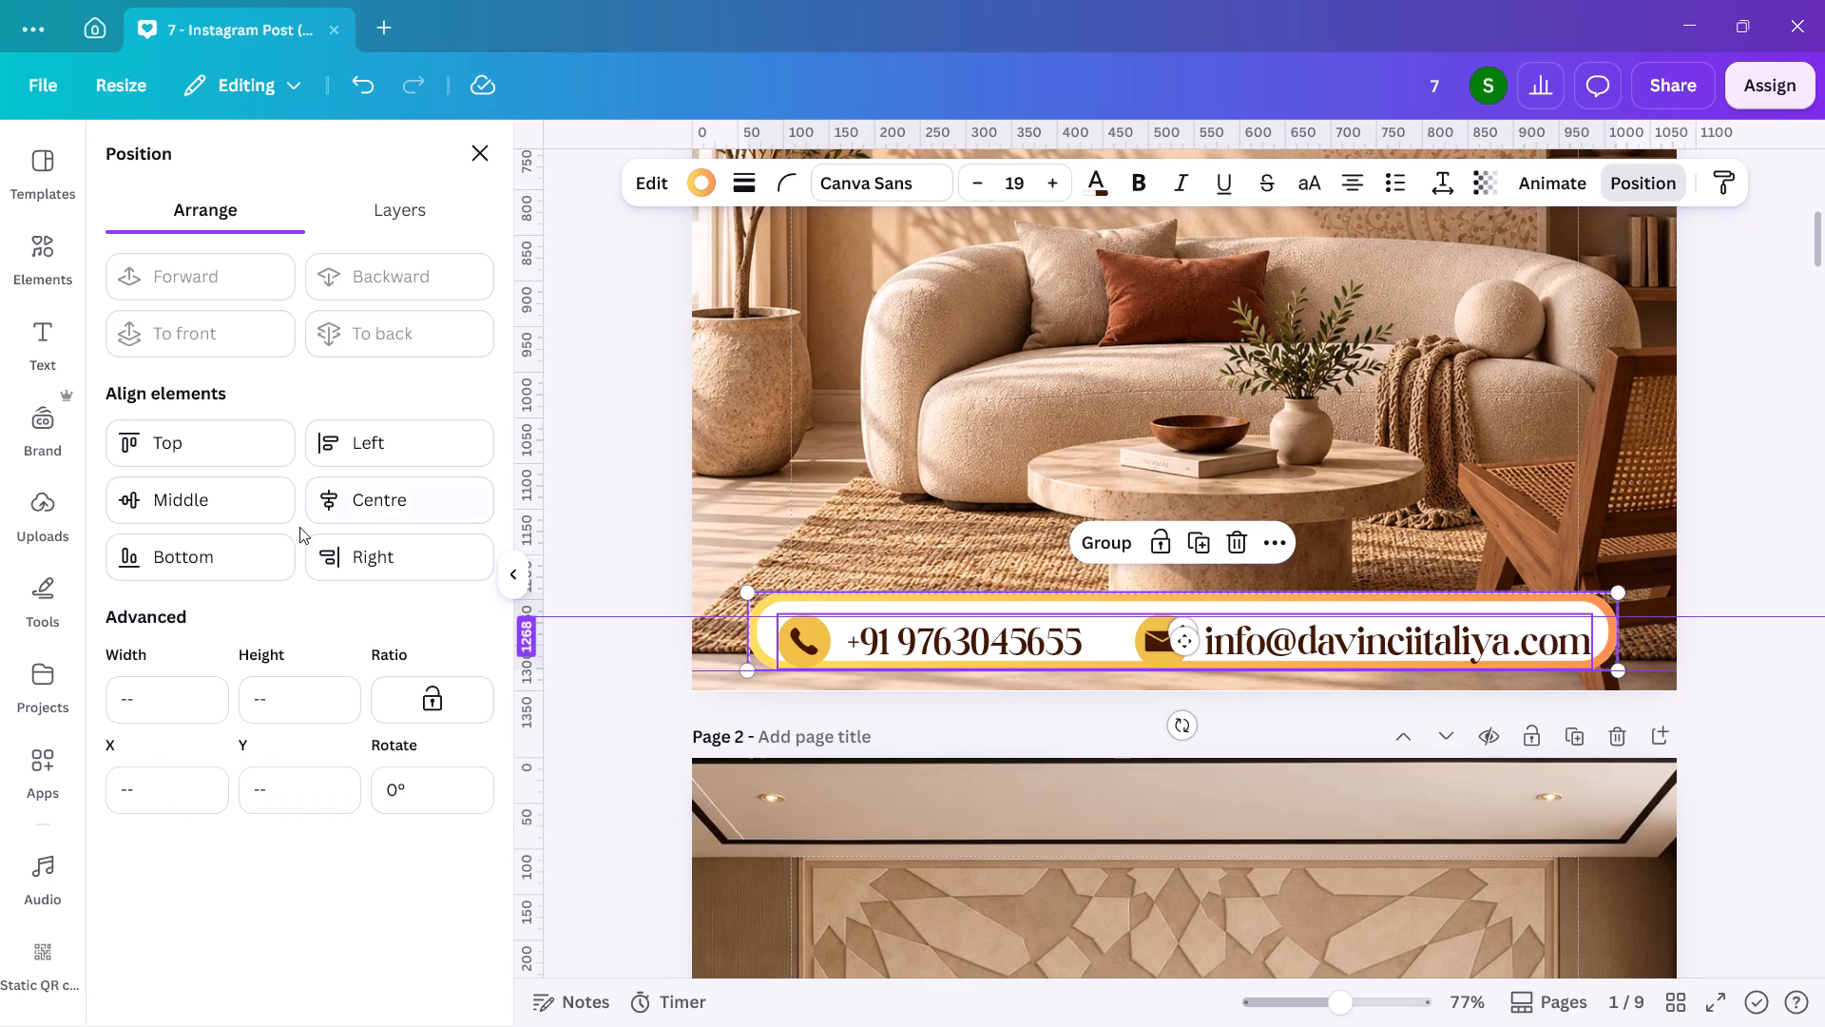
{"action": "left_click", "coordinate": [228, 507]}
{"action": "left_click", "coordinate": [451, 489]}
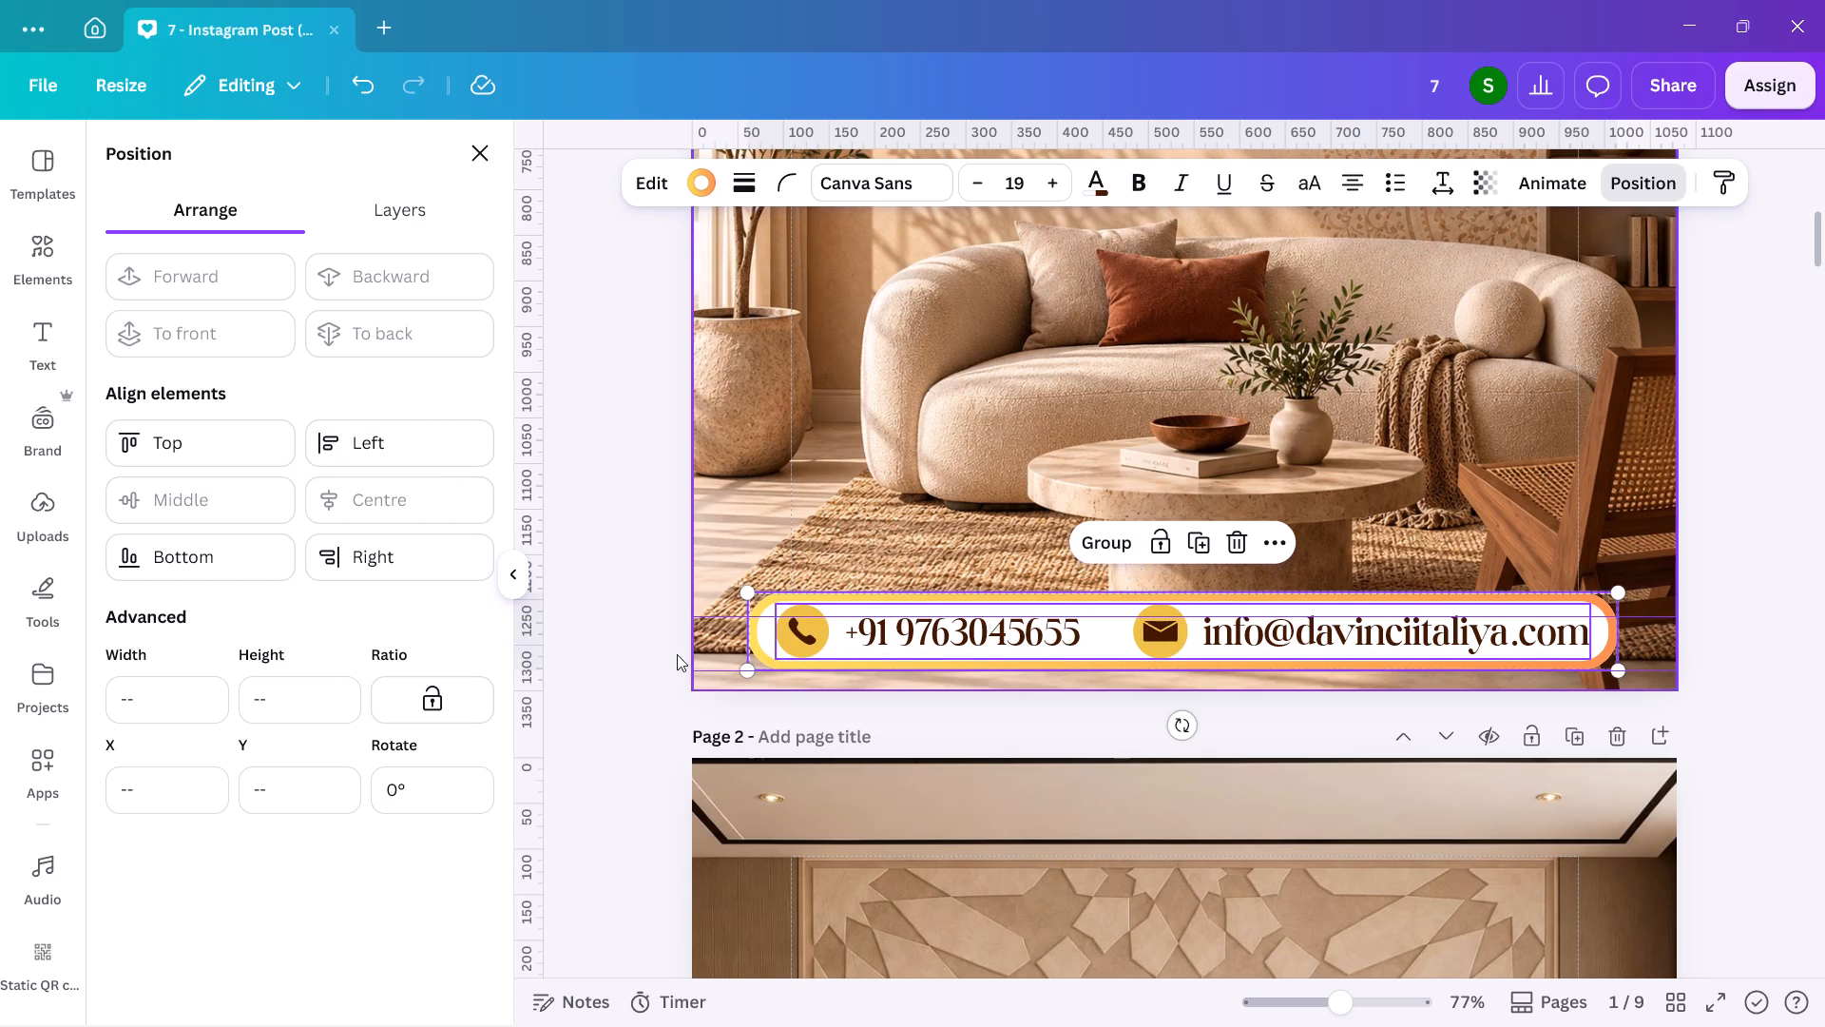
{"action": "double_click", "coordinate": [654, 611]}
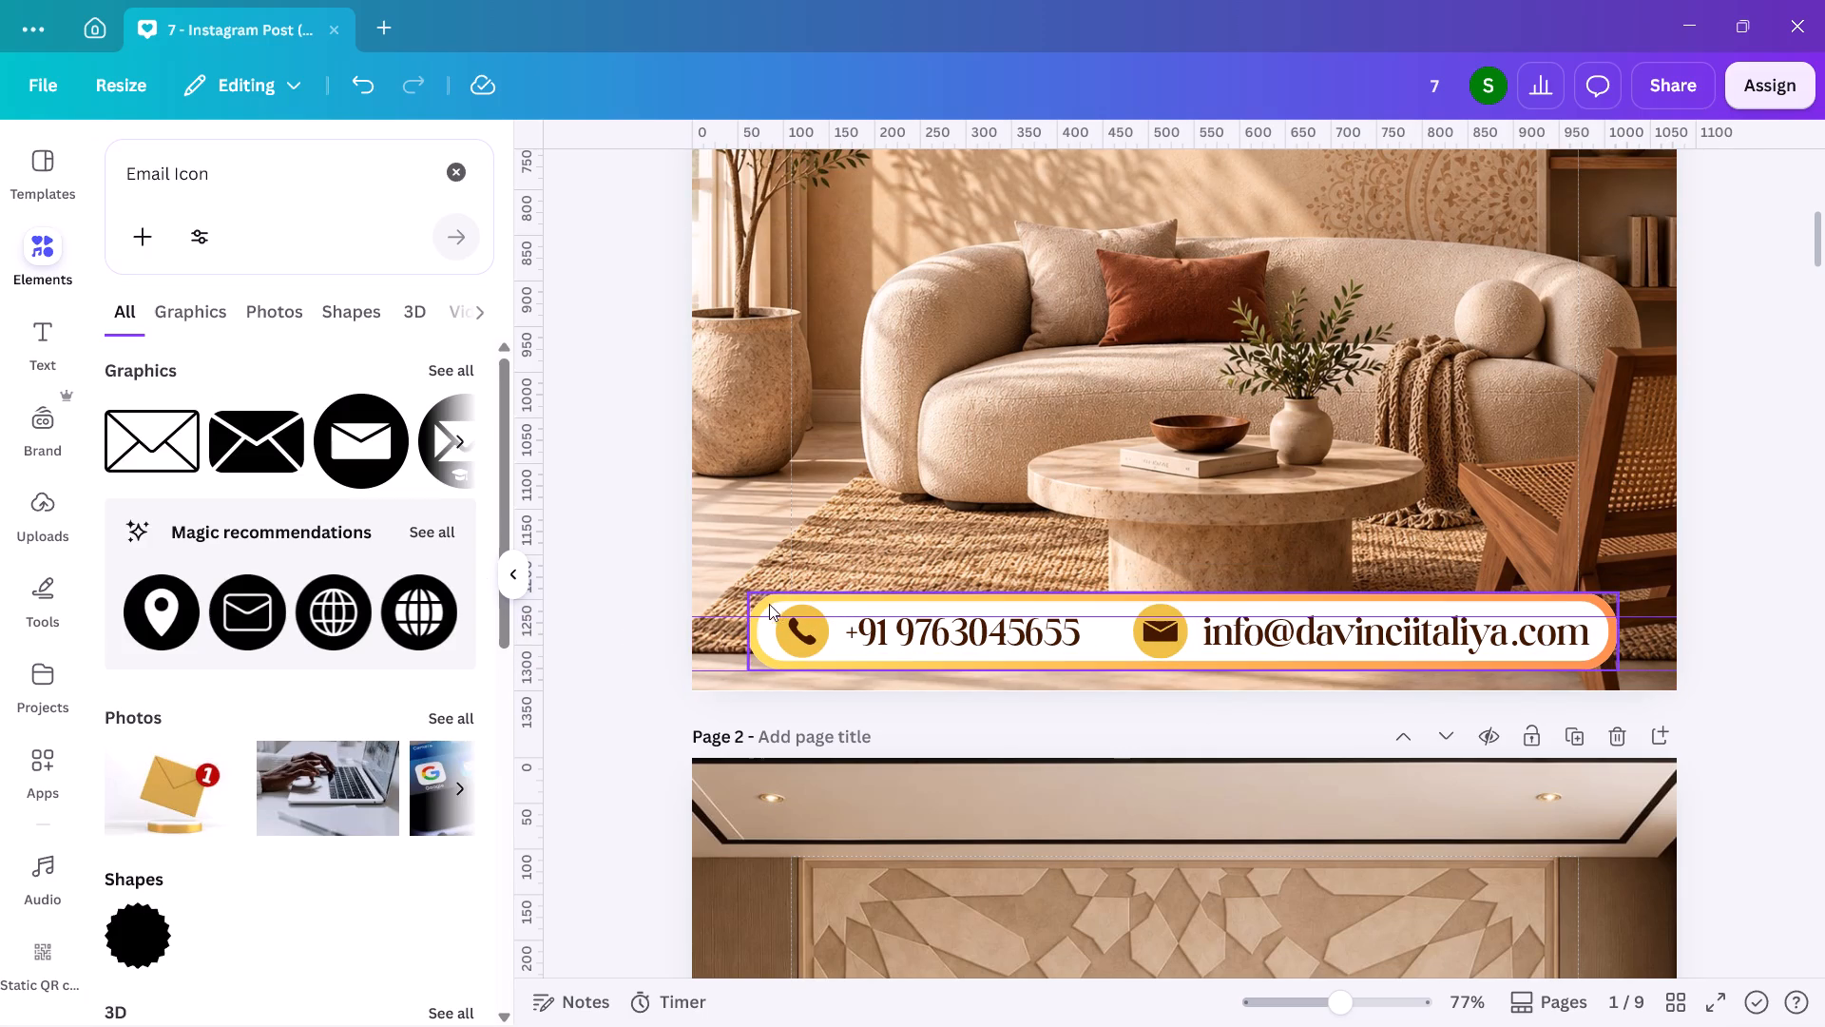
Reduce the footer bar's border stroke weight to 6.
{"action": "left_click", "coordinate": [760, 602]}
{"action": "left_click", "coordinate": [1021, 176]}
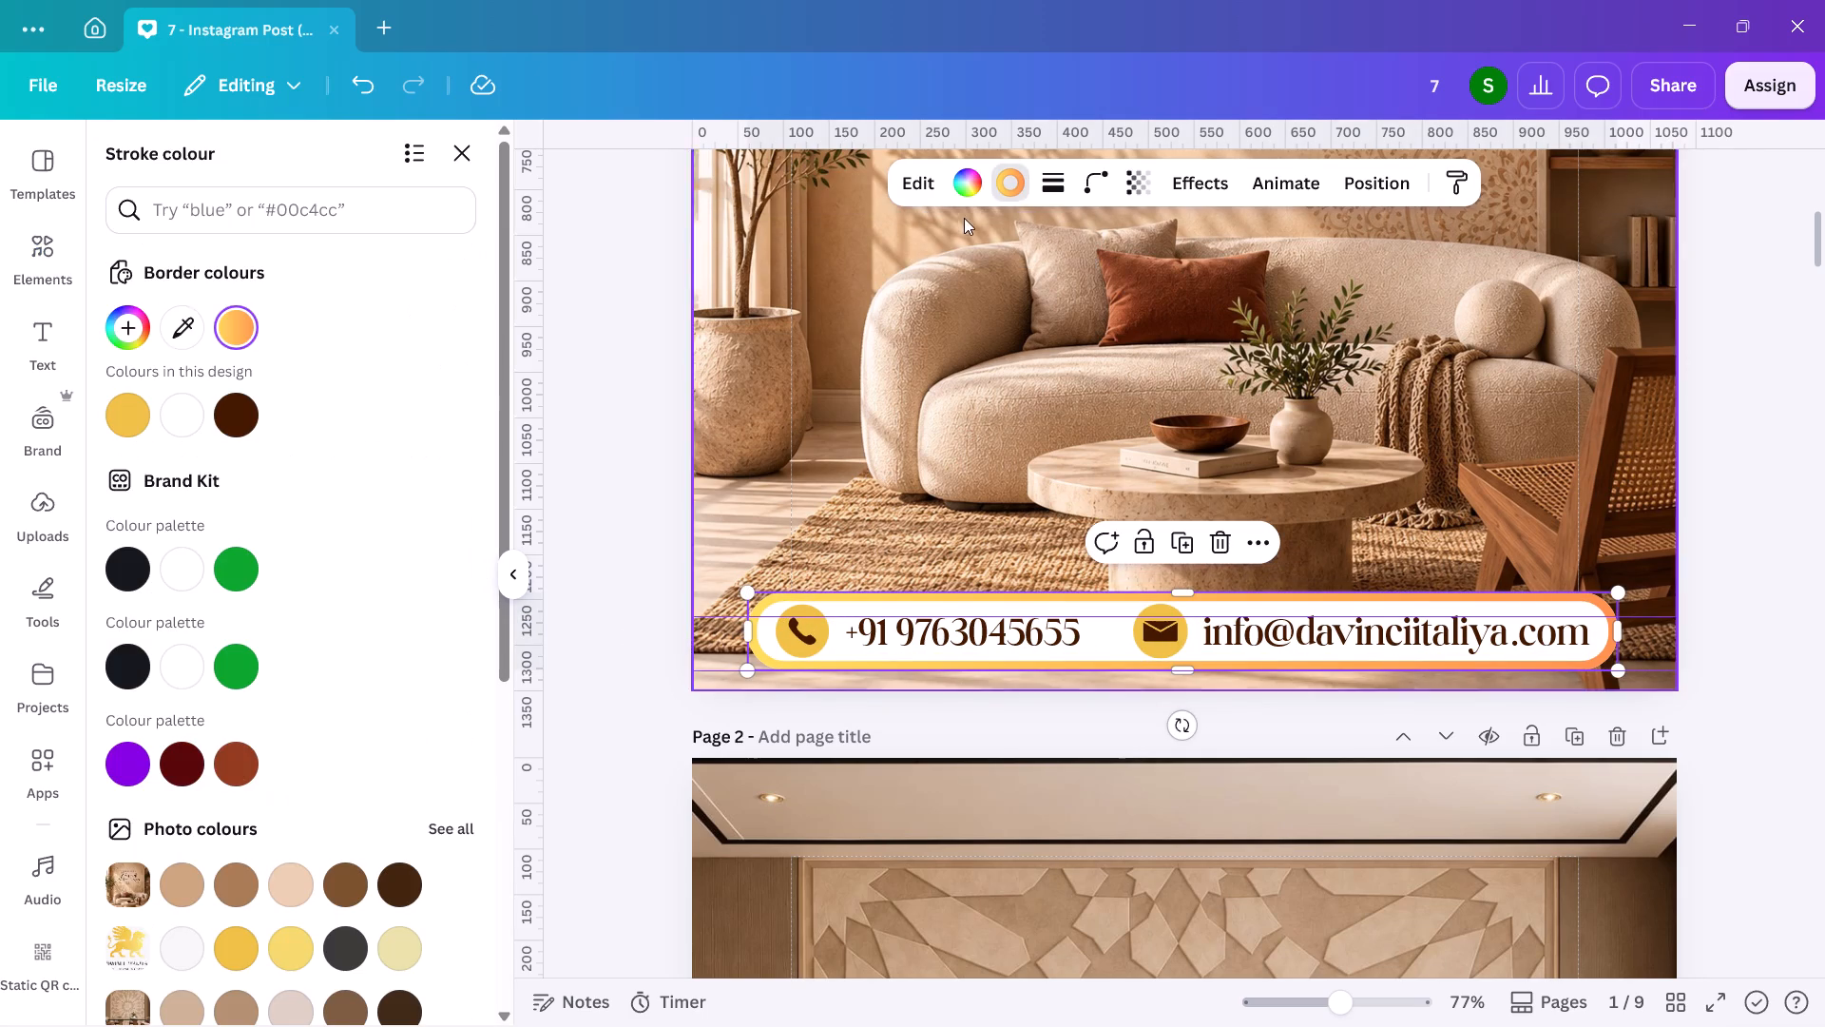
{"action": "left_click", "coordinate": [1049, 178]}
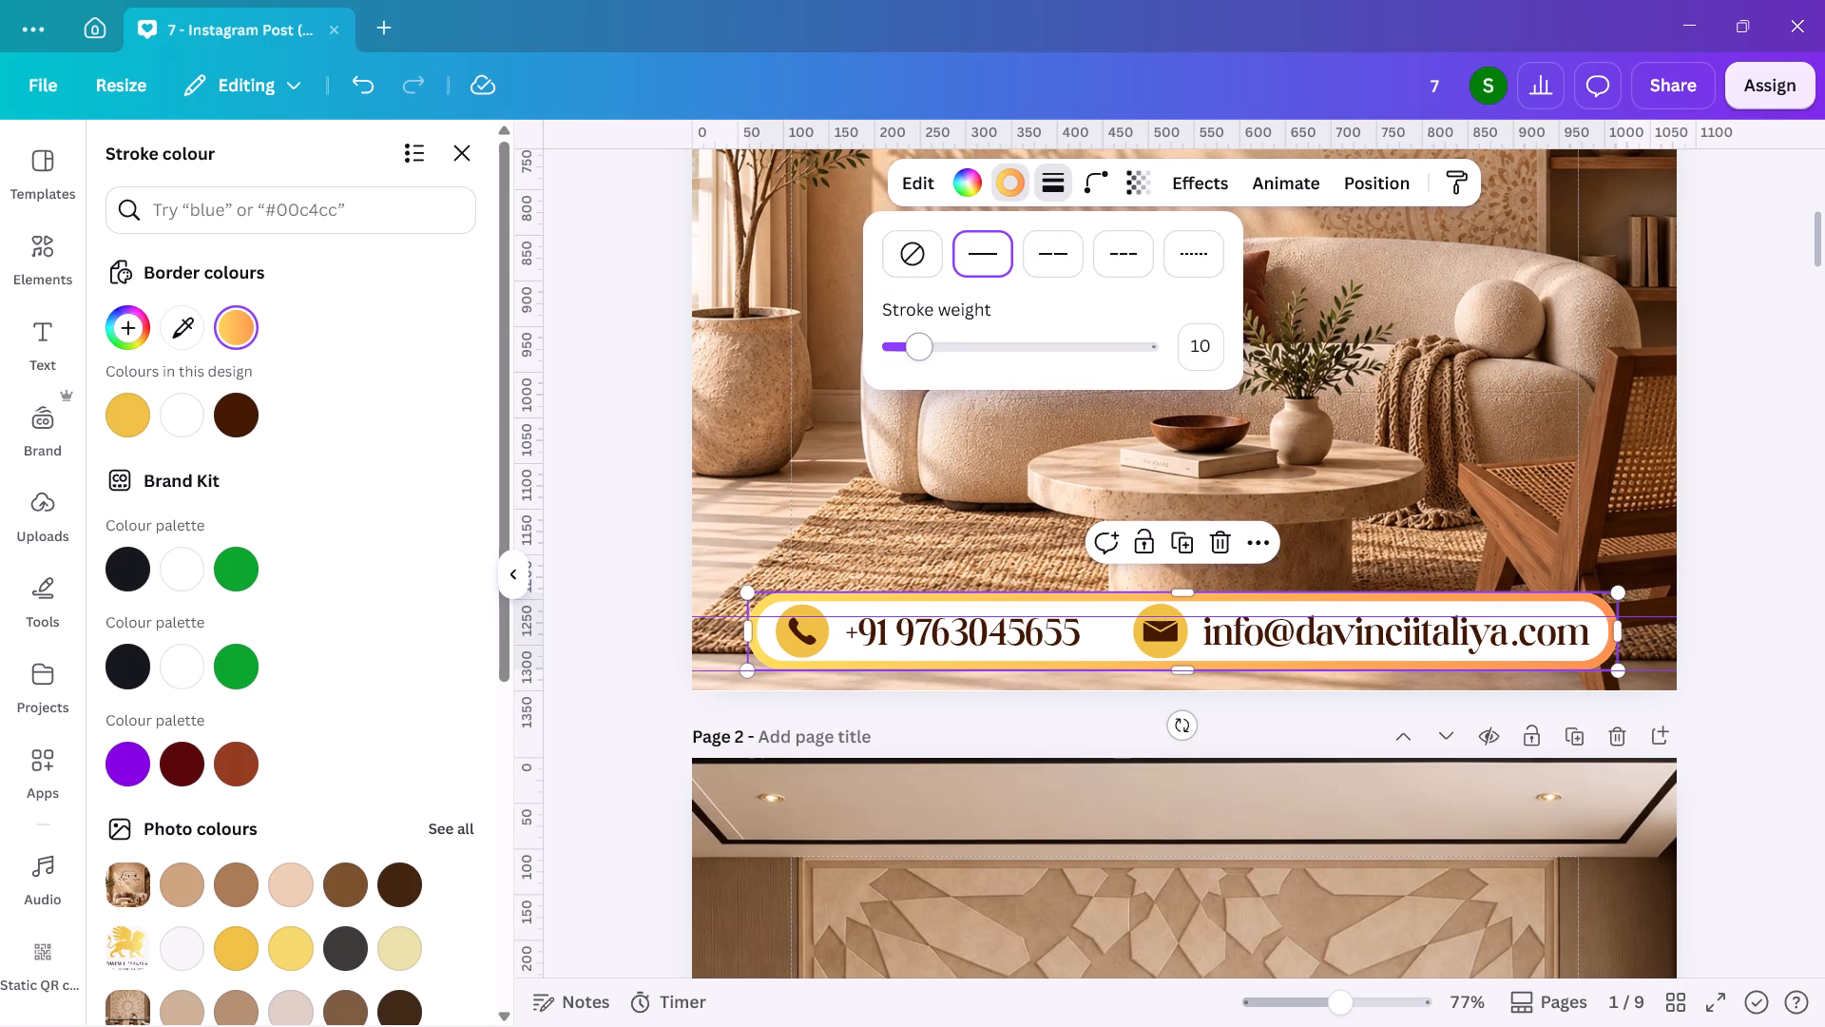
{"action": "left_click", "coordinate": [910, 353]}
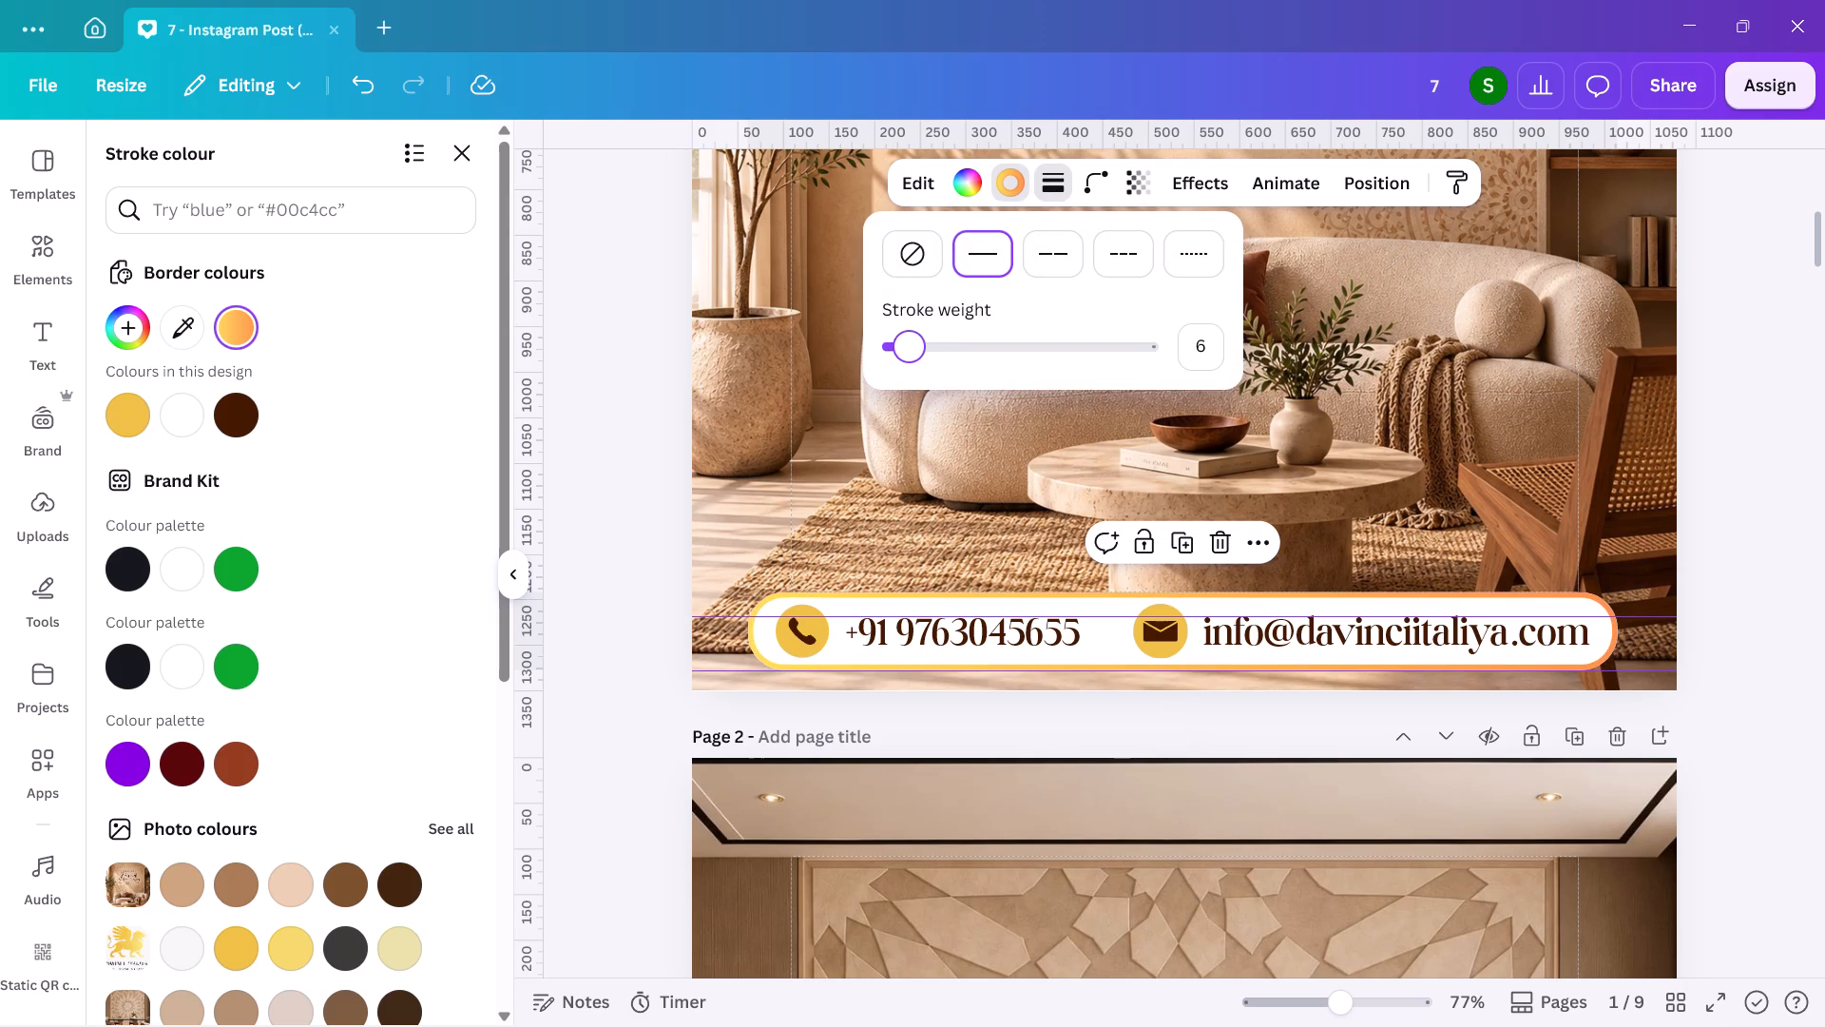
{"action": "left_click", "coordinate": [793, 619]}
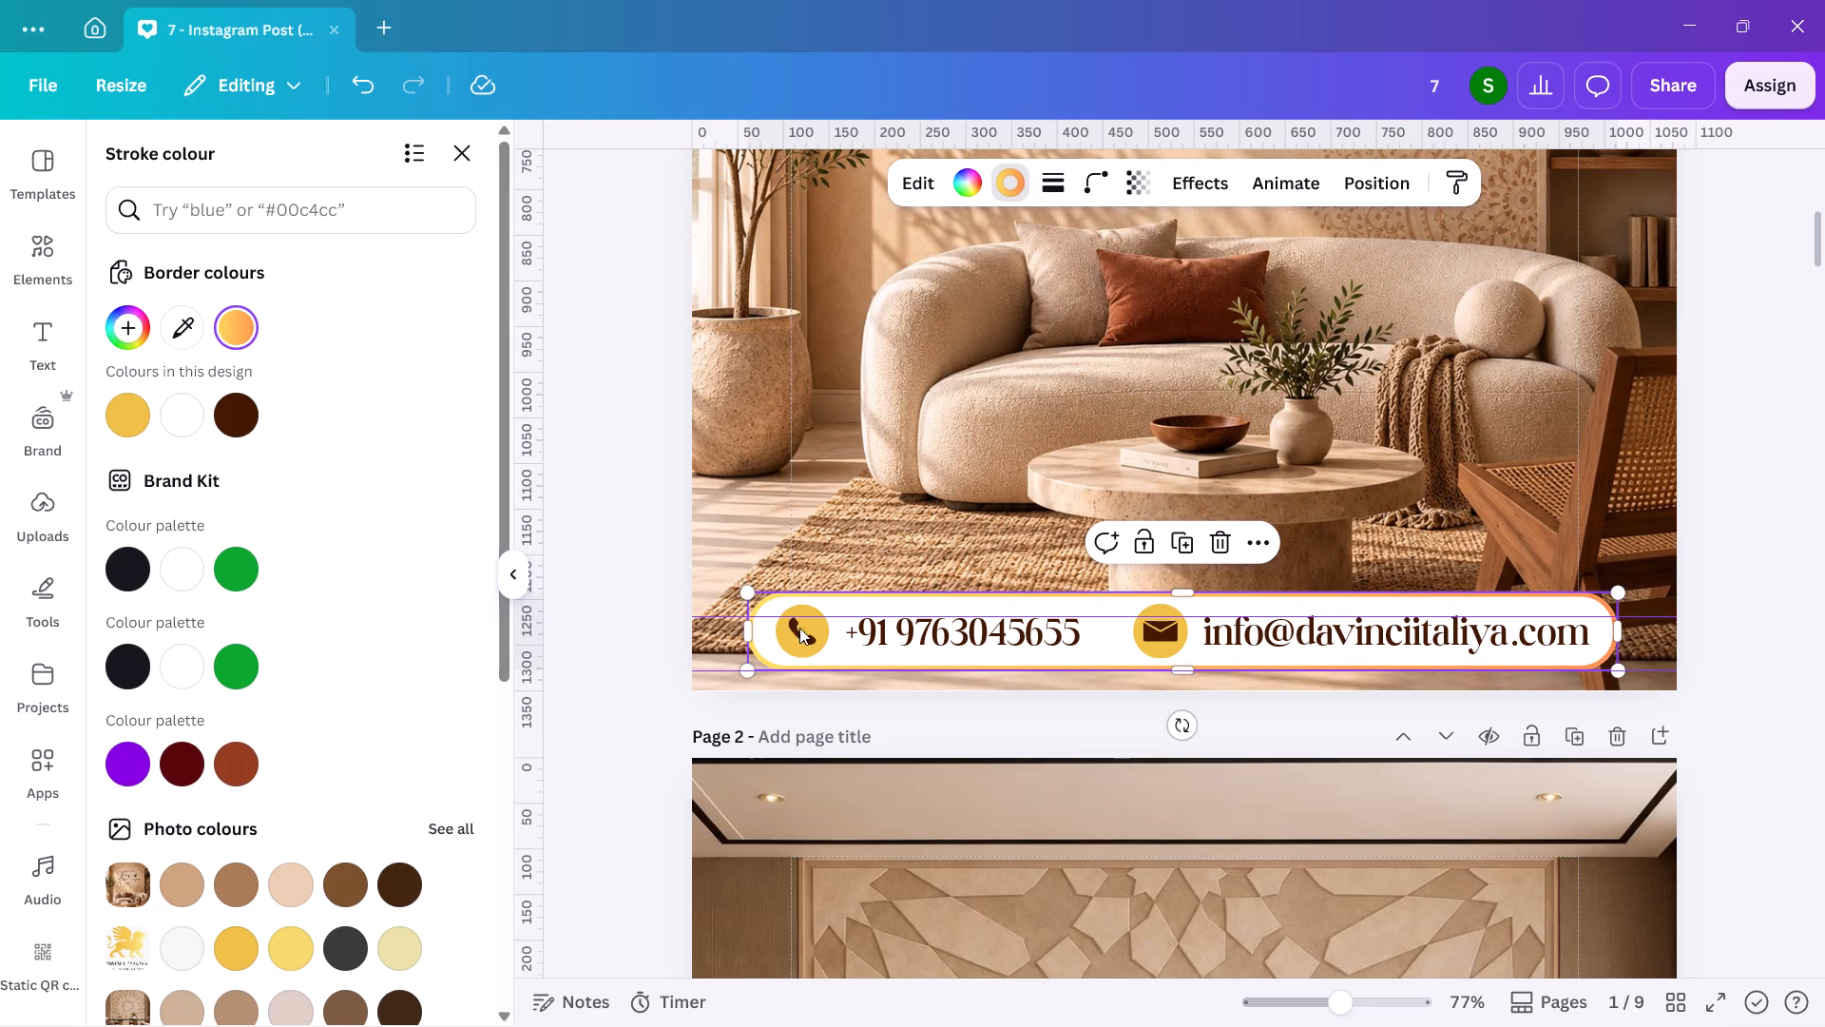
Recolour the phone icon in the footer with a dark brown circle and a white handset.
{"action": "left_click", "coordinate": [803, 632]}
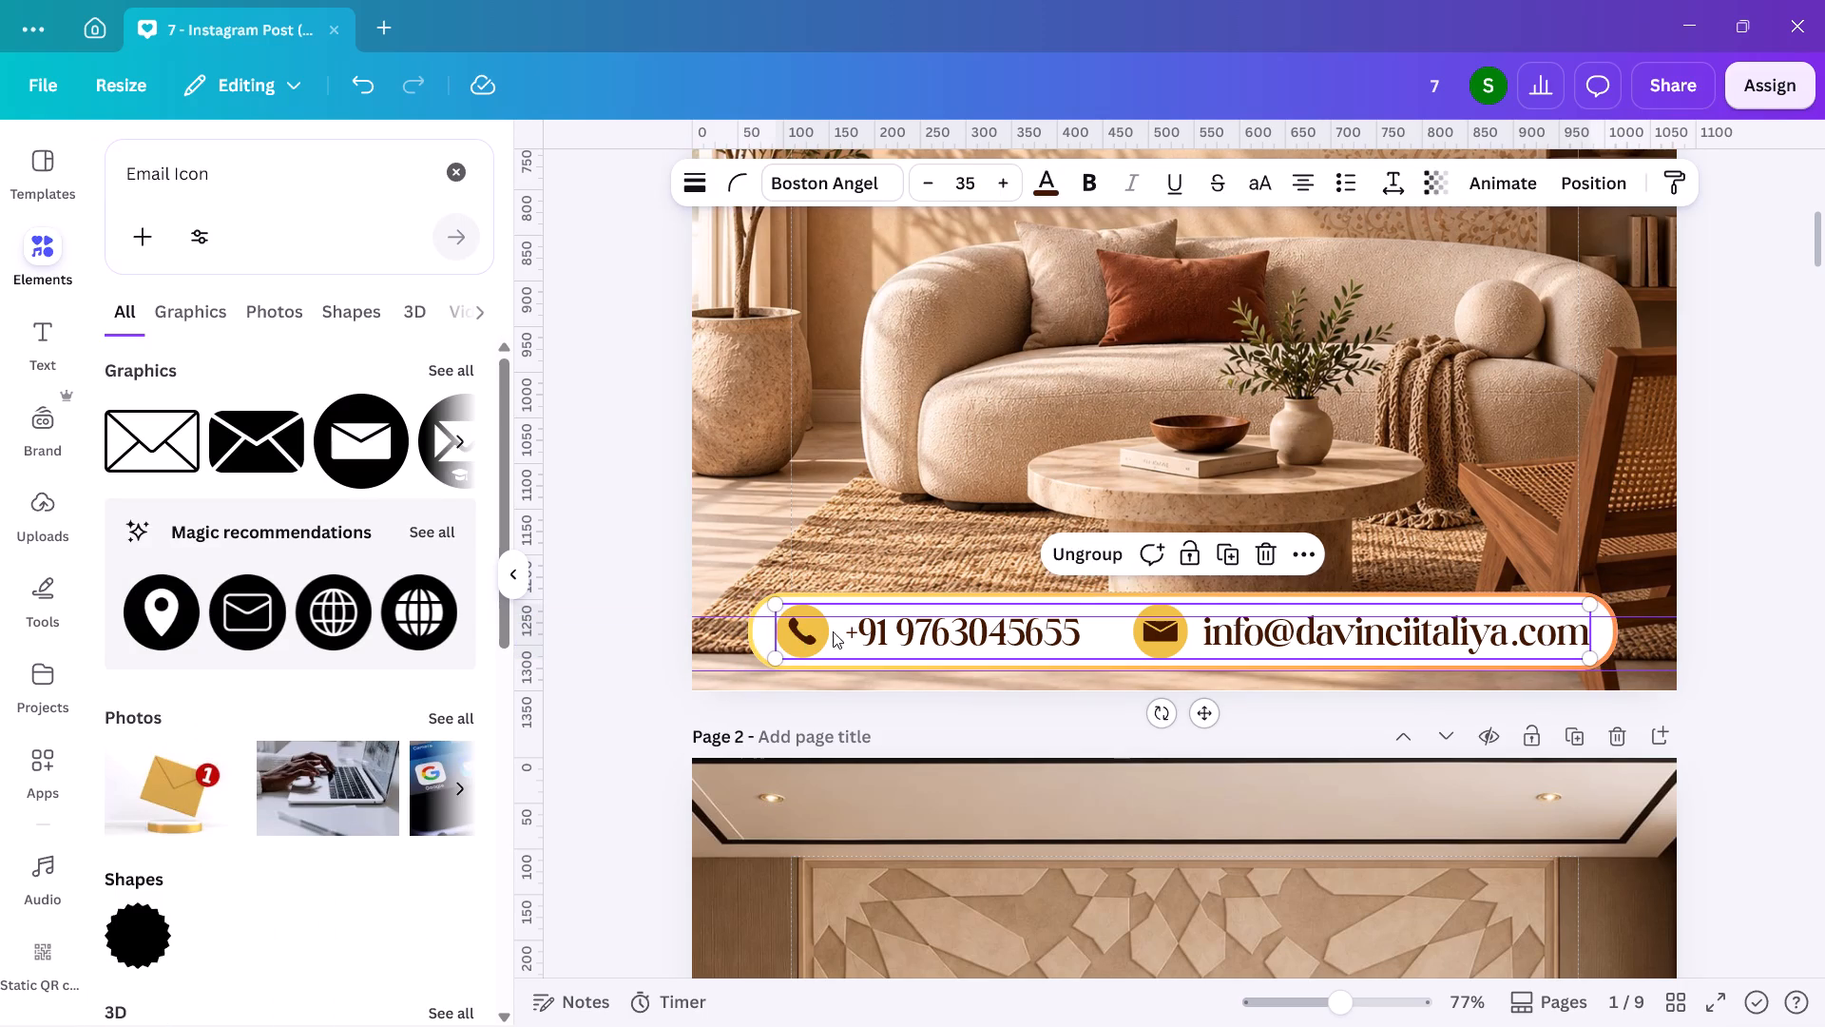
{"action": "left_click", "coordinate": [806, 640]}
{"action": "left_click", "coordinate": [985, 184]}
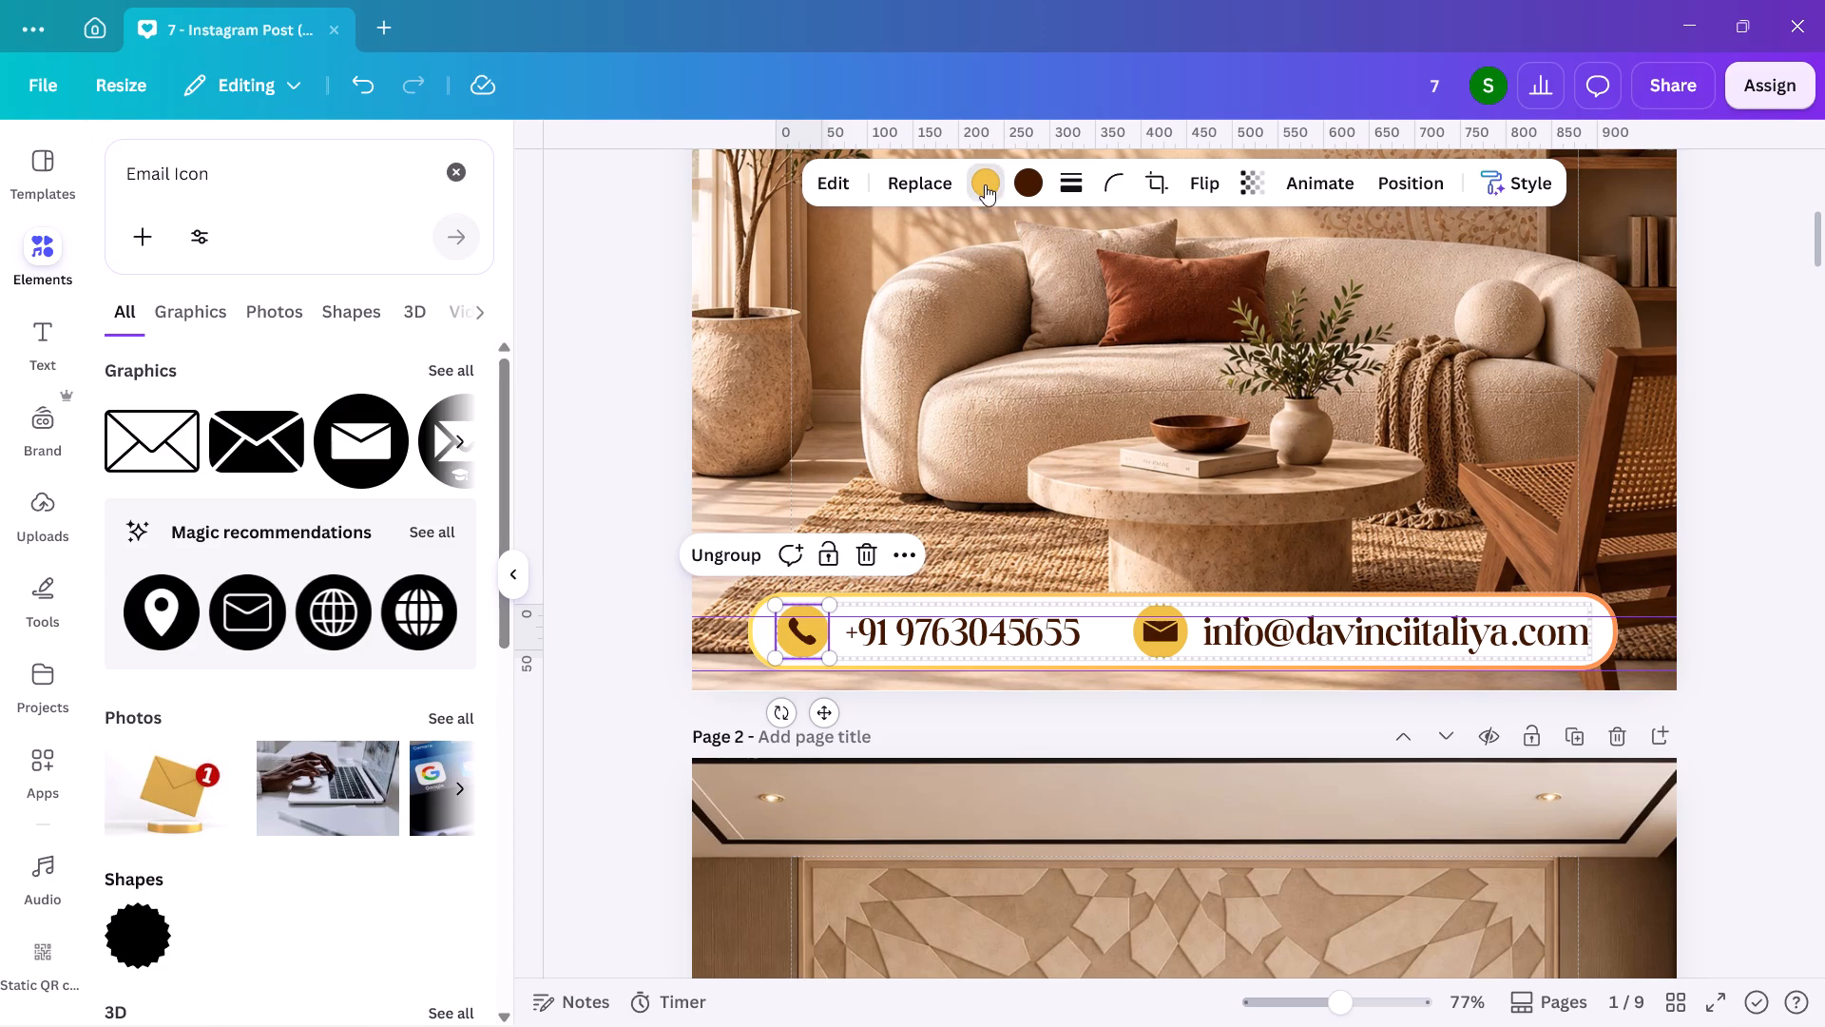
{"action": "left_click", "coordinate": [286, 328]}
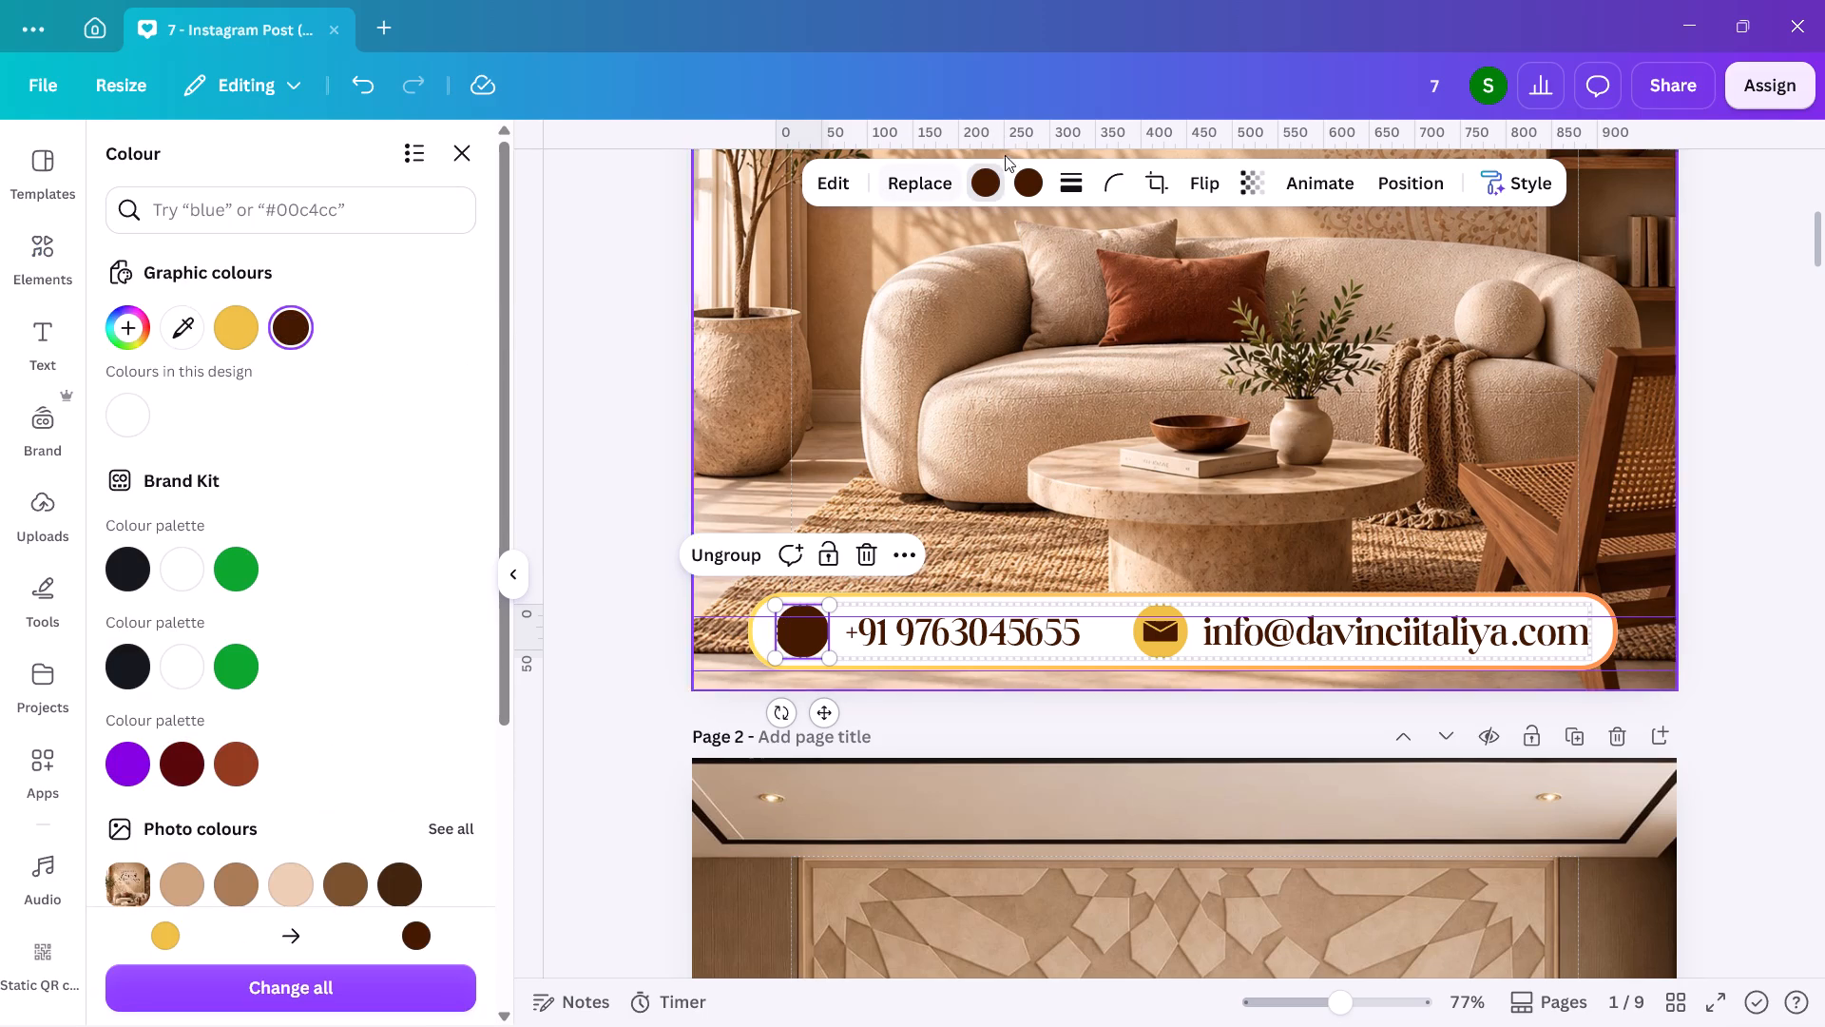
{"action": "left_click", "coordinate": [1027, 170]}
{"action": "left_click", "coordinate": [126, 410]}
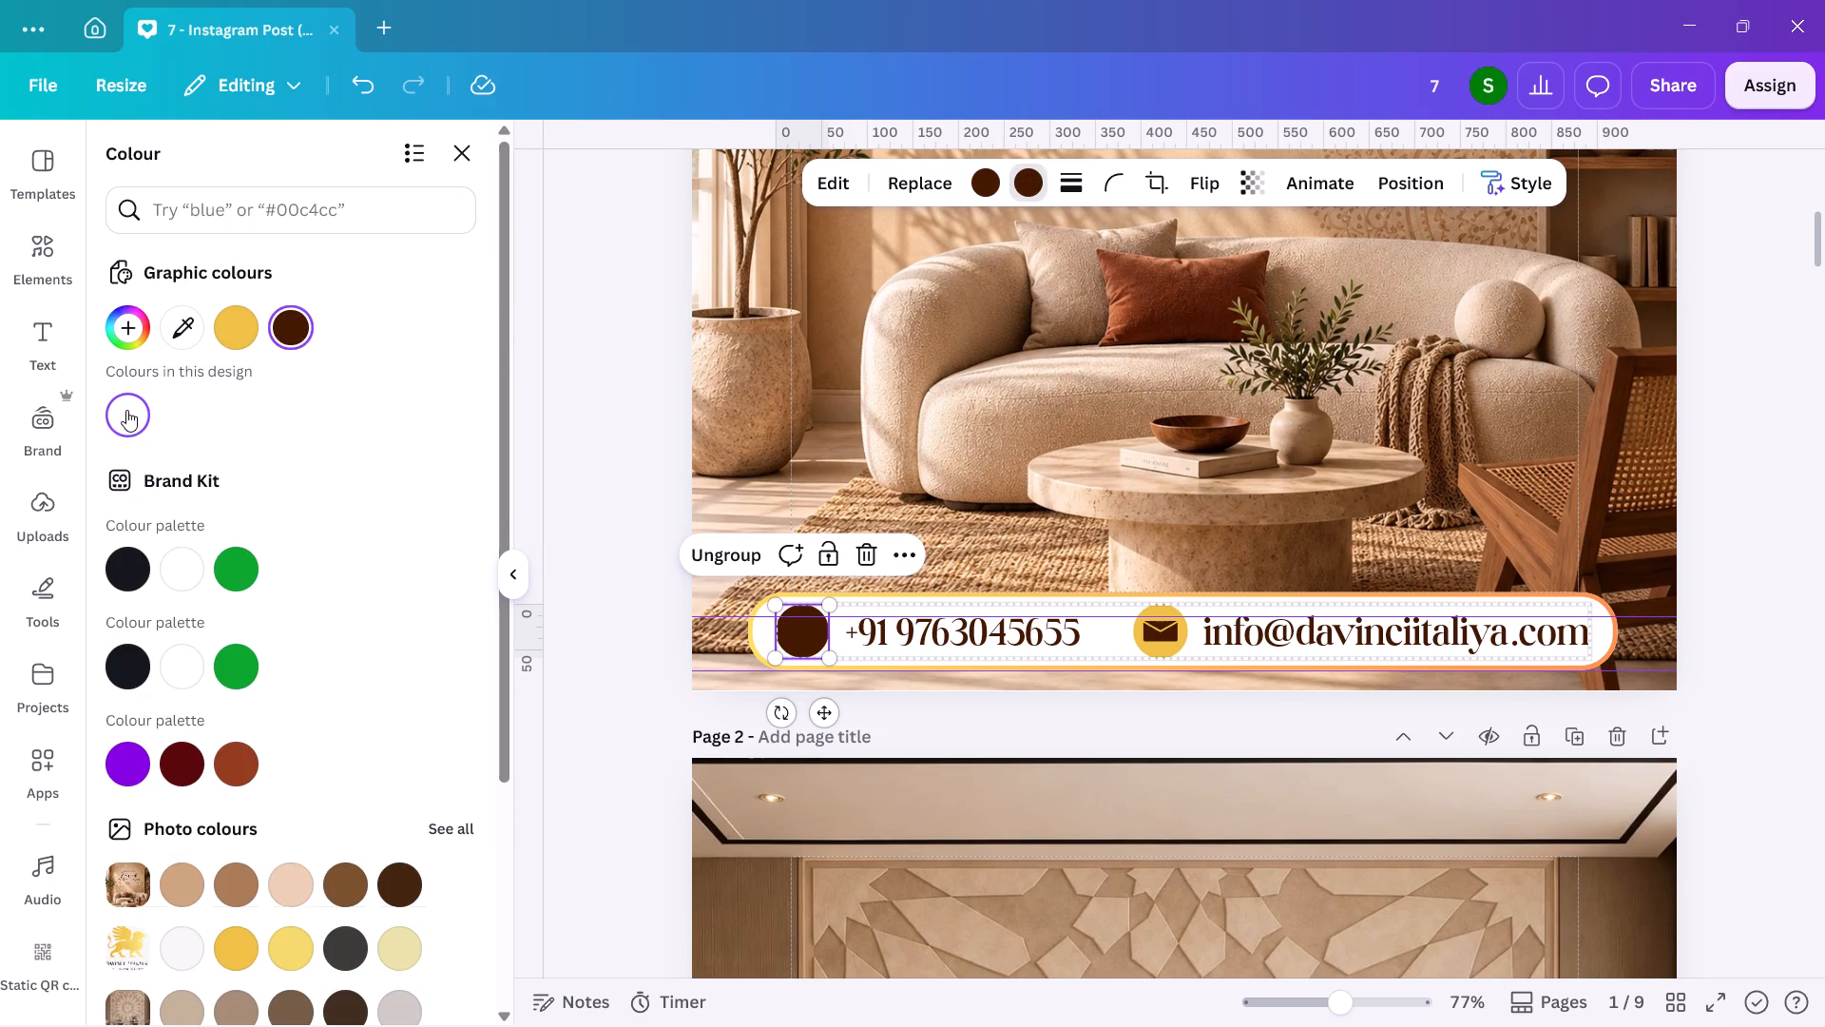
Recolour the email icon in the footer with a white envelope on a dark brown circle.
{"action": "left_click", "coordinate": [1153, 626]}
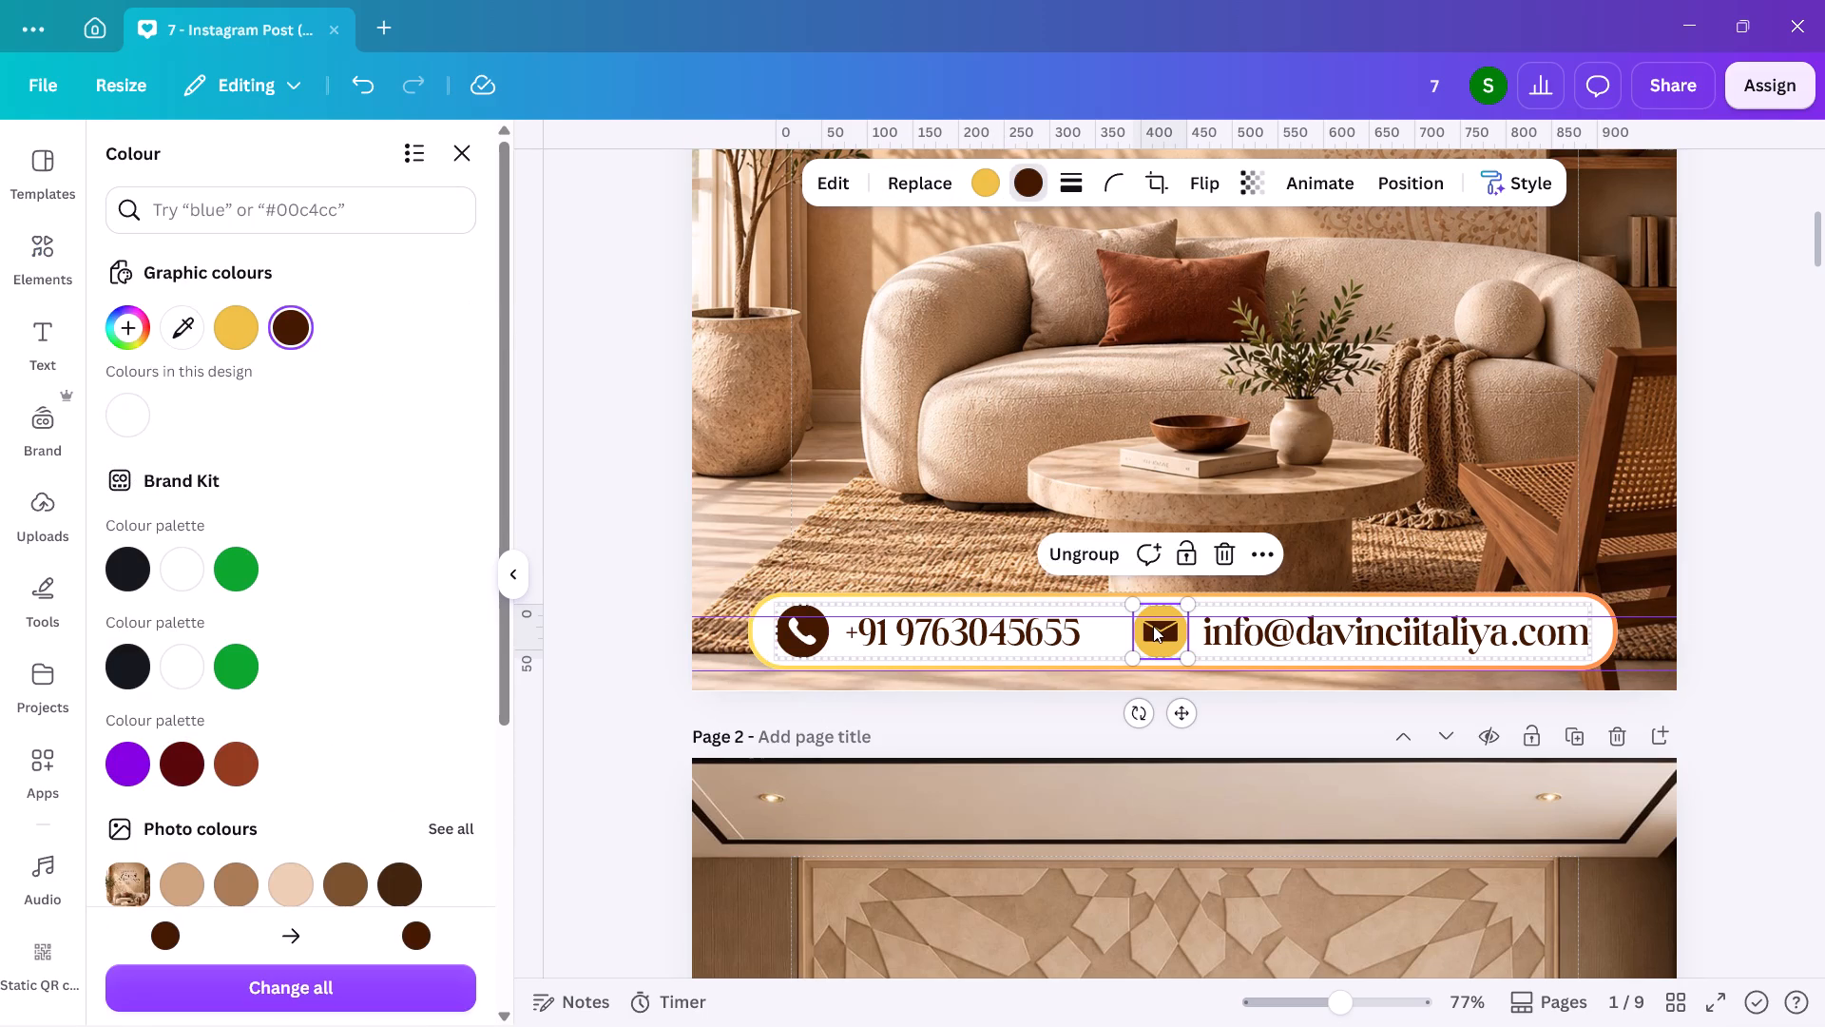
{"action": "left_click", "coordinate": [288, 323]}
{"action": "left_click", "coordinate": [243, 324]}
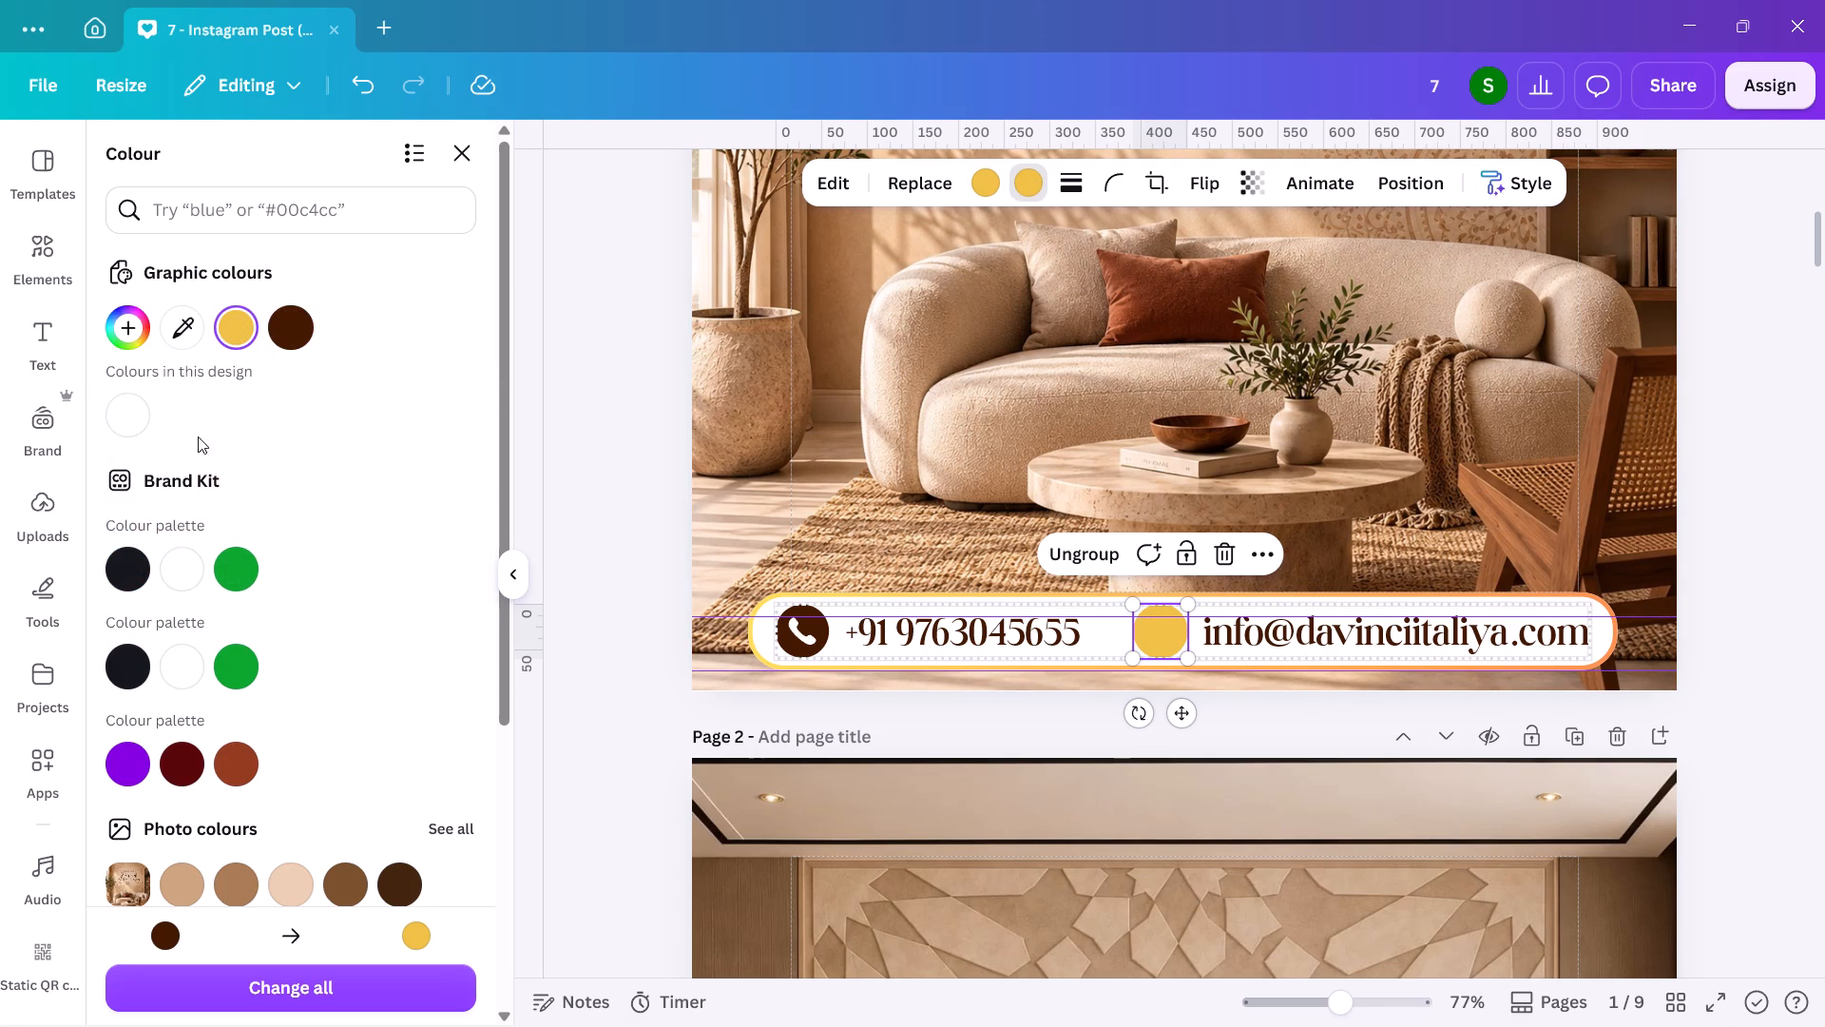
{"action": "left_click", "coordinate": [128, 420]}
{"action": "left_click", "coordinate": [982, 179]}
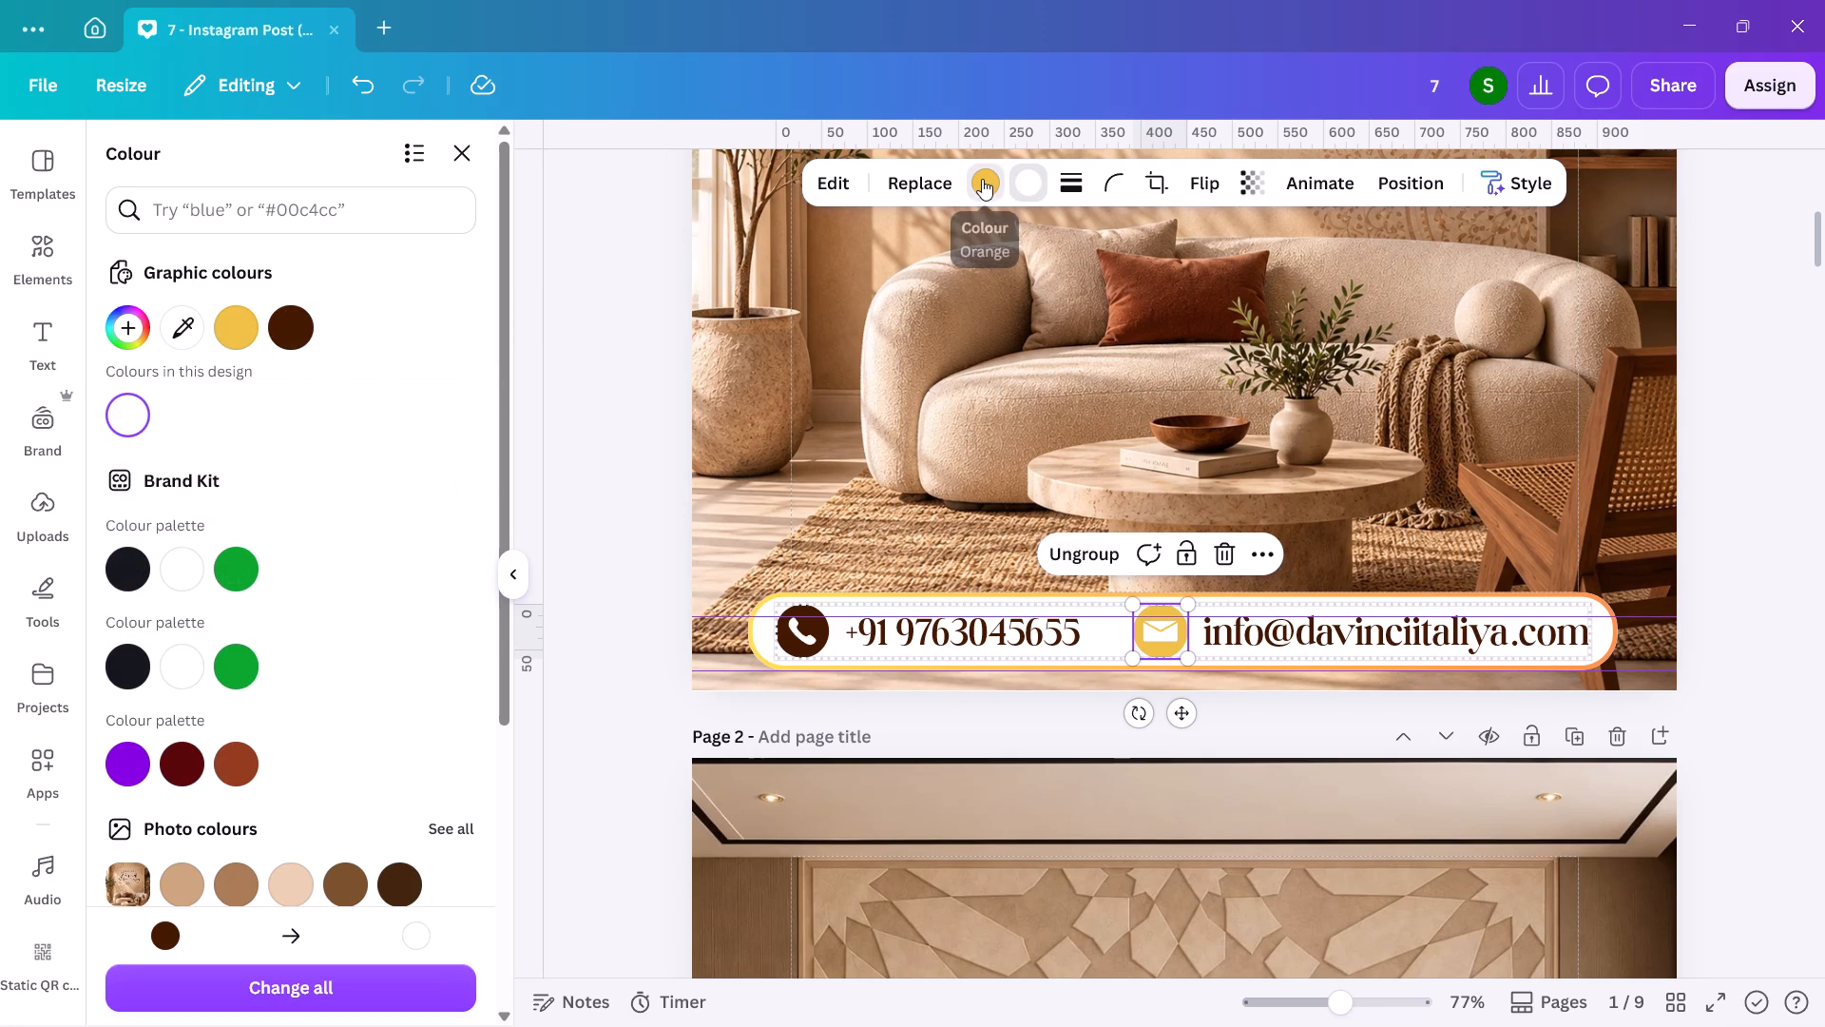
{"action": "left_click", "coordinate": [294, 313]}
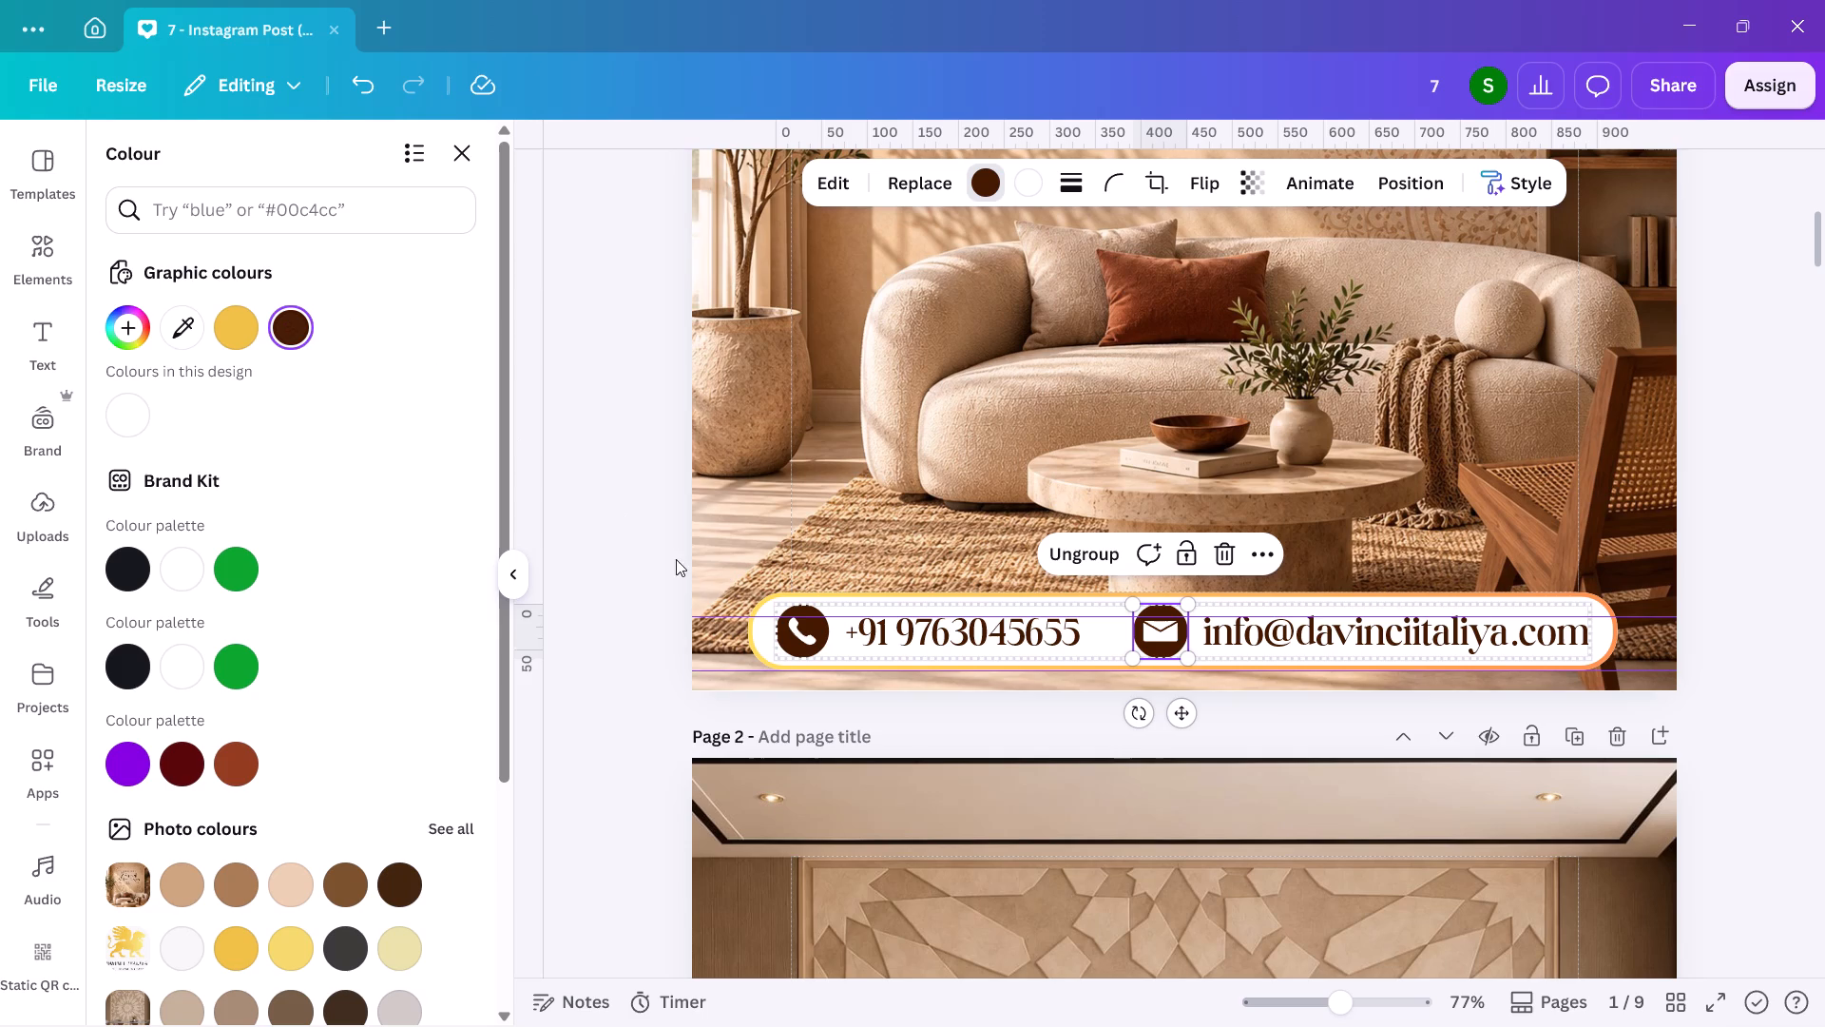
Change the footer bar's border colour to the black-to-gold linear gradient from the default gradient colours.
{"action": "left_click", "coordinate": [751, 638]}
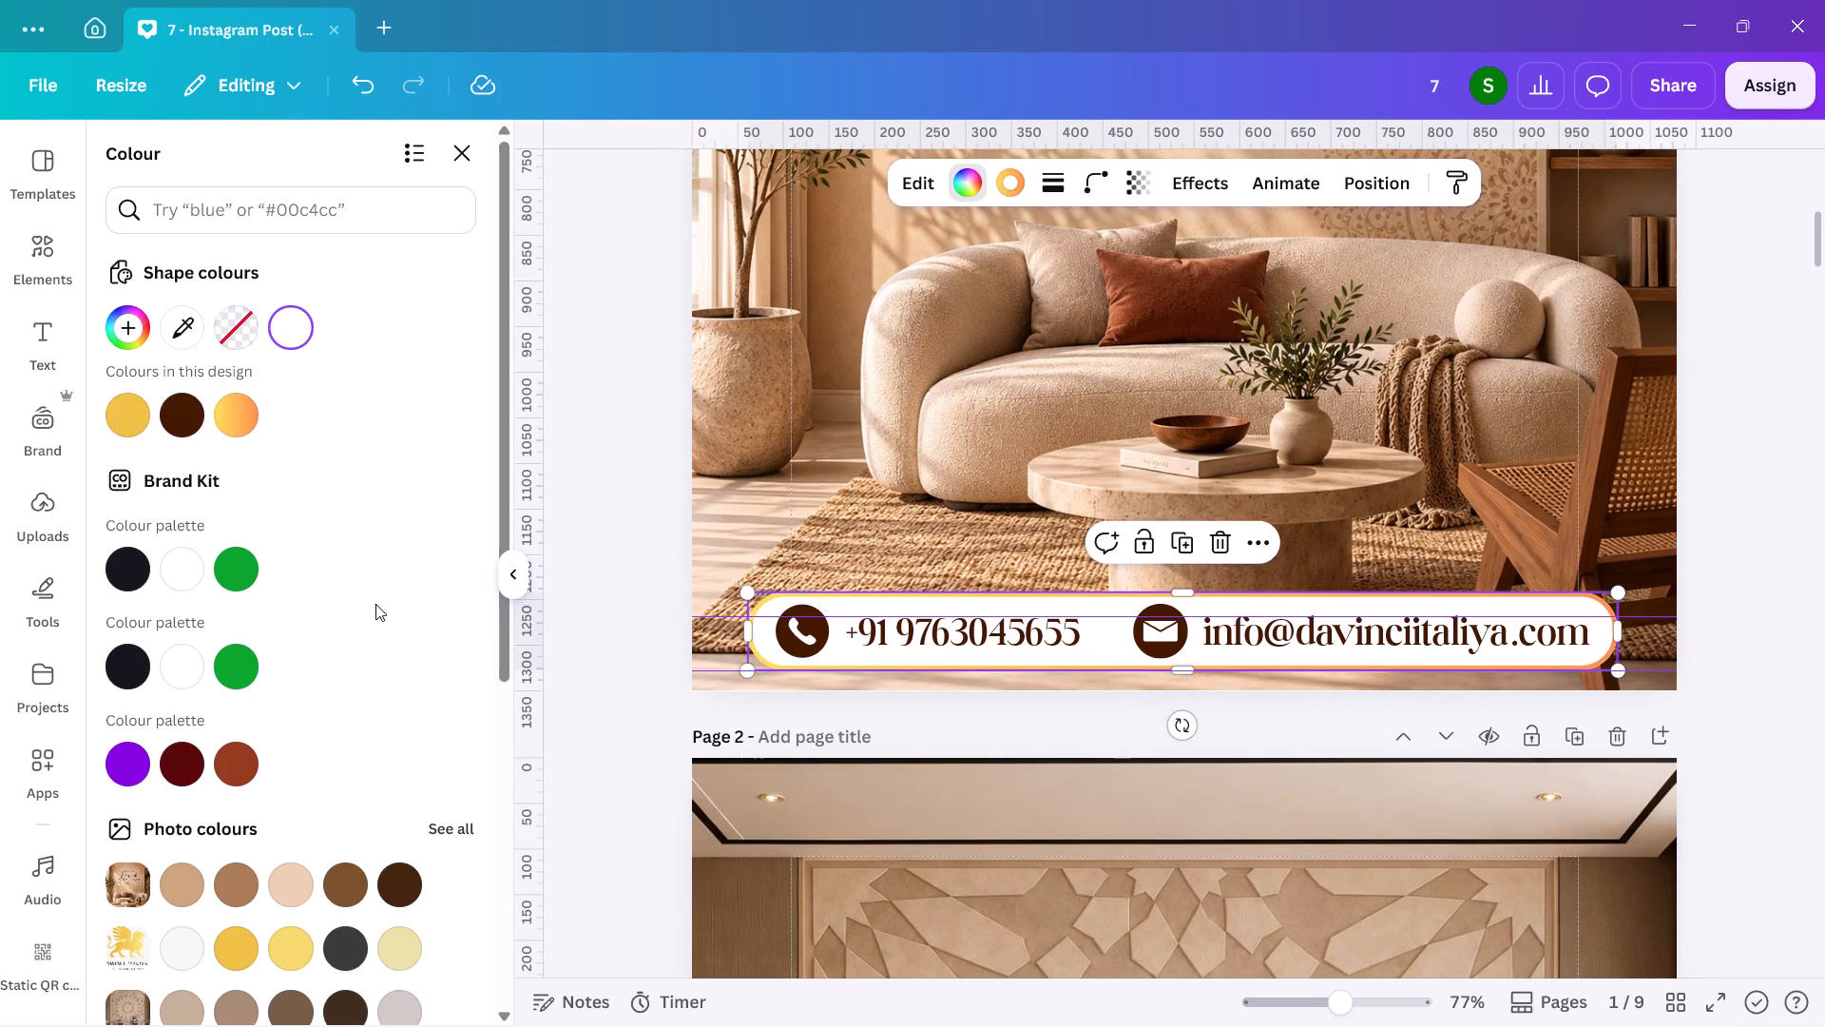
{"action": "left_click", "coordinate": [1009, 185]}
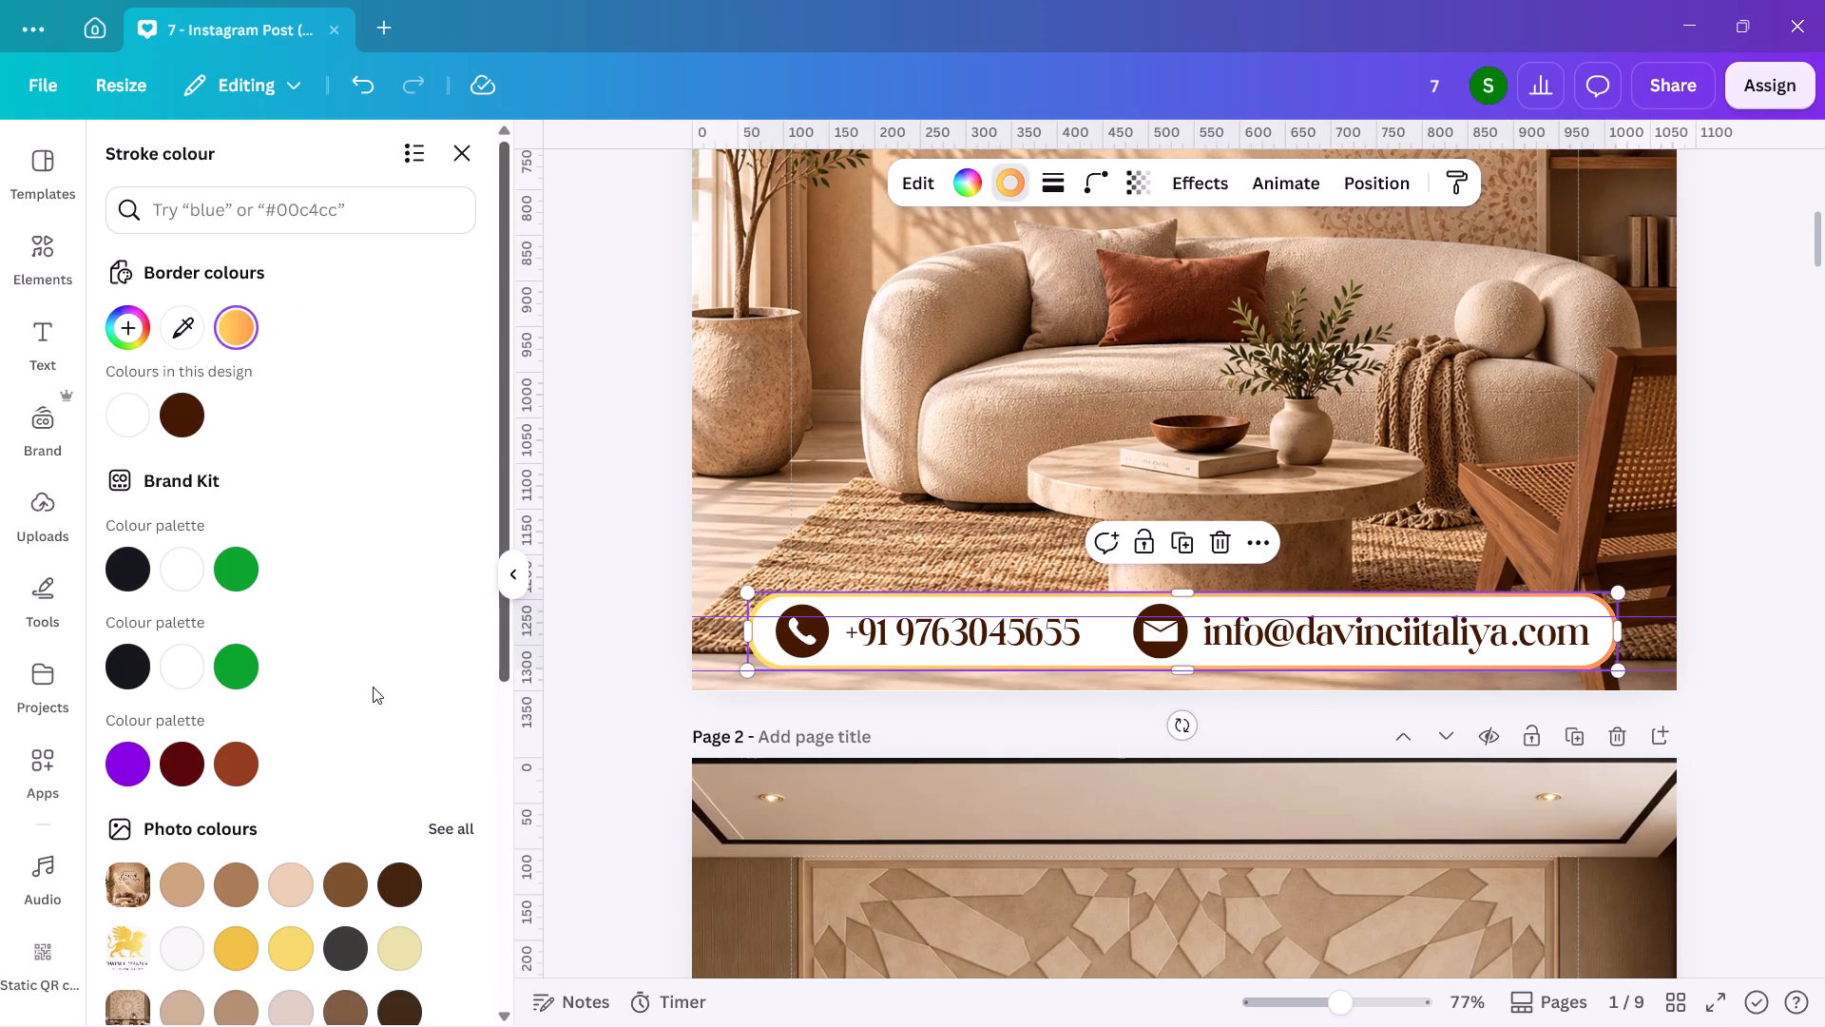
{"action": "scroll", "coordinate": [361, 693], "scroll_direction": "down", "scroll_amount": 5}
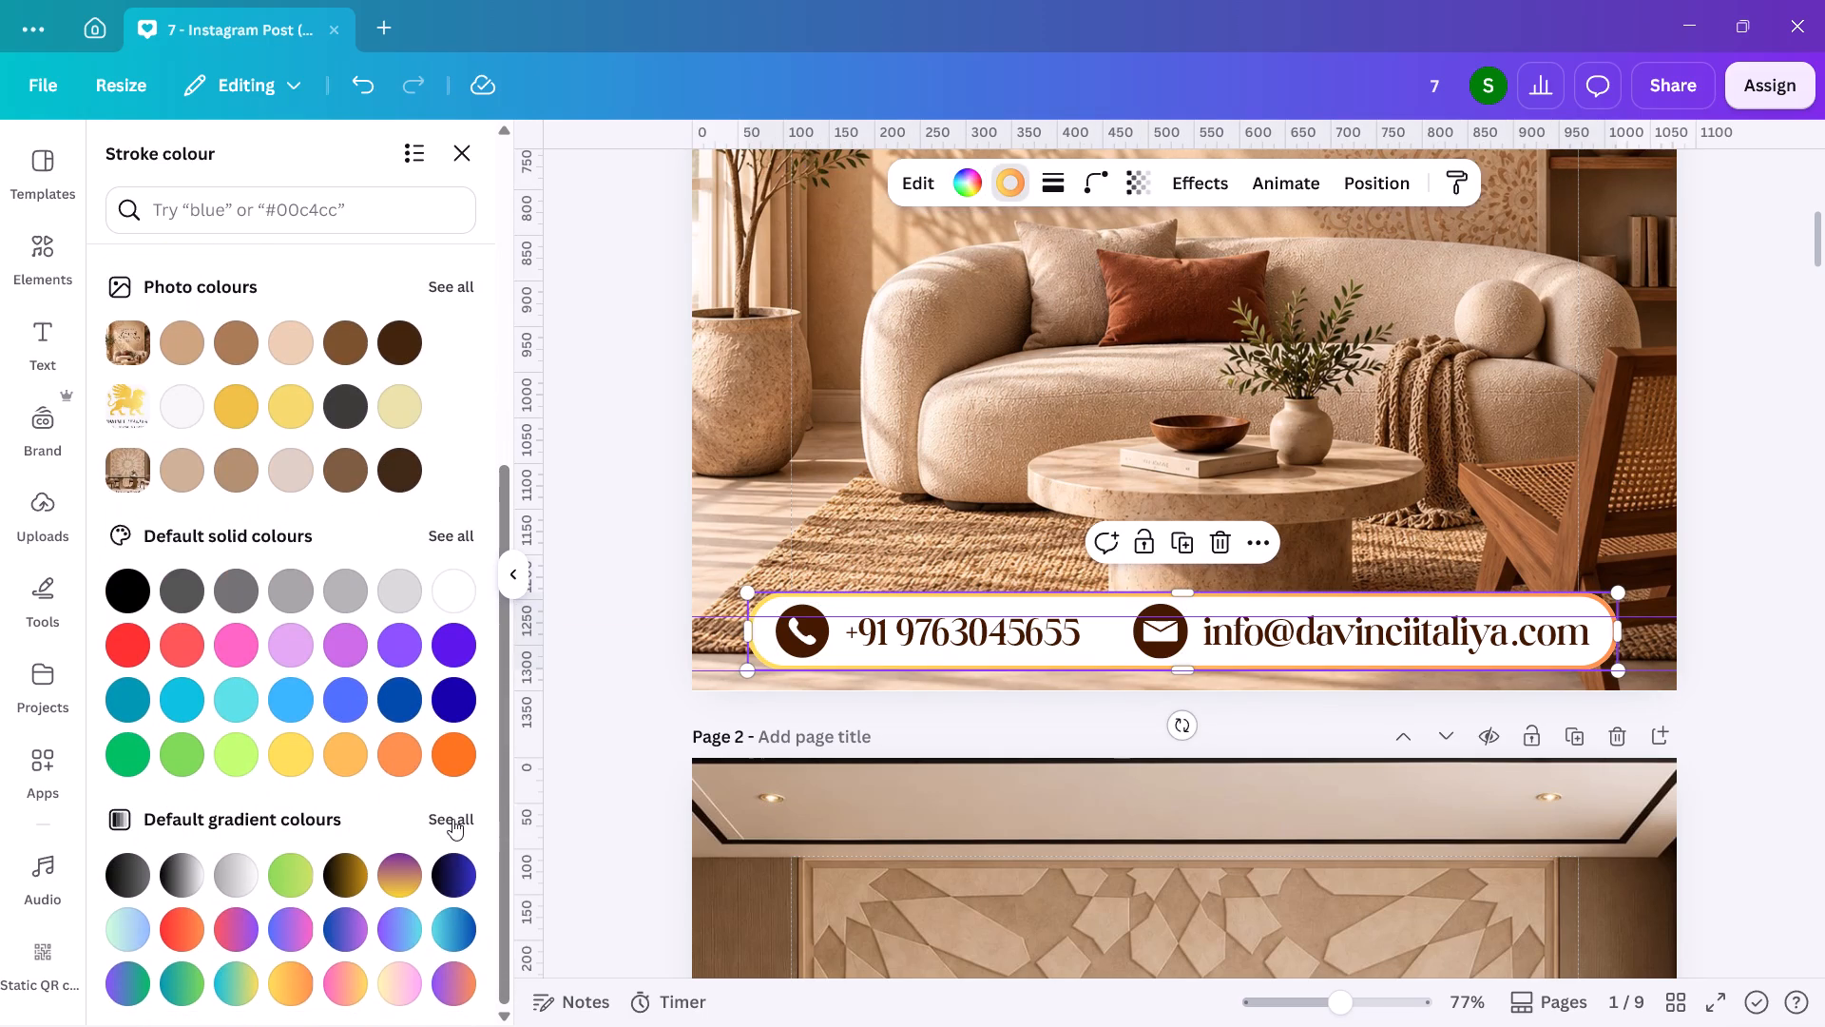
{"action": "left_click", "coordinate": [452, 817]}
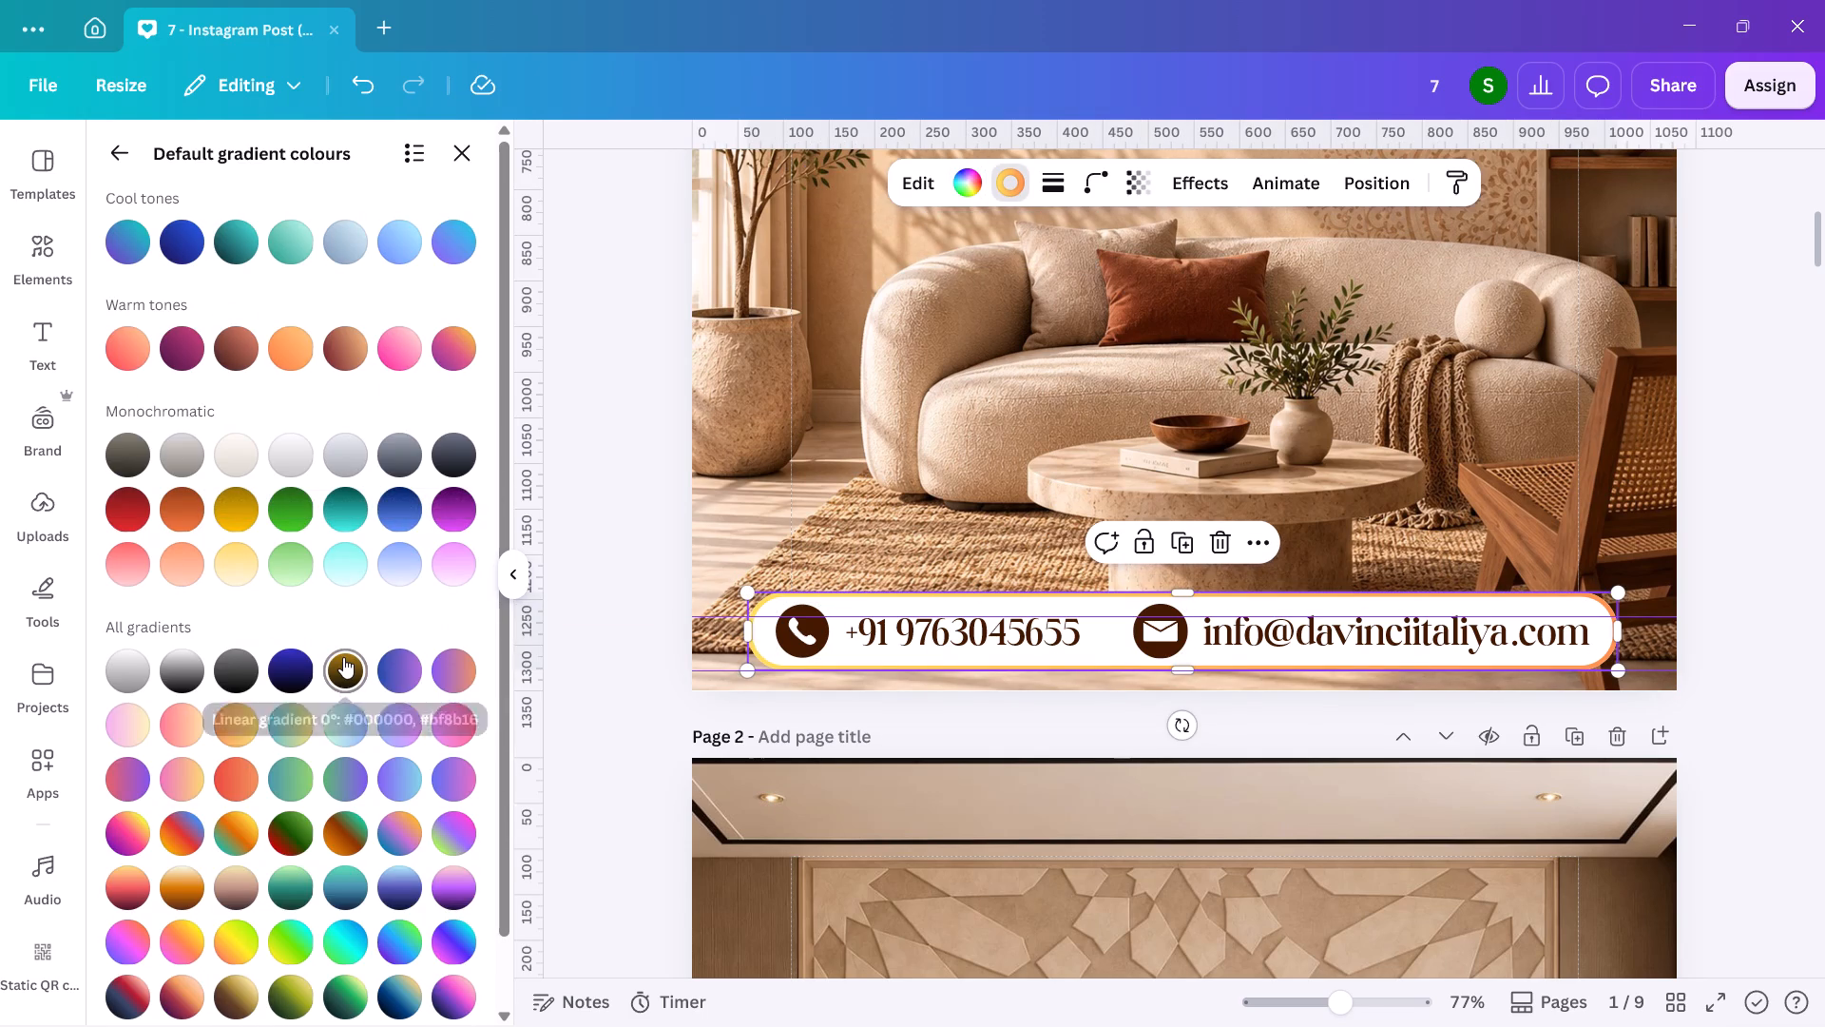
{"action": "left_click", "coordinate": [343, 657]}
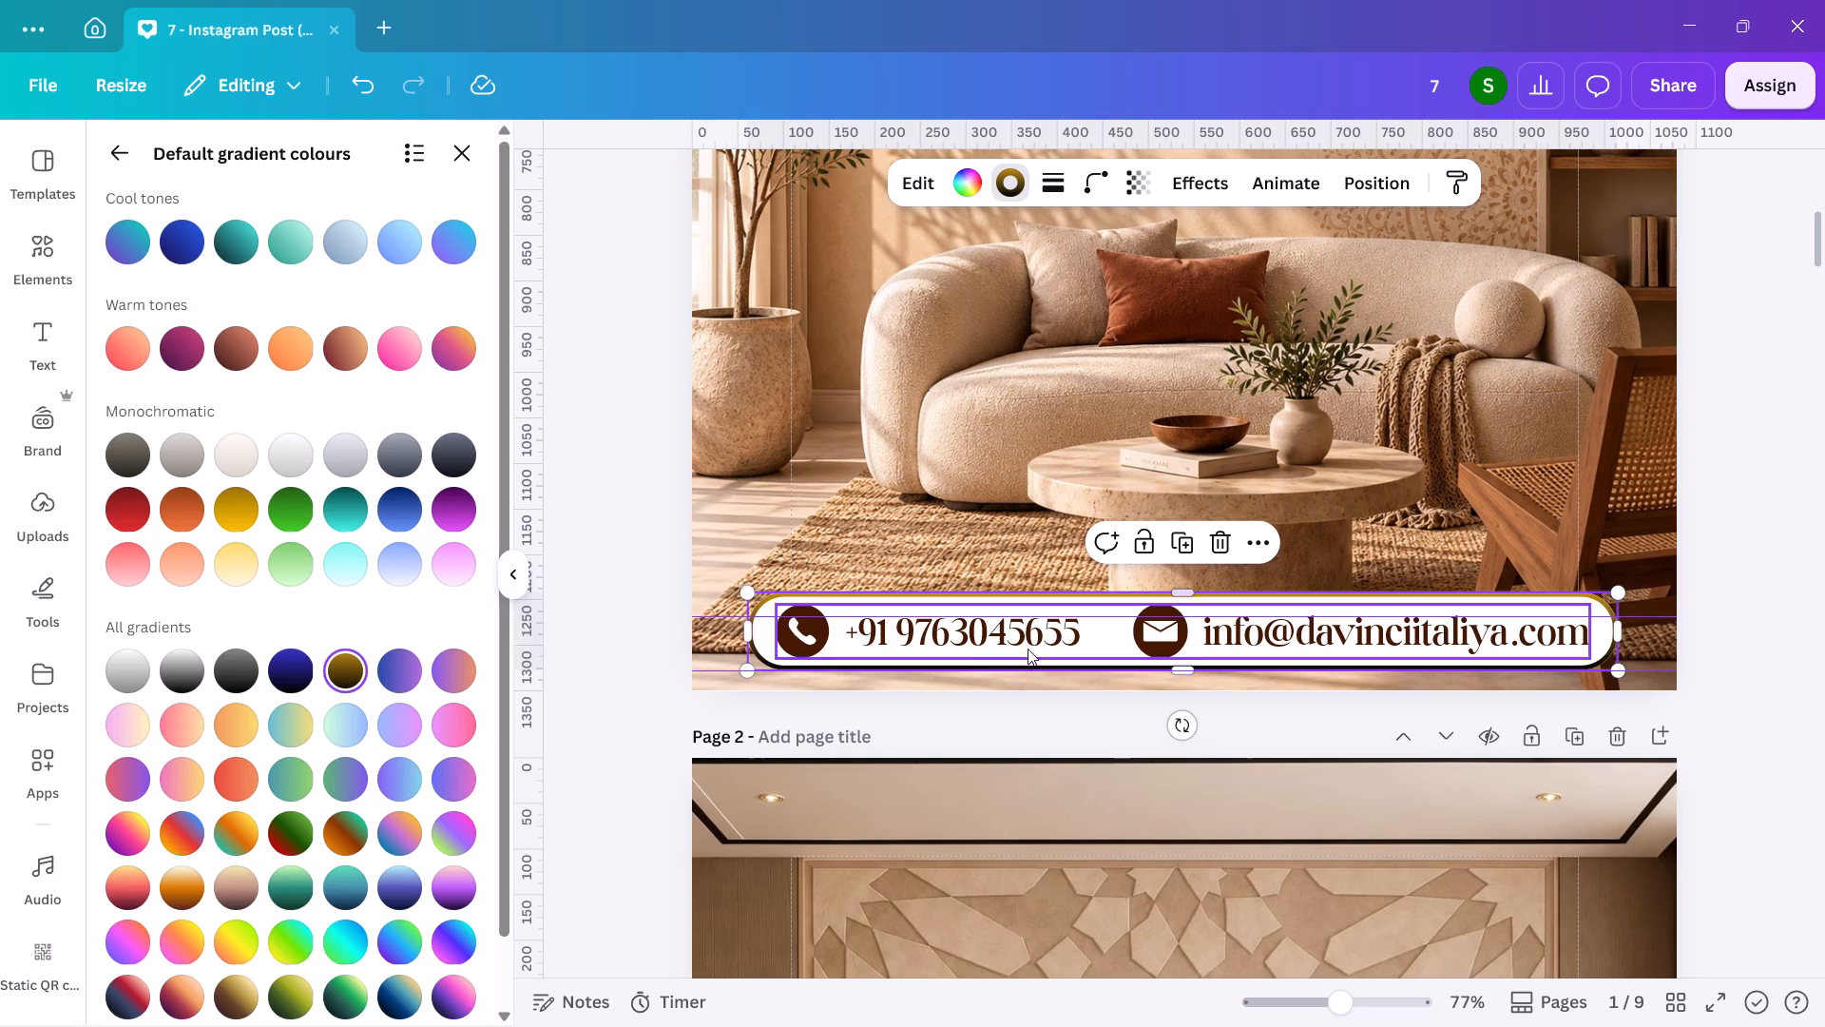
{"action": "left_click", "coordinate": [1155, 644], "text": "shift"}
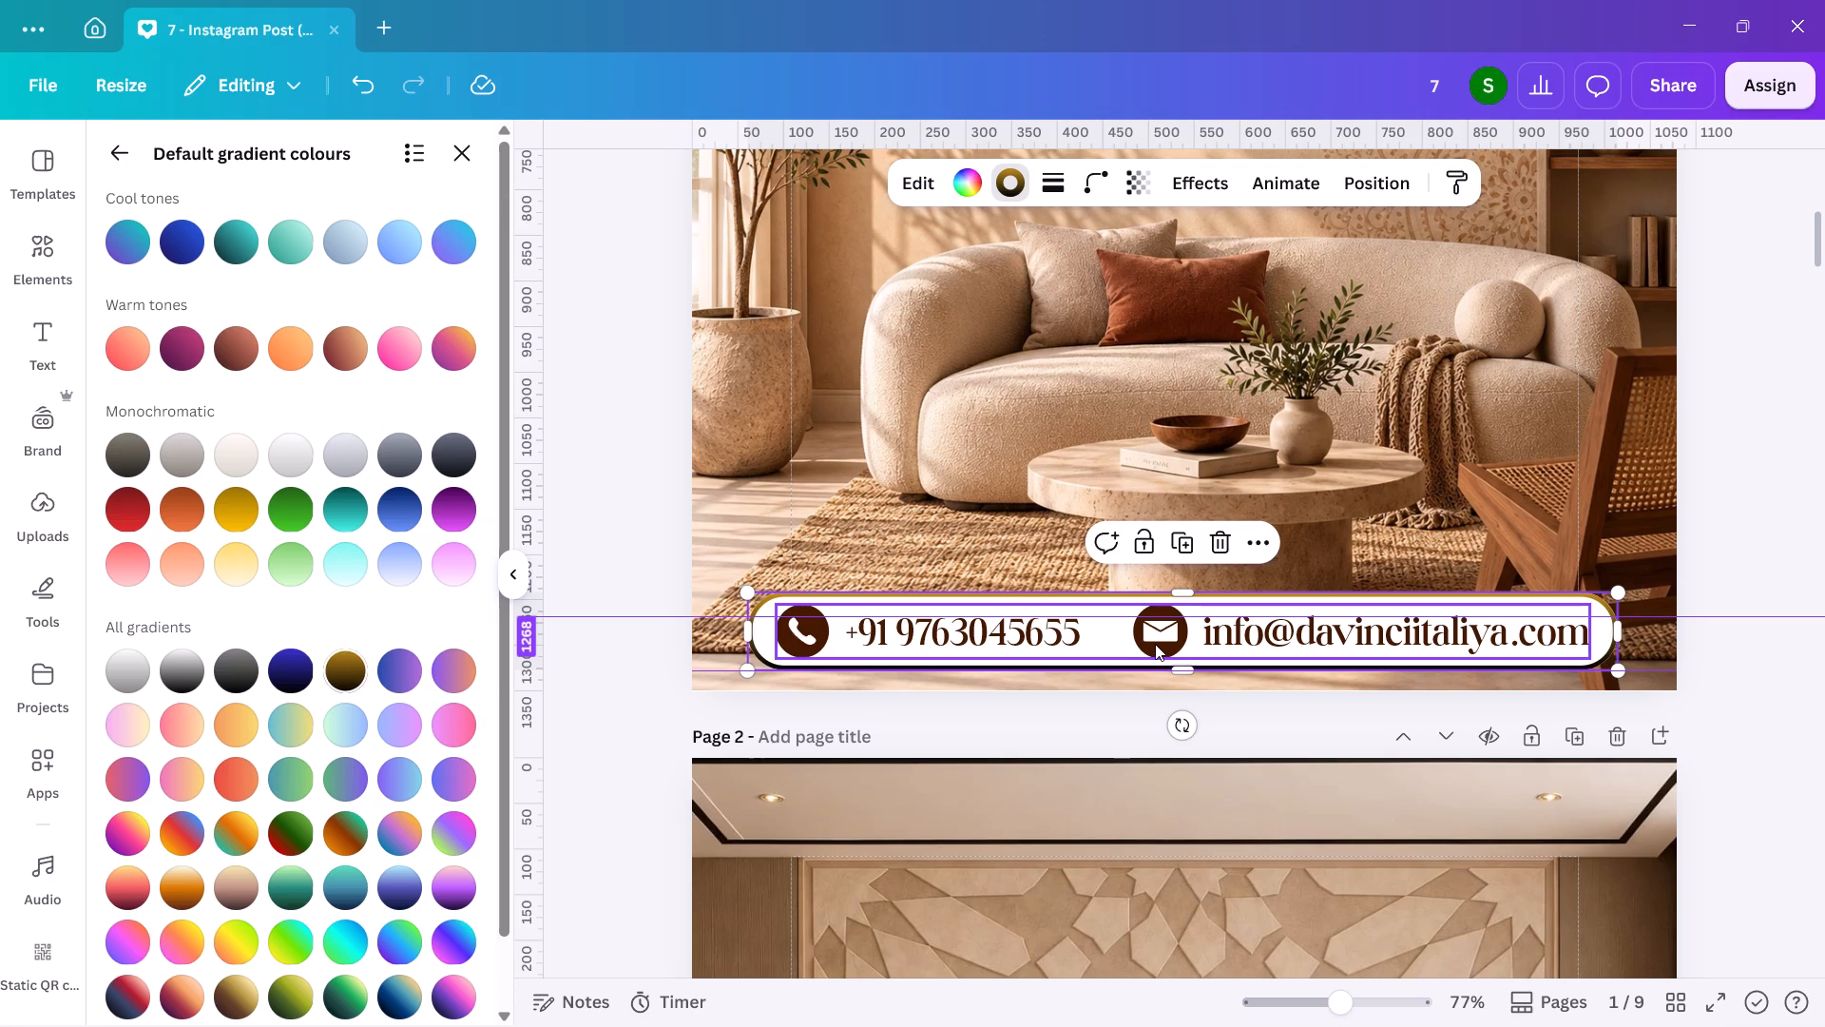
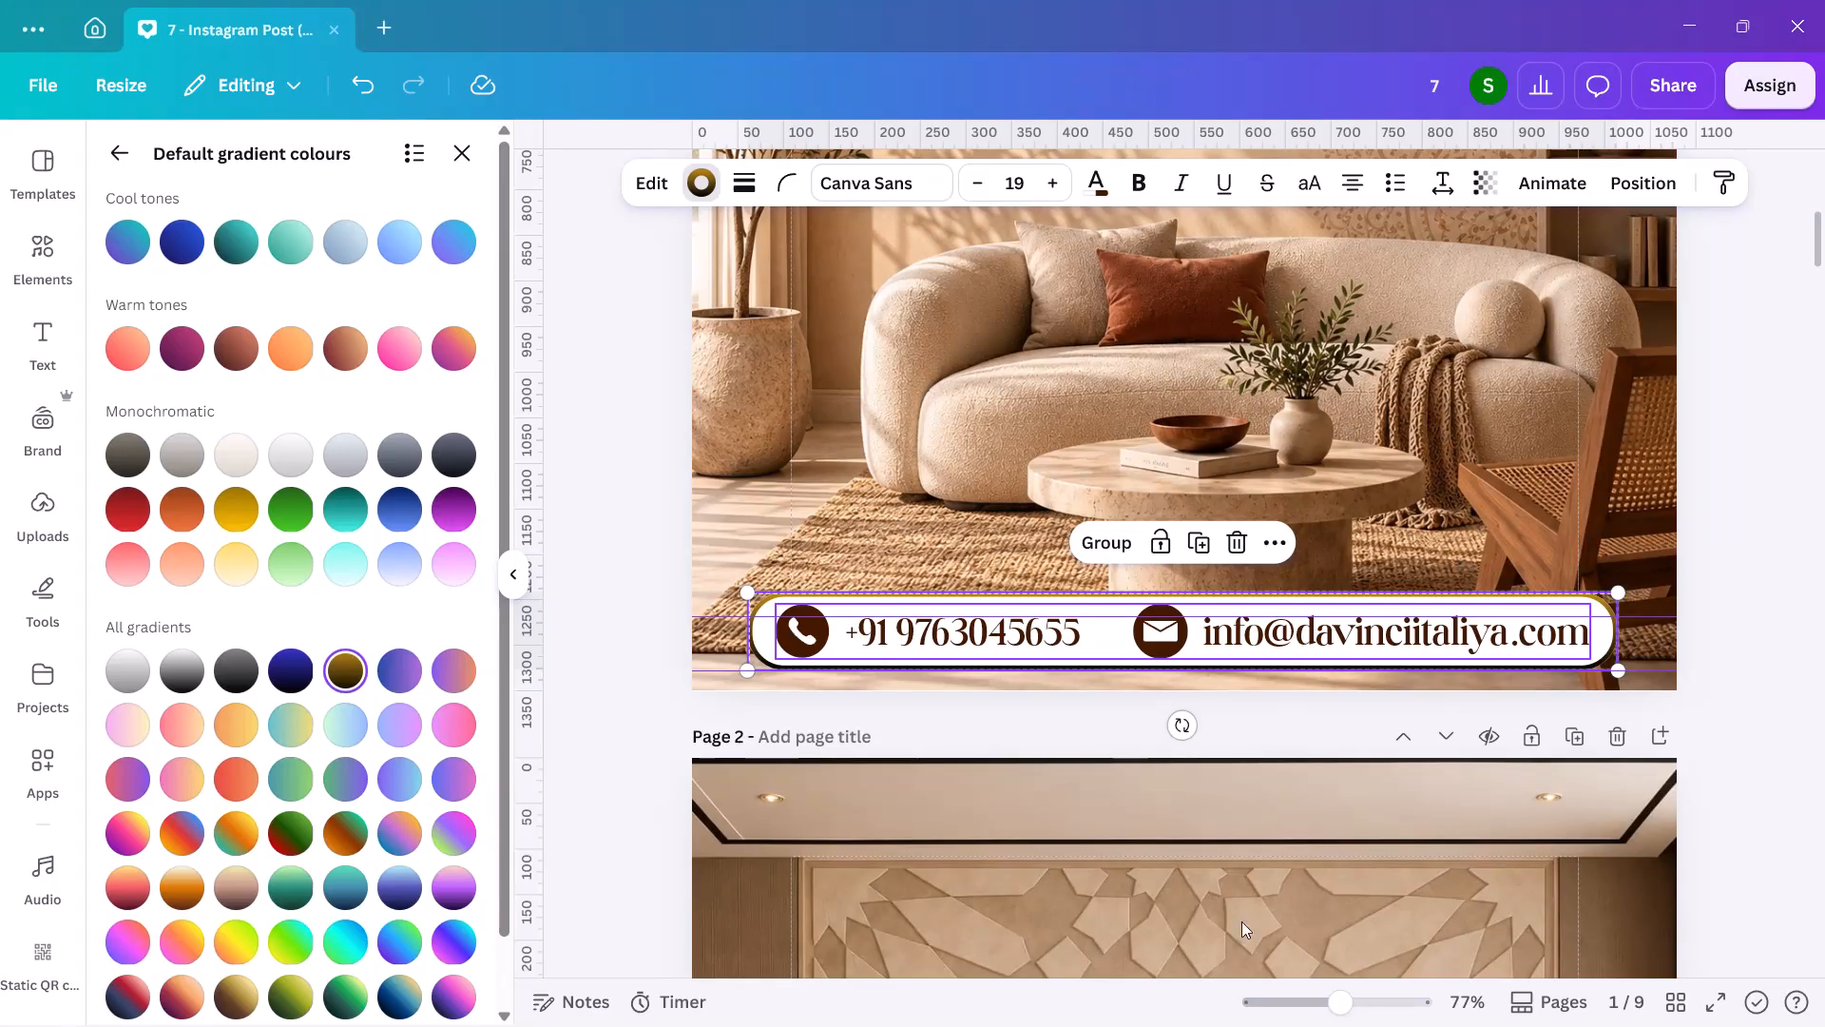
Change the footer bar's border to the dark brown-to-pale gold linear gradient from the default gradient colours.
{"action": "scroll", "coordinate": [290, 534], "scroll_direction": "down", "scroll_amount": 2}
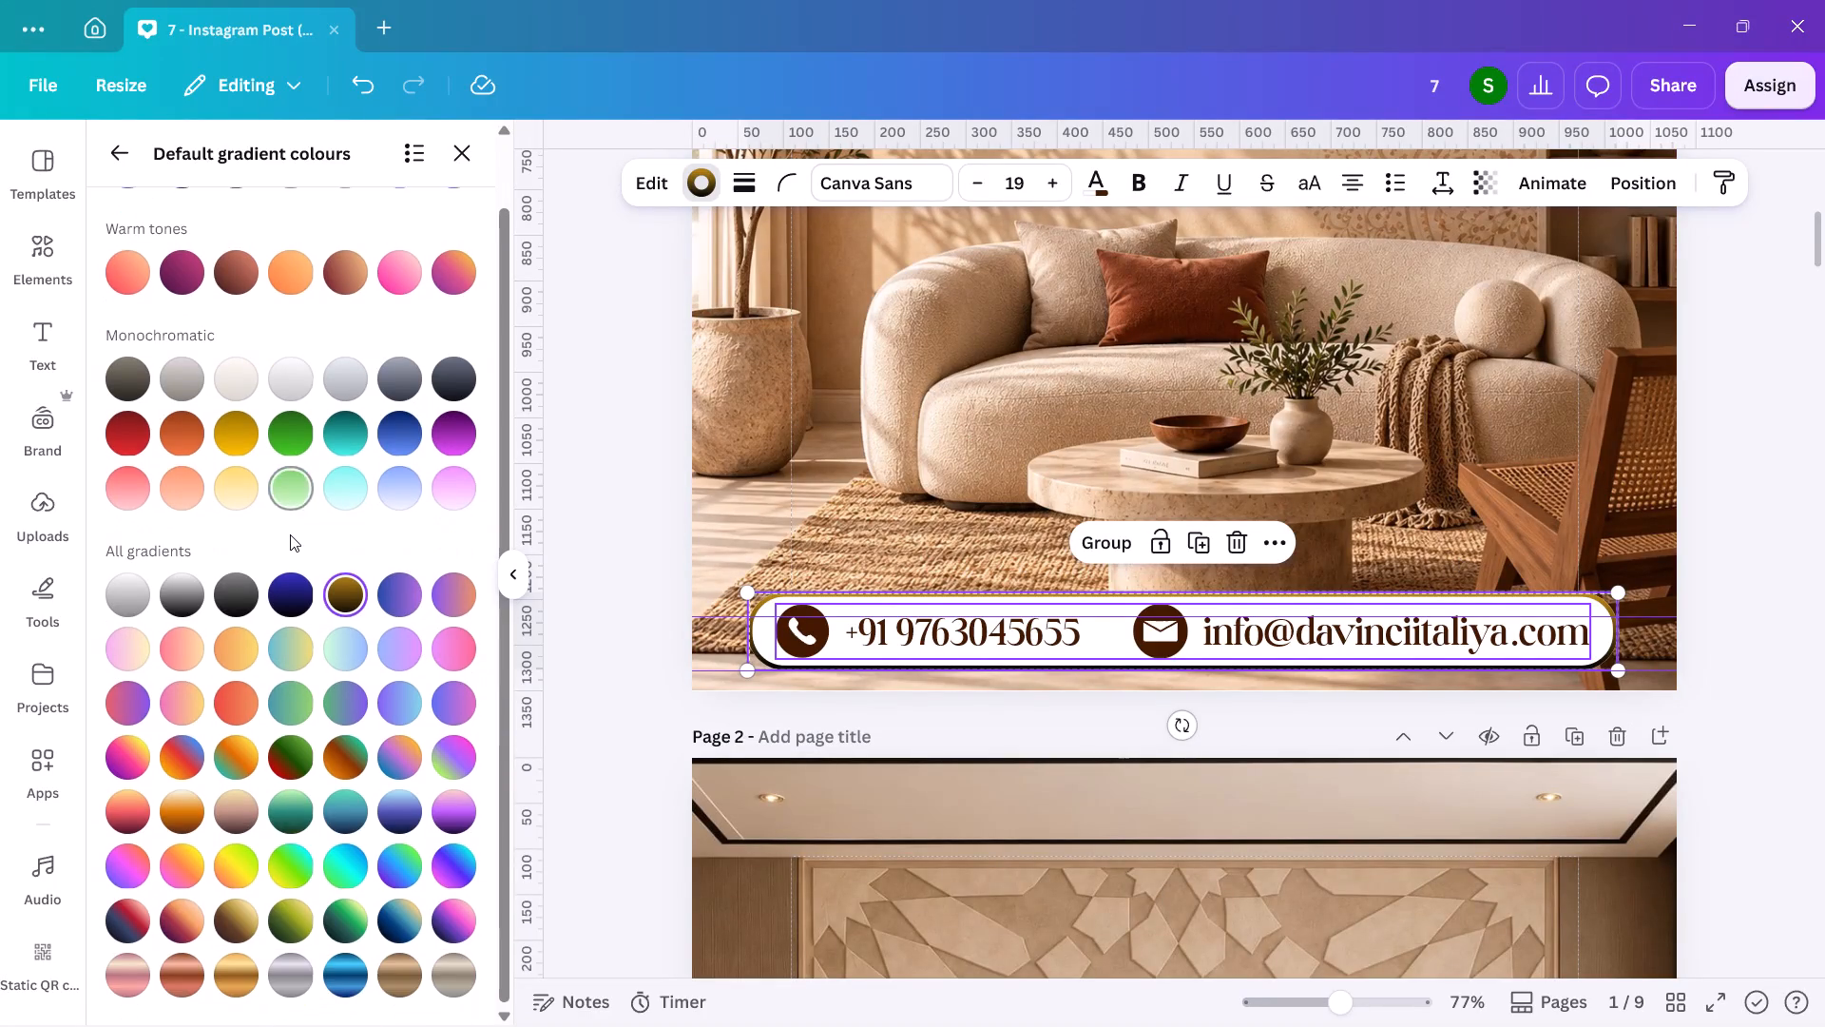
{"action": "left_click", "coordinate": [240, 912]}
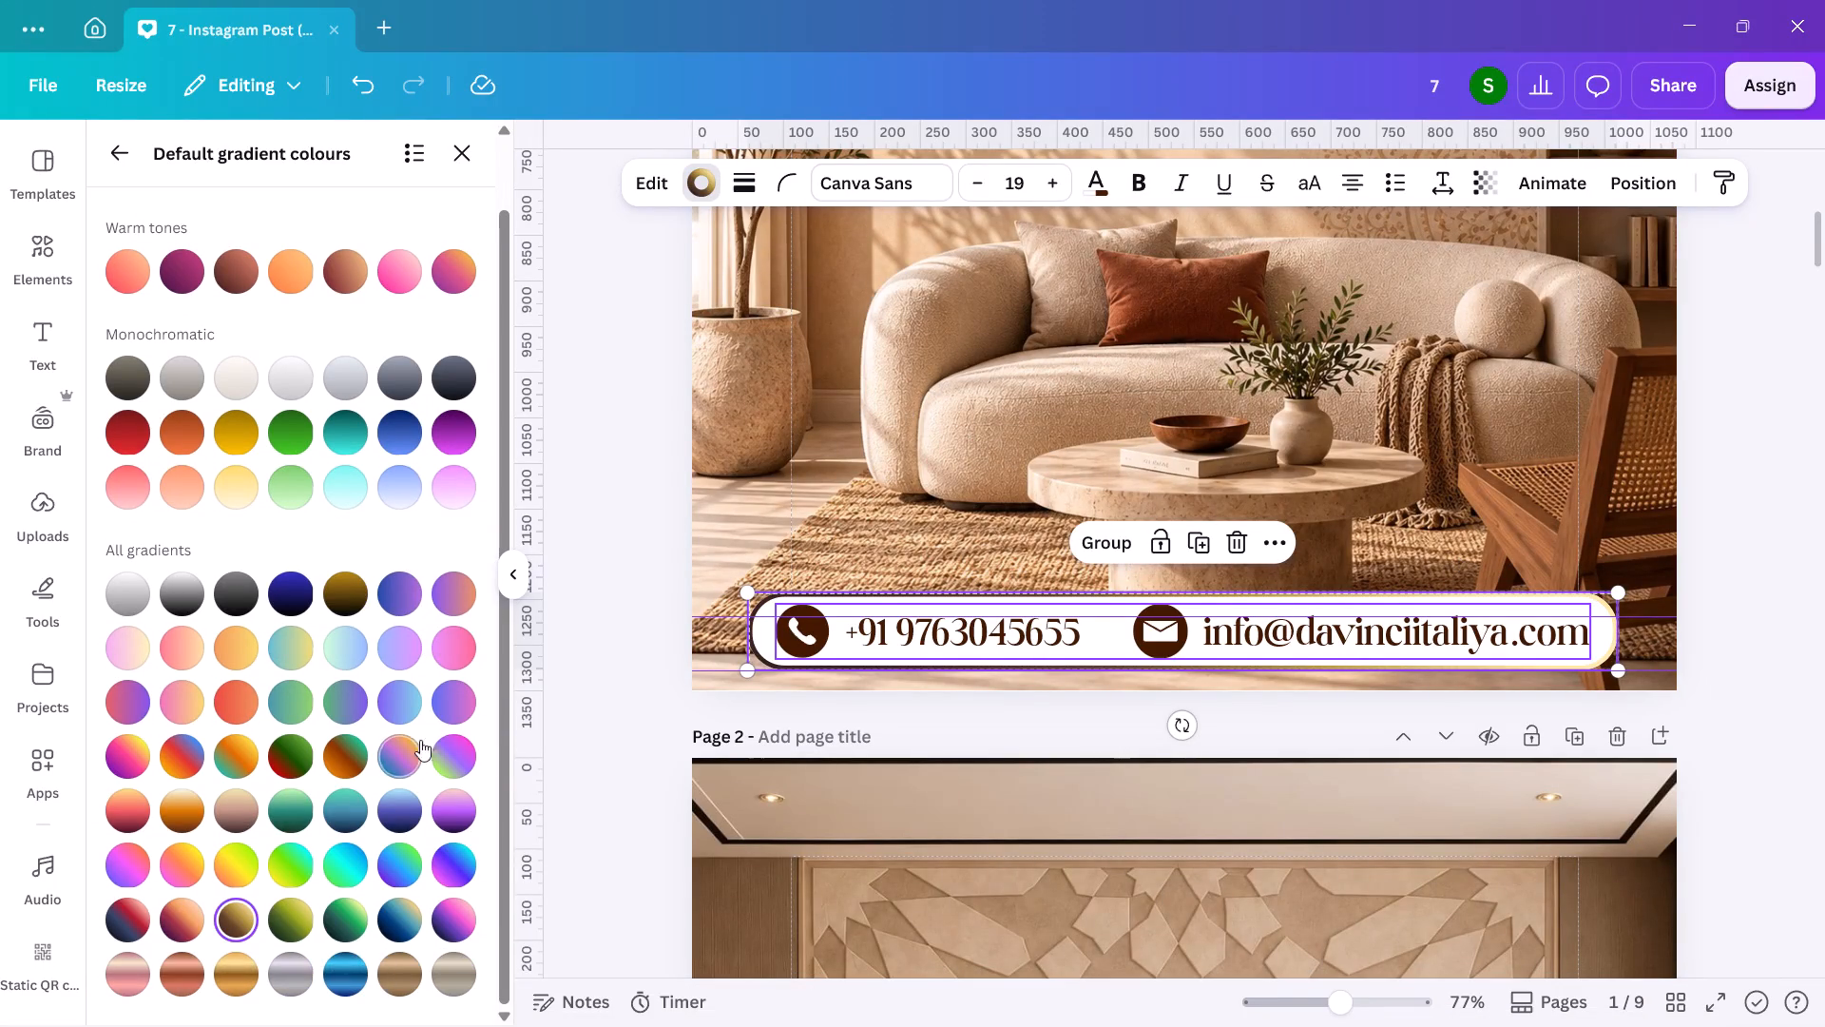
{"action": "double_click", "coordinate": [498, 756]}
{"action": "double_click", "coordinate": [582, 684]}
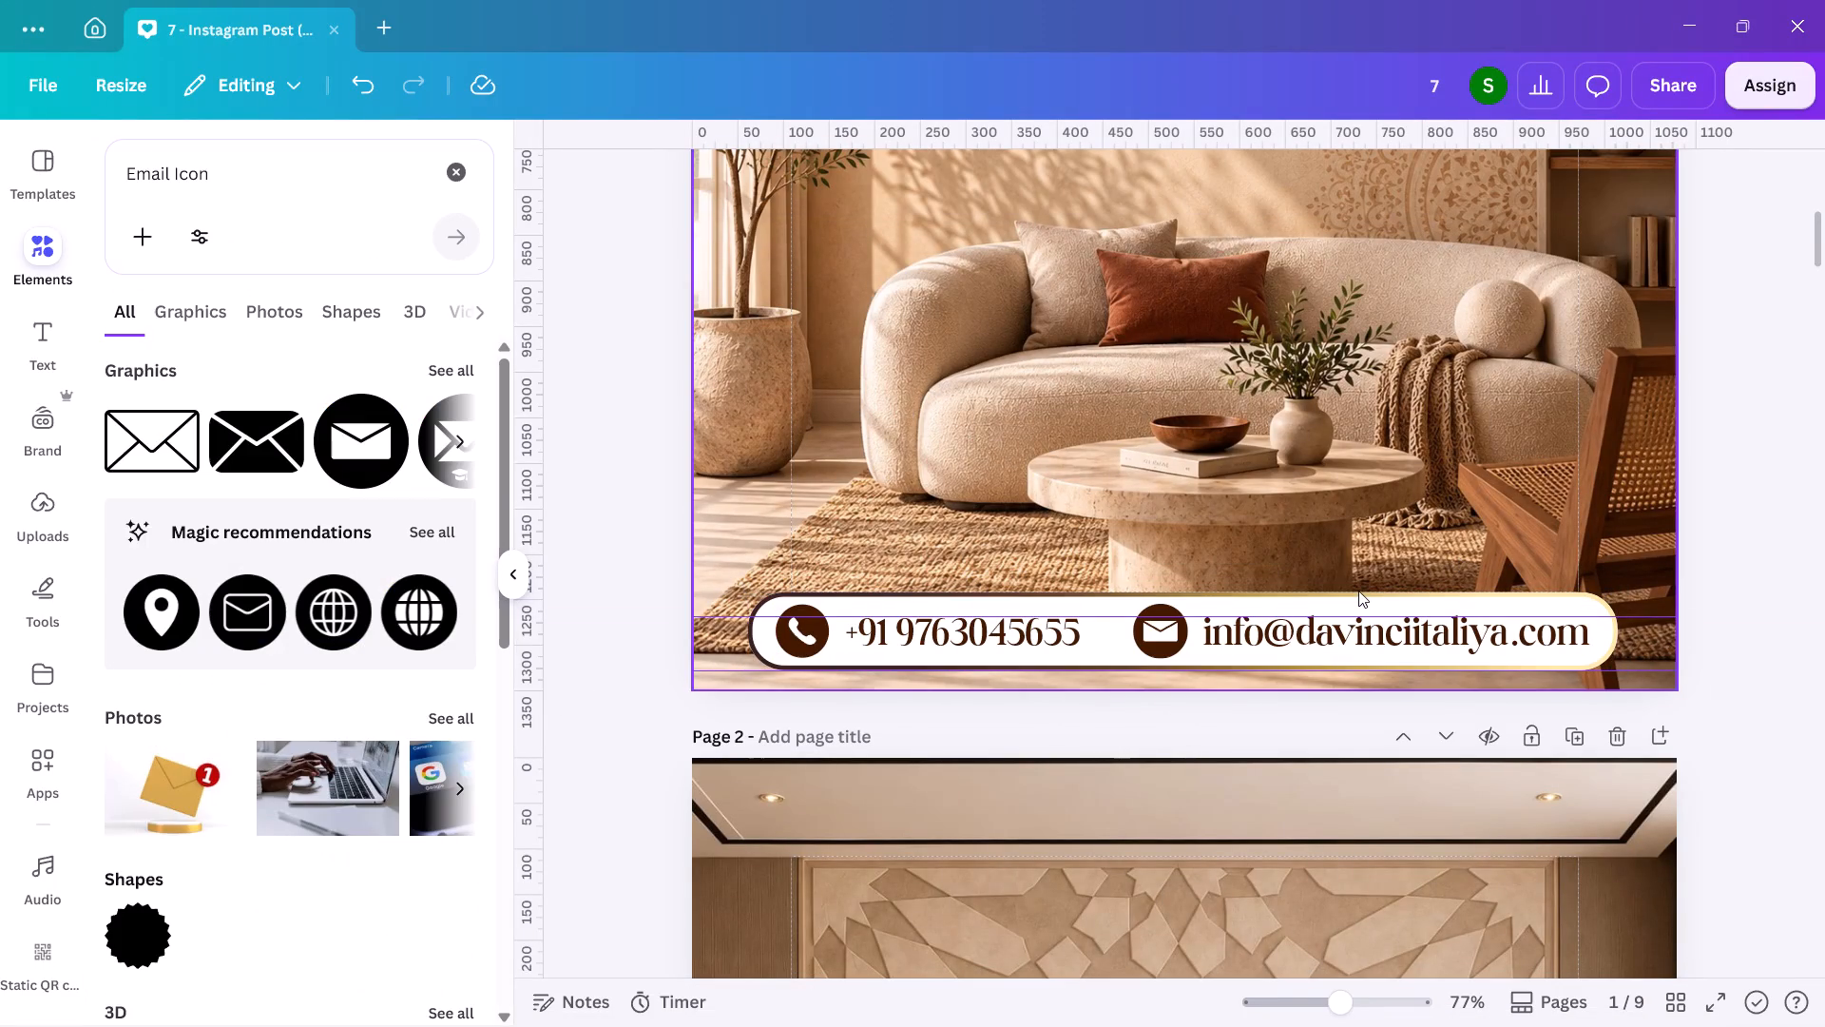
Extend the footer bar's border gradient with two dark brown #431900 colour stops after the pale gold, sampling the brown from the phone icon.
{"action": "left_click", "coordinate": [1360, 596]}
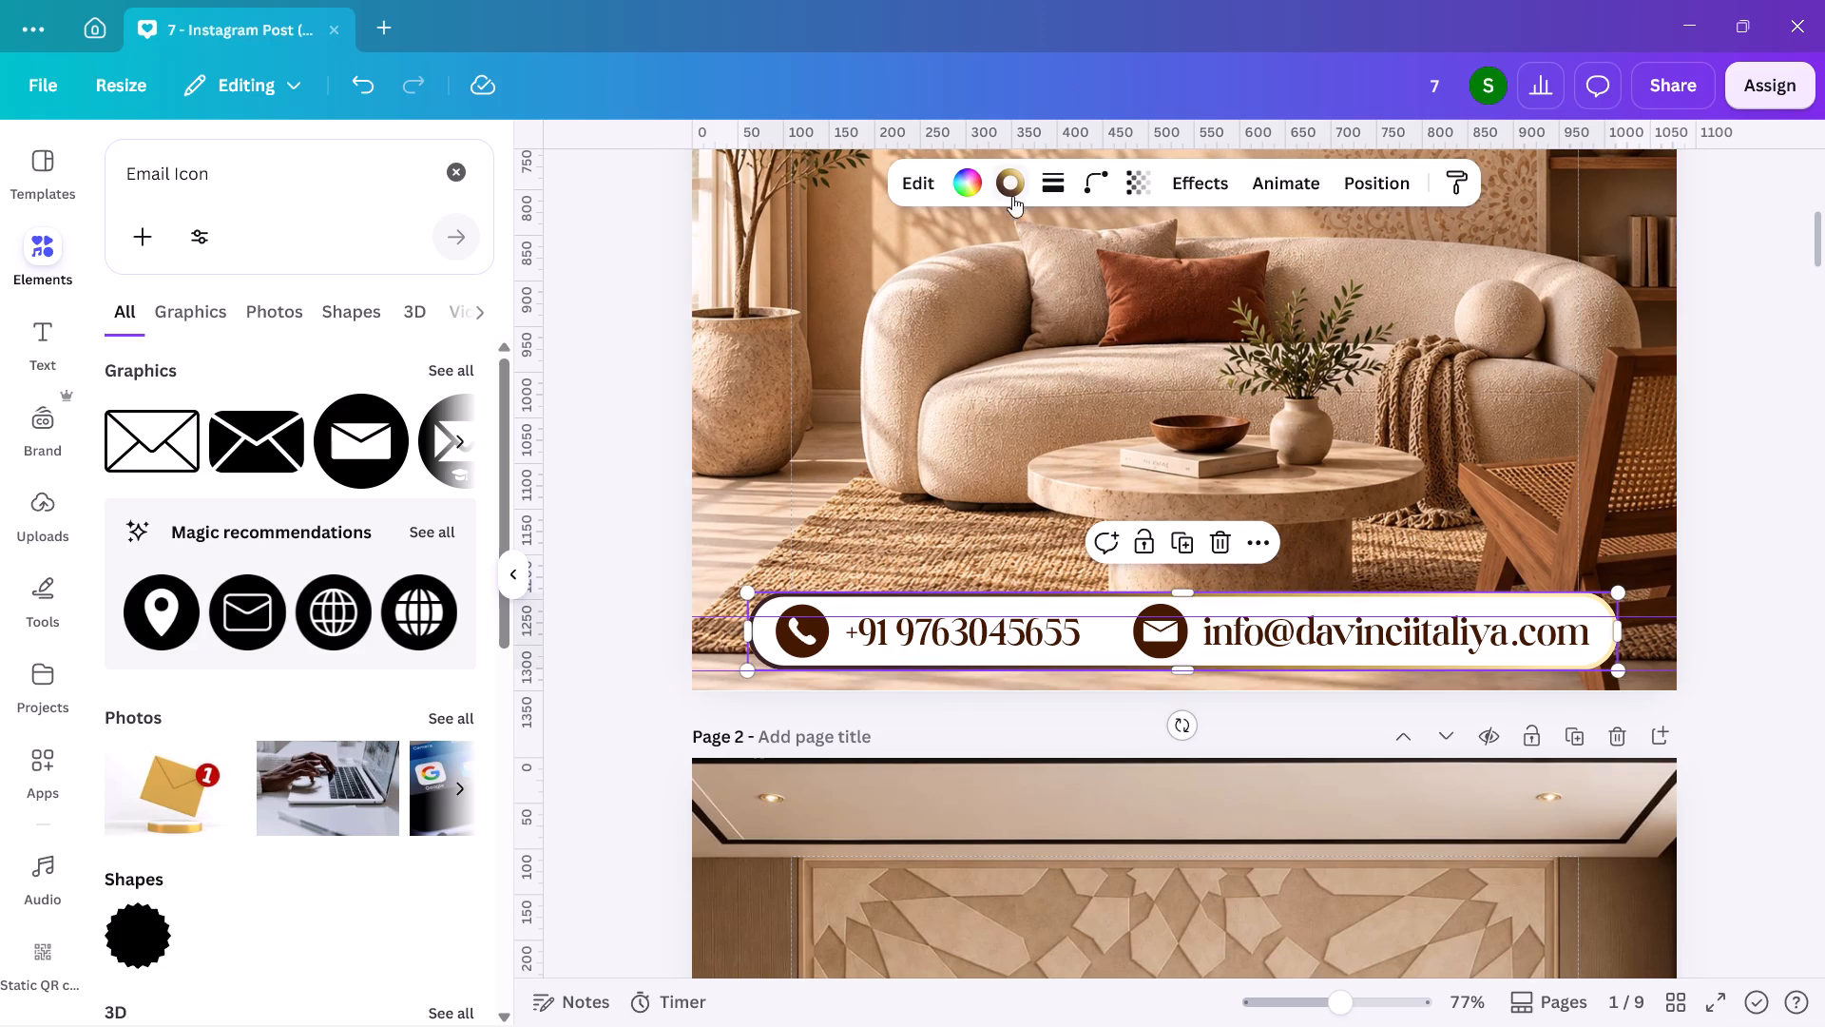
{"action": "left_click", "coordinate": [1012, 181]}
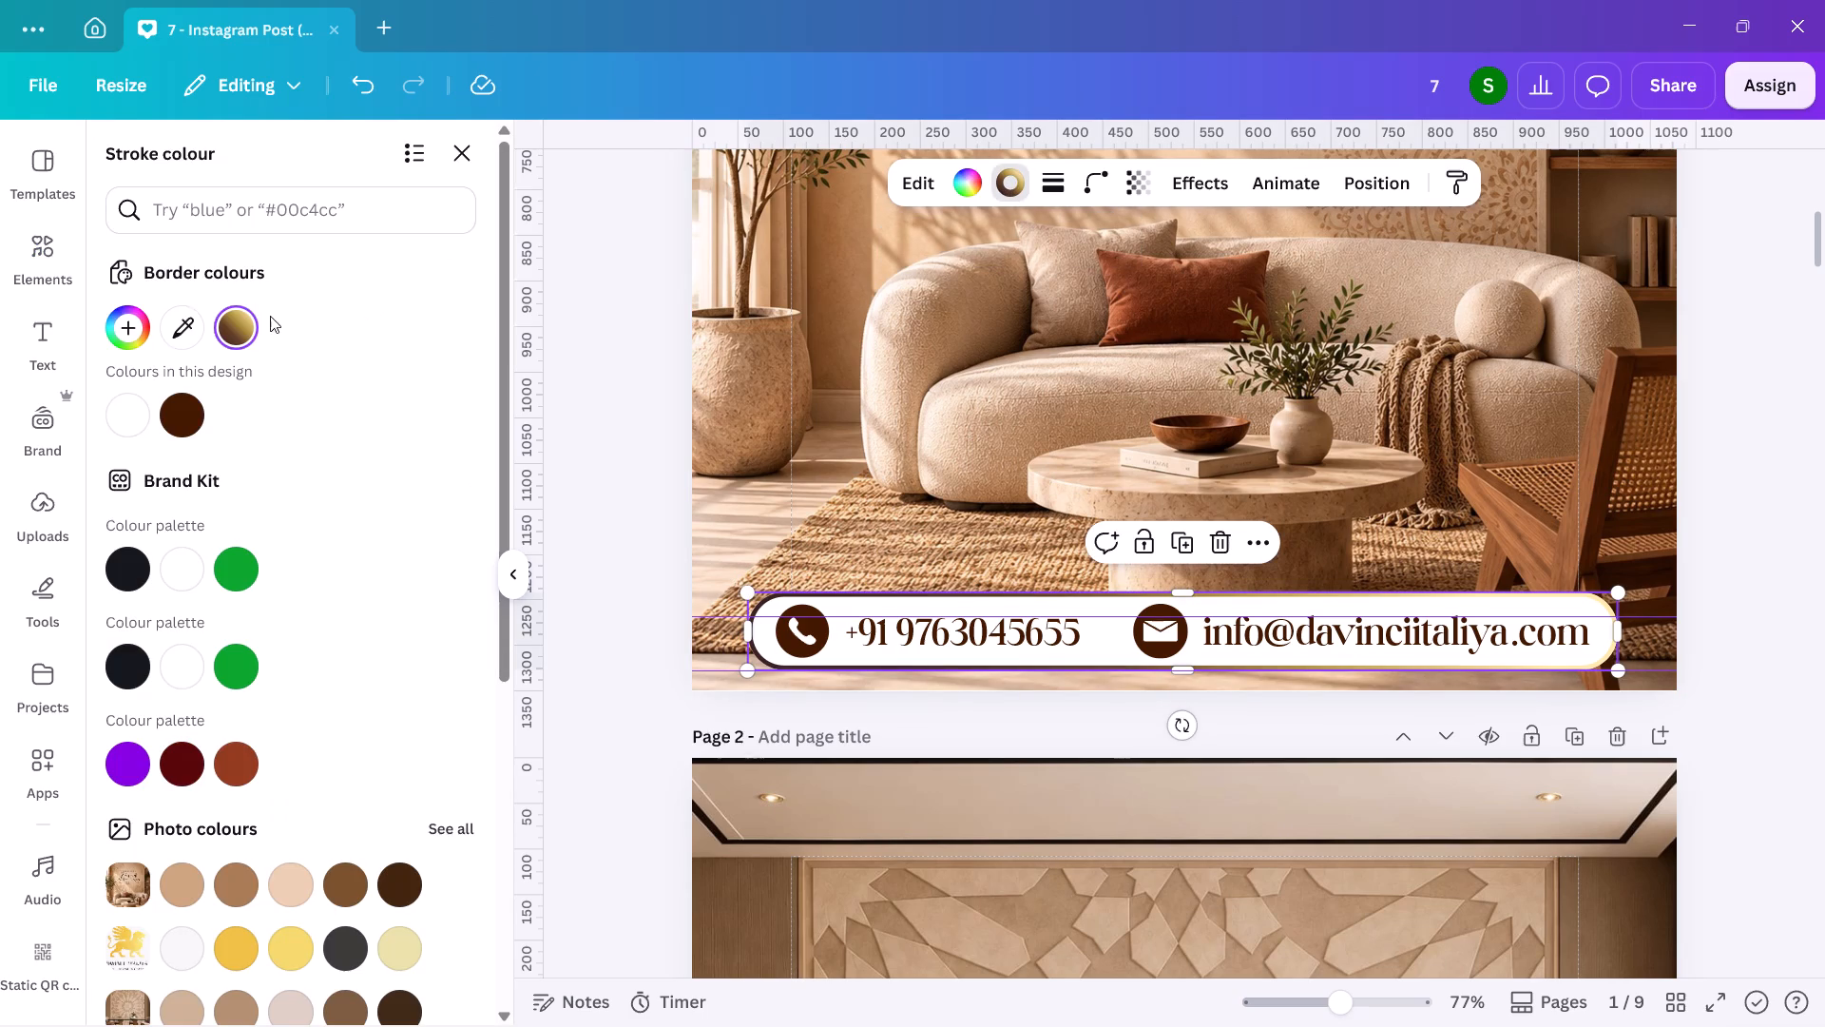
{"action": "left_click", "coordinate": [236, 326]}
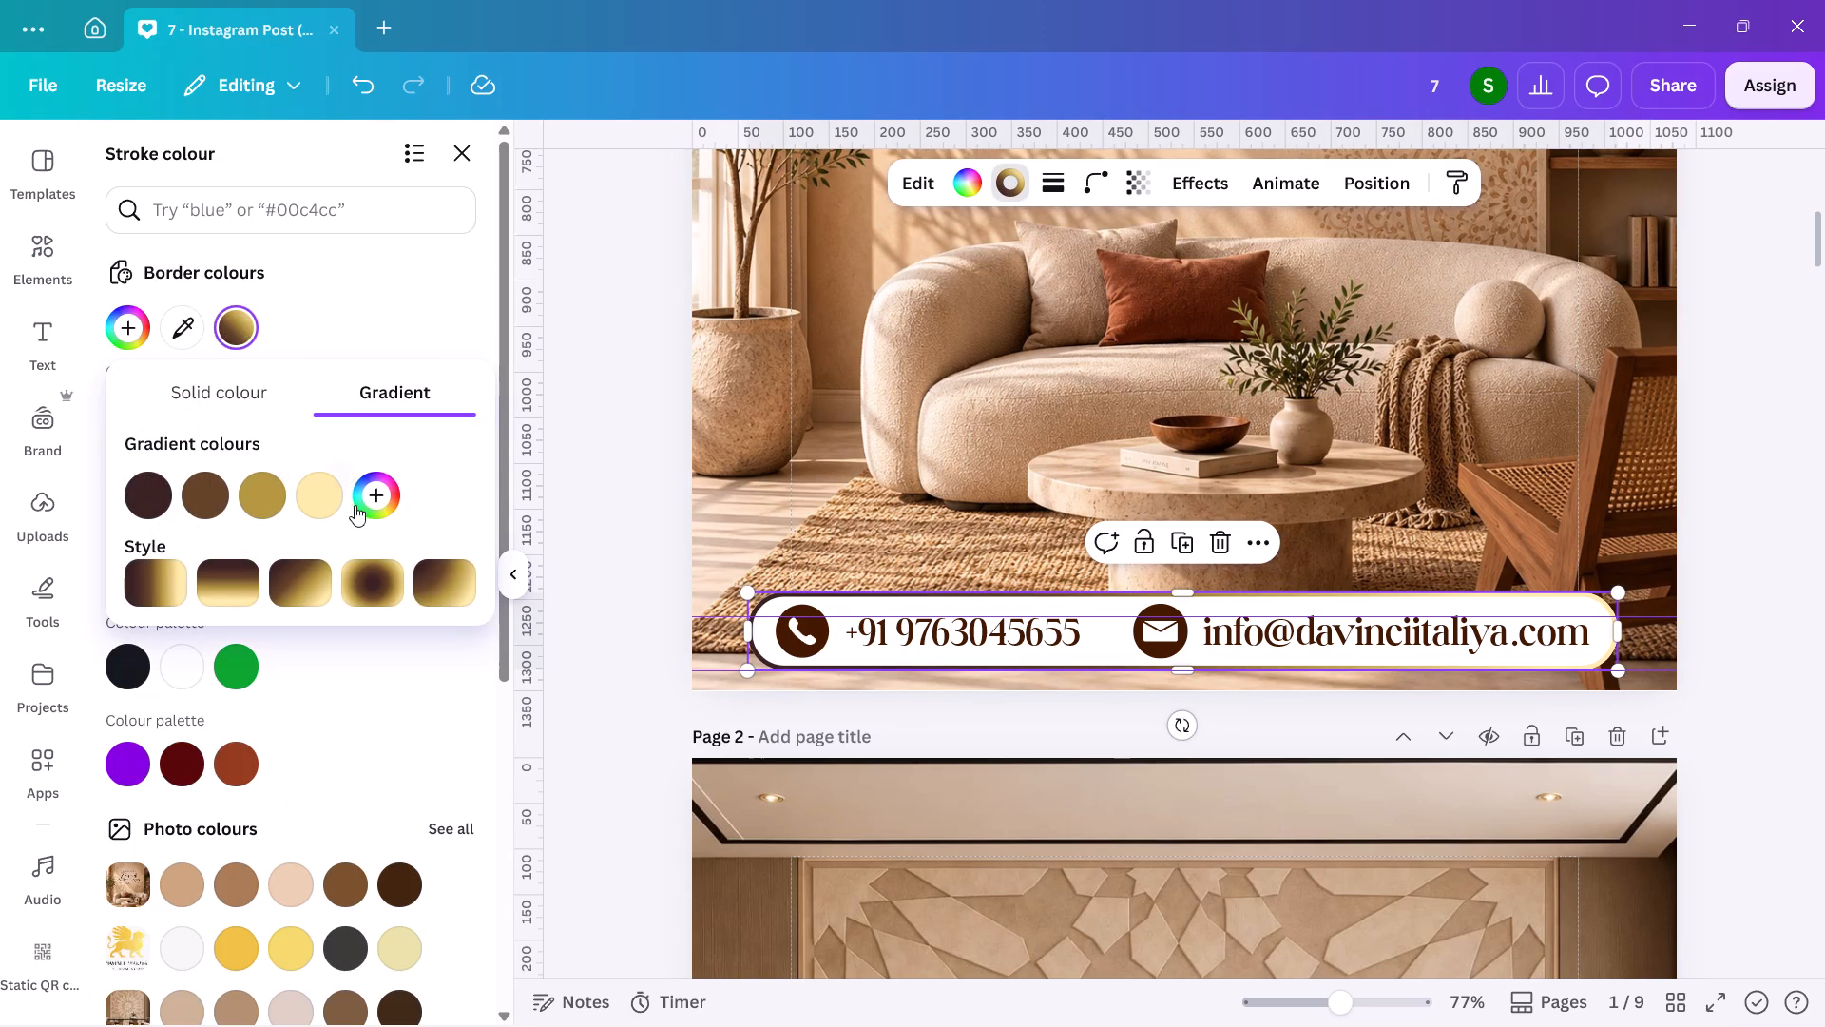
{"action": "left_click", "coordinate": [366, 504]}
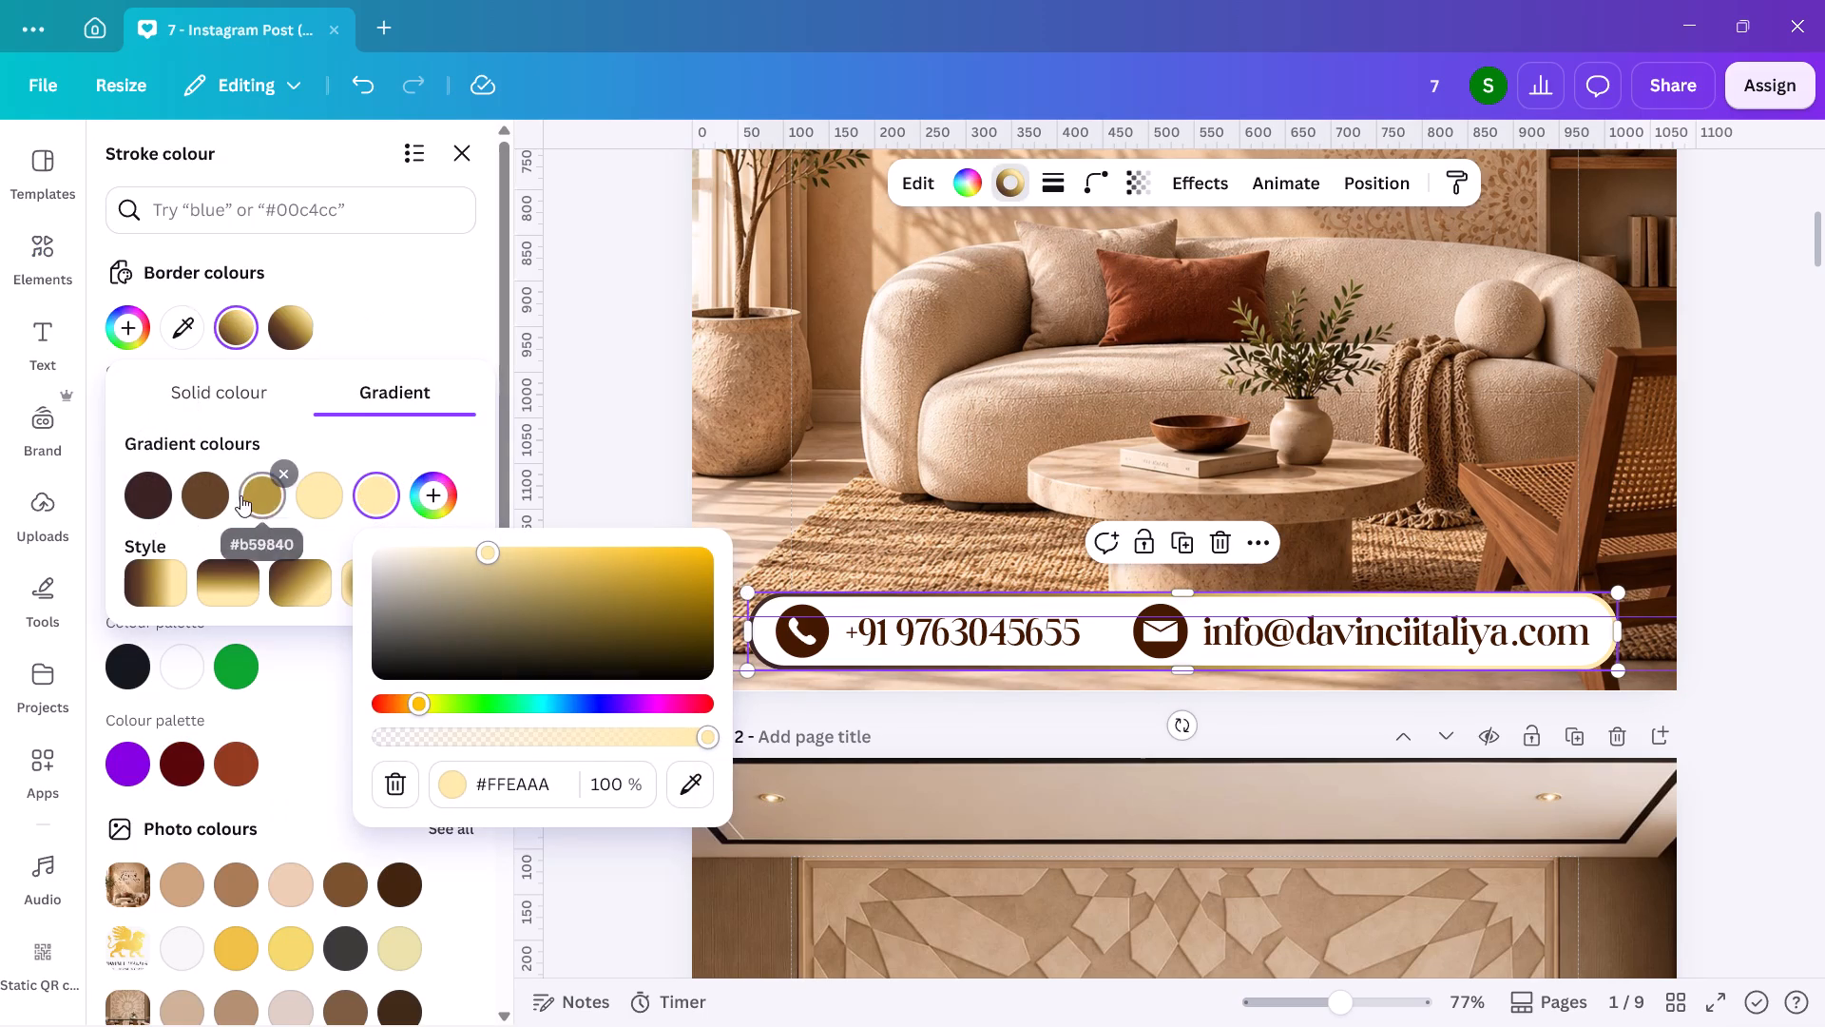
{"action": "left_click", "coordinate": [675, 772]}
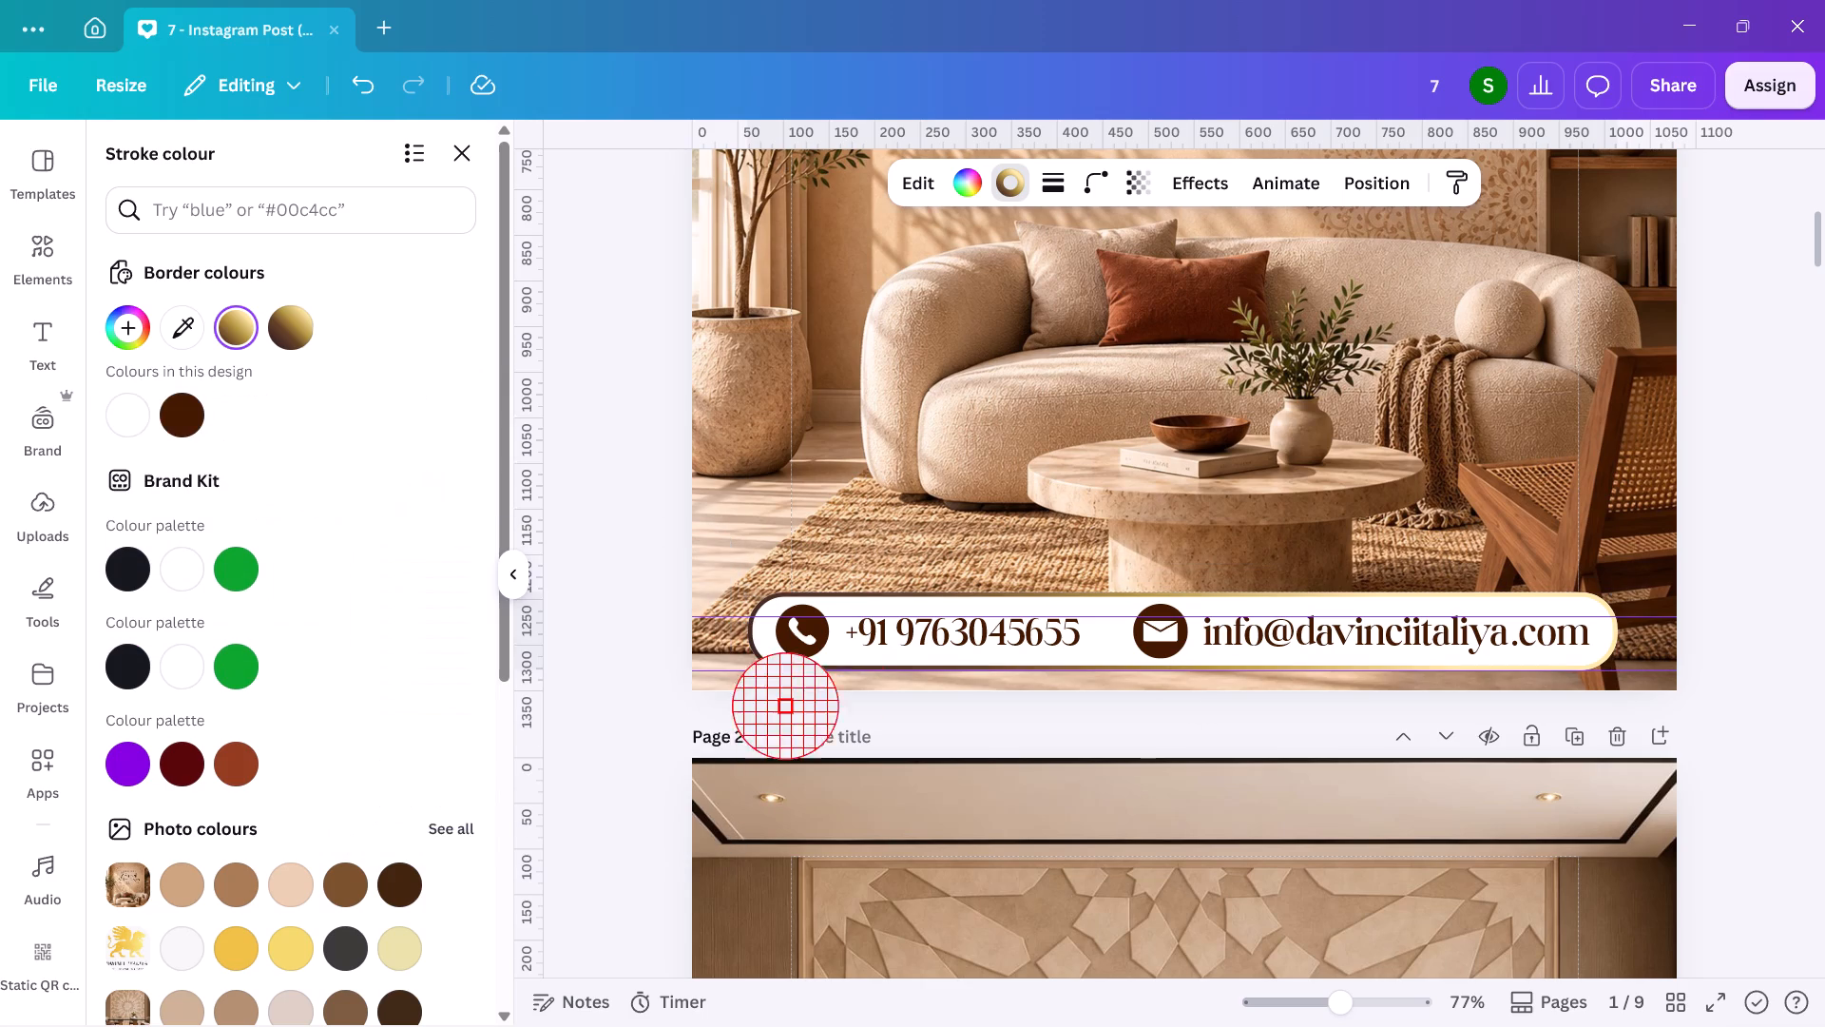
{"action": "left_click", "coordinate": [806, 646]}
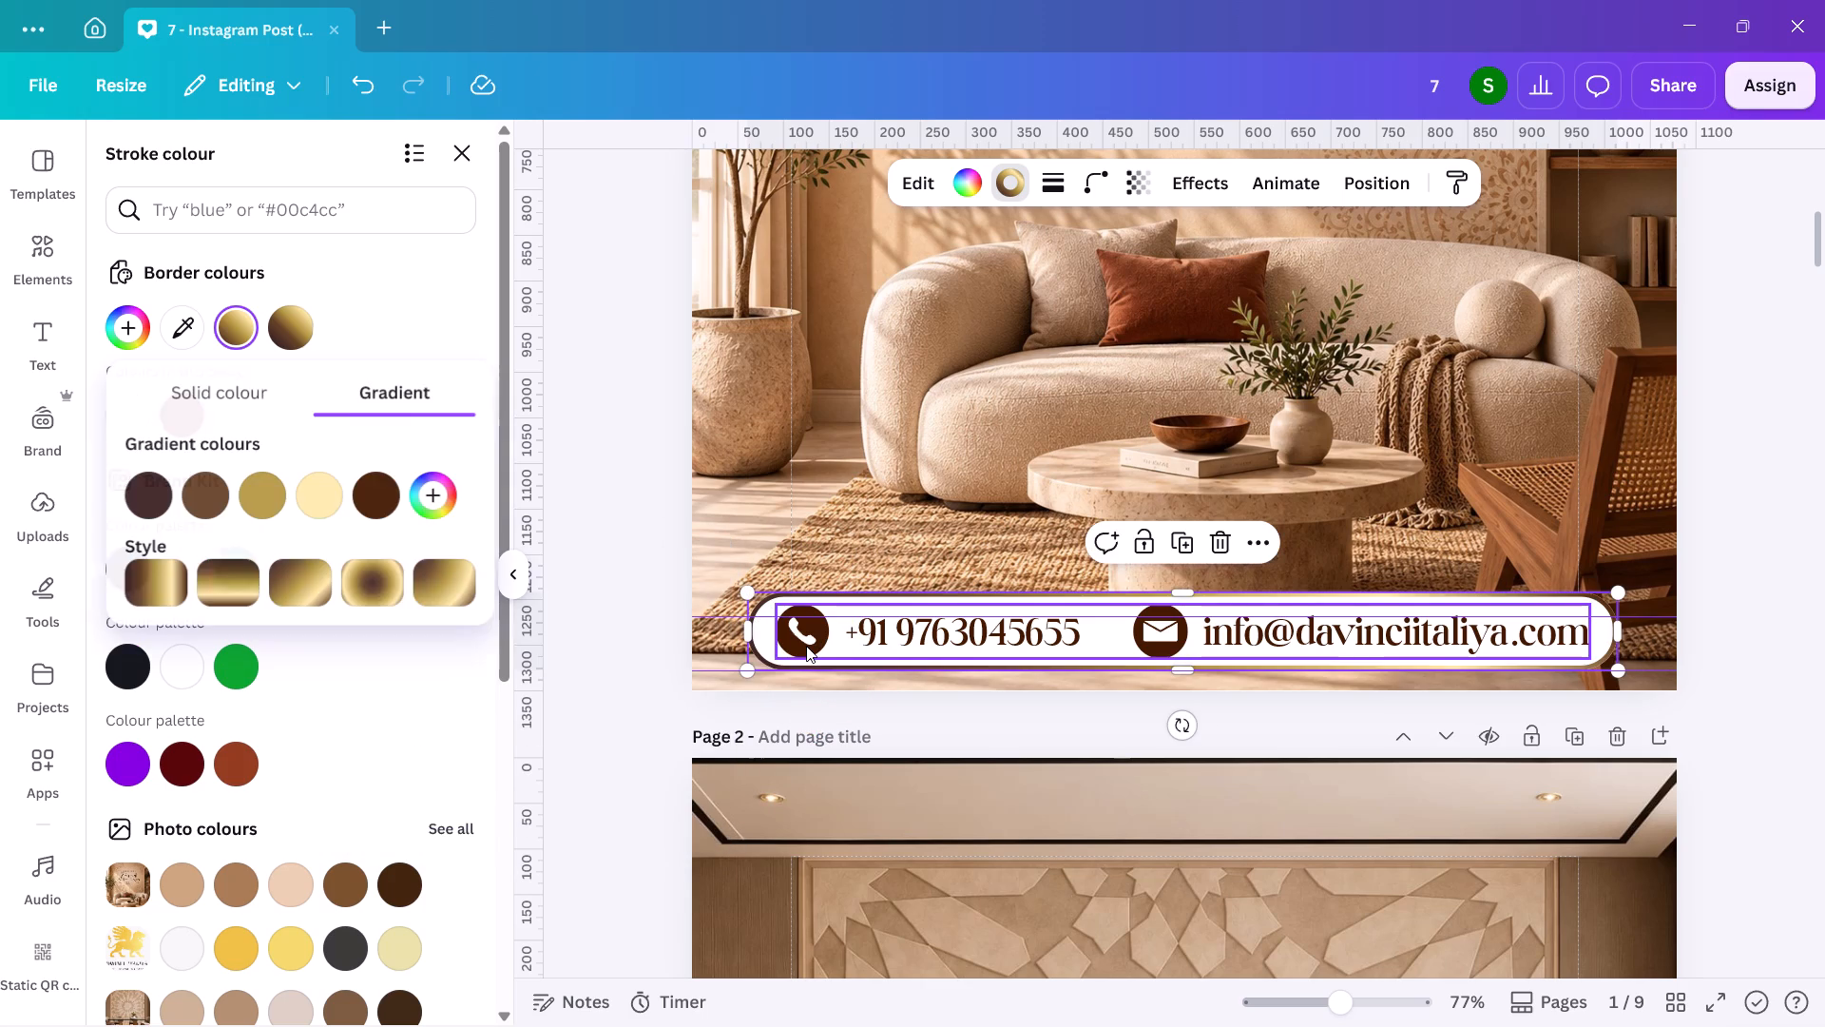
{"action": "left_click", "coordinate": [429, 490]}
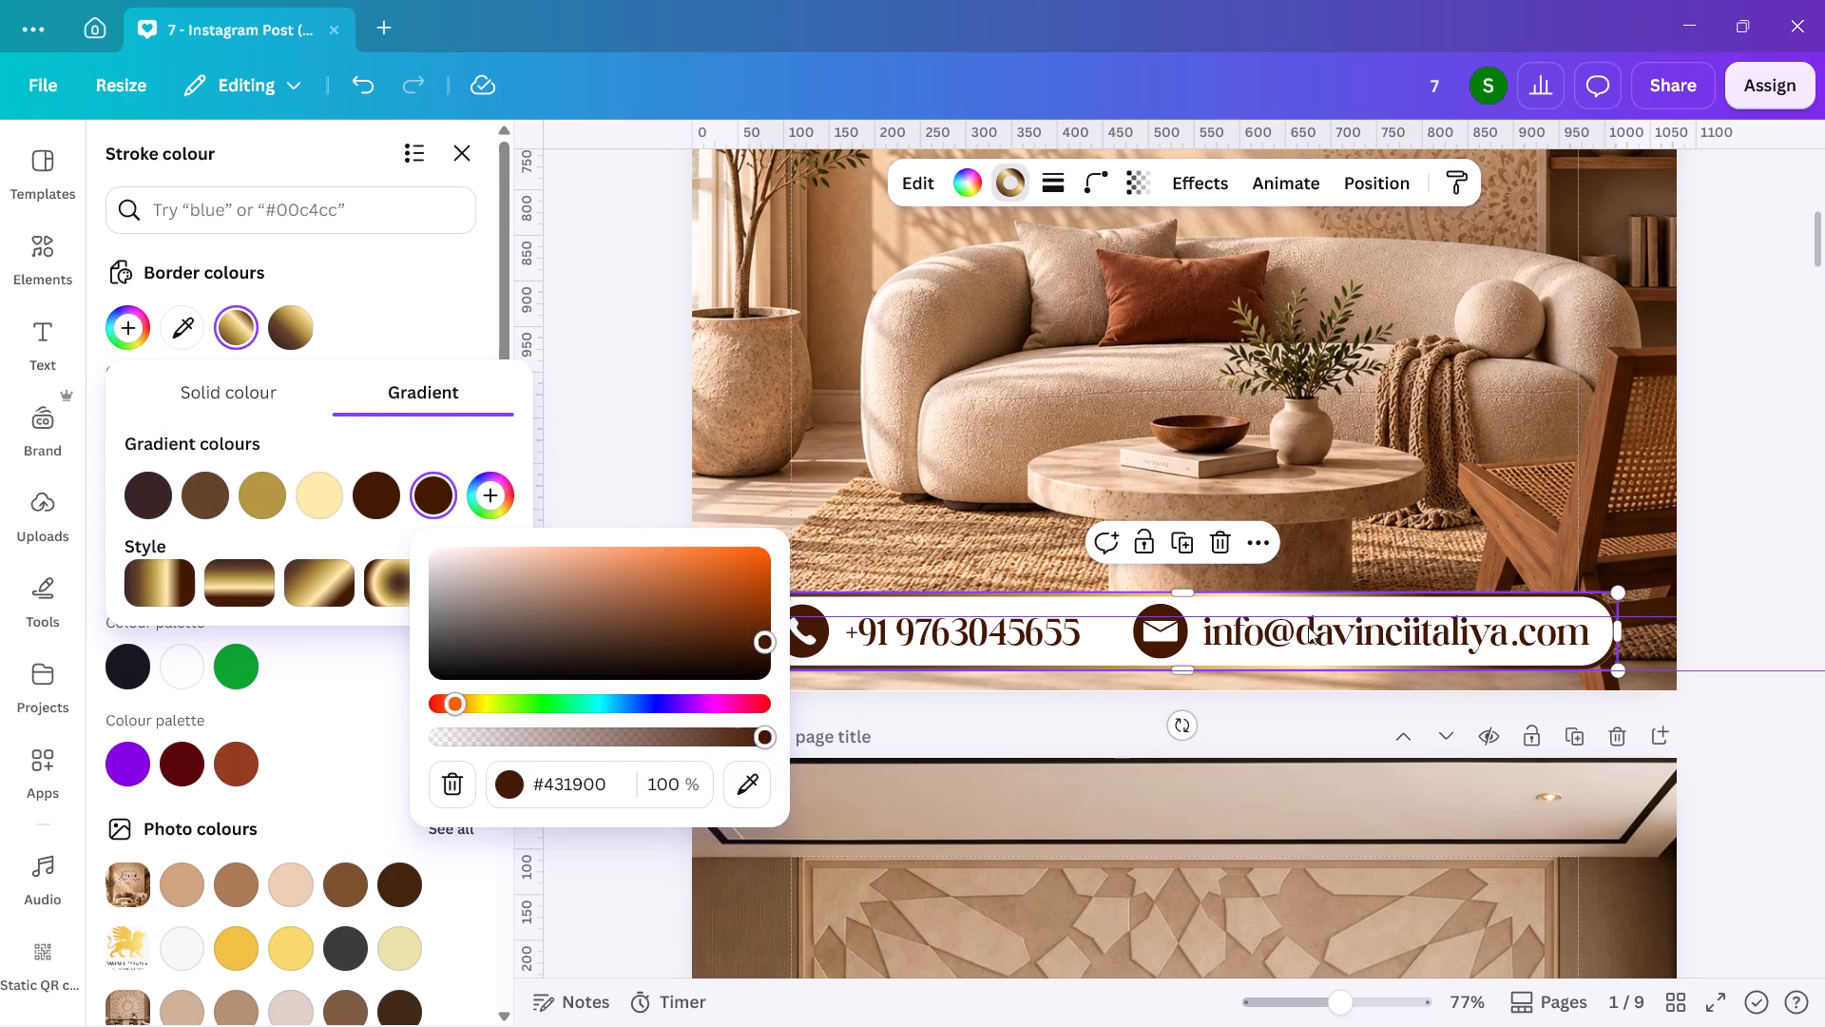
{"action": "double_click", "coordinate": [1752, 516]}
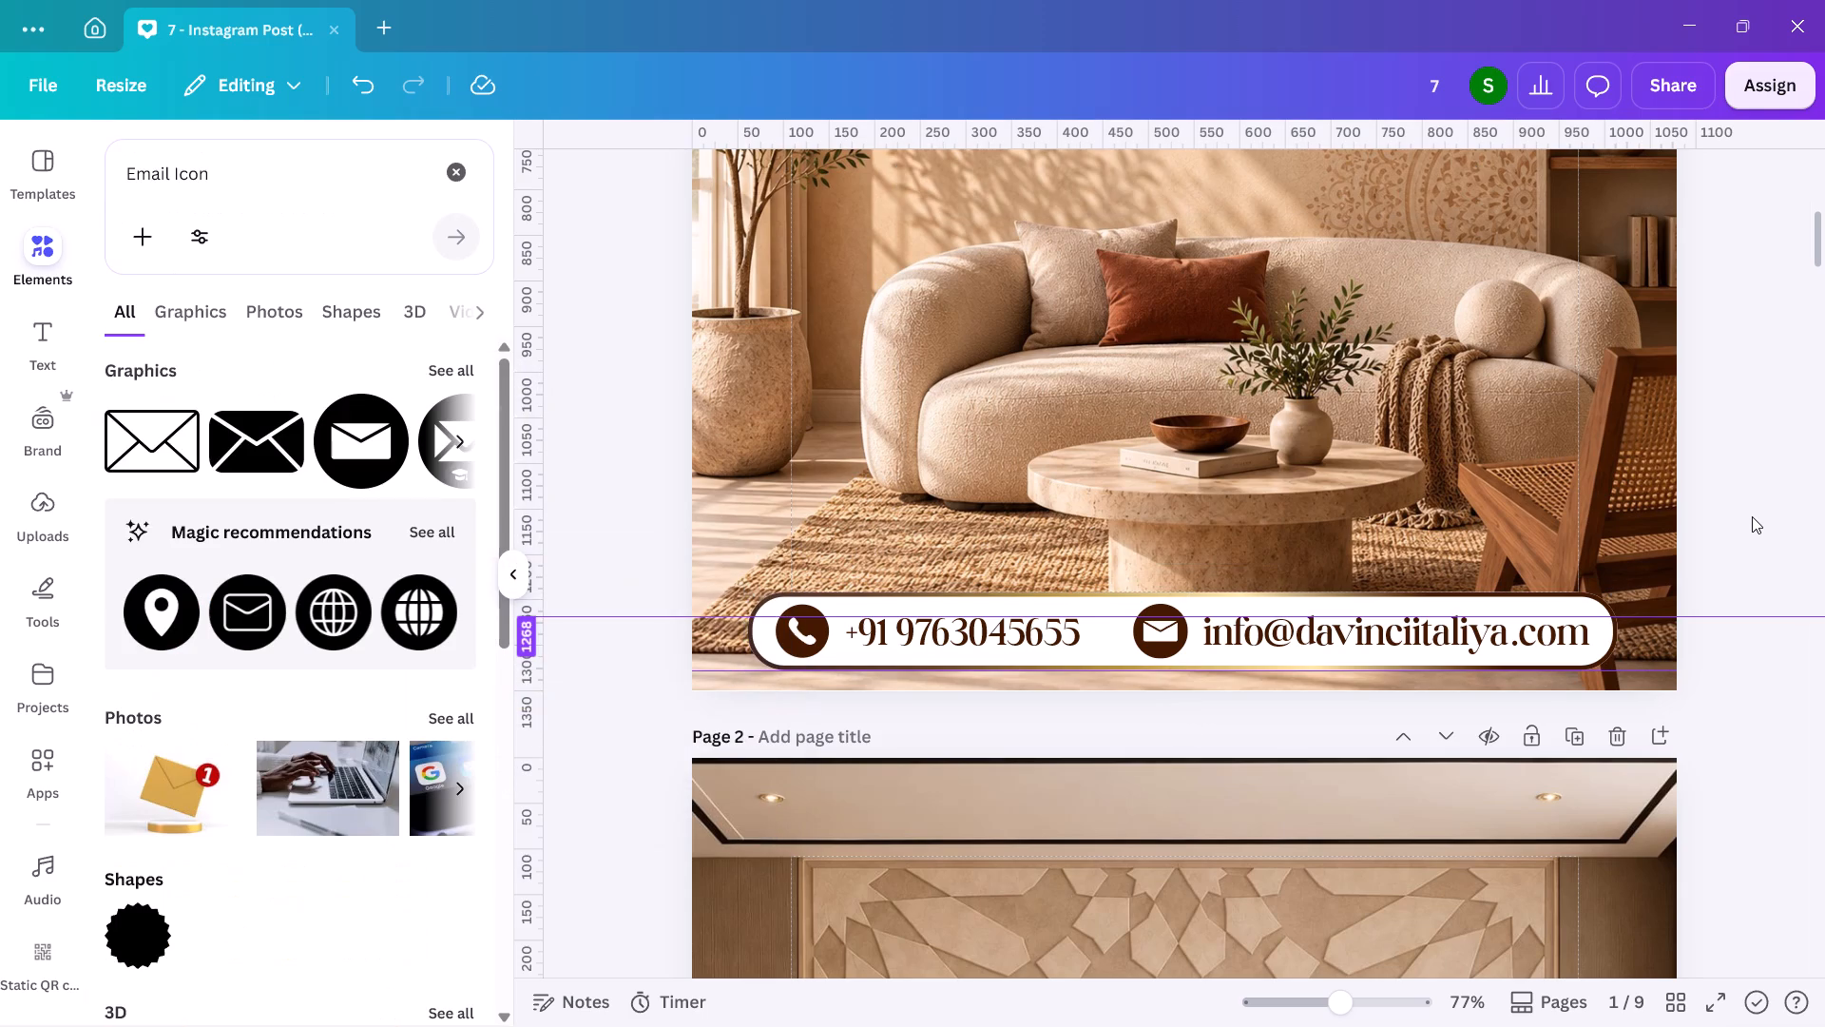
Remove the horizontal ruler guide at 1268 that crosses the cover's footer bar.
{"action": "scroll", "coordinate": [1752, 516], "scroll_direction": "up", "scroll_amount": 1}
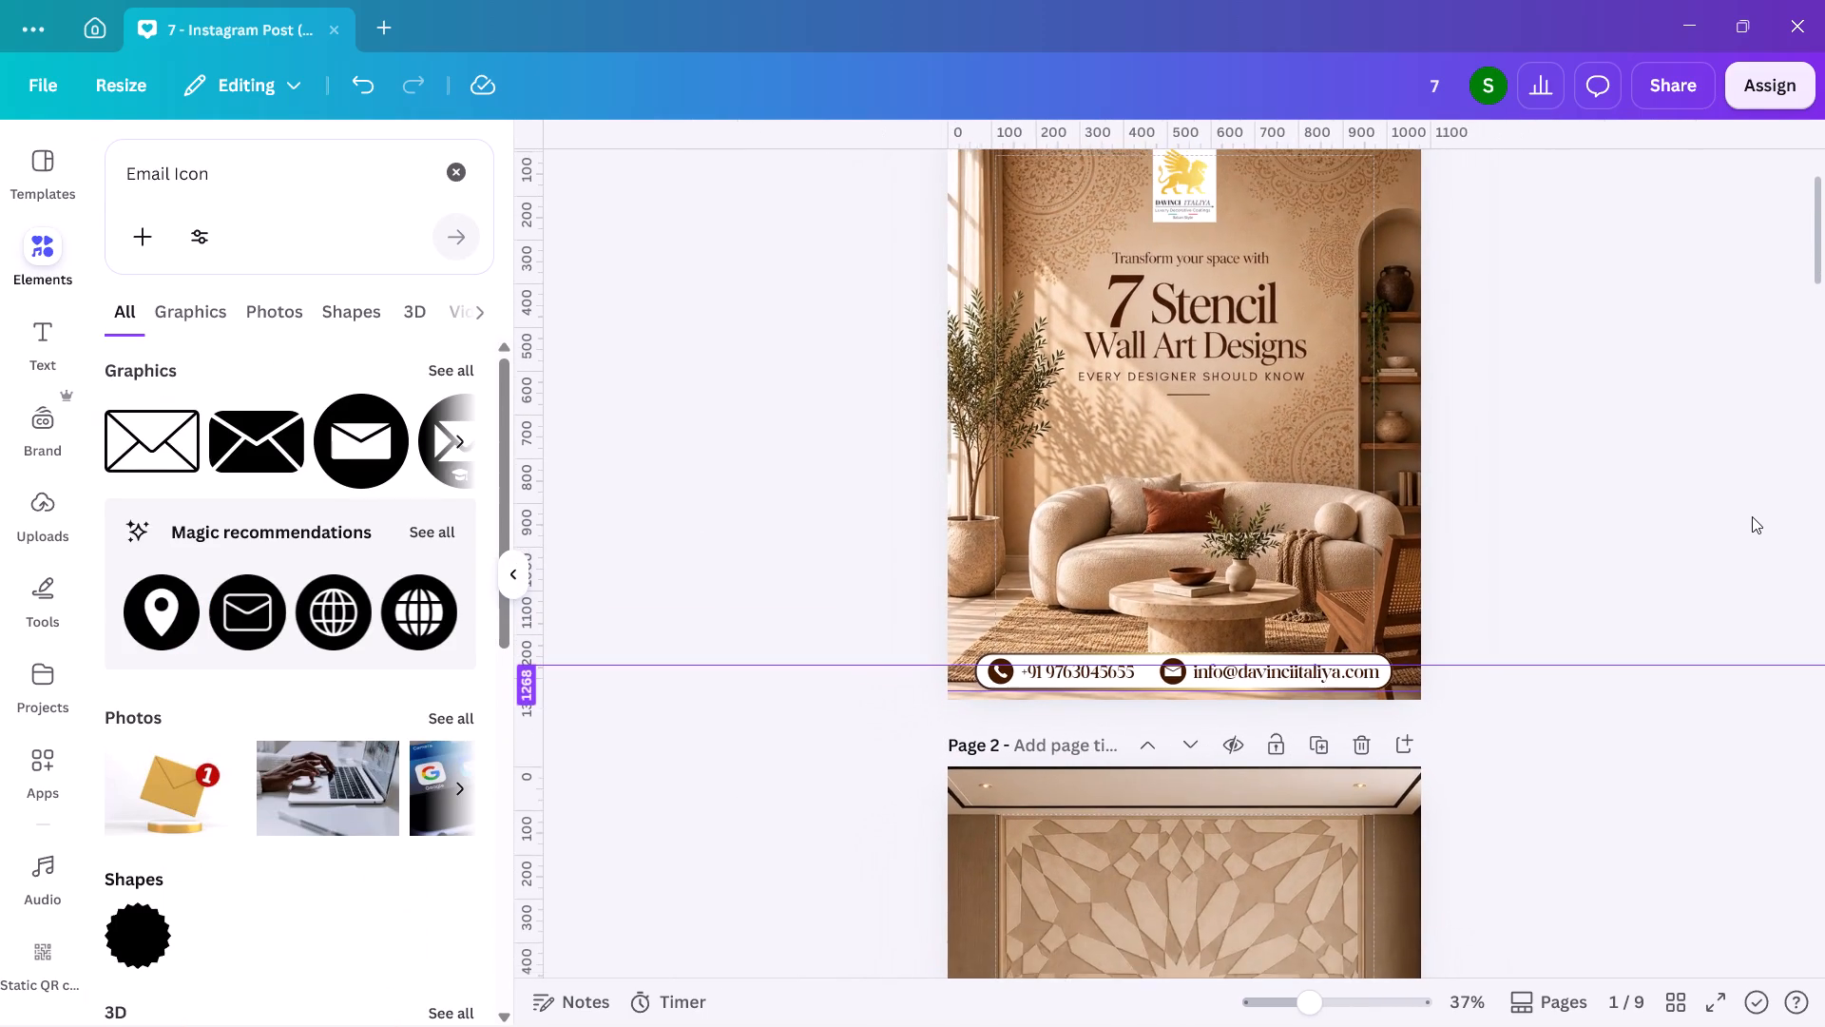
{"action": "scroll", "coordinate": [1752, 516], "scroll_direction": "up", "scroll_amount": 2}
{"action": "left_click", "coordinate": [1752, 516]}
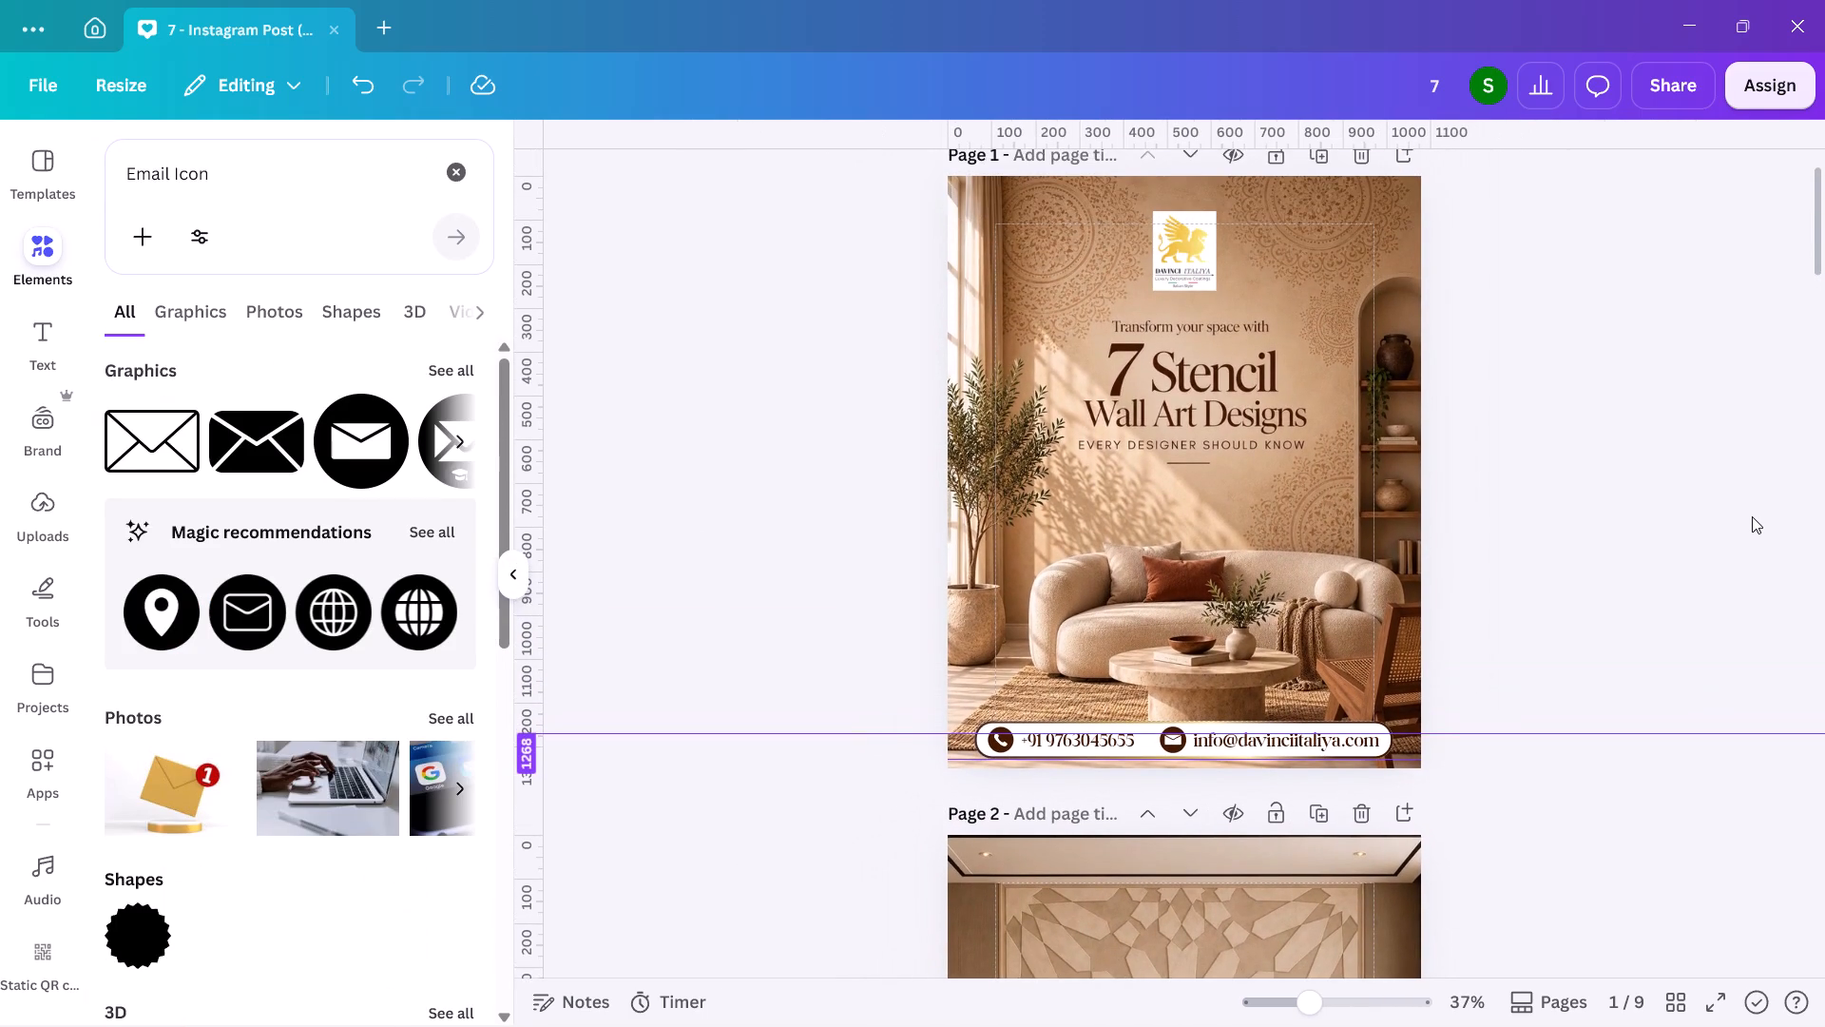
{"action": "left_click_drag", "start_coordinate": [1704, 734], "coordinate": [1706, 797]}
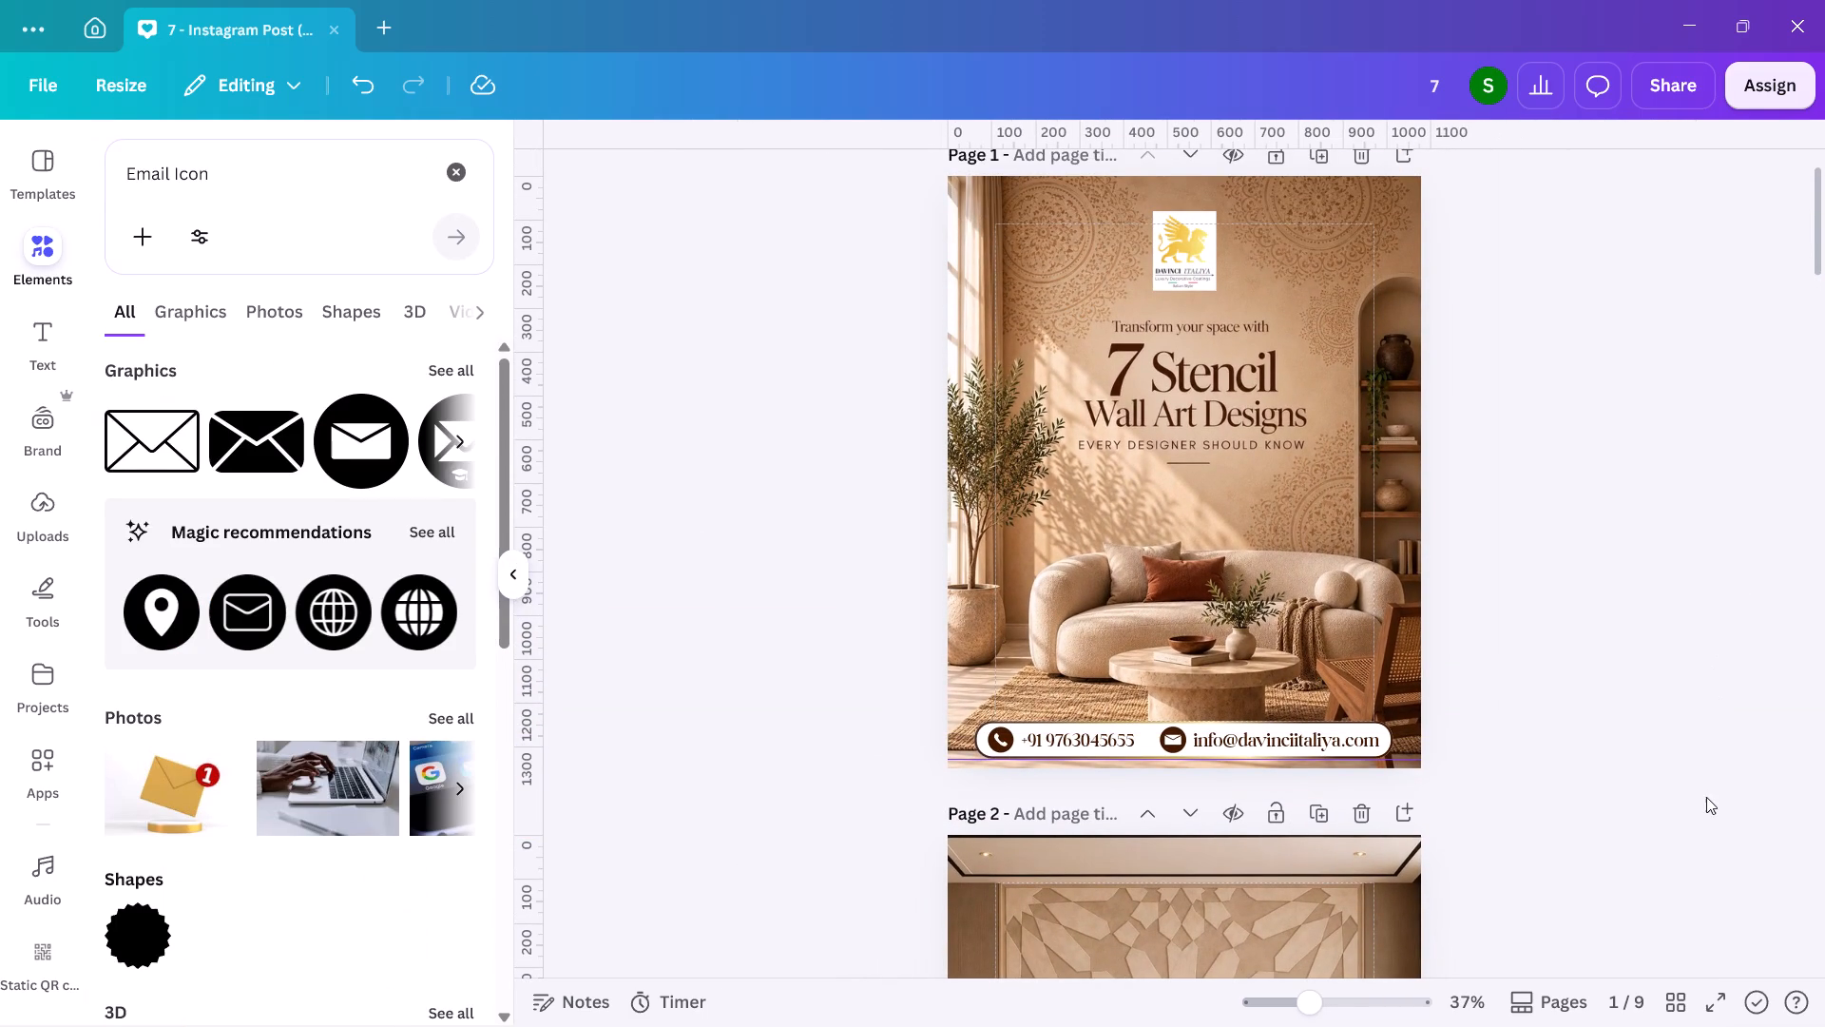
Preview the cover page in full screen and return to the editor.
{"action": "left_click", "coordinate": [1715, 992]}
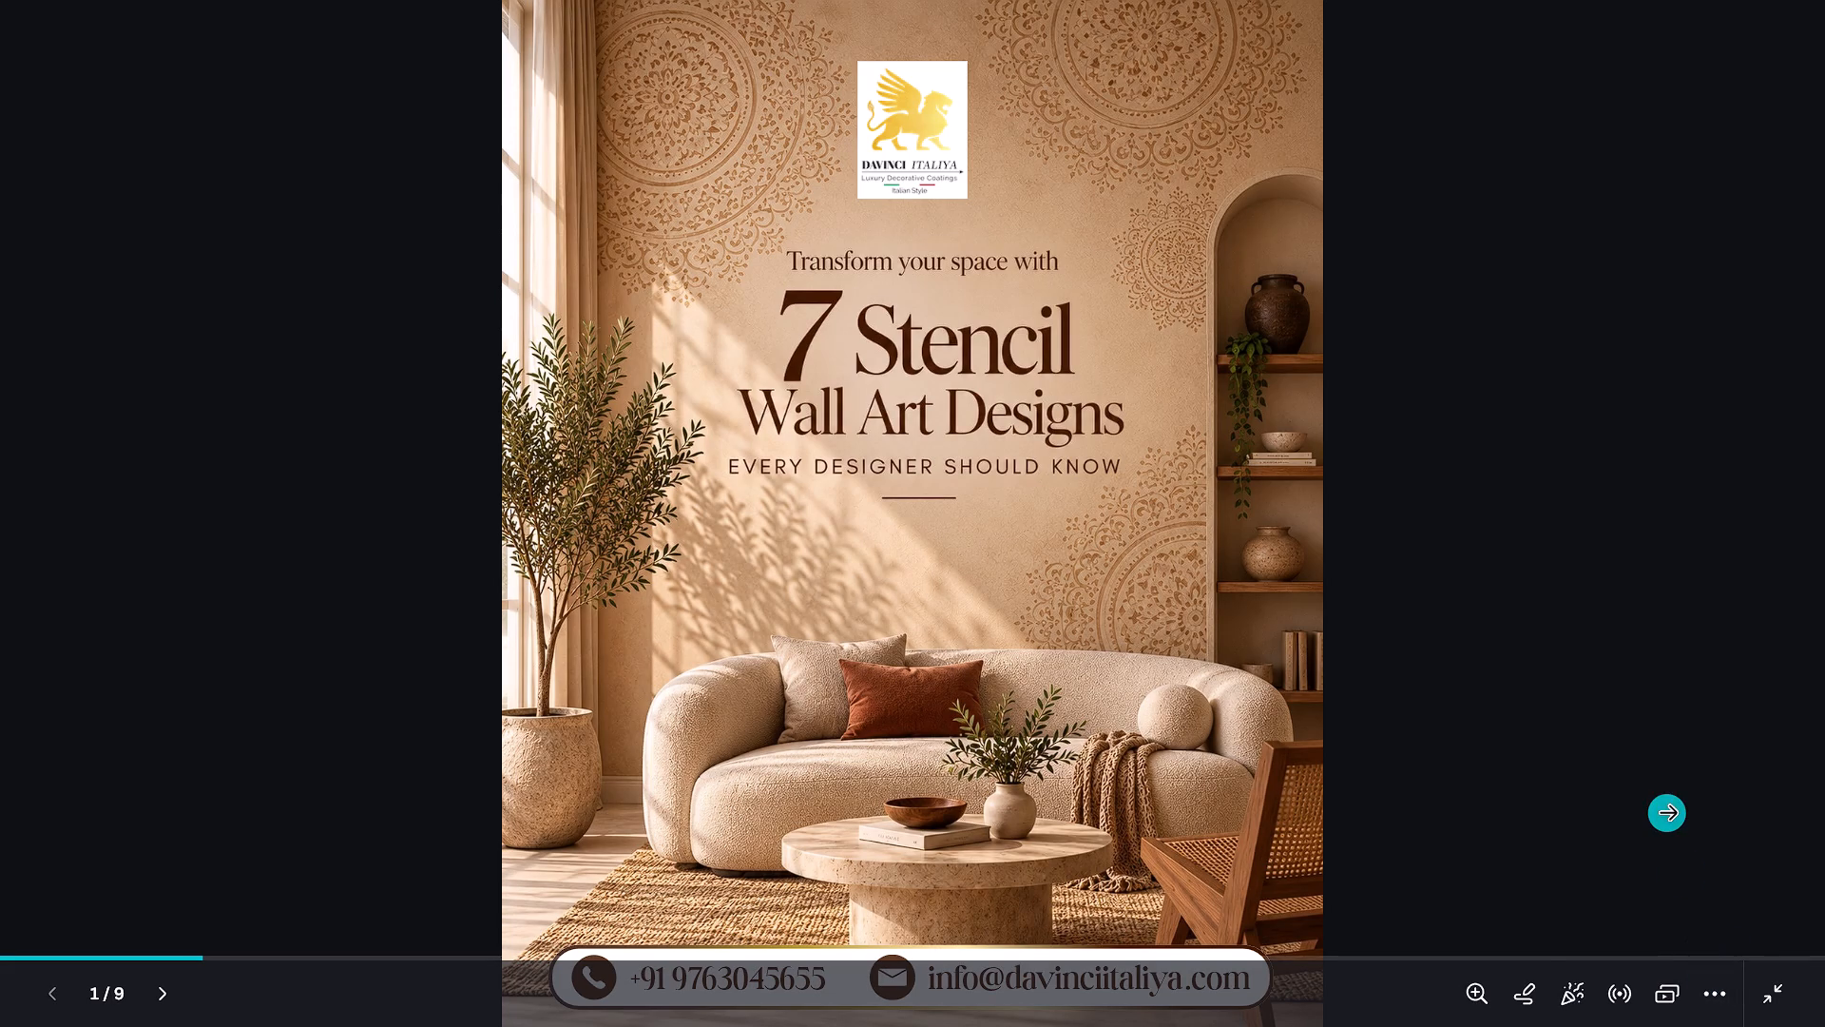
{"action": "left_click", "coordinate": [1667, 813]}
{"action": "key", "text": "Left"}
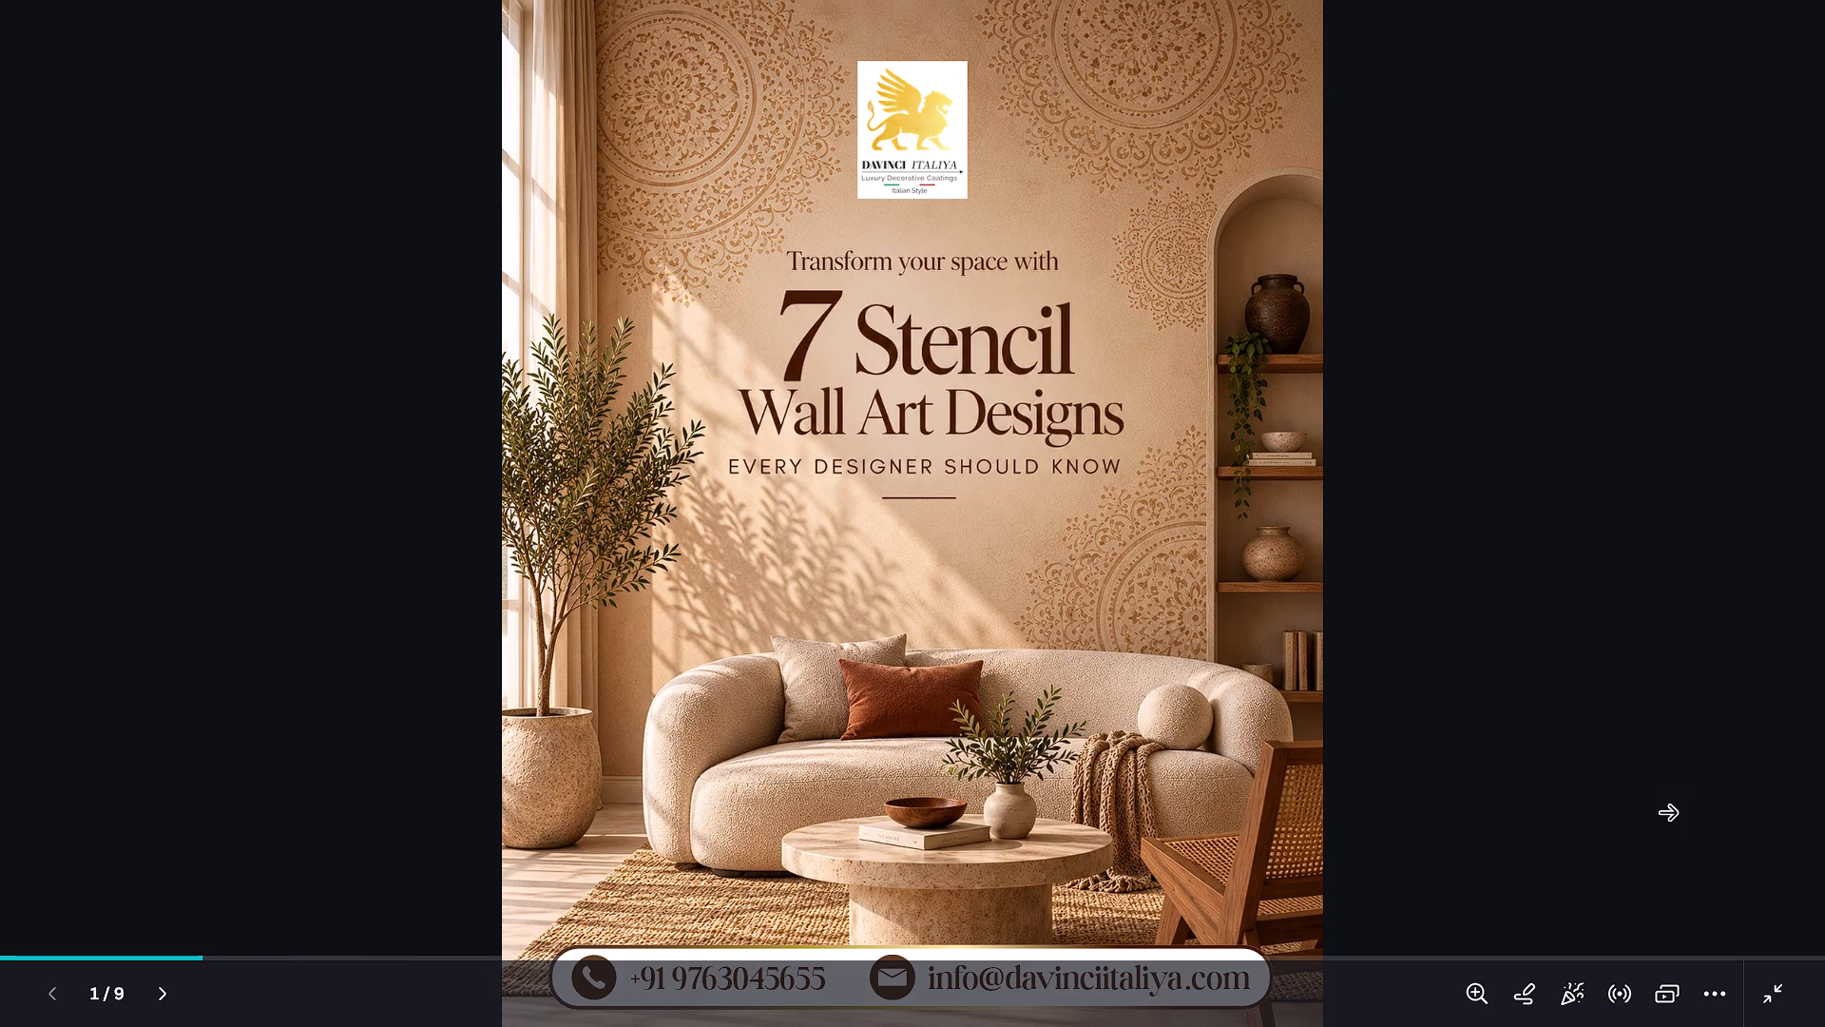
{"action": "key", "text": "Escape"}
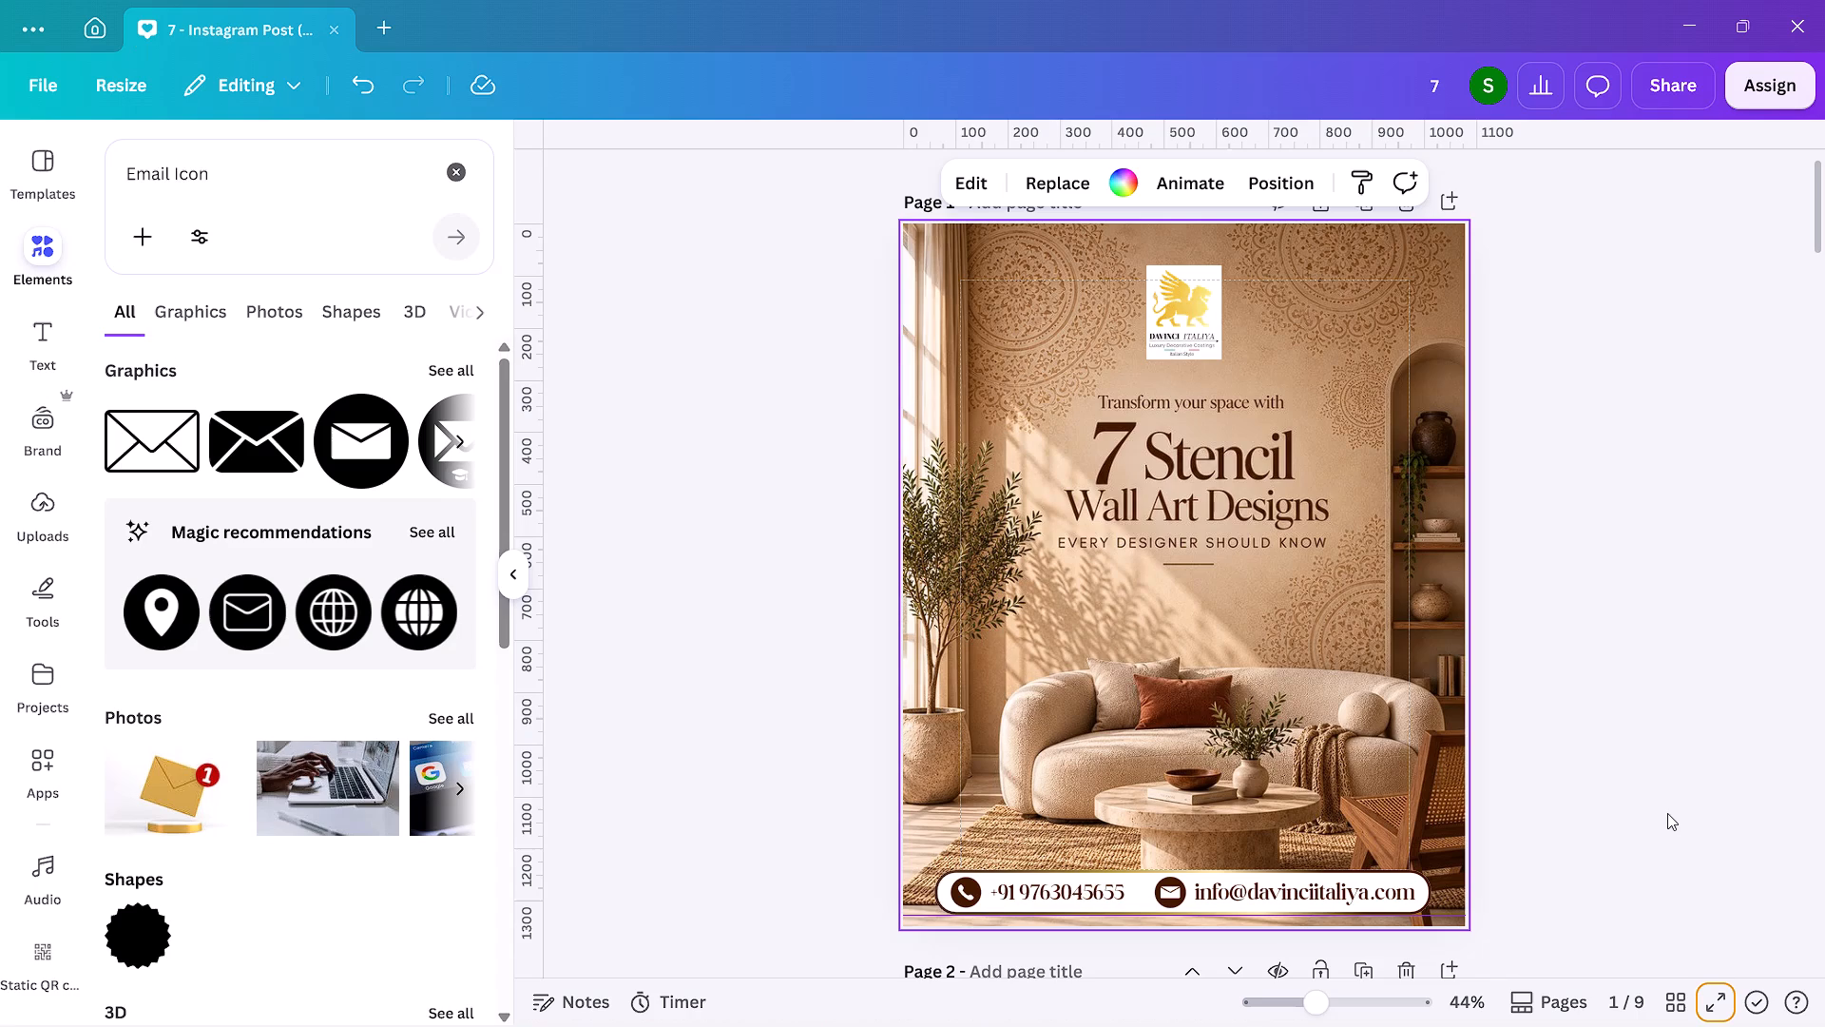
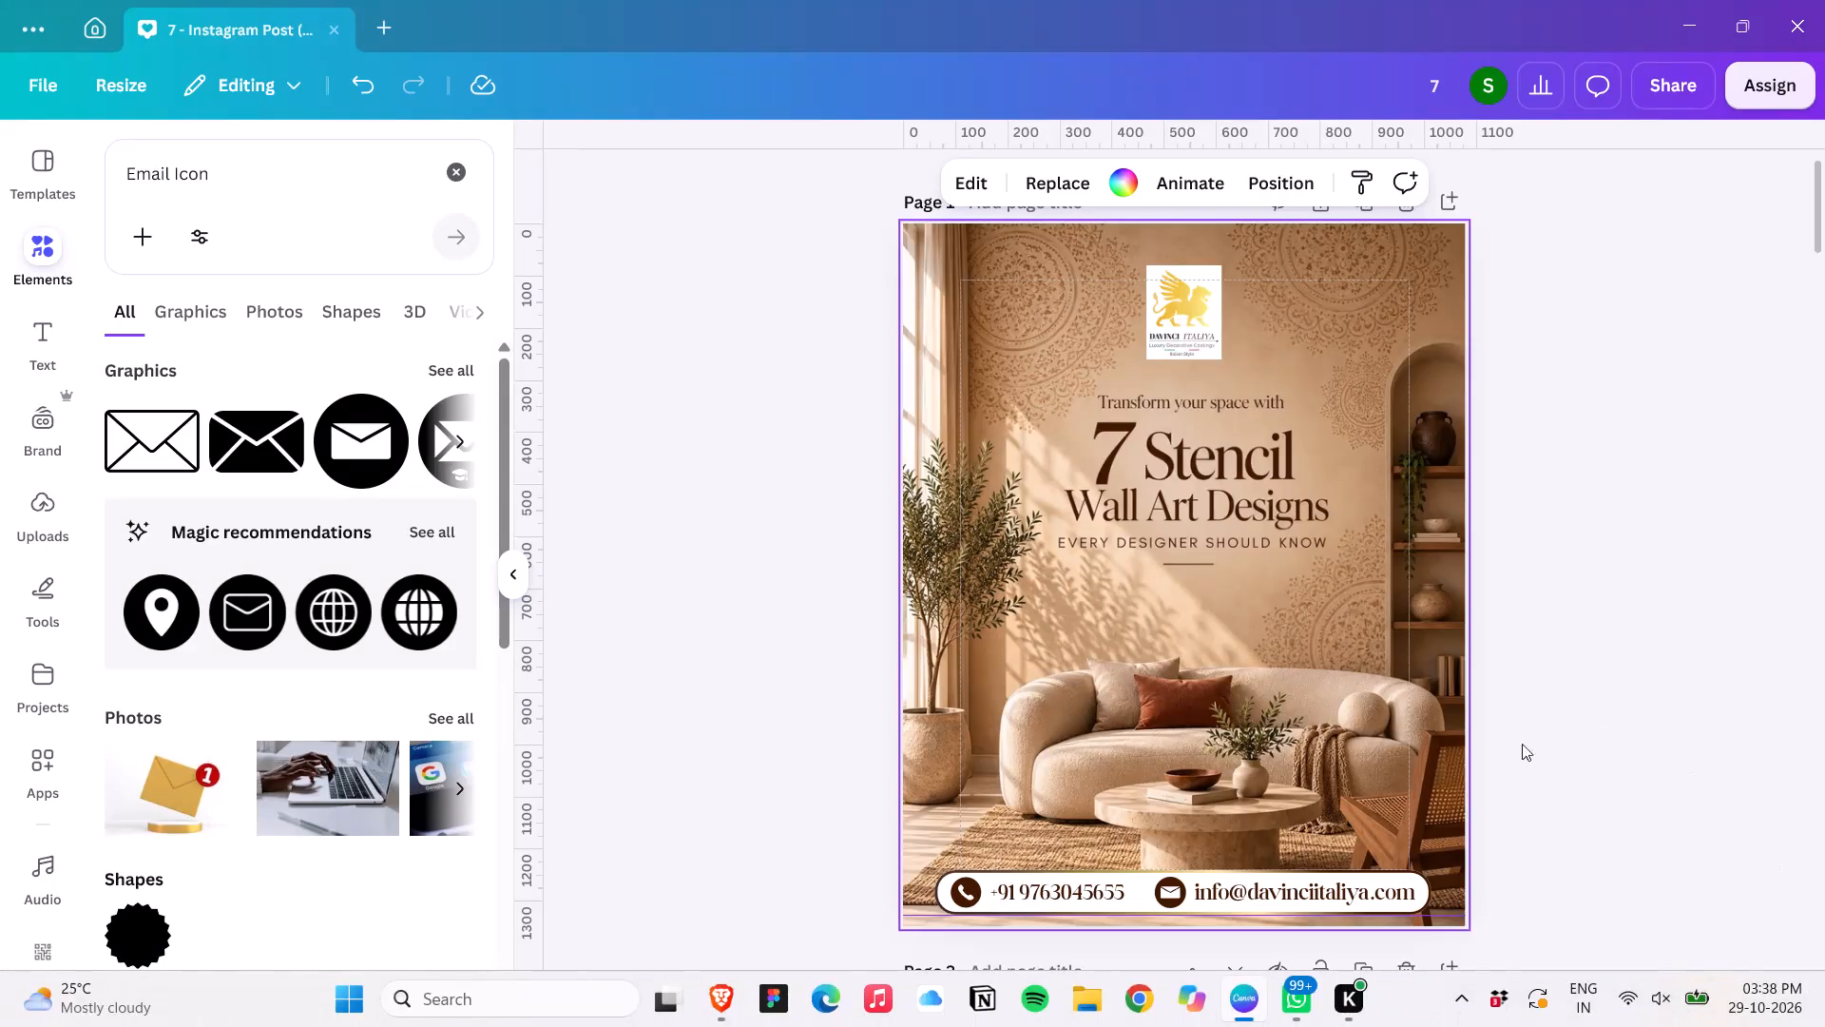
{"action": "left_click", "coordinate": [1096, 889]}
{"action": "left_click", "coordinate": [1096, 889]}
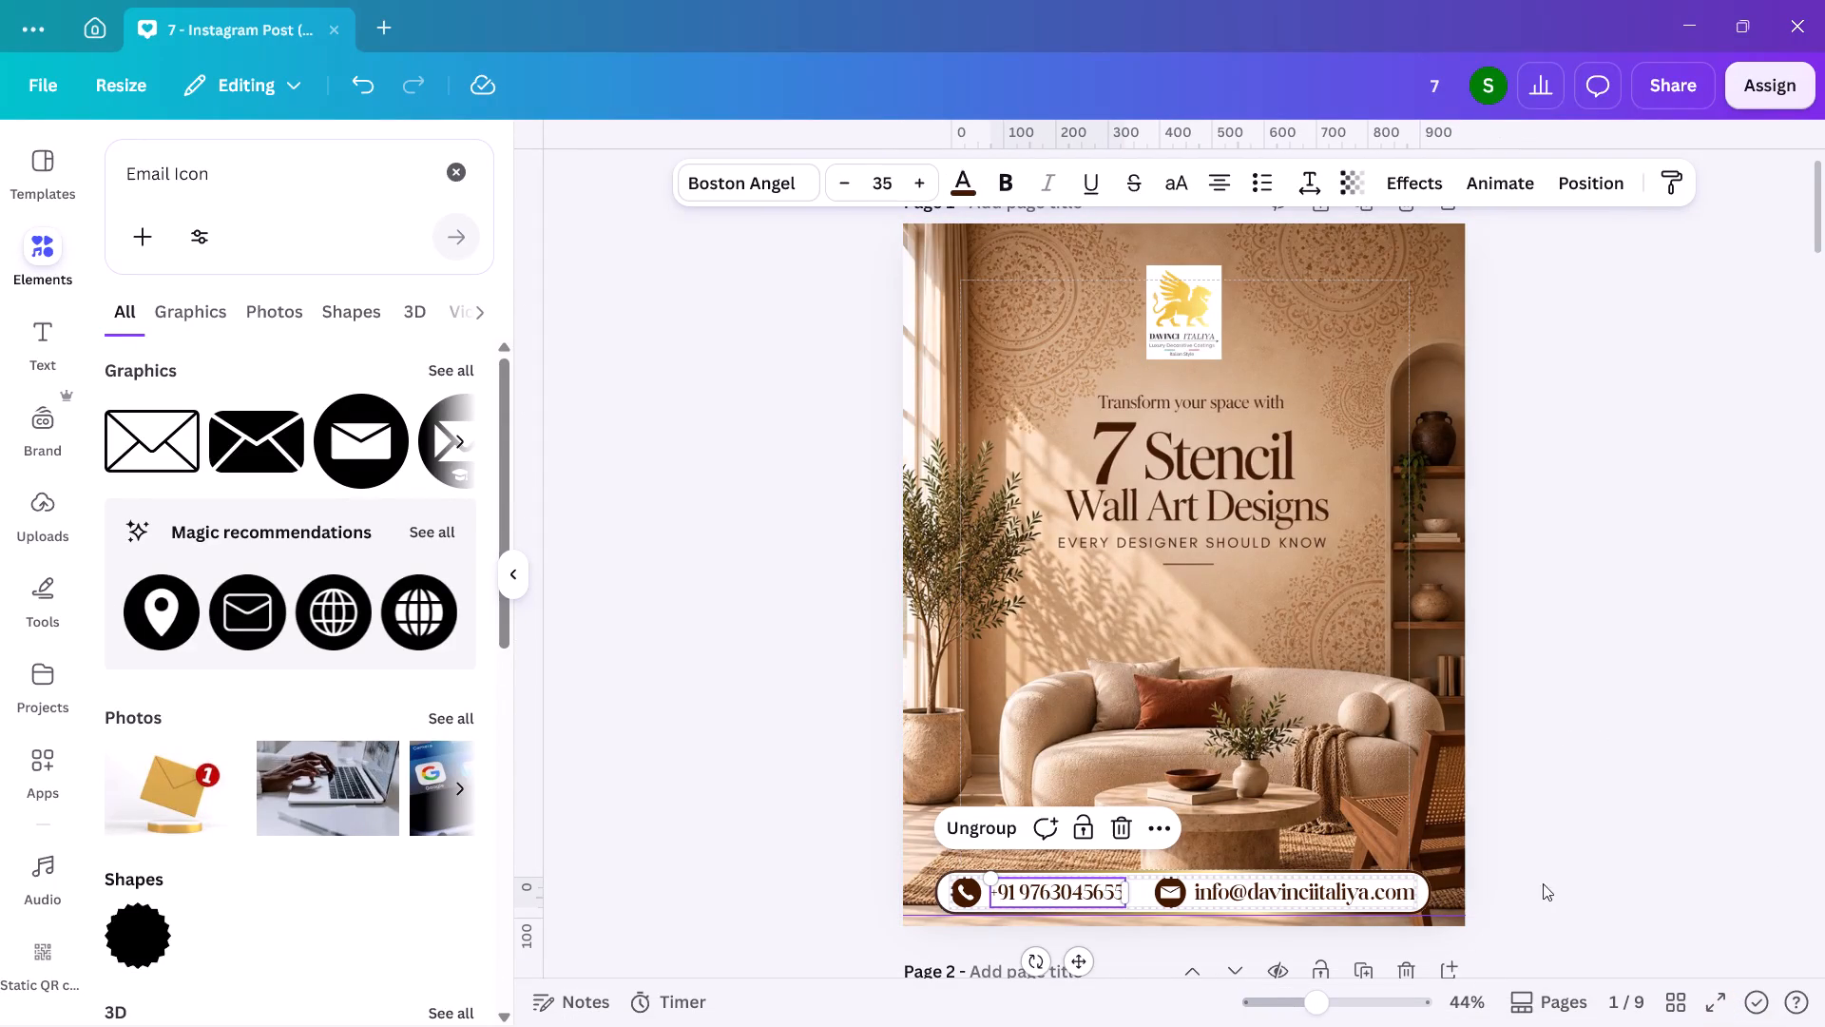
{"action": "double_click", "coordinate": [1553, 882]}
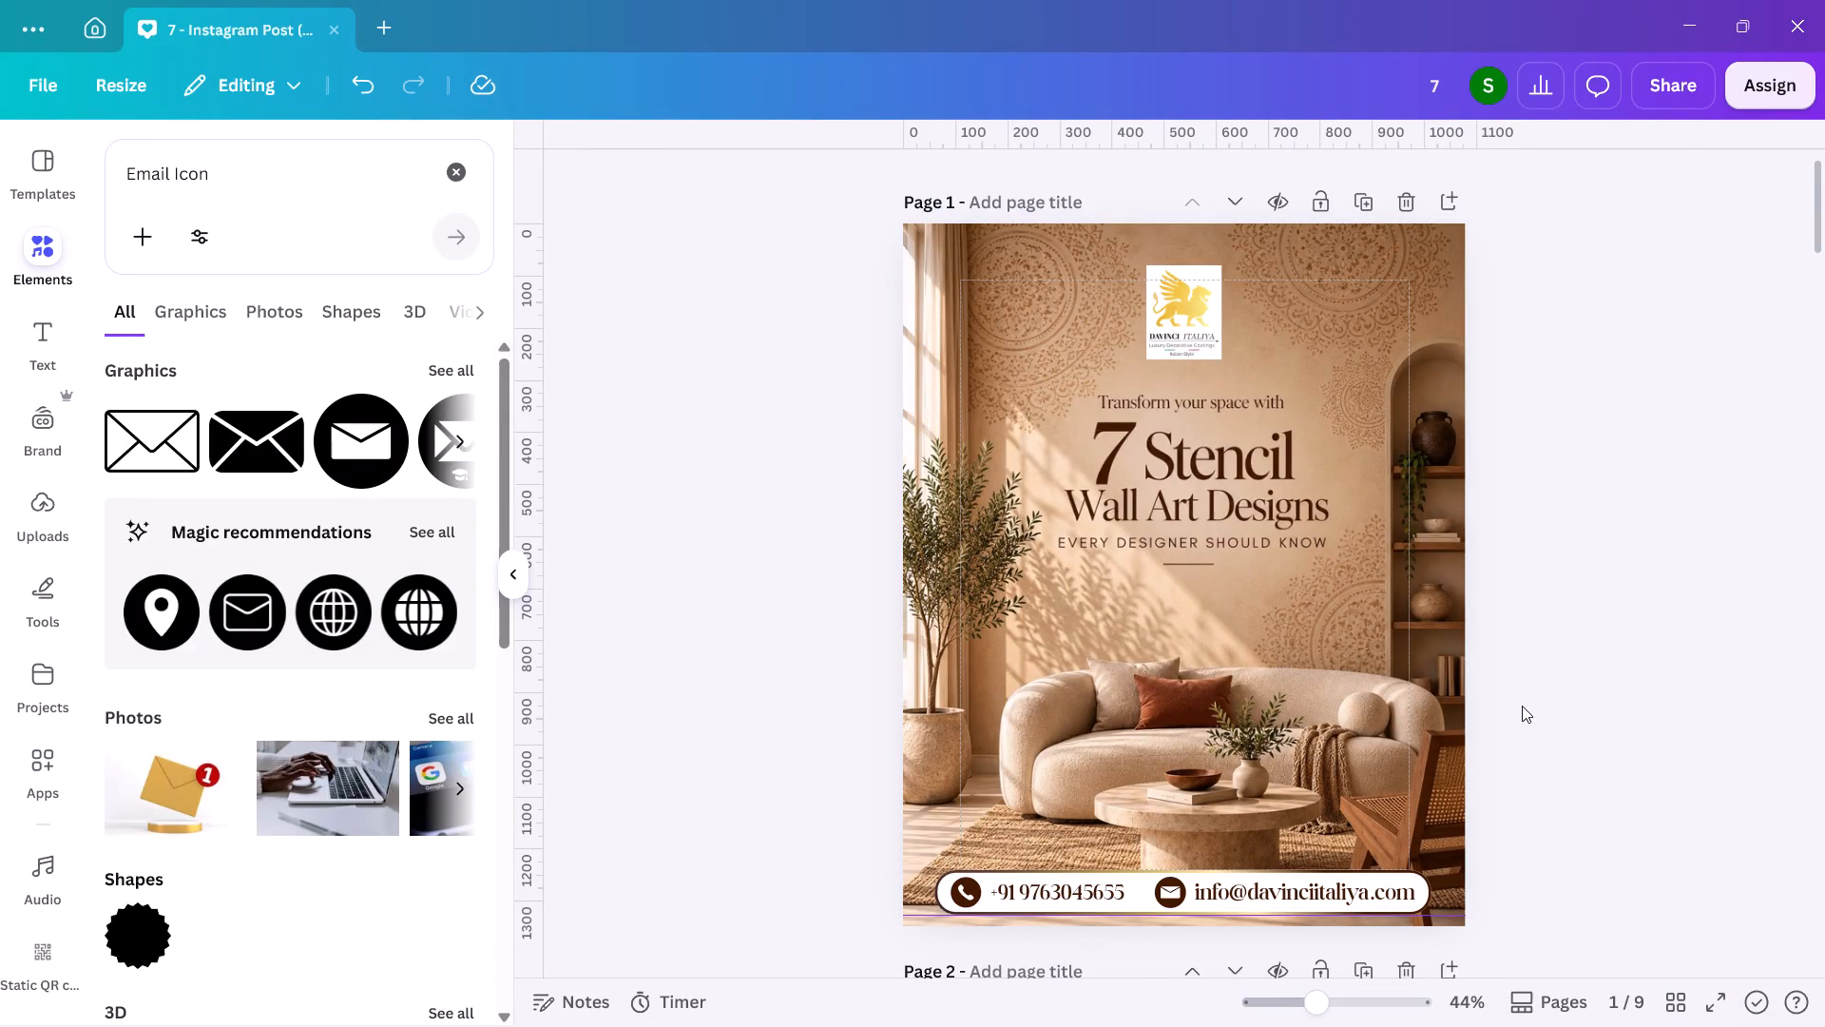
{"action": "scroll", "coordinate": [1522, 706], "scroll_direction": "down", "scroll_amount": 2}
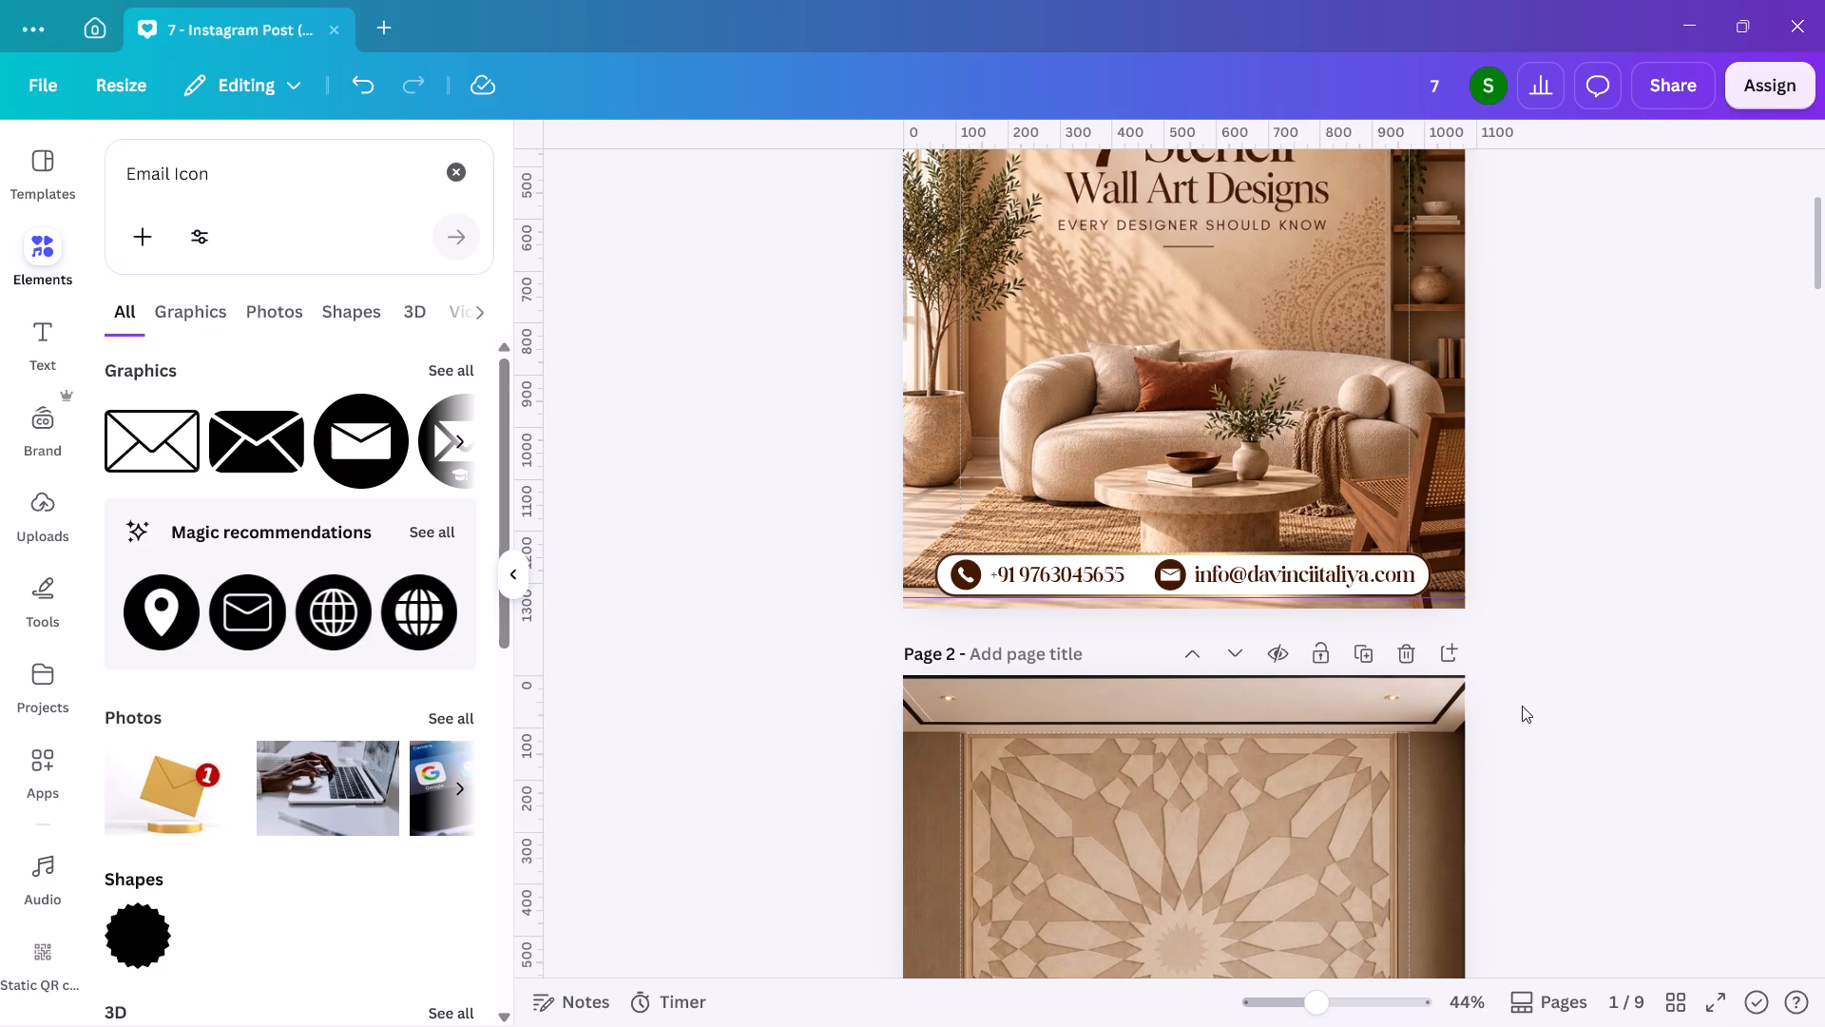
Download all pages of the carousel as high-quality PNG files at size 2.5 (2,700 × 3,375 px).
{"action": "left_click", "coordinate": [1693, 57]}
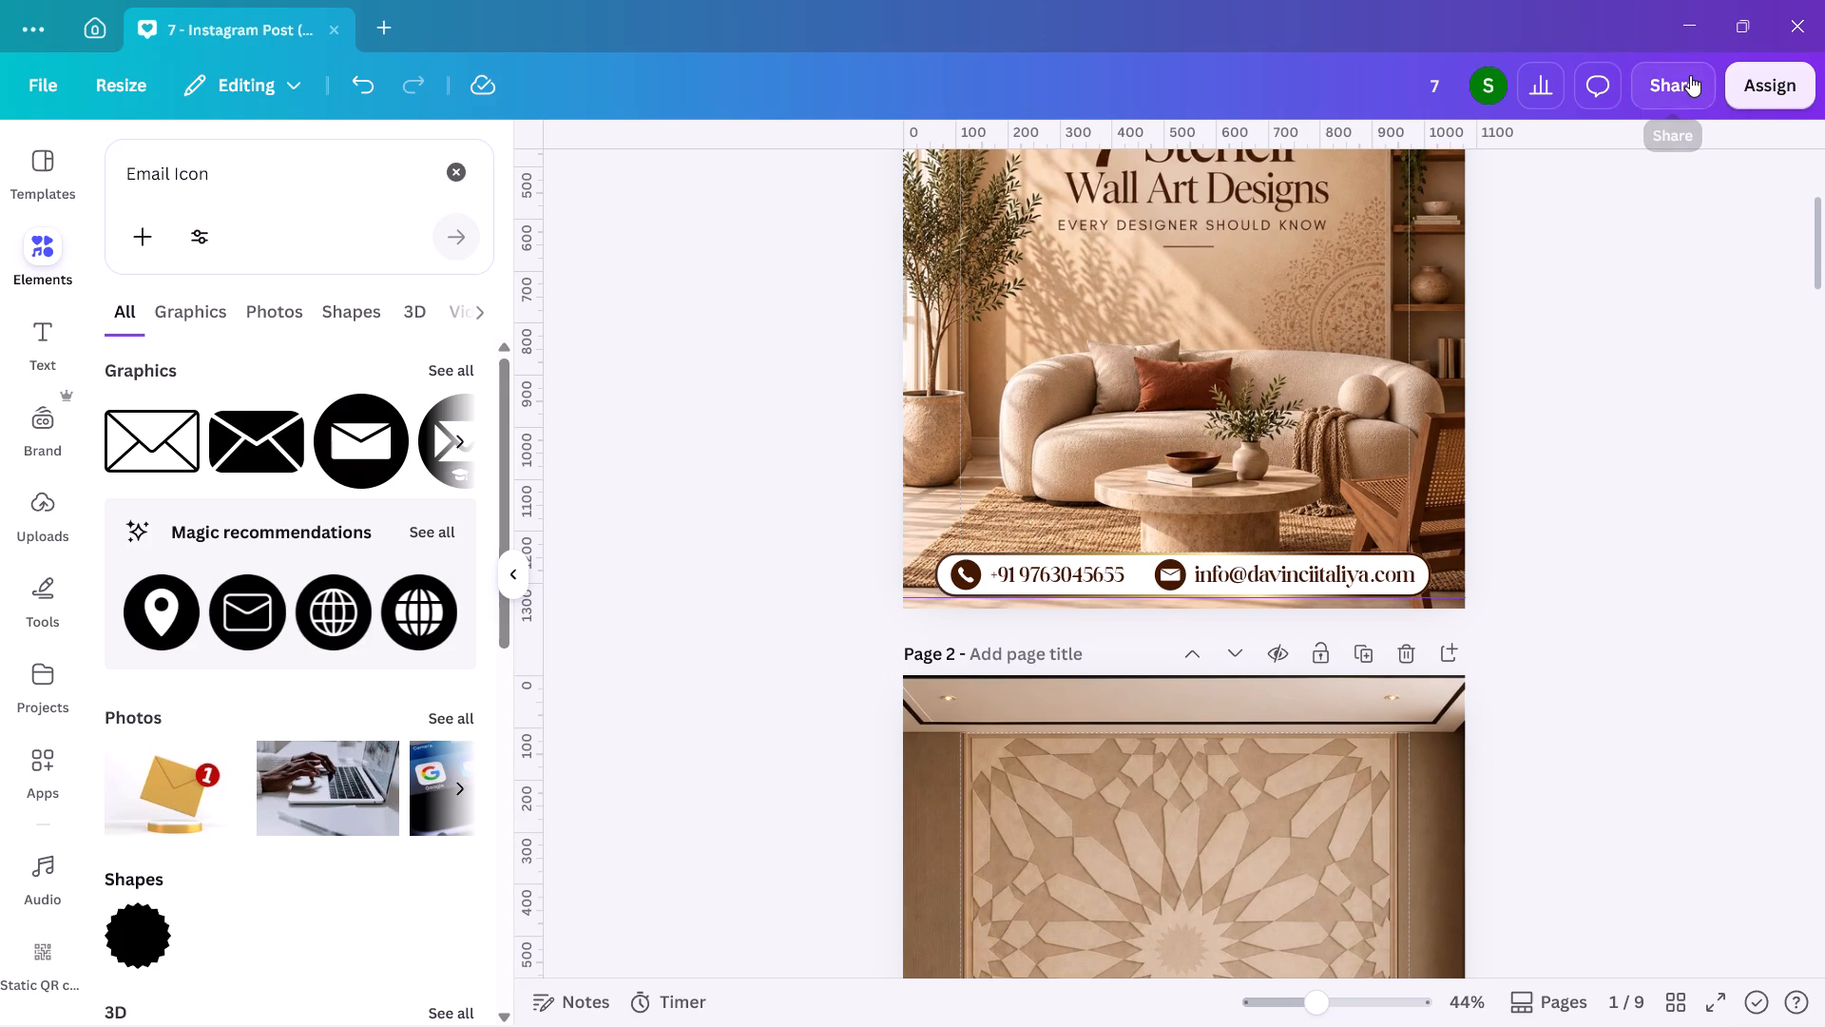
{"action": "left_click", "coordinate": [1690, 75]}
{"action": "left_click", "coordinate": [1394, 615]}
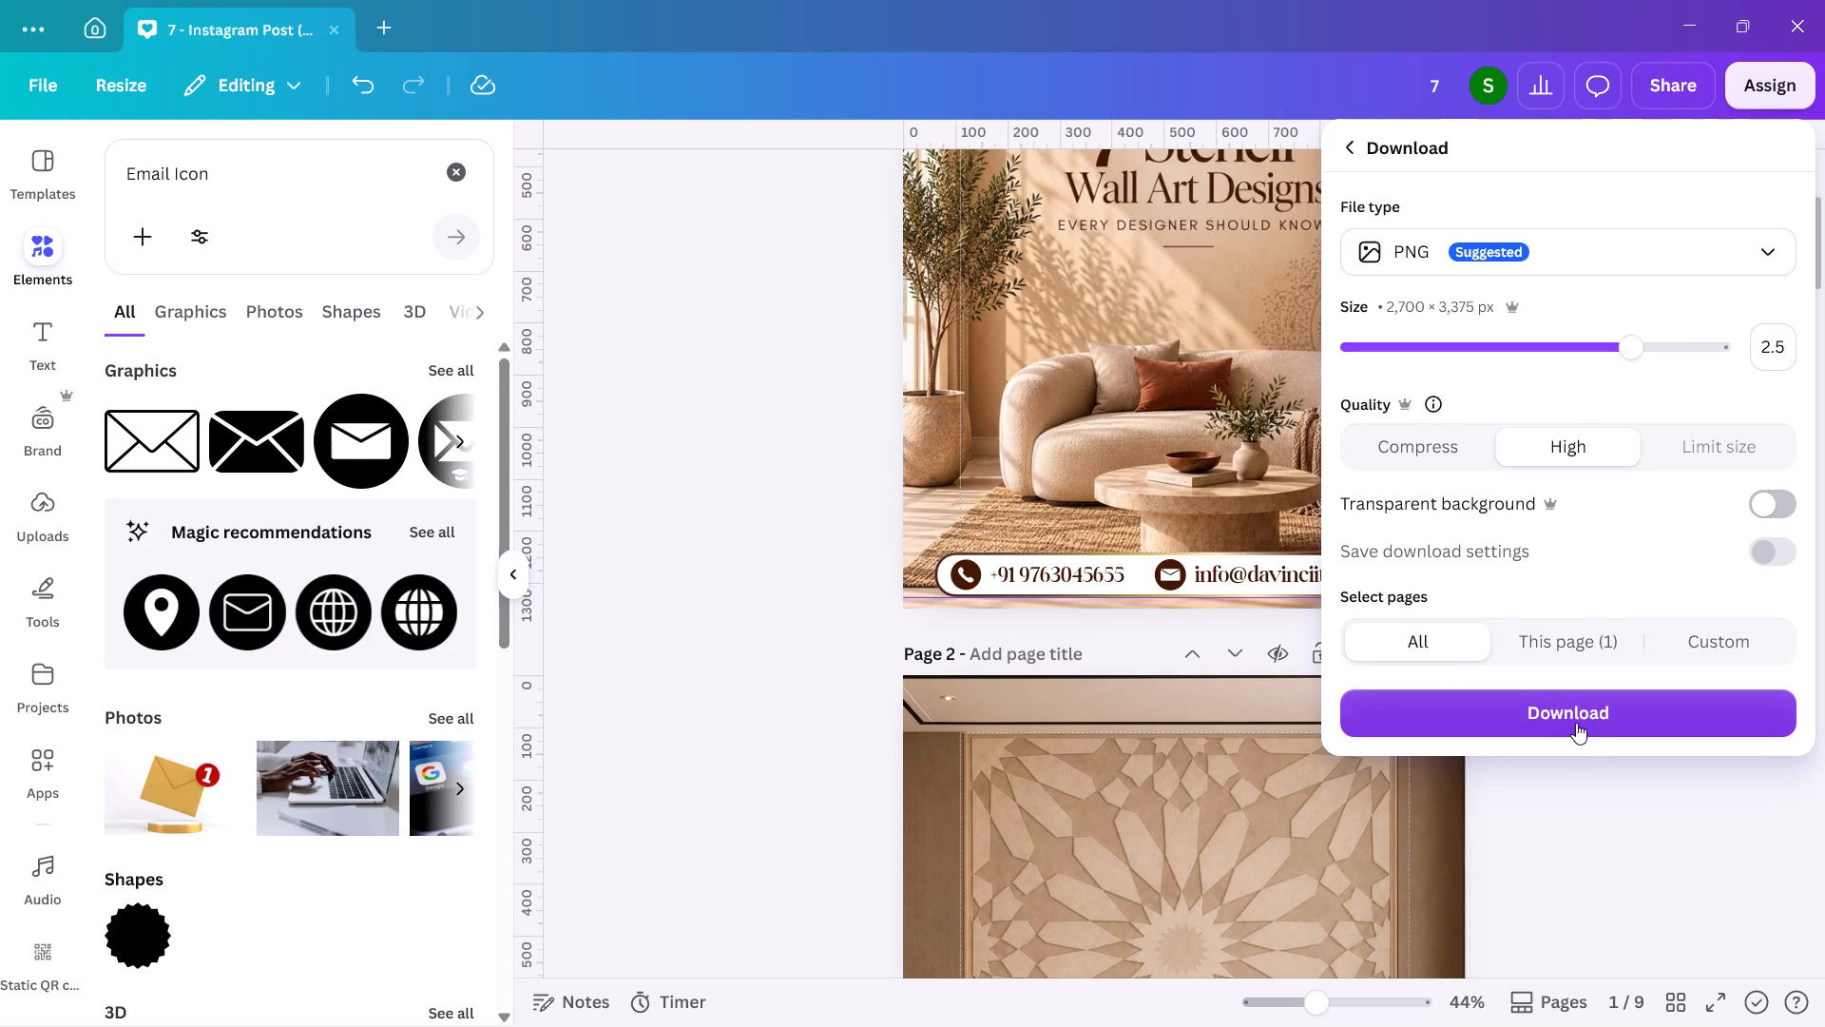
{"action": "left_click", "coordinate": [1576, 723]}
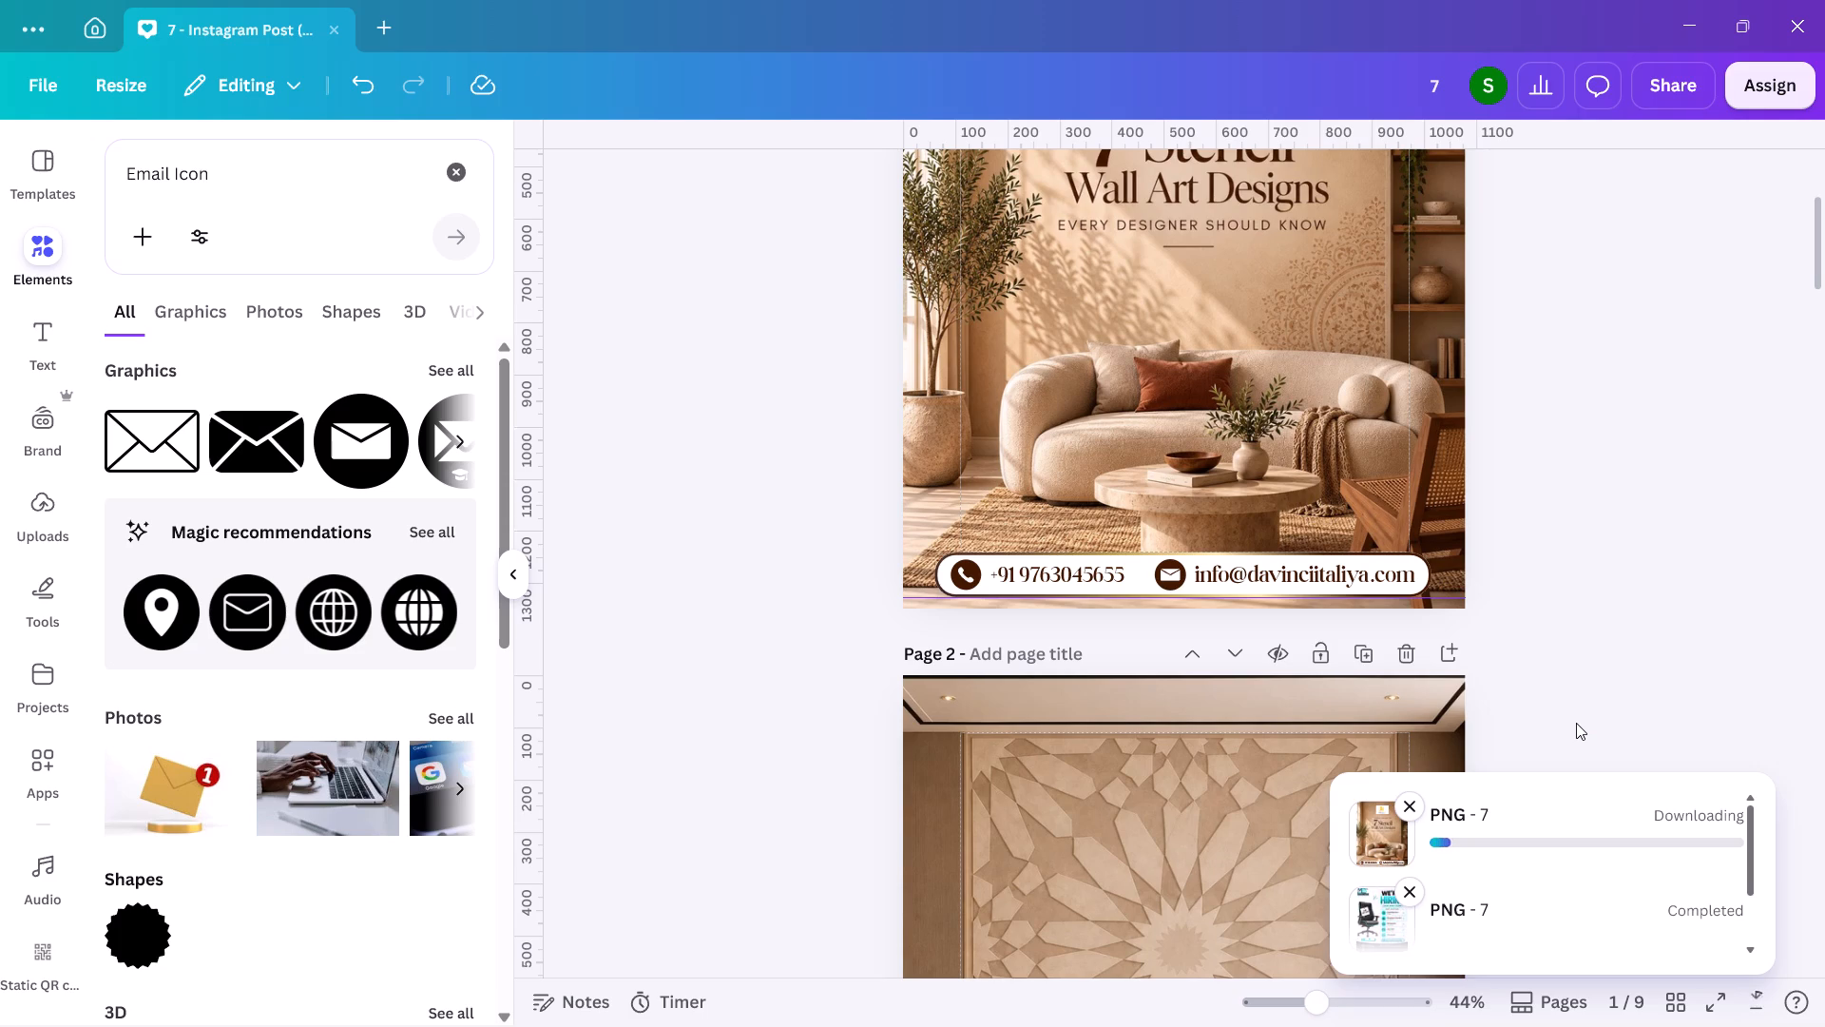